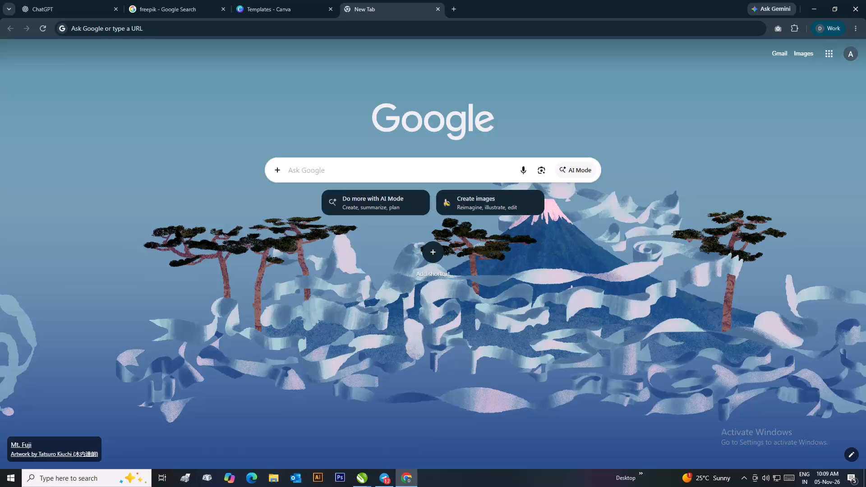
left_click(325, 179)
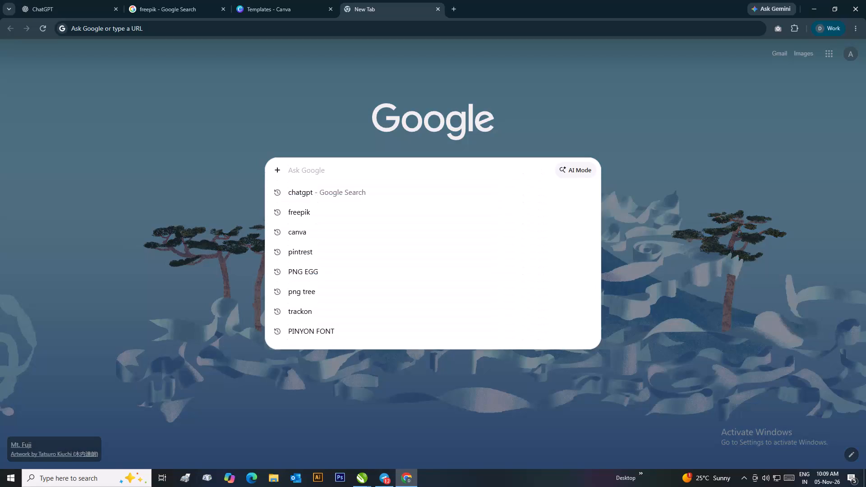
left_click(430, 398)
Switch to the certificates templates.cdr drawing in CorelDRAW and view its certificate designs.
left_click(368, 476)
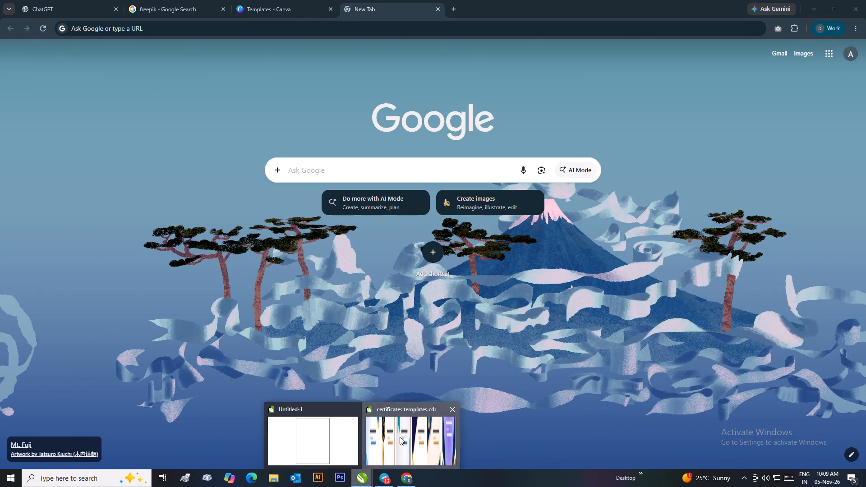
left_click(400, 437)
scroll(394, 265, "down", 2)
scroll(505, 271, "up", 2)
left_click(432, 253)
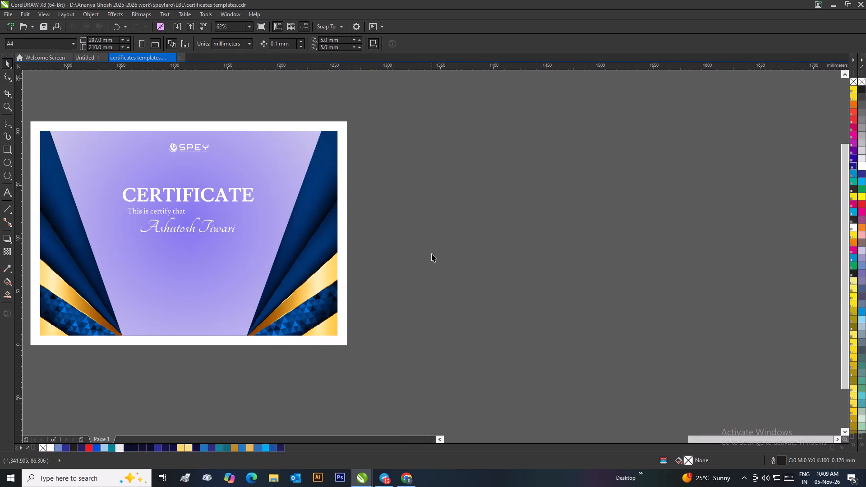
Create a new blank document.
key("ctrl+n")
scroll(417, 221, "down", 3)
scroll(428, 266, "up", 2)
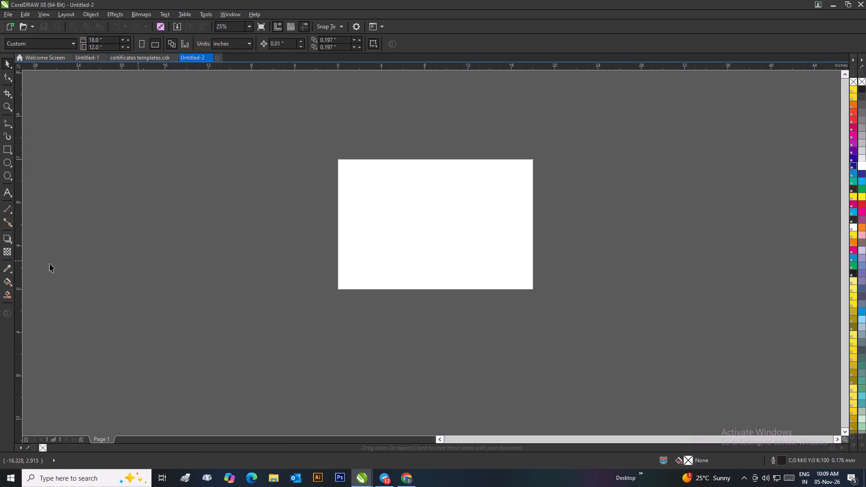
Add the artistic text "1." near the page's upper-left corner.
left_click(3, 190)
left_click(343, 179)
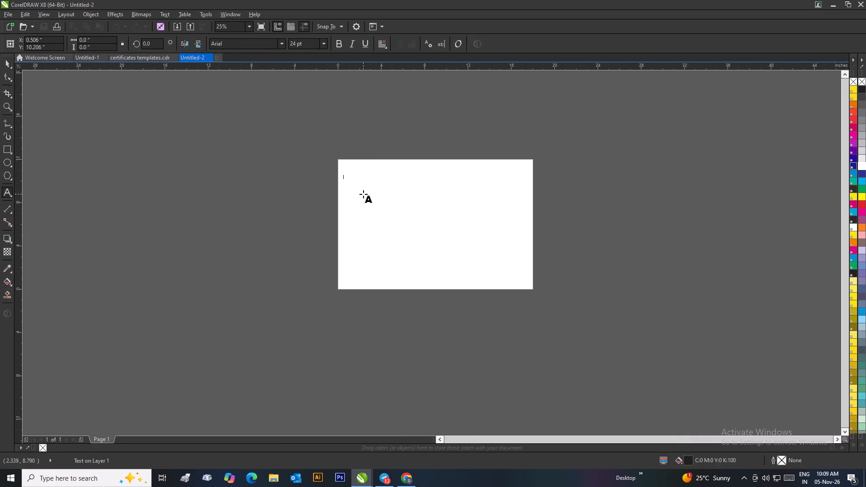
type("1/")
key("space")
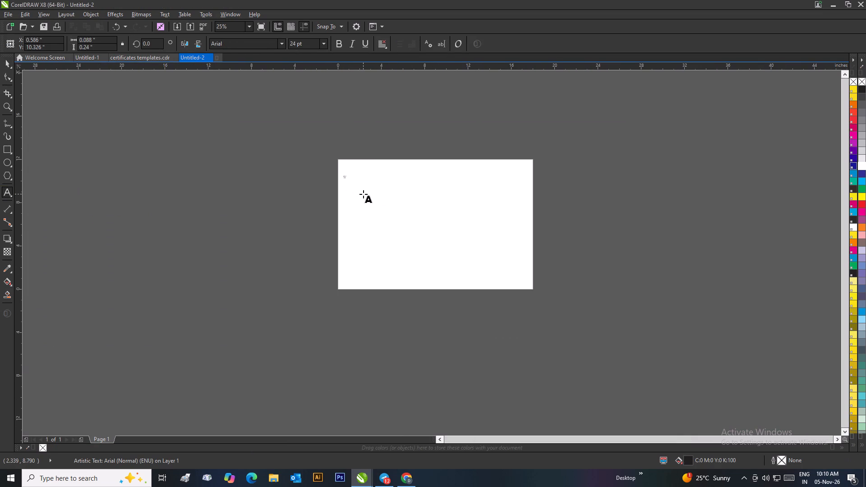
key("BackSpace")
key("period")
scroll(323, 171, "up", 2)
scroll(432, 253, "down", 3)
scroll(484, 279, "up", 2)
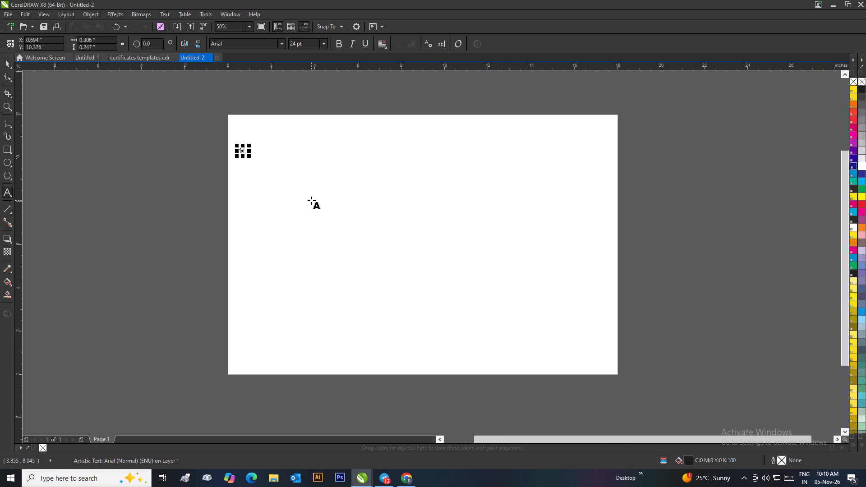
key("BackSpace")
key("BackSpace")
key("period")
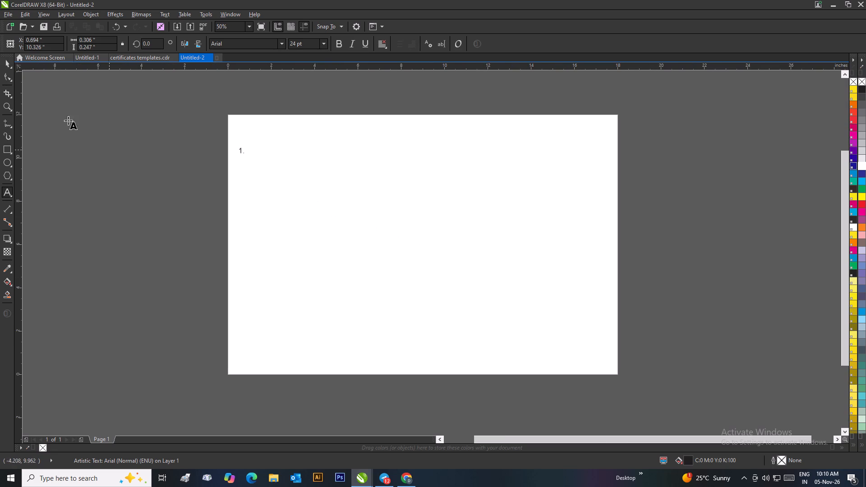
left_click(9, 62)
left_click(126, 122)
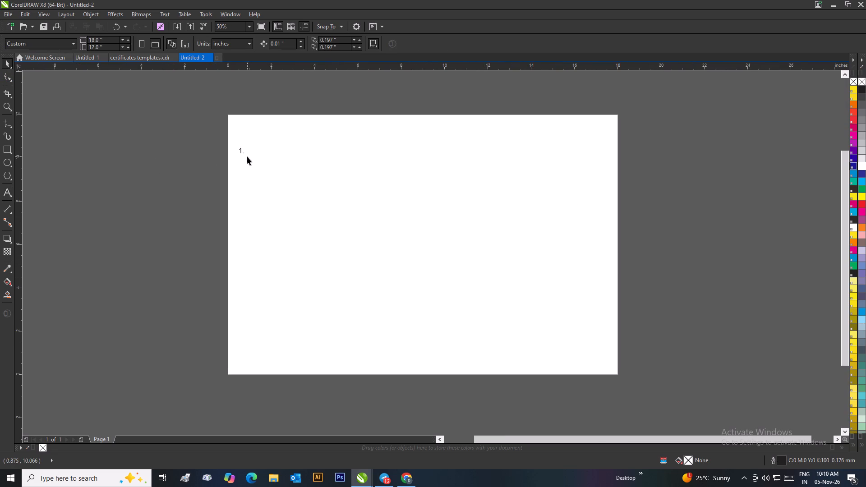
Browse Downloads, Documents and the designer's desktop folder for existing drawings to open, ending in the Visiting Card folder.
scroll(247, 152, "up", 1)
scroll(430, 256, "down", 2)
key("ctrl+o")
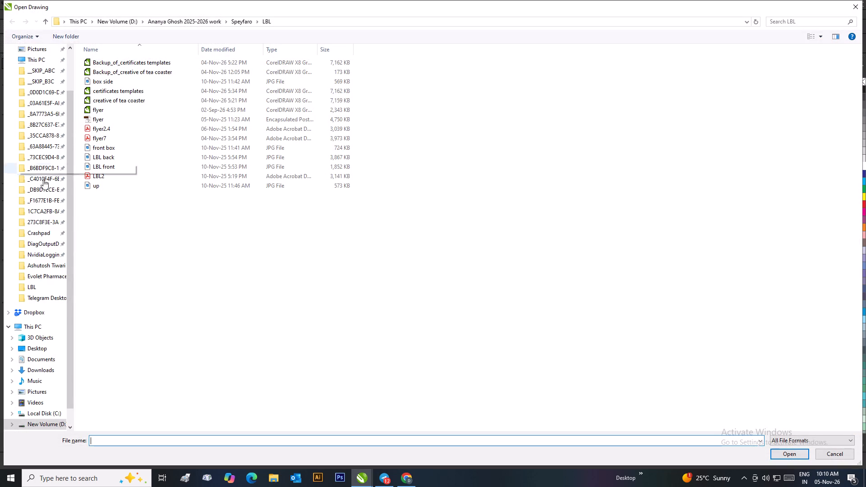
left_click(41, 365)
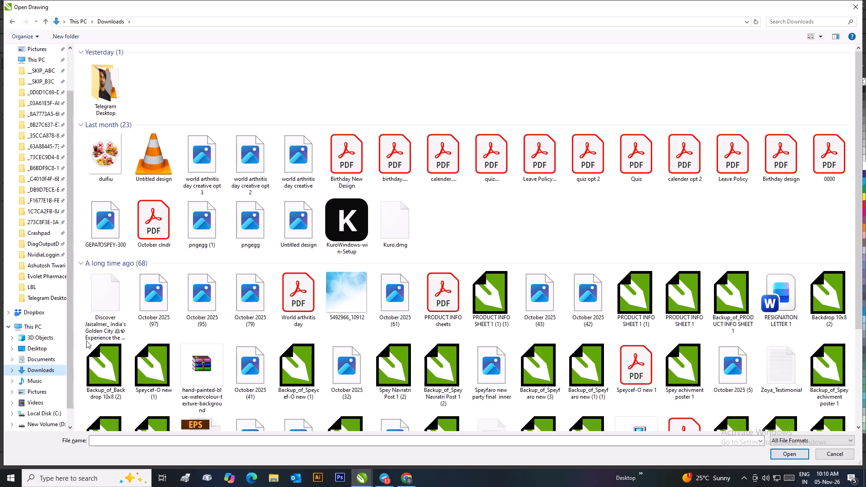
scroll(123, 311, "down", 3)
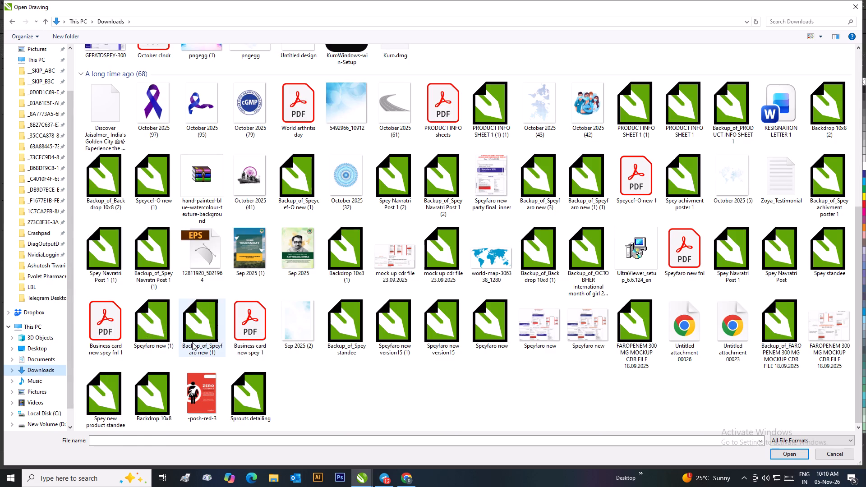
scroll(192, 342, "down", 3)
left_click(47, 359)
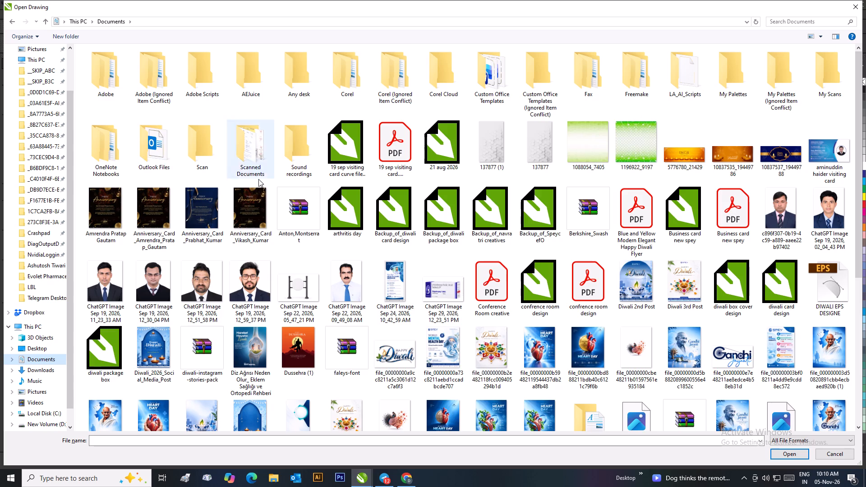
scroll(629, 314, "down", 2)
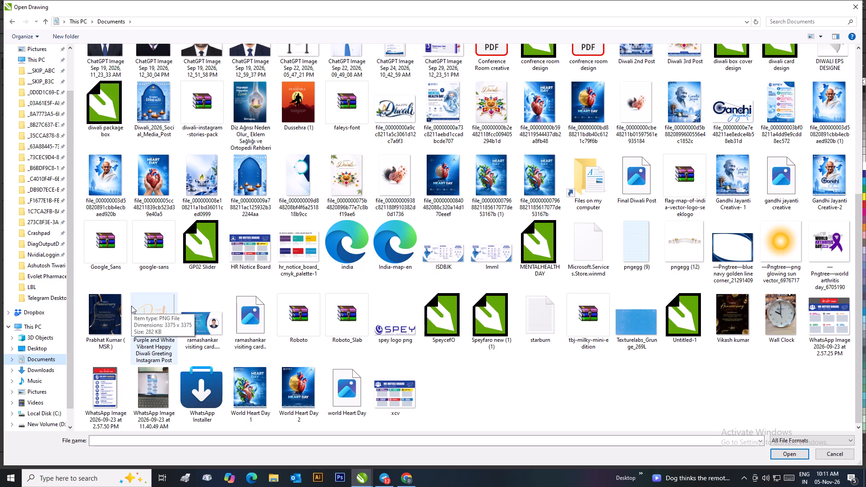
scroll(149, 320, "down", 3)
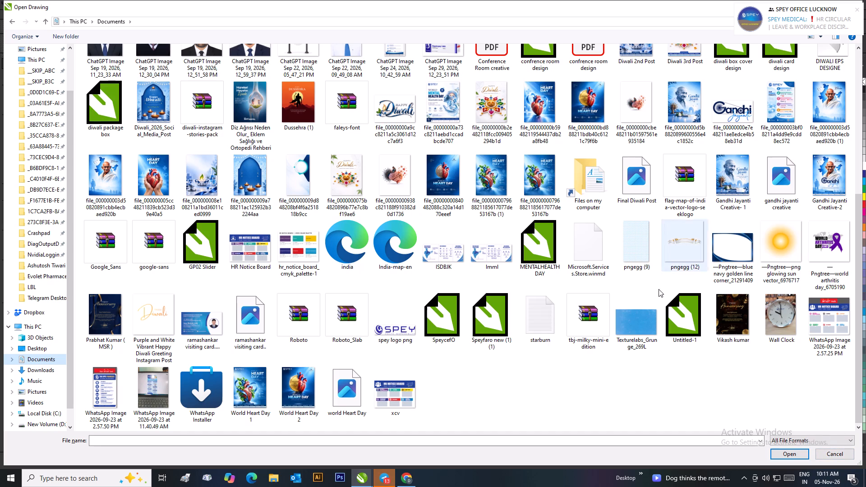
scroll(139, 185, "up", 6)
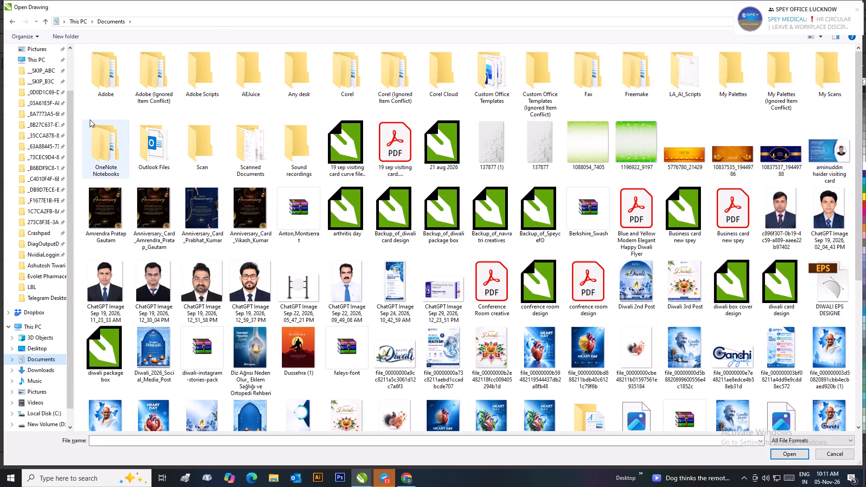
left_click(47, 265)
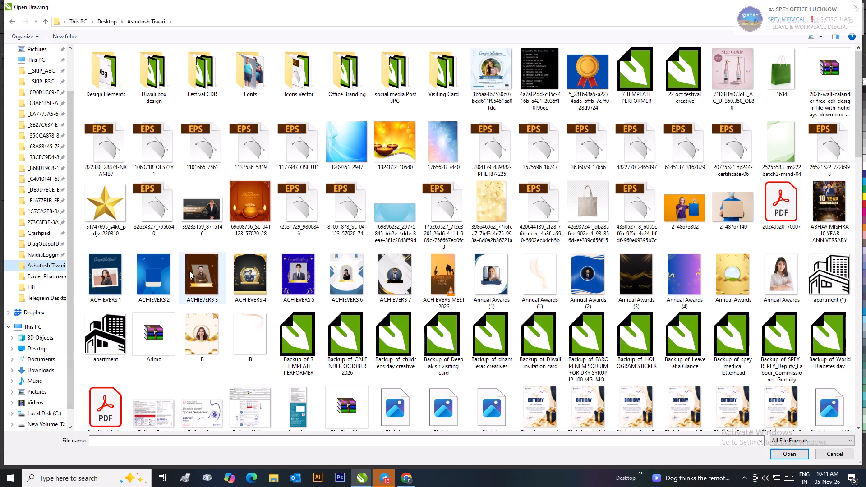
scroll(534, 325, "down", 1)
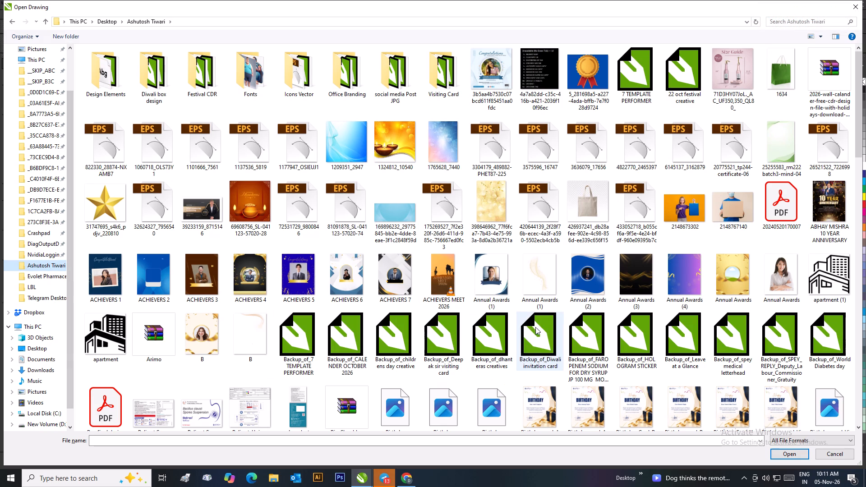
scroll(535, 327, "down", 4)
scroll(540, 332, "up", 9)
double_click(445, 84)
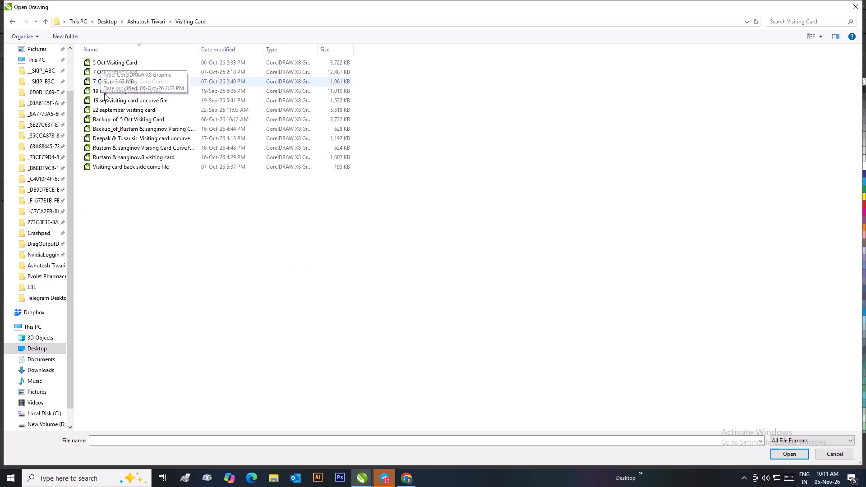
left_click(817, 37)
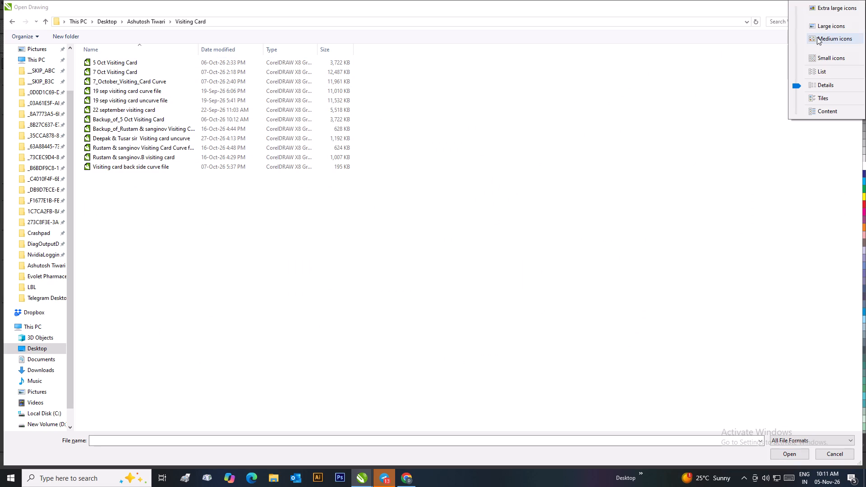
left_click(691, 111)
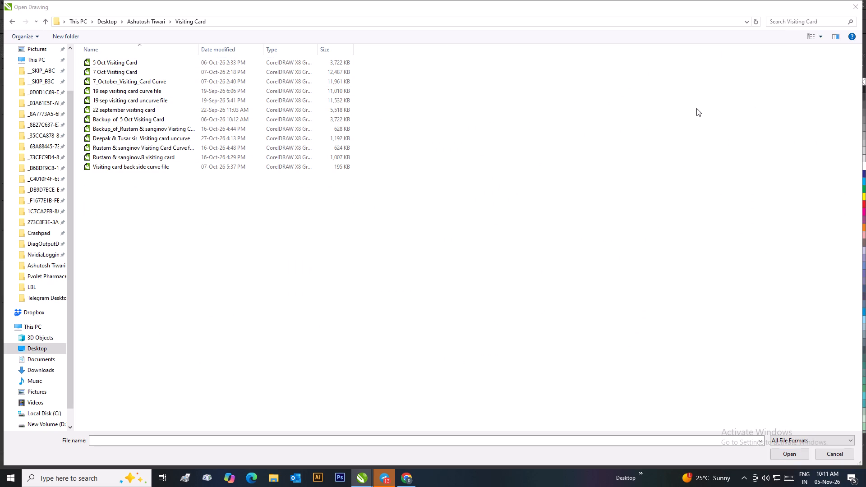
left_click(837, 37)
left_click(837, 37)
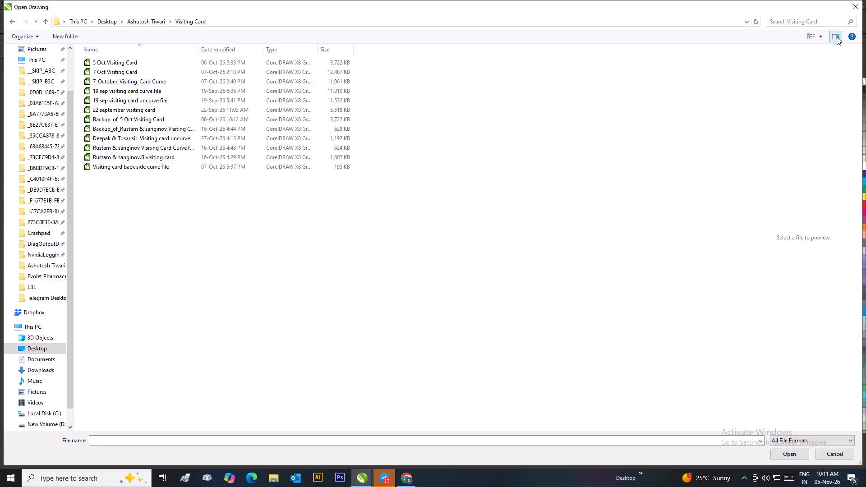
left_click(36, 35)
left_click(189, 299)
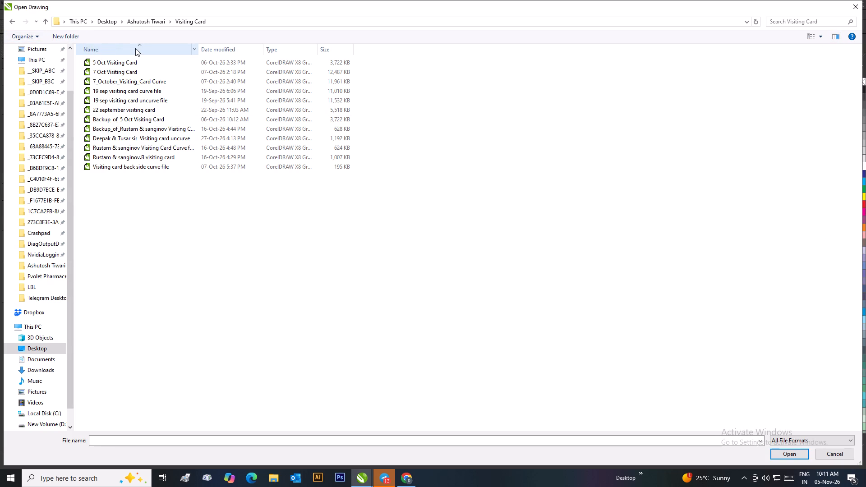
Filter the Visiting Card folder to names in 0–9 and Q–Z and open the drawing 5 Oct Visiting Card.
left_click(195, 48)
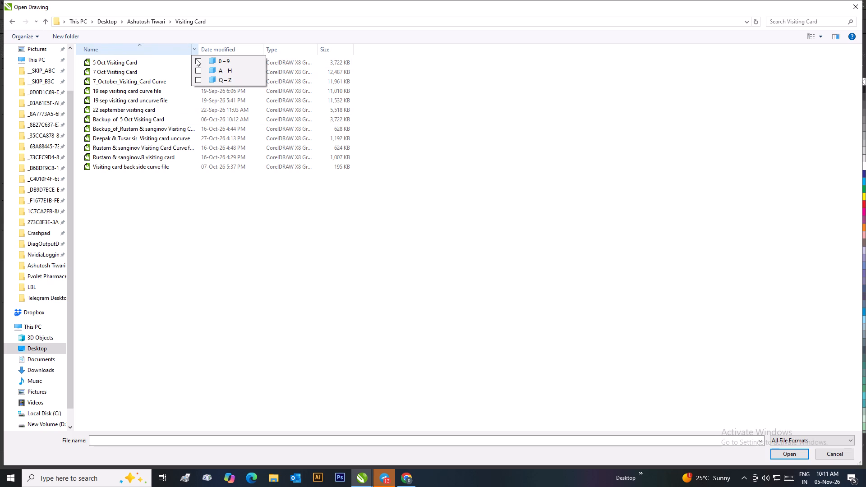
left_click(196, 60)
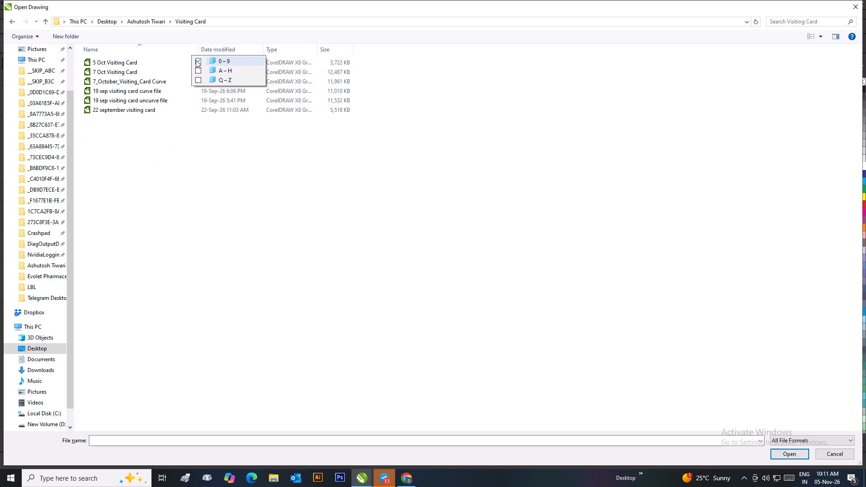
left_click(199, 80)
left_click(177, 184)
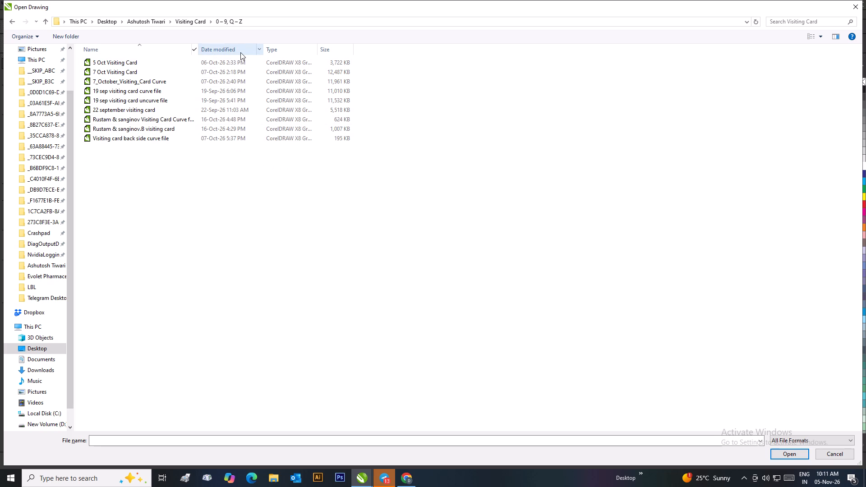
scroll(116, 71, "up", 3)
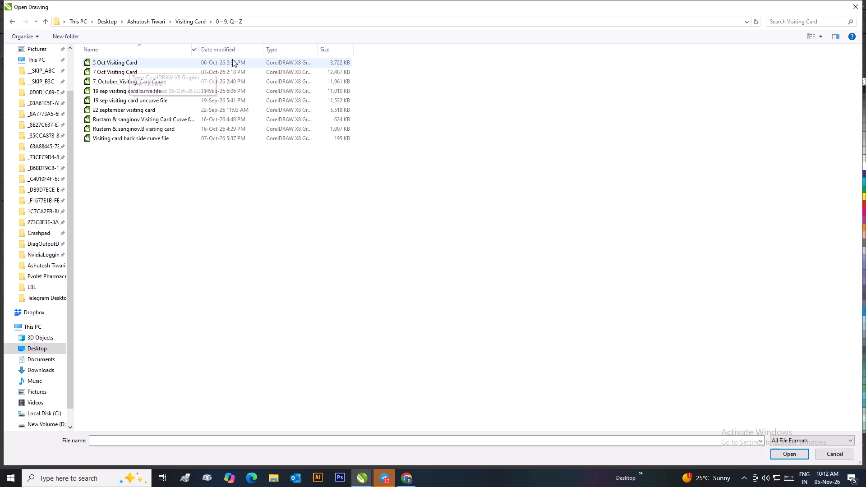
double_click(125, 63)
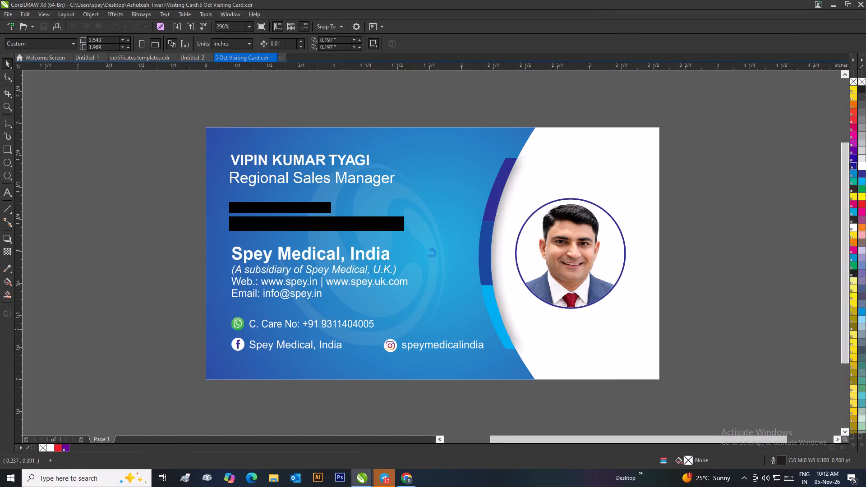
Examine the layout and contents of the visiting card, and close its drawing.
scroll(240, 332, "down", 2)
scroll(458, 264, "down", 1)
scroll(437, 242, "up", 3)
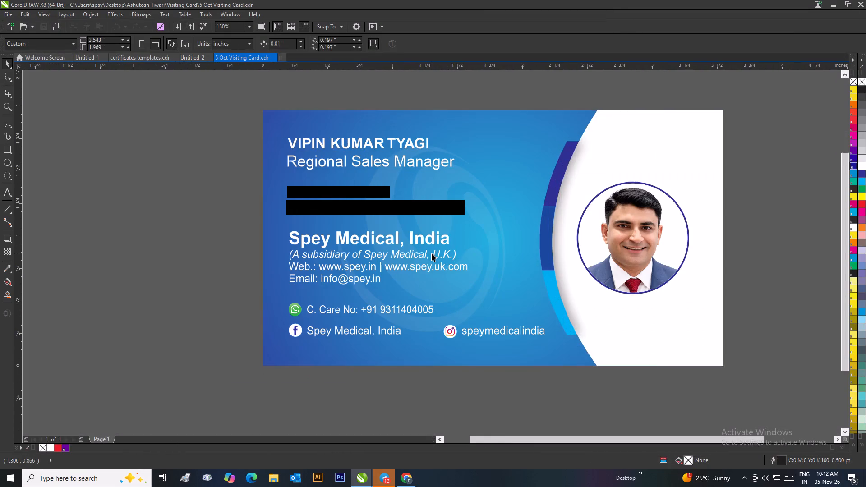
scroll(418, 259, "down", 1)
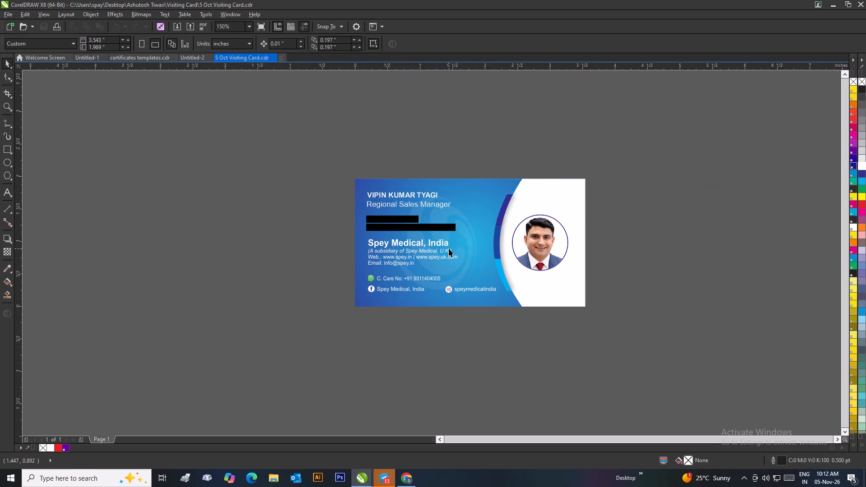
scroll(449, 248, "down", 1)
scroll(452, 260, "up", 1)
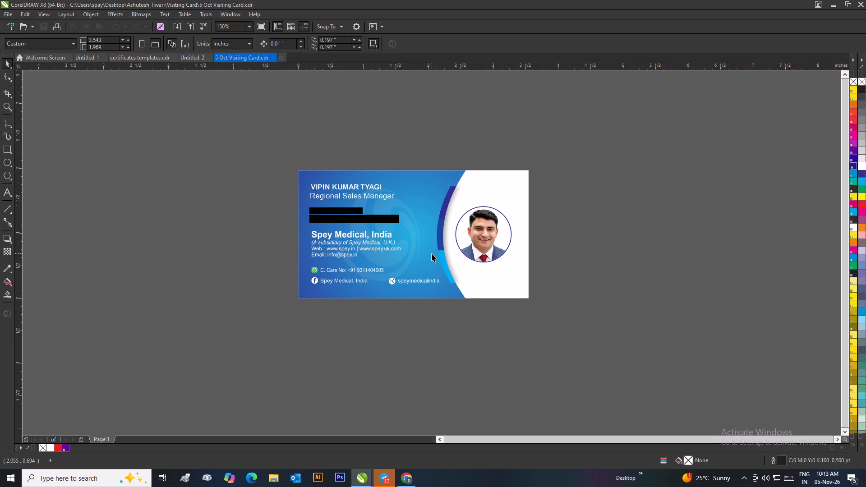
left_click(274, 57)
Open the drawing 7 Oct Visiting Card from the Visiting Card folder.
key("ctrl+o")
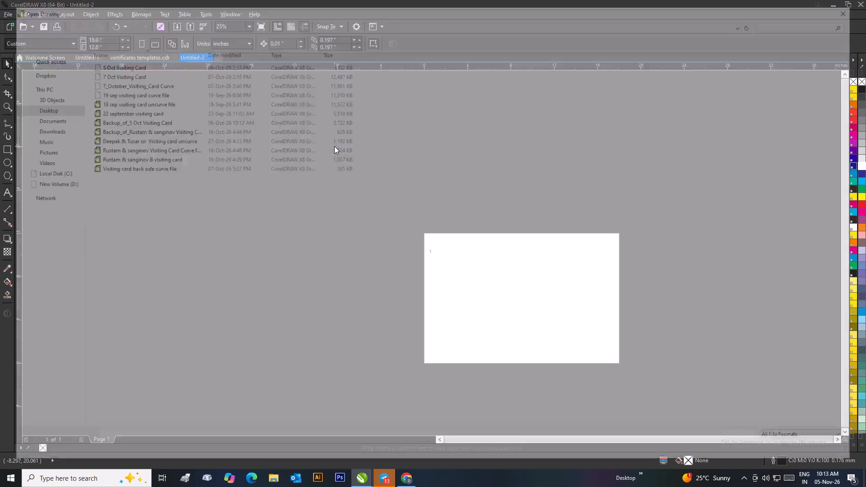
double_click(130, 72)
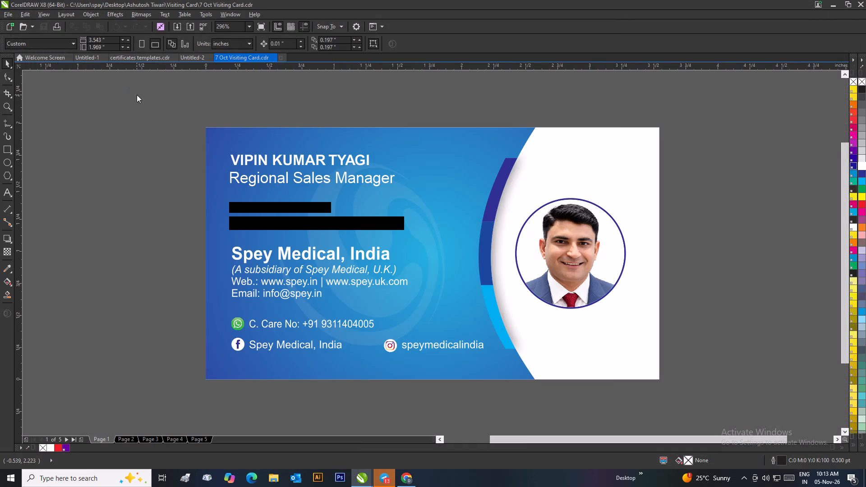
Go through Pages 1 to 5 twice, examining the name, job title, contact details and photo on each visiting card, ending on Page 5.
left_click(126, 438)
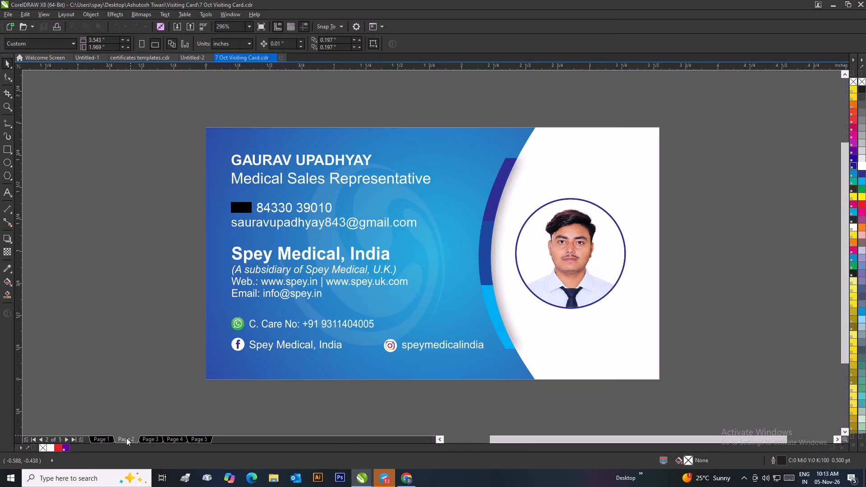
left_click(151, 440)
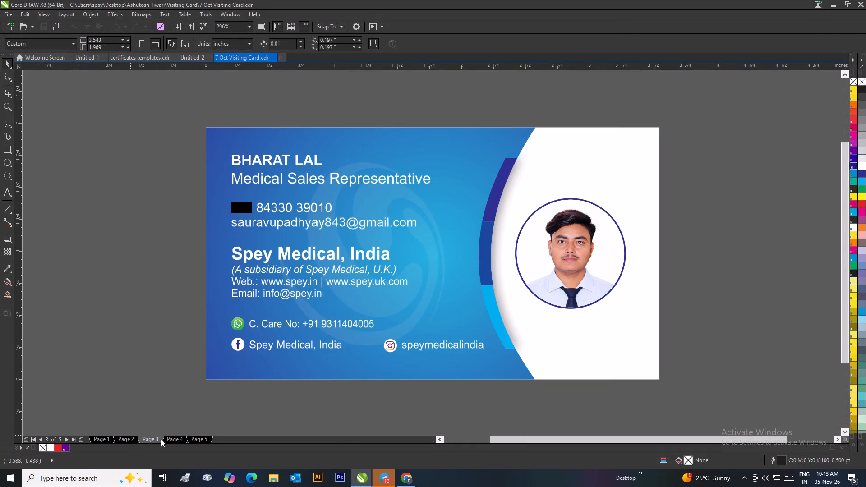
left_click(172, 437)
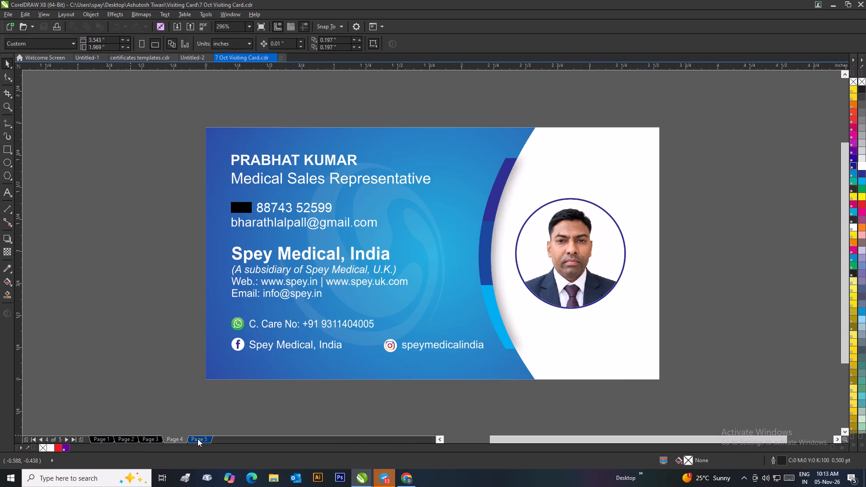
left_click(198, 439)
left_click(103, 440)
left_click(131, 436)
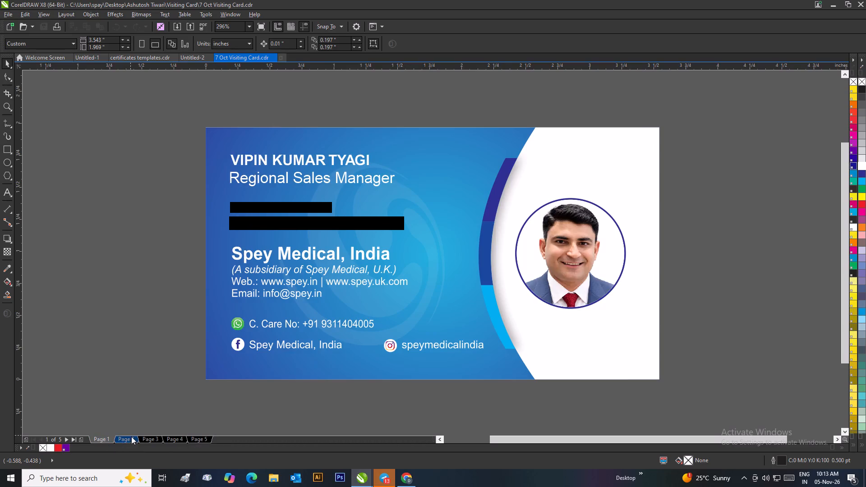
left_click(148, 436)
left_click(174, 440)
left_click(197, 438)
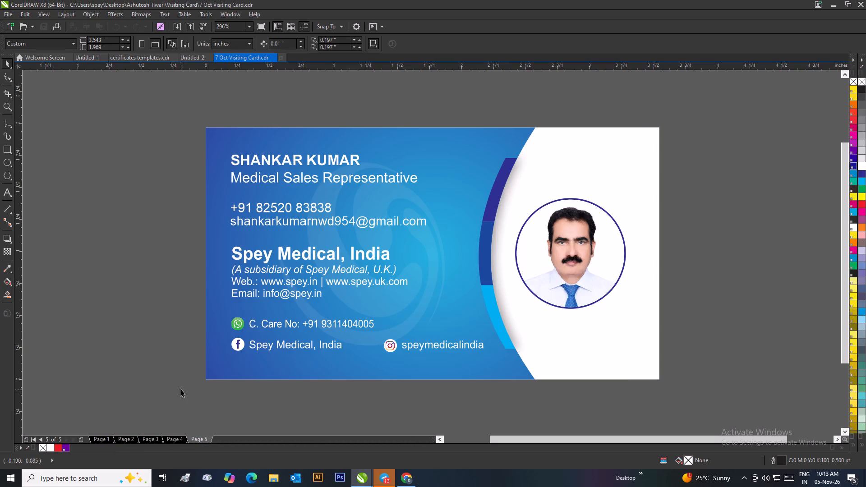
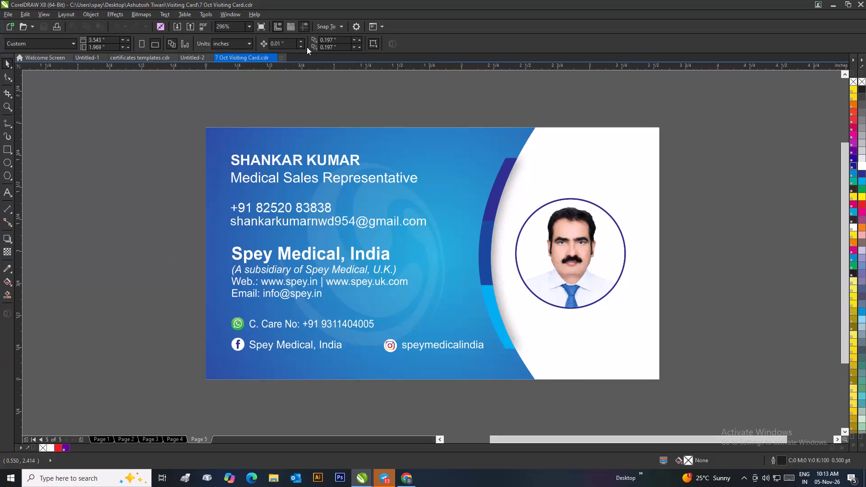
left_click(274, 57)
key("ctrl+o")
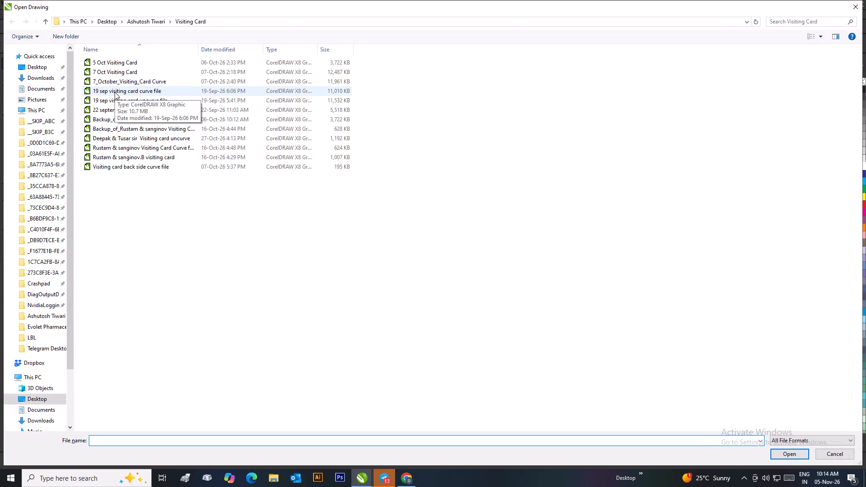
double_click(149, 129)
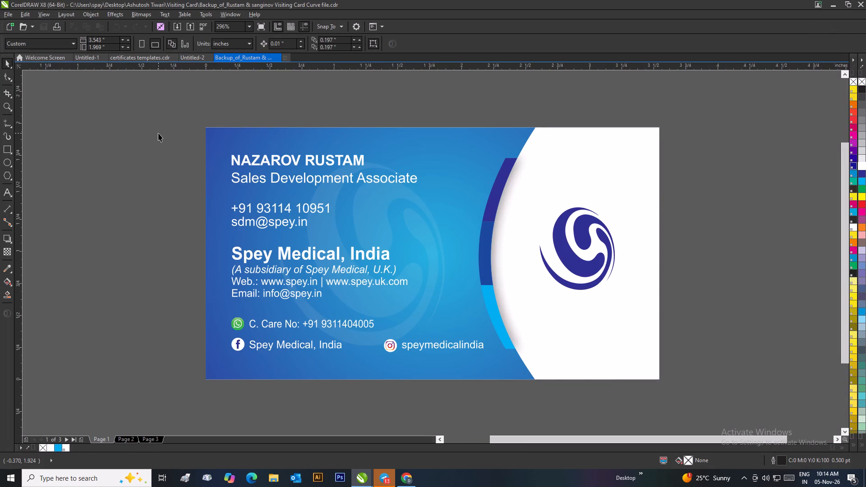
Examine Pages 2 and 3 of the backup visiting card drawing, including the brand side, and close the drawing.
left_click(122, 438)
left_click(144, 437)
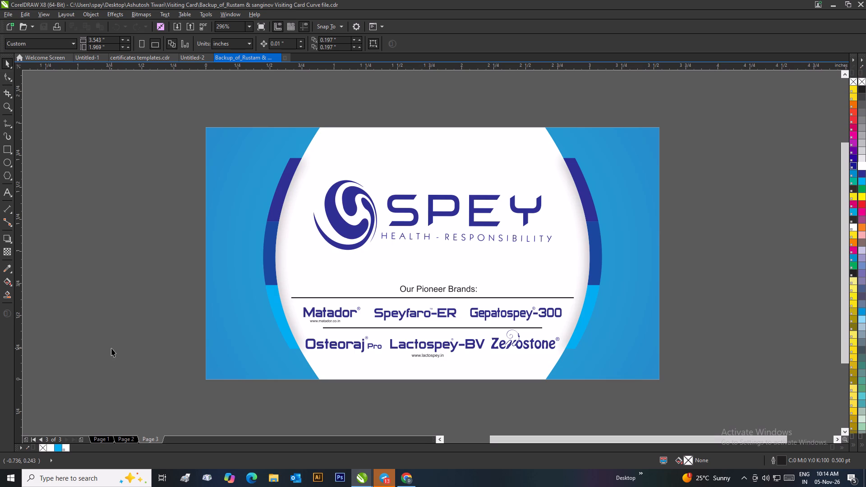
left_click(277, 59)
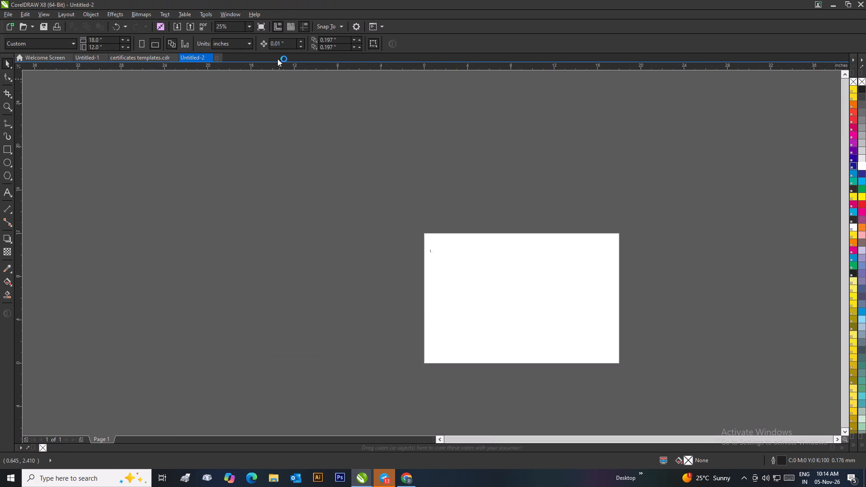
key("ctrl+o")
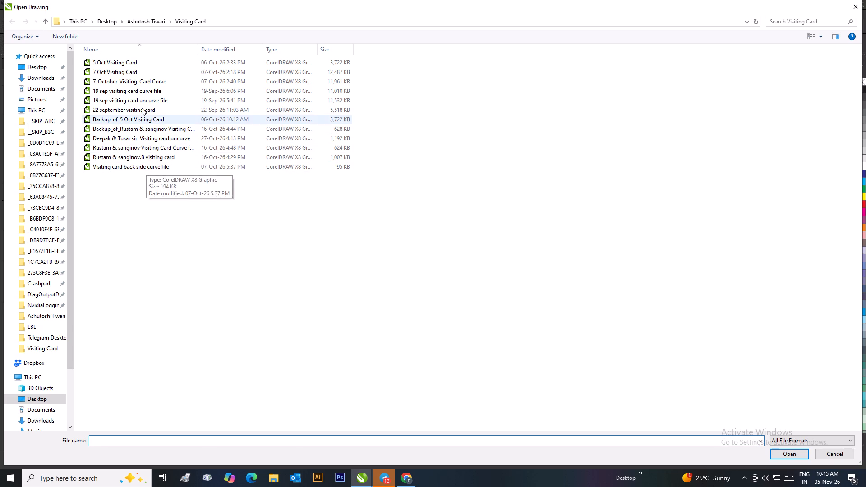
left_click(41, 18)
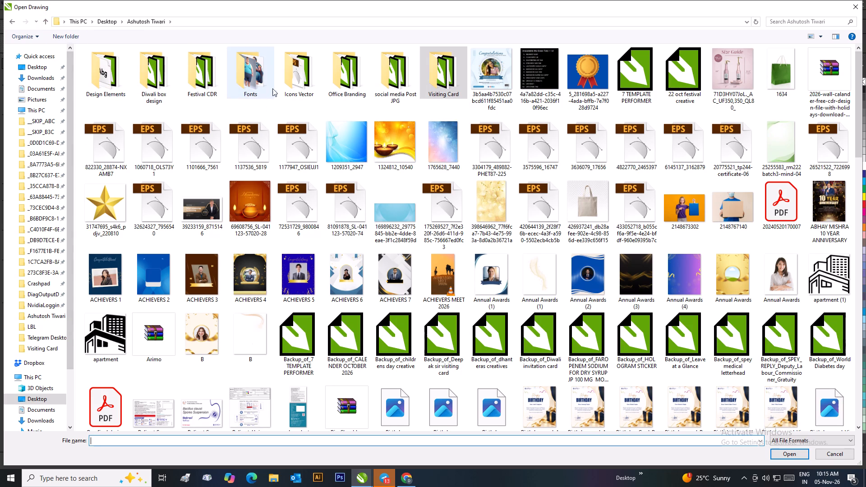
double_click(342, 71)
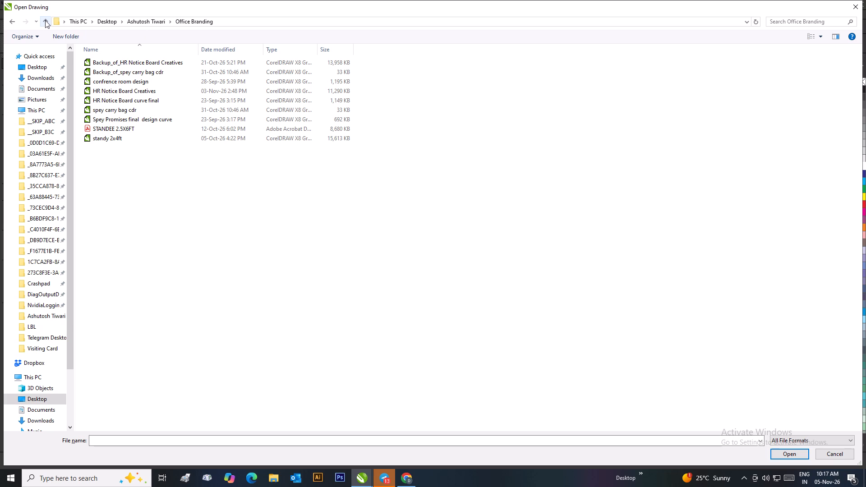
Return to the parent folder and look through the files in the social media Post JPG folder.
left_click(45, 20)
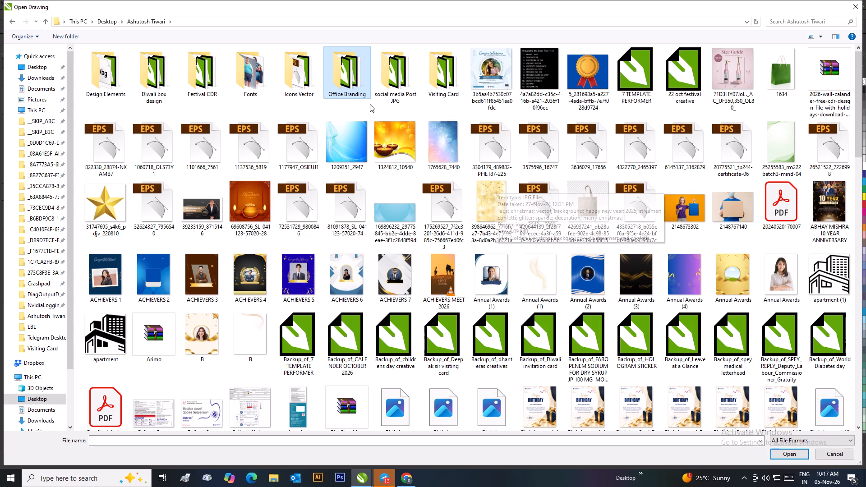
double_click(409, 87)
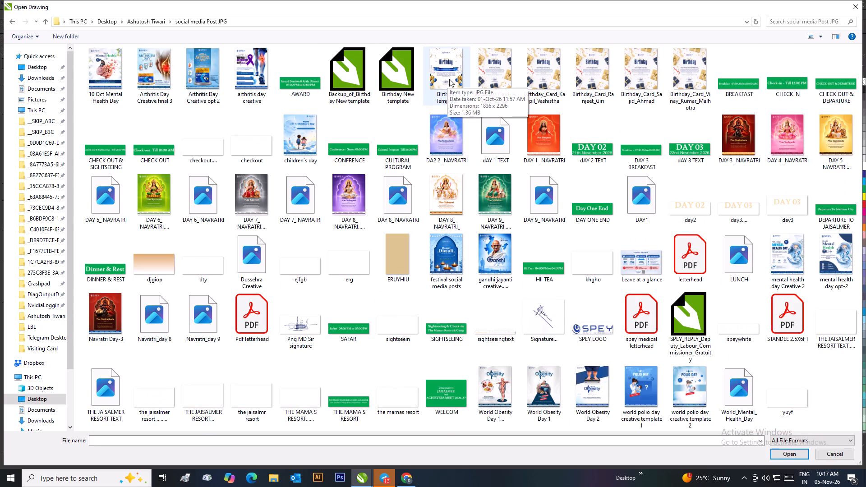
scroll(457, 211, "down", 5)
scroll(451, 283, "down", 2)
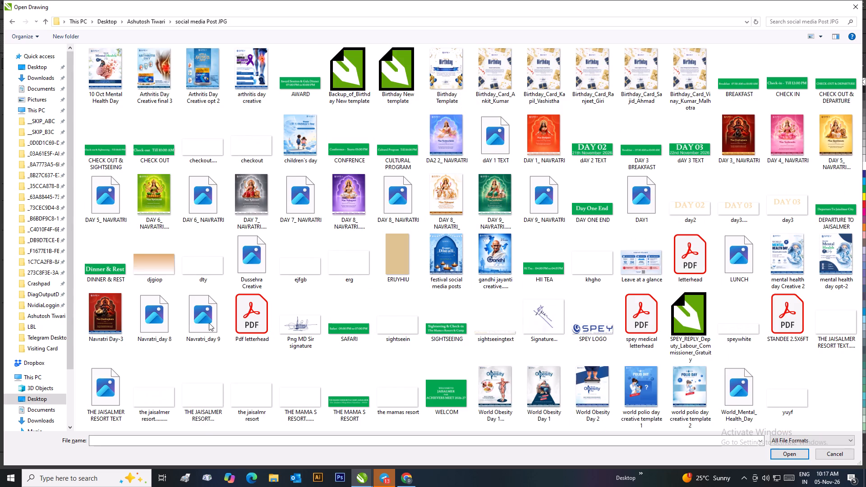
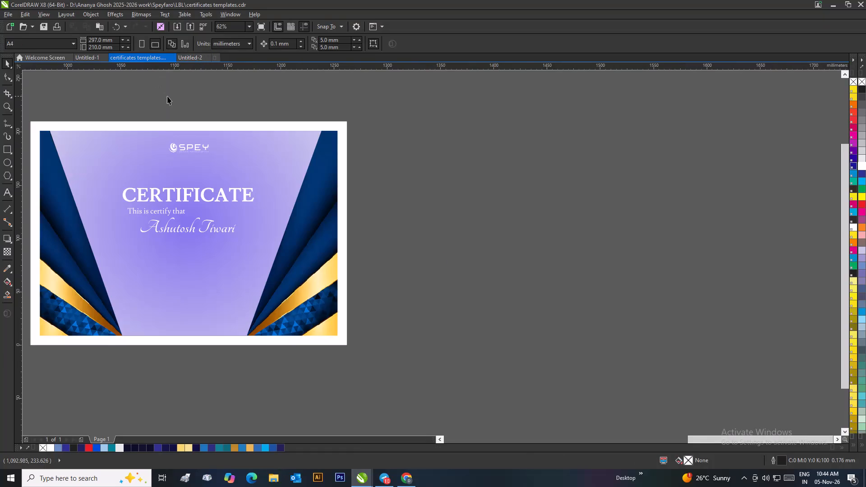
In CorelDRAW, look over the certificate templates, check the Untitled-1 and Untitled-2 drawings, and return to the certificate templates document.
scroll(172, 100, "down", 4)
scroll(428, 256, "up", 1)
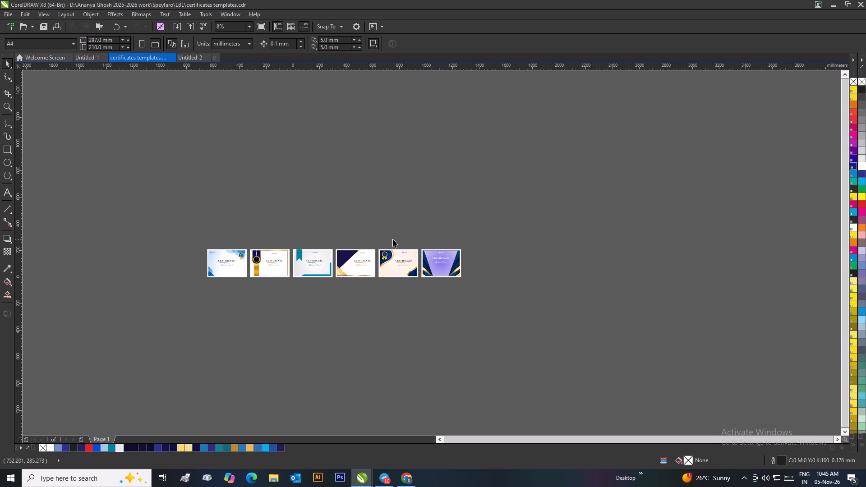
left_click(82, 57)
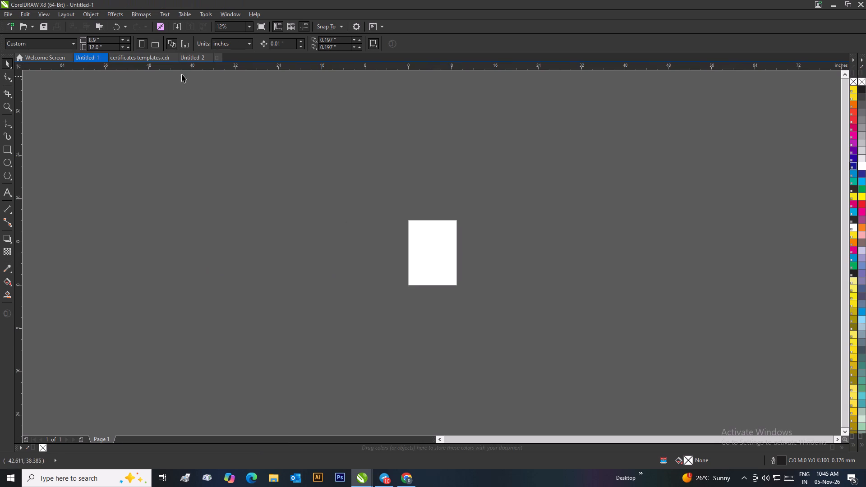
left_click(196, 54)
left_click(140, 55)
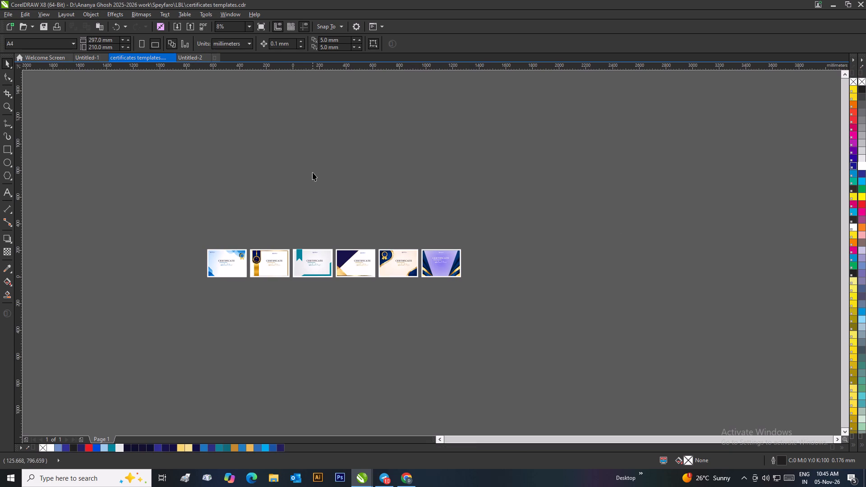
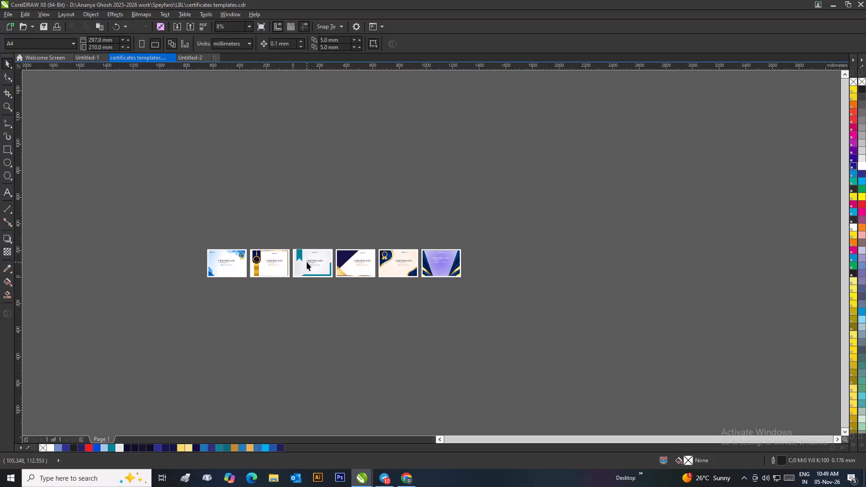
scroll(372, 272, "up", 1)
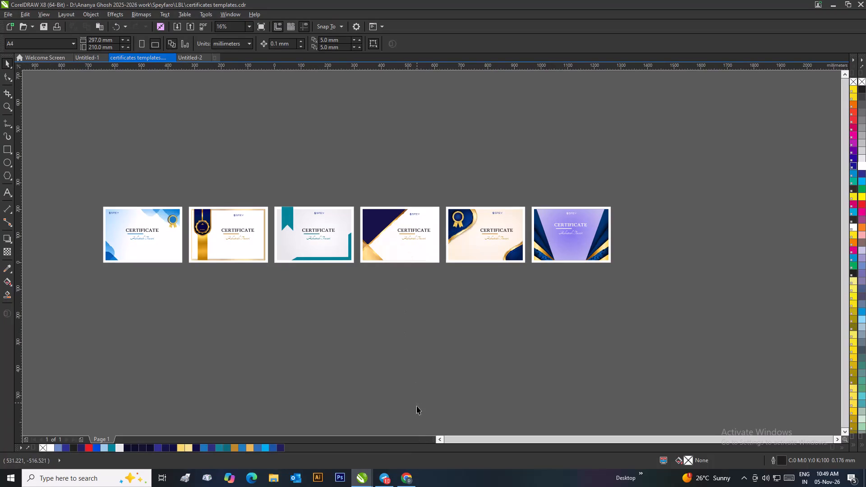
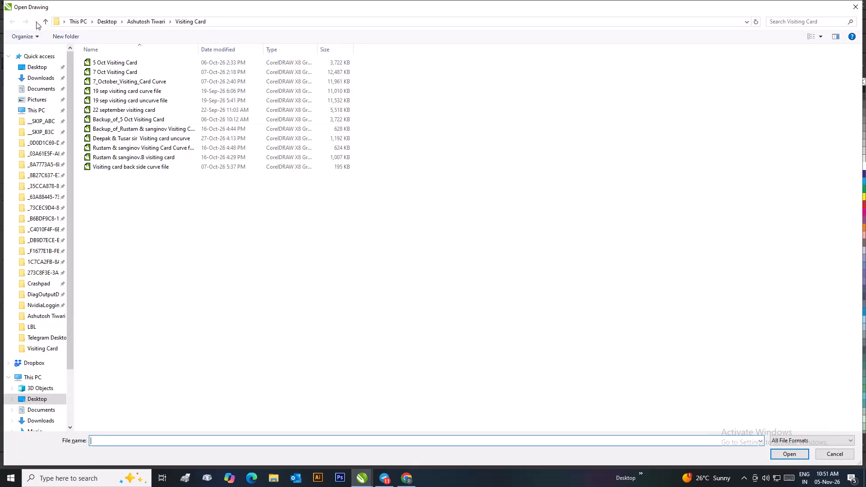
Go up from the Visiting Card folder to its parent folder and look through the design files there.
left_click(43, 19)
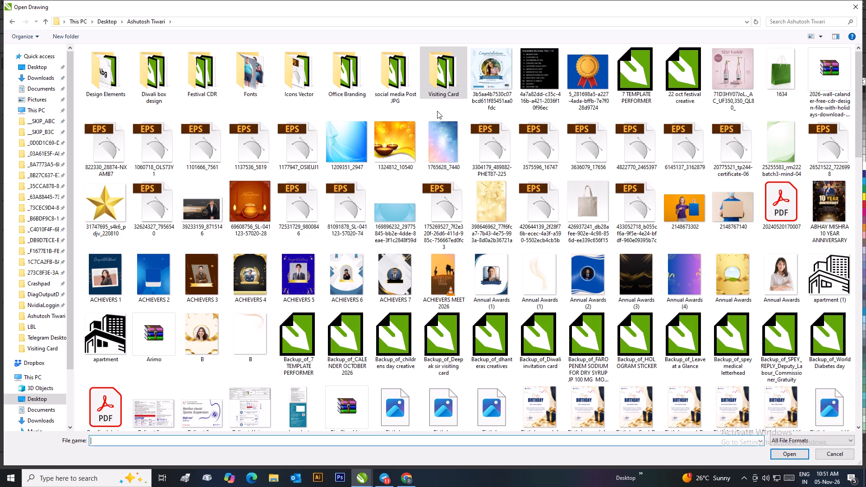
scroll(322, 141, "down", 4)
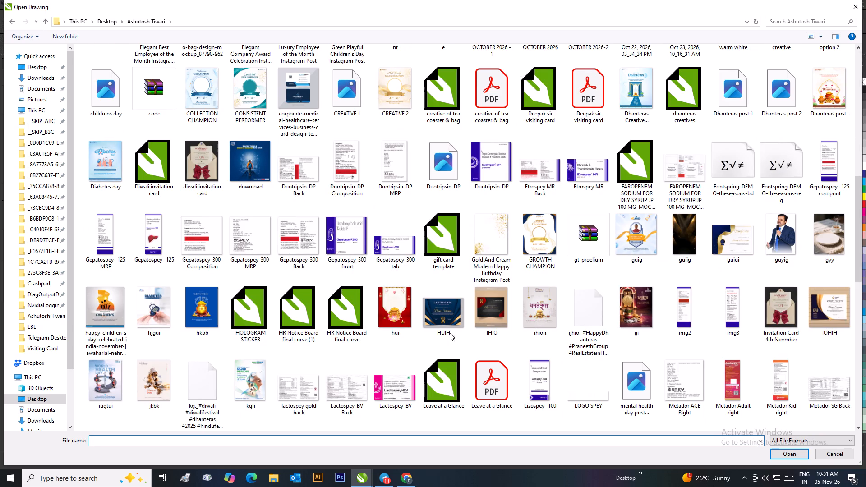
scroll(613, 345, "down", 4)
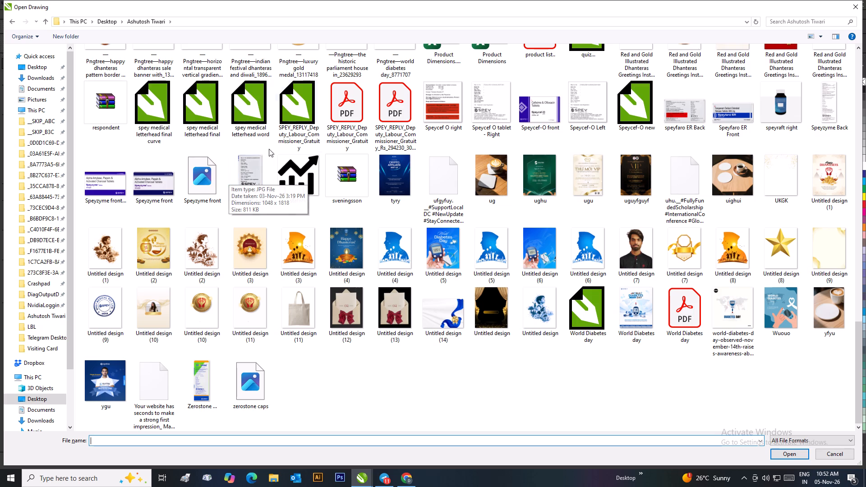
scroll(514, 162, "up", 1)
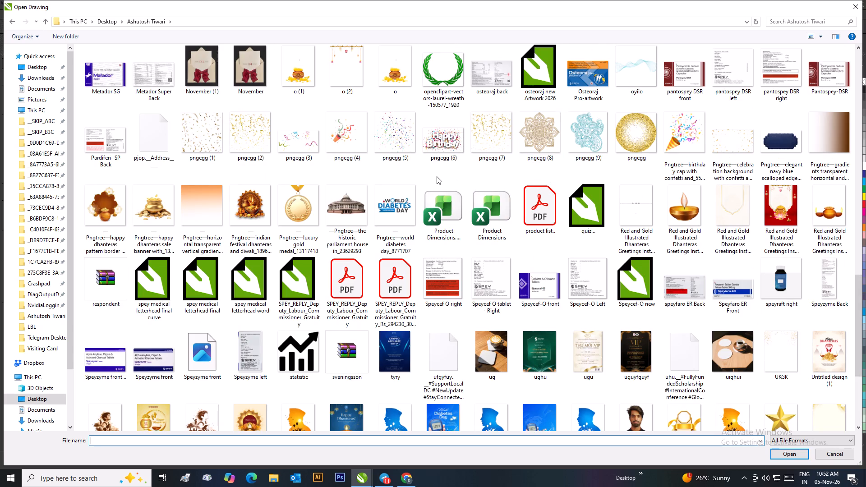
scroll(240, 181, "up", 1)
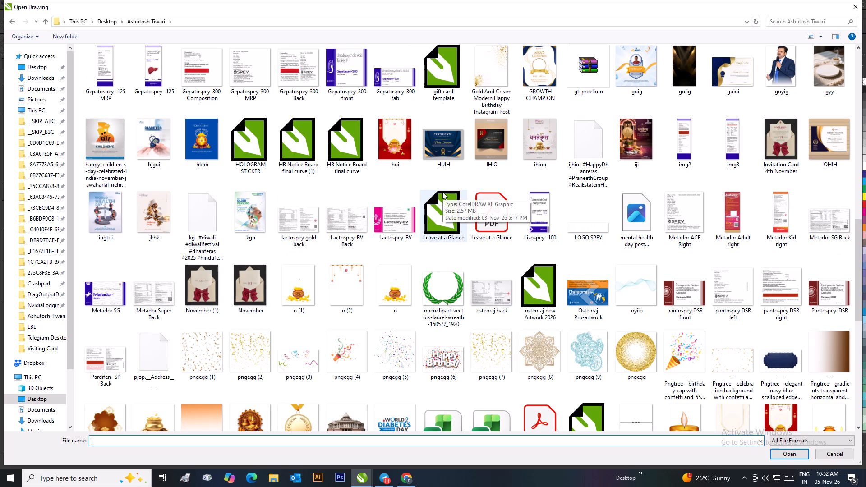
scroll(442, 192, "up", 6)
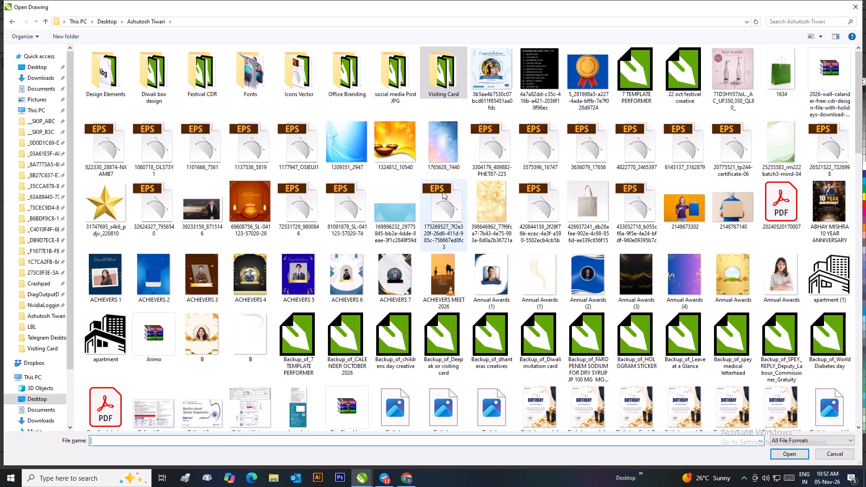
scroll(442, 192, "up", 6)
Look through the social media Post JPG folder's files and return to the parent folder.
double_click(412, 87)
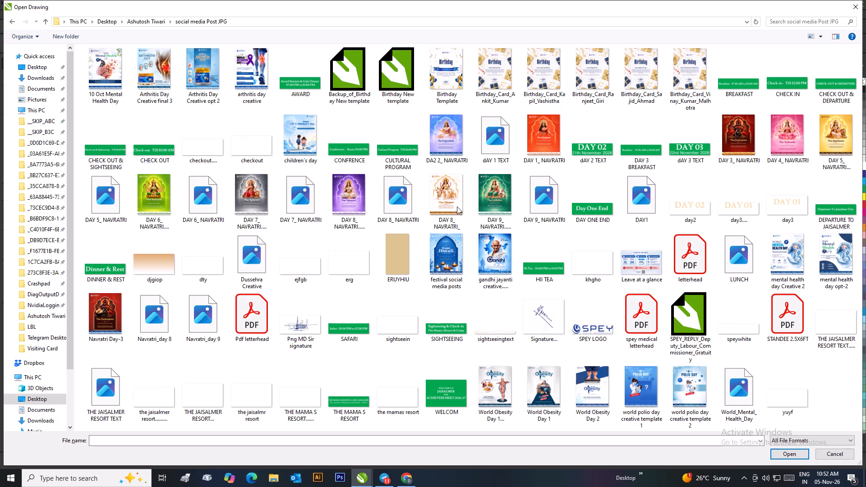
scroll(457, 207, "down", 5)
scroll(317, 239, "down", 3)
scroll(337, 347, "down", 3)
scroll(322, 348, "up", 6)
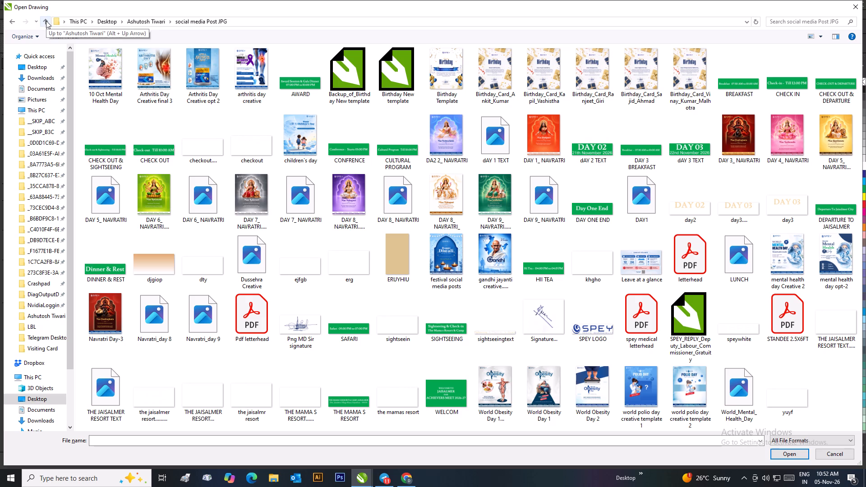
left_click(46, 21)
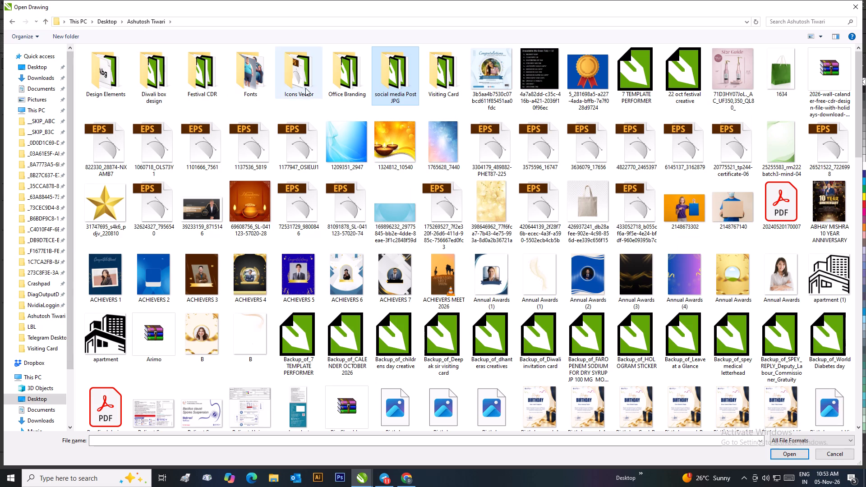
Check the Fonts, Diwali box design and Design Elements folders, and look through the parent folder's files again.
double_click(245, 83)
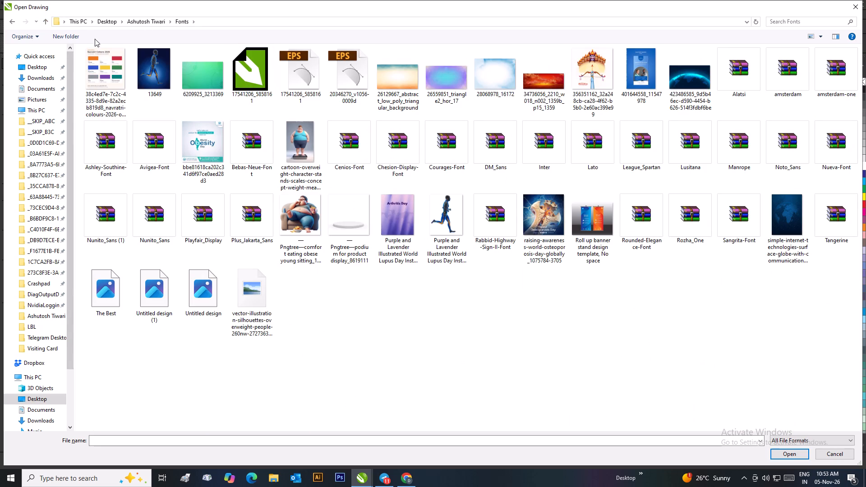
left_click(49, 24)
double_click(151, 80)
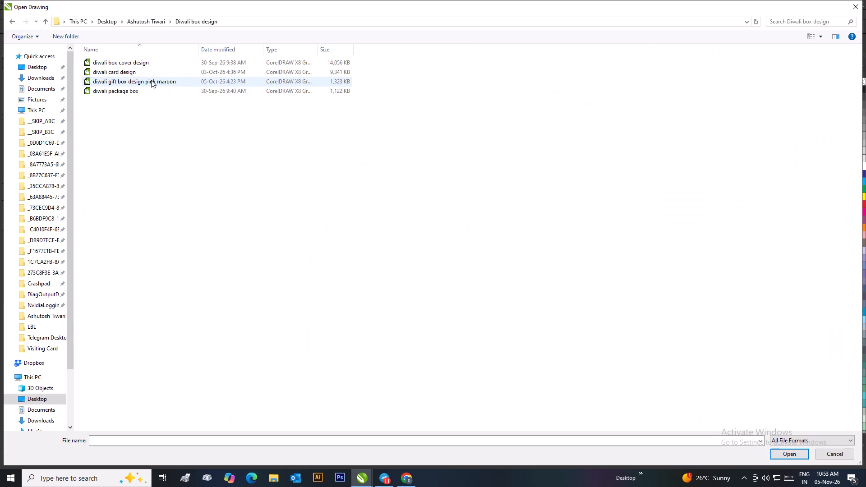
left_click(45, 22)
double_click(106, 74)
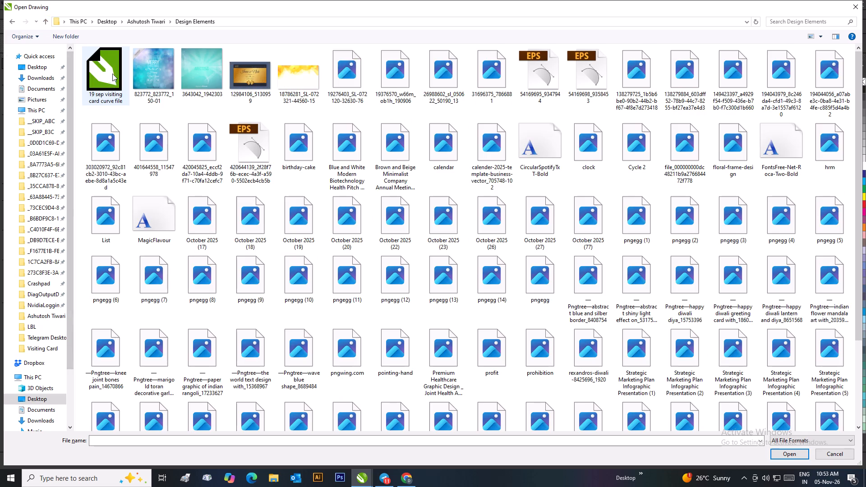
left_click(43, 20)
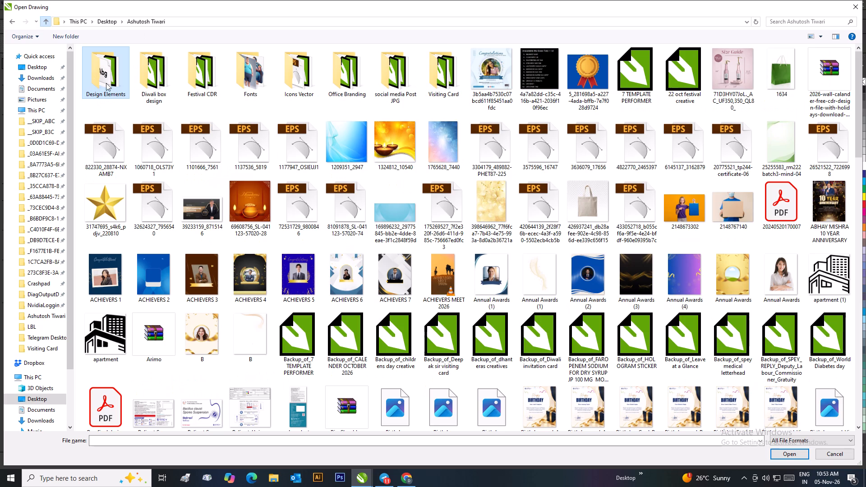
scroll(272, 252, "down", 10)
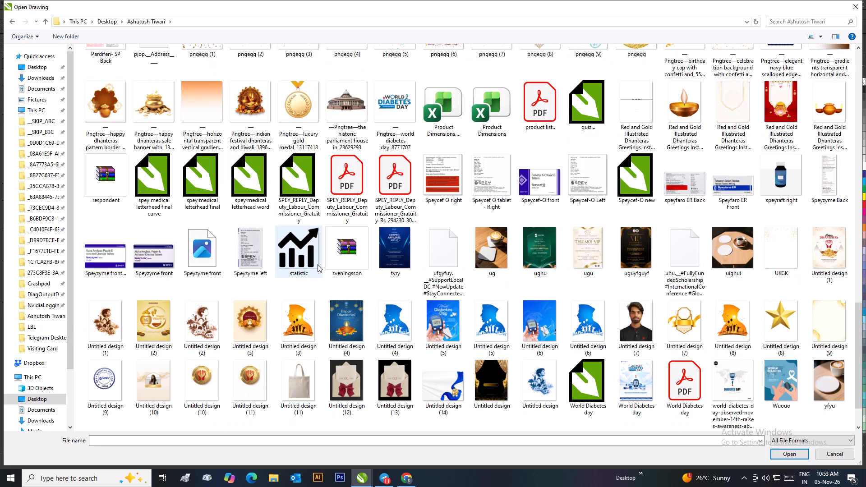
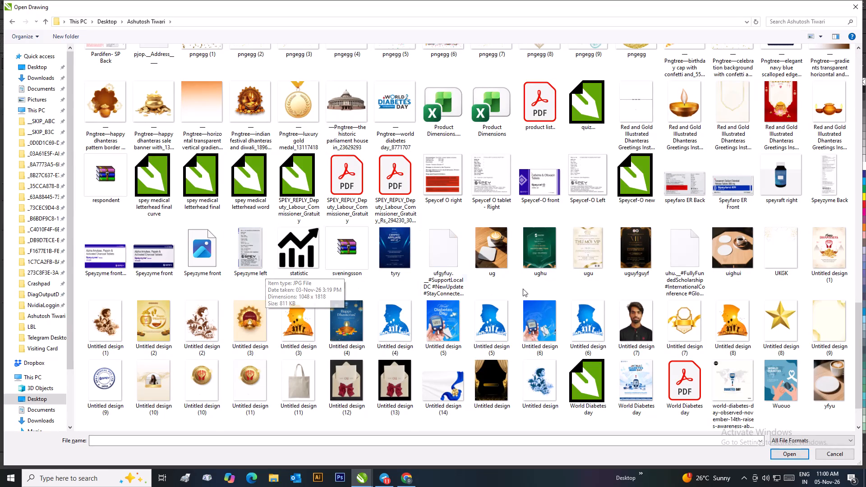
Check the Visiting Card, Office Branding and Festival CDR folders, and look through the parent folder's files again.
scroll(534, 288, "up", 2)
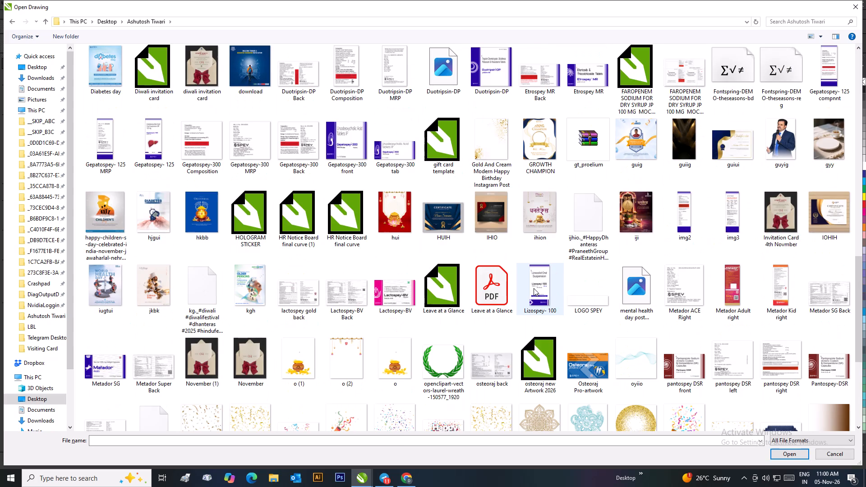
scroll(425, 276, "up", 4)
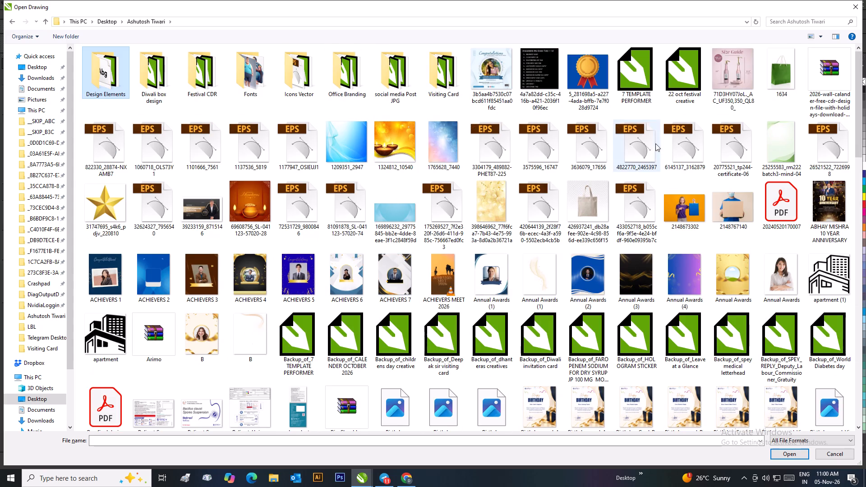
double_click(439, 70)
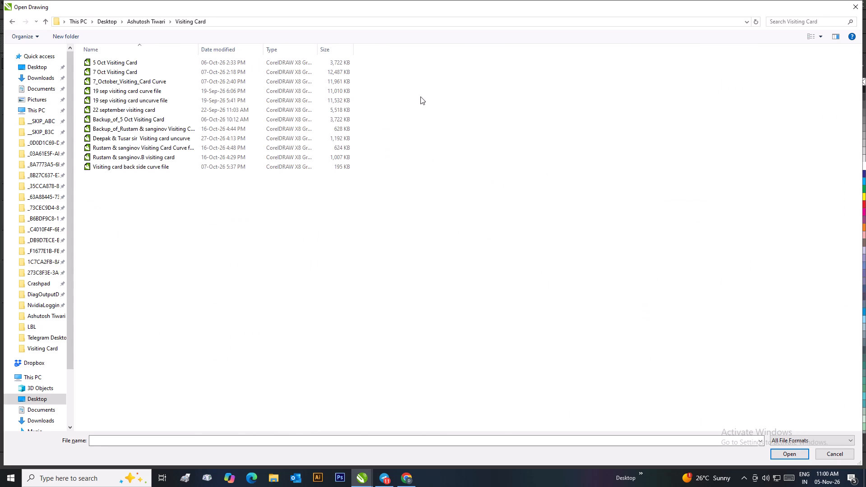
left_click(41, 23)
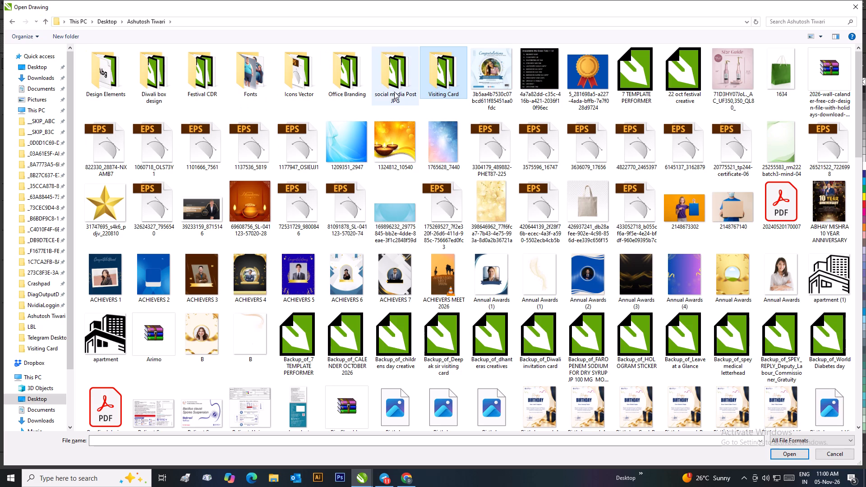
double_click(350, 84)
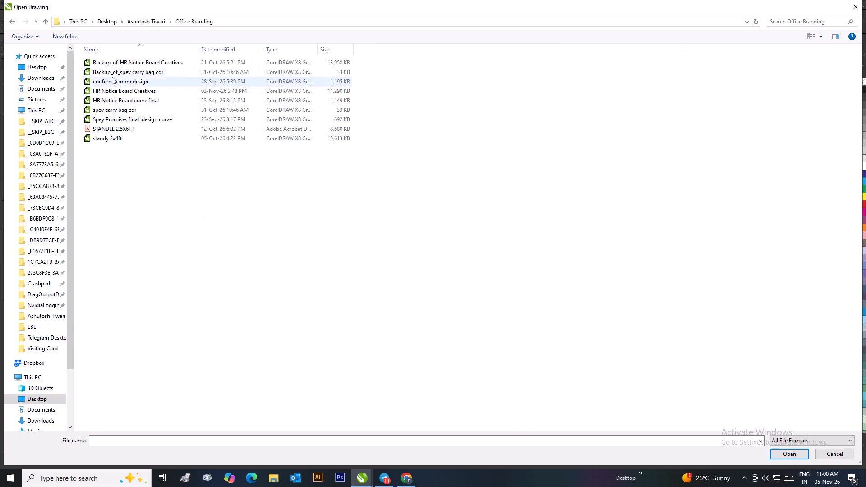
left_click(43, 20)
double_click(195, 77)
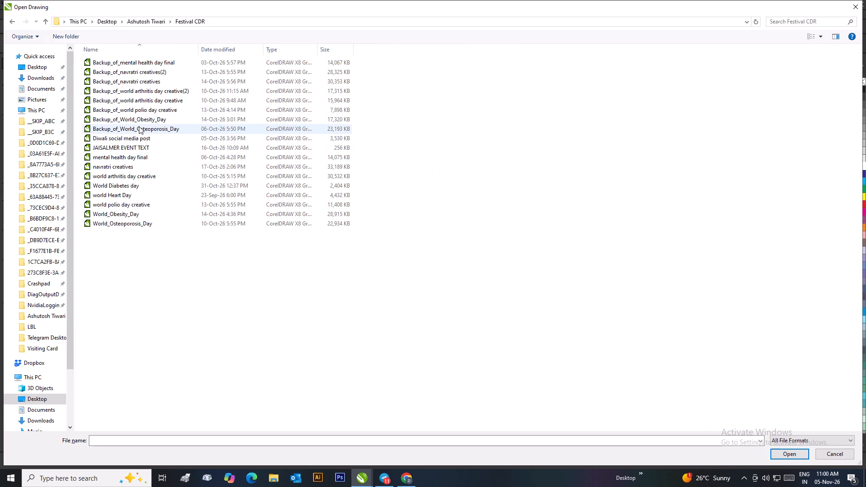
left_click(42, 19)
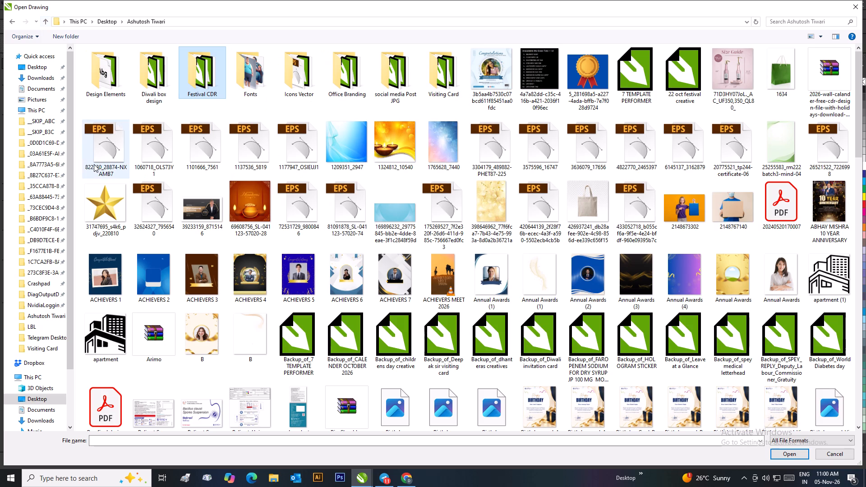
scroll(135, 305, "down", 8)
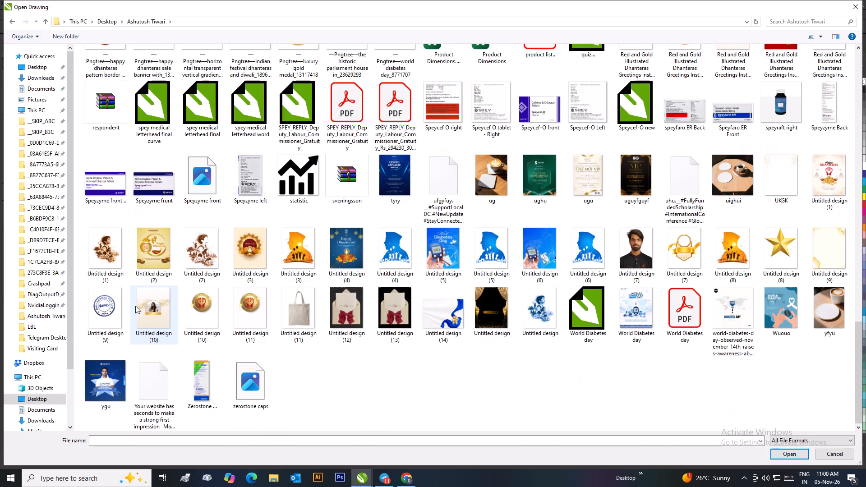
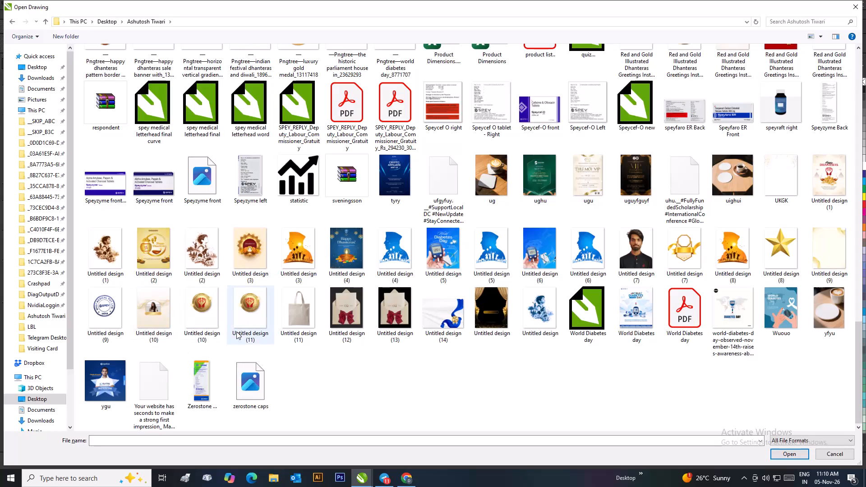
Search the current desktop folder for files matching "obe", check the matches, and clear the search.
left_click(789, 23)
type("obe")
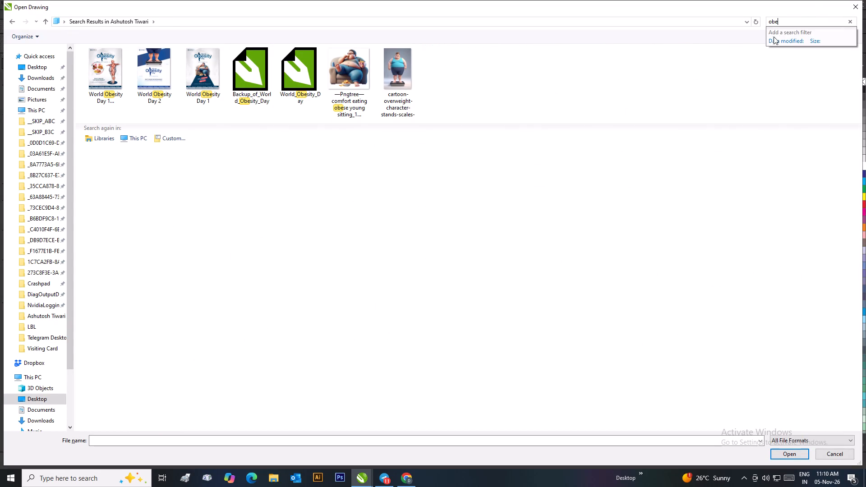
left_click(796, 102)
left_click(850, 23)
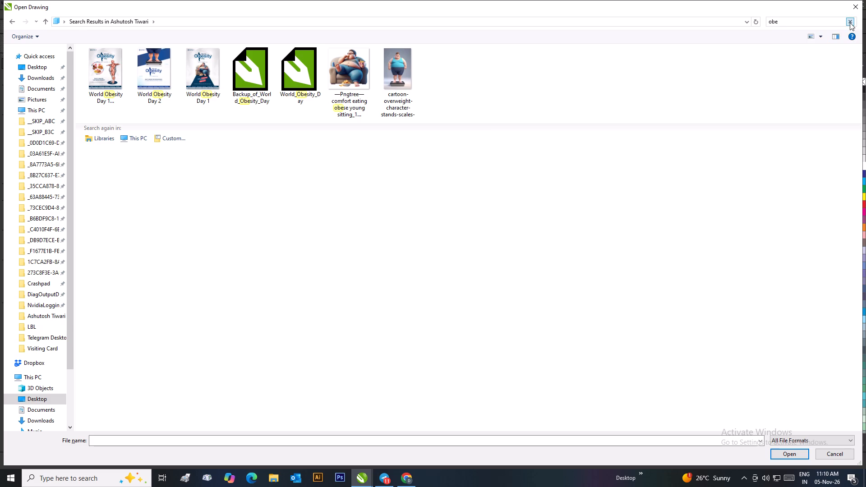
Look through the folder's full file list again for the drawing to open.
scroll(287, 193, "down", 3)
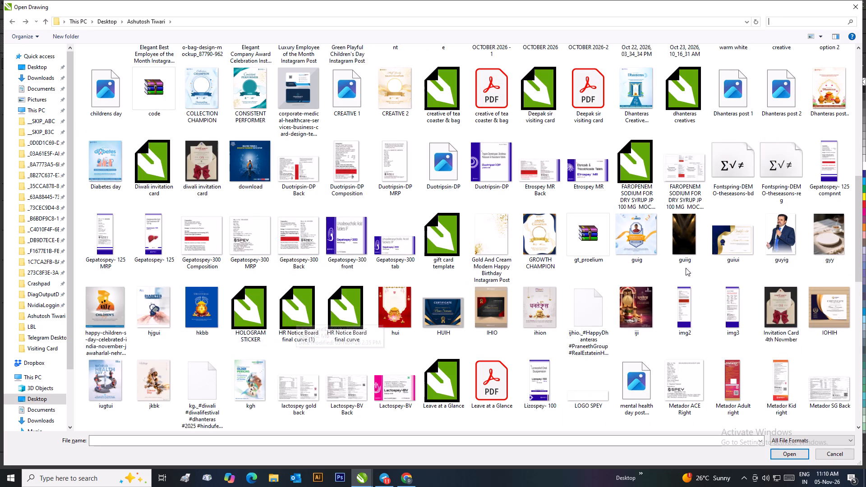
scroll(710, 248, "down", 3)
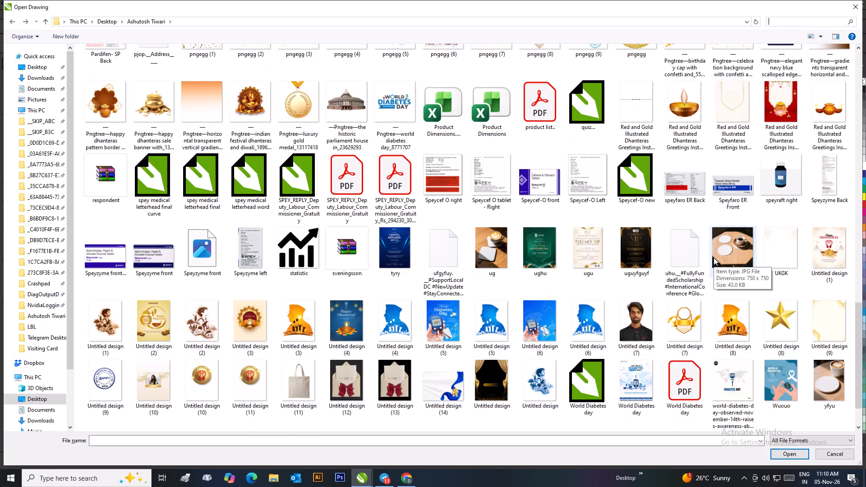
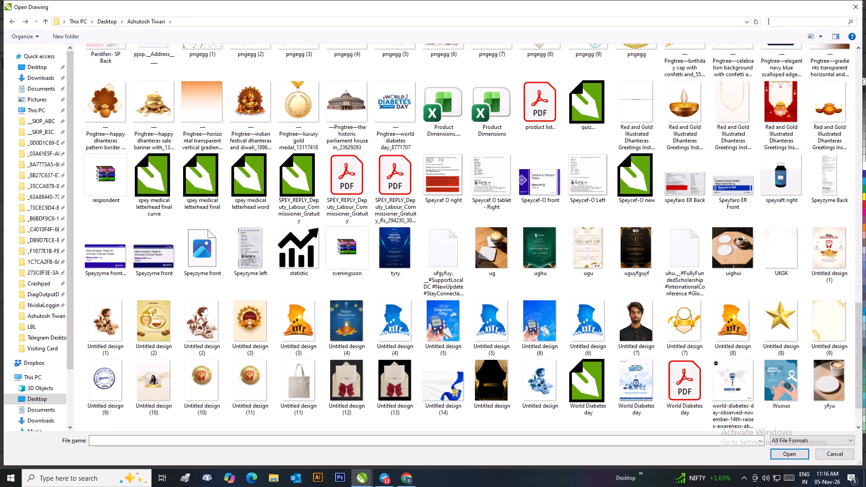
Search the folder for "birthda" and open the Birthday New template drawing.
type("birthda")
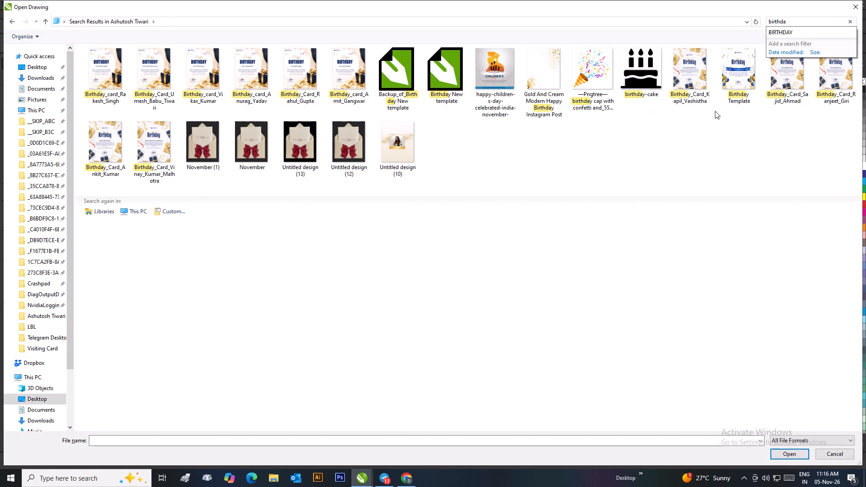
double_click(442, 68)
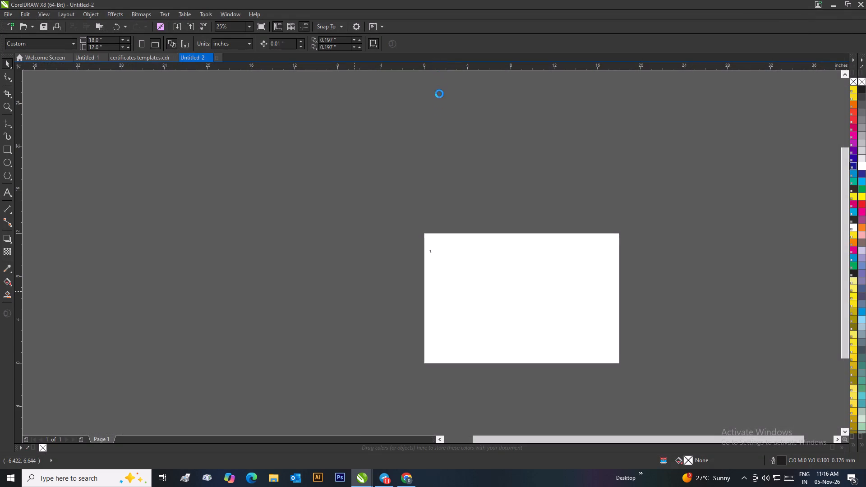
Inspect the two birthday card designs beside the page, and close the Birthday New template file.
scroll(428, 209, "down", 6)
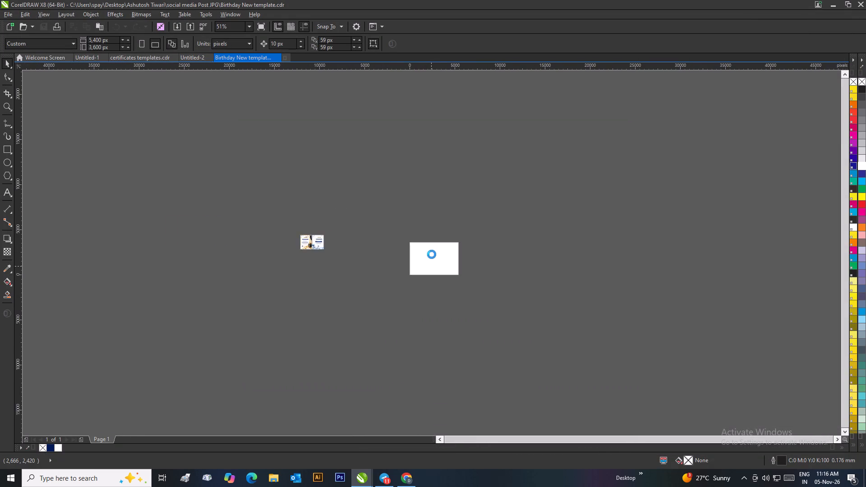
scroll(387, 245, "up", 5)
scroll(499, 257, "up", 4)
scroll(432, 254, "up", 3)
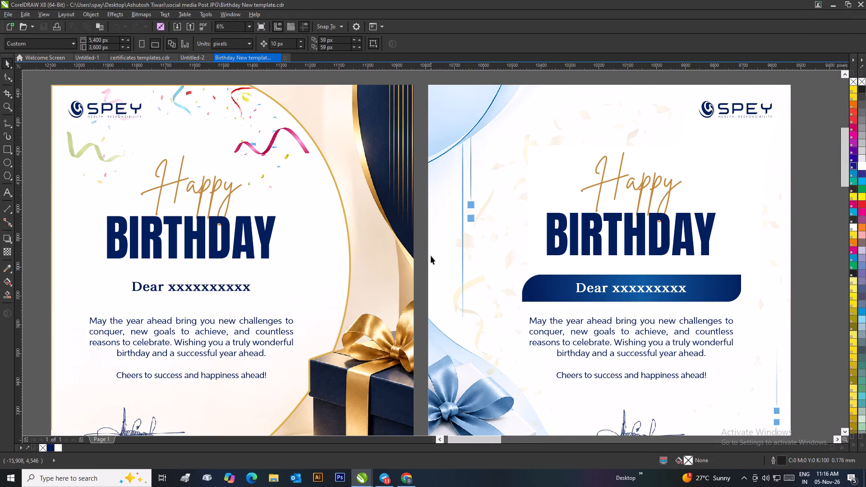
scroll(428, 257, "down", 1)
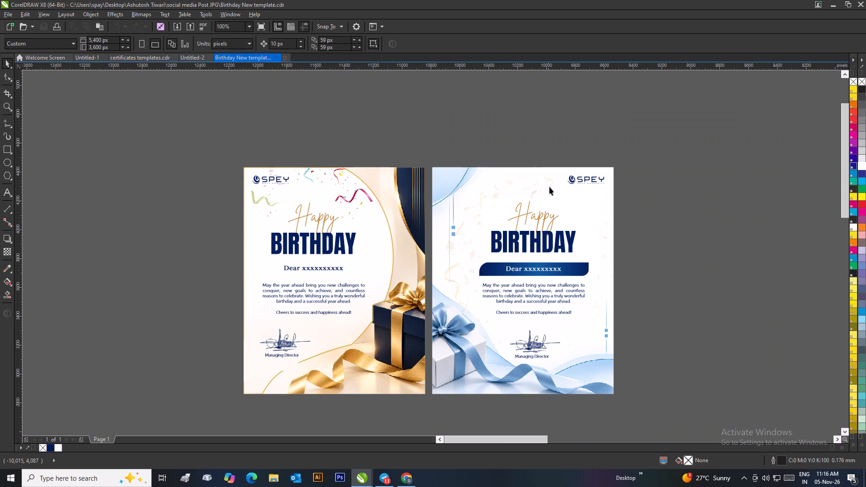
left_click(276, 60)
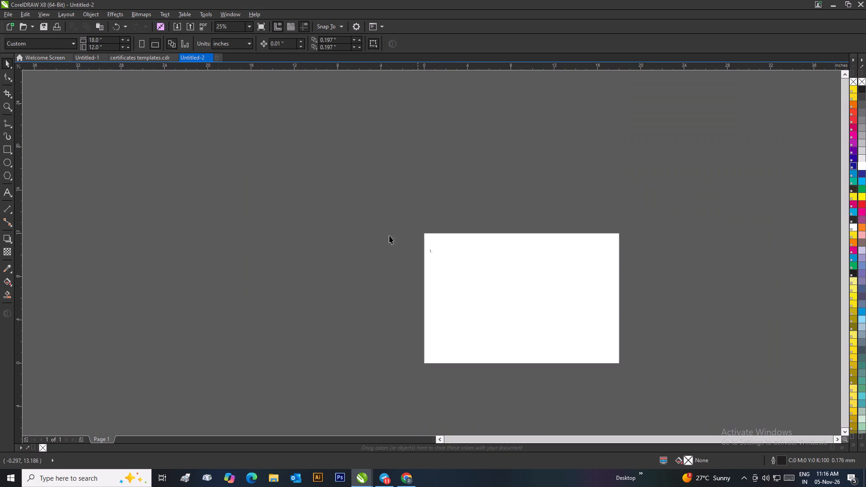
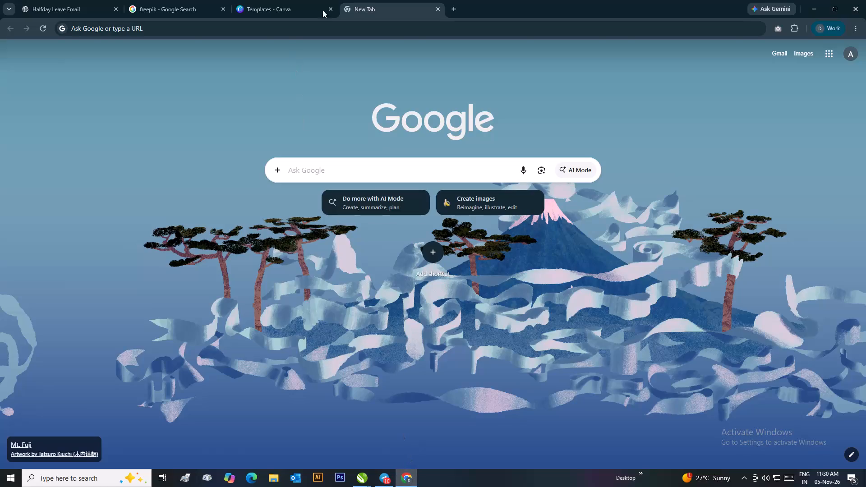
Switch to the Canva templates page and browse back up through the gallery for a suitable design.
left_click(278, 0)
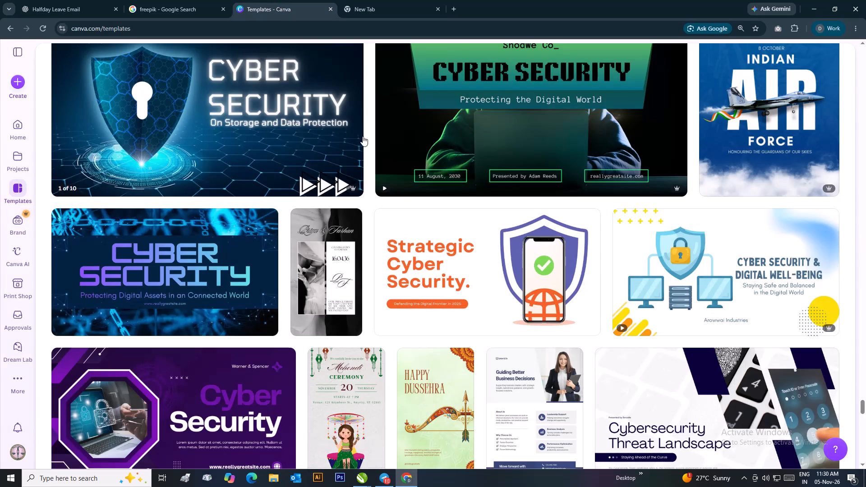
scroll(362, 137, "up", 10)
scroll(602, 222, "up", 12)
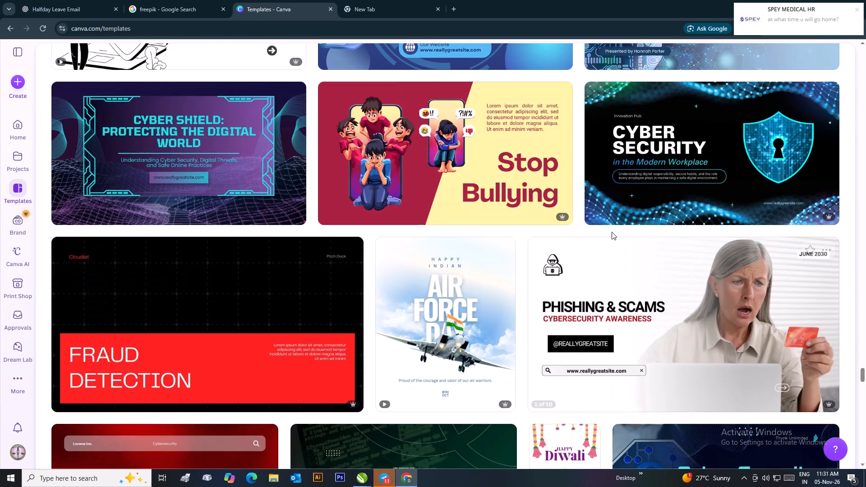
scroll(610, 232, "up", 13)
scroll(609, 235, "up", 12)
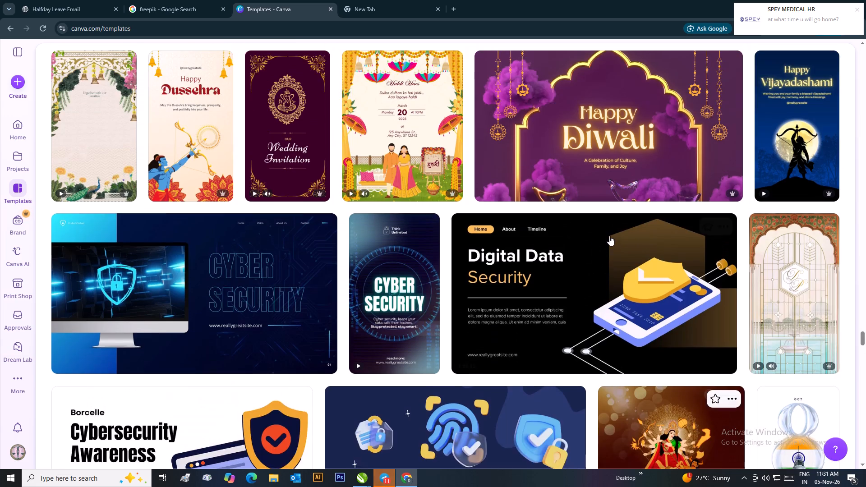
scroll(609, 236, "up", 14)
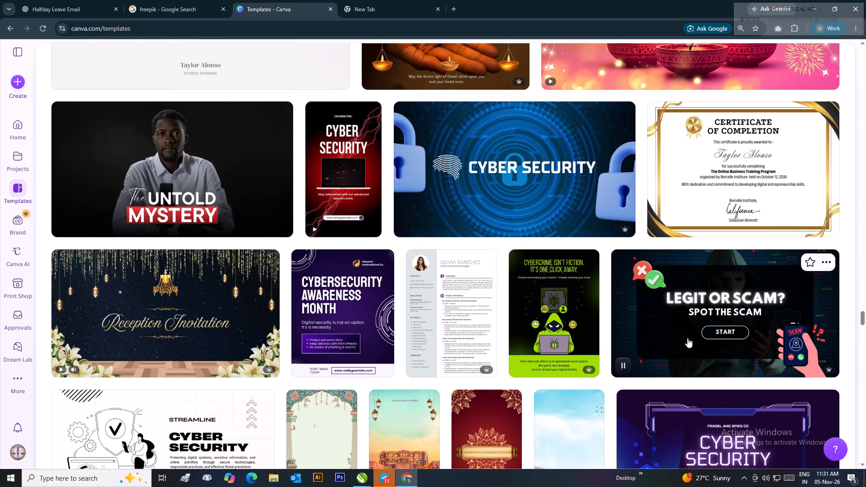
scroll(687, 338, "up", 13)
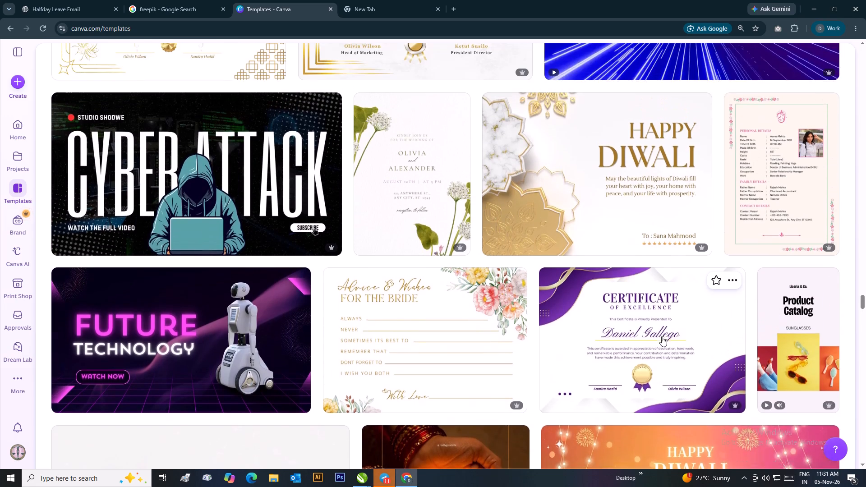
scroll(662, 336, "up", 4)
scroll(500, 300, "up", 4)
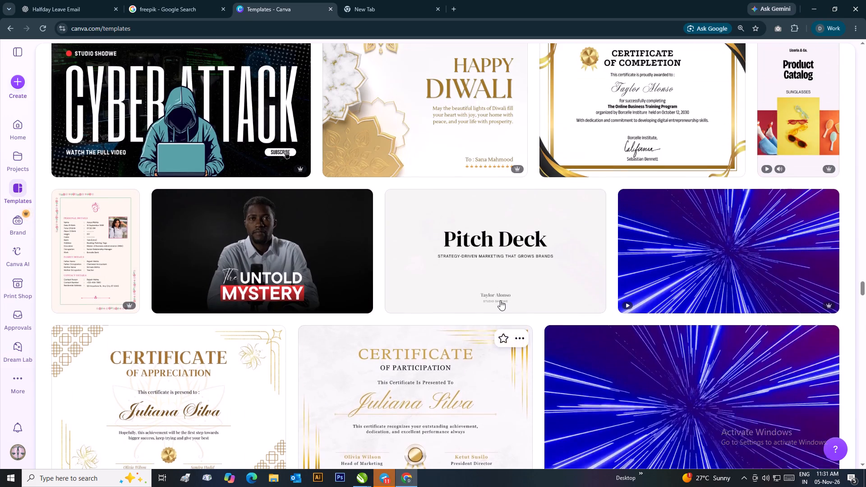
scroll(530, 259, "up", 3)
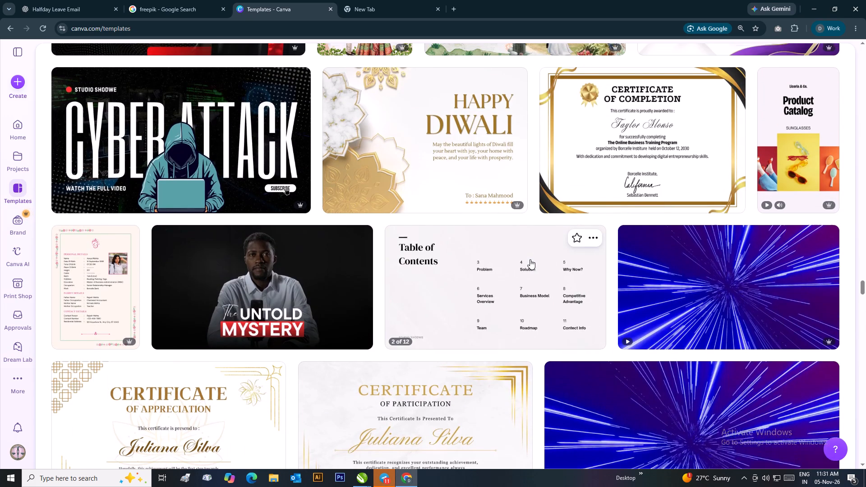
scroll(530, 259, "up", 10)
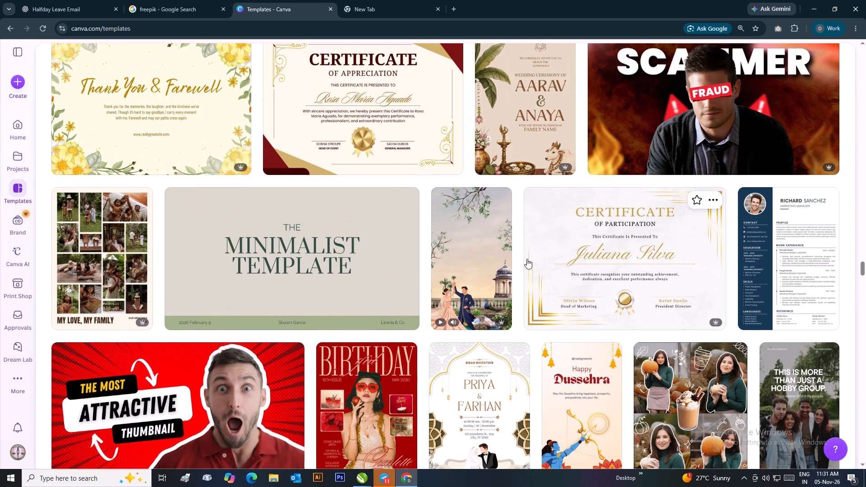
Choose the Red And Gold Modern Certificate template (A4, landscape) and open it for customizing in the Canva editor.
scroll(522, 257, "up", 1)
left_click(371, 140)
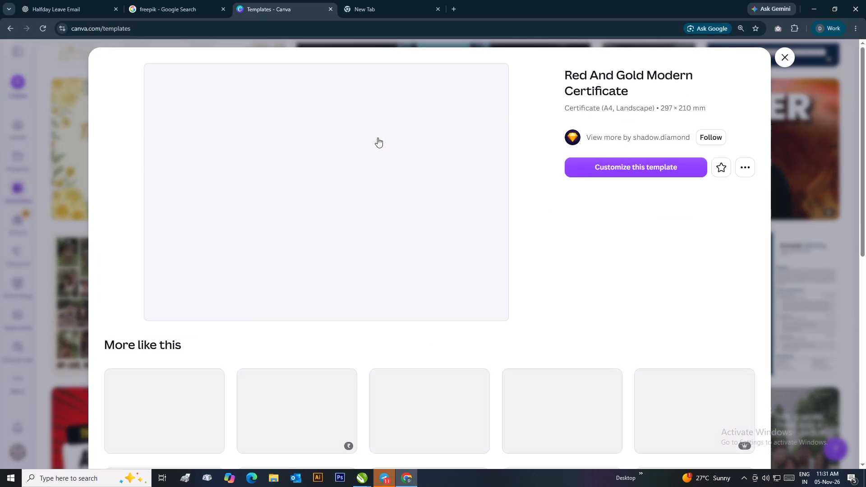
left_click(672, 172)
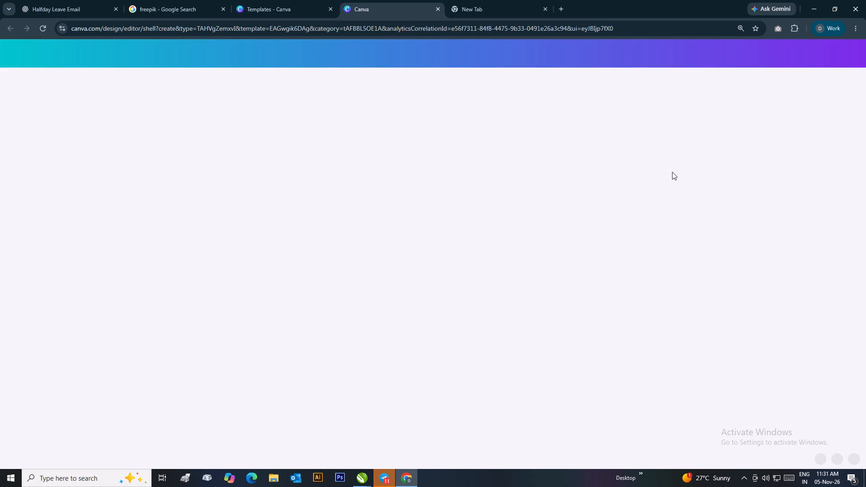
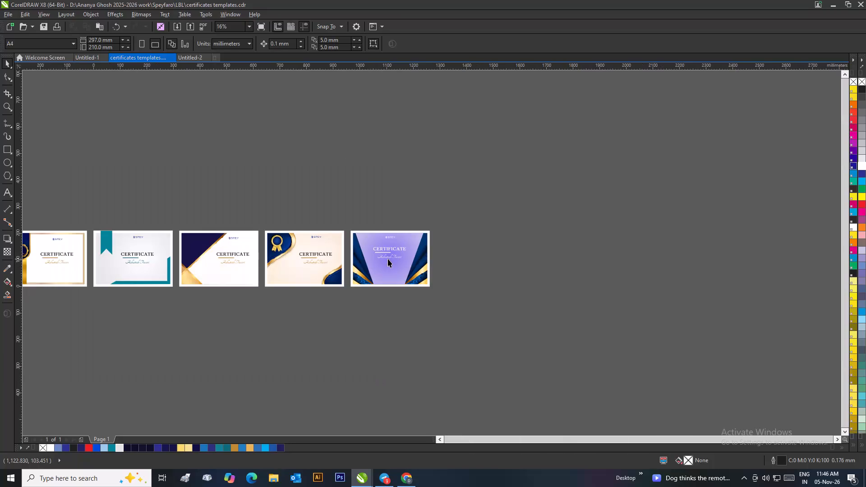
Examine the row of existing certificate designs in the CorelDRAW certificates templates file, close up and as a whole set.
scroll(388, 259, "up", 1)
scroll(290, 243, "up", 1)
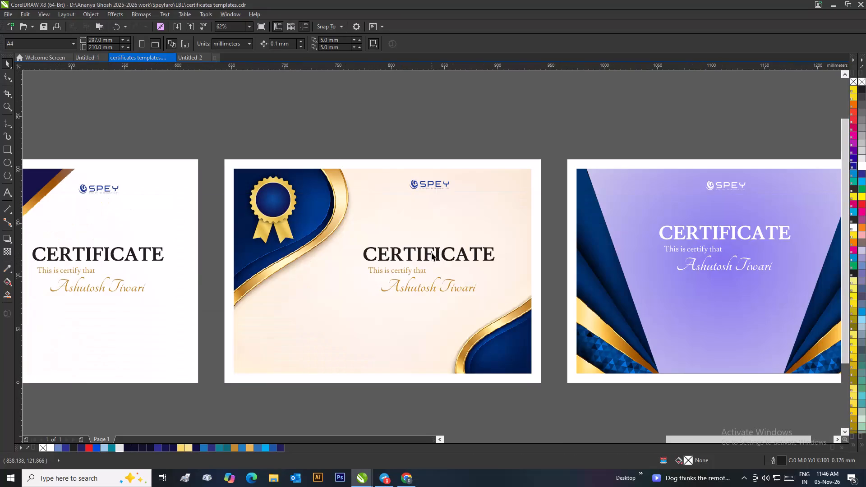
scroll(444, 250, "down", 1)
left_click(349, 175)
scroll(486, 291, "down", 2)
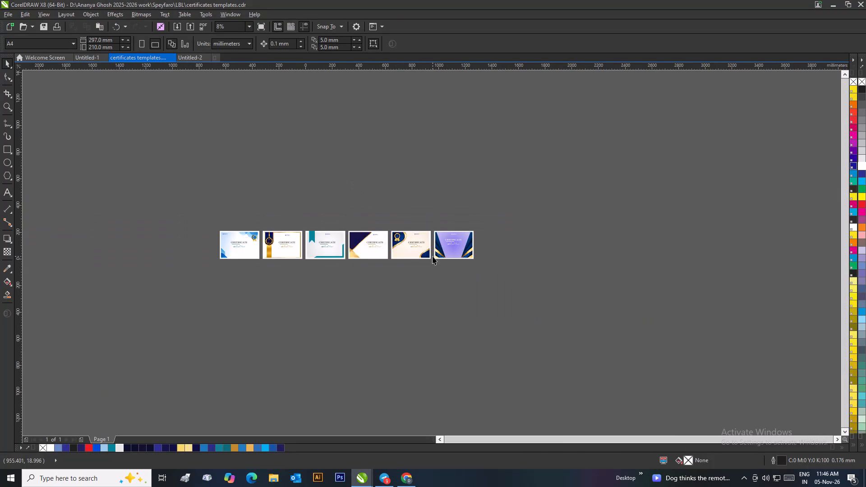
scroll(380, 253, "up", 1)
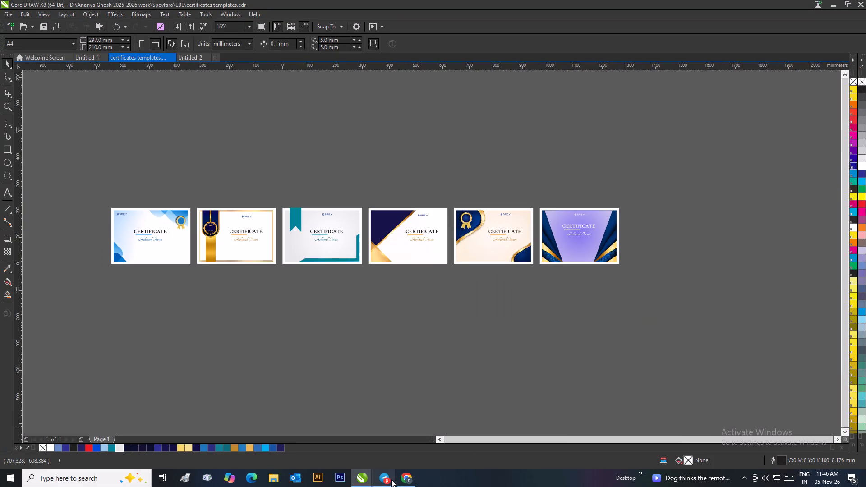
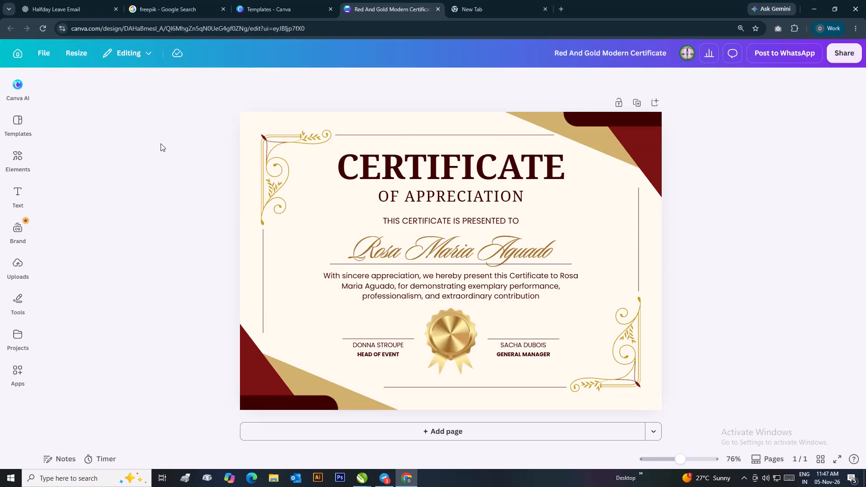
Browse the suggested A4 landscape certificate templates beside the Red And Gold Modern Certificate design to compare alternative styles.
scroll(384, 206, "down", 3)
scroll(456, 293, "down", 4)
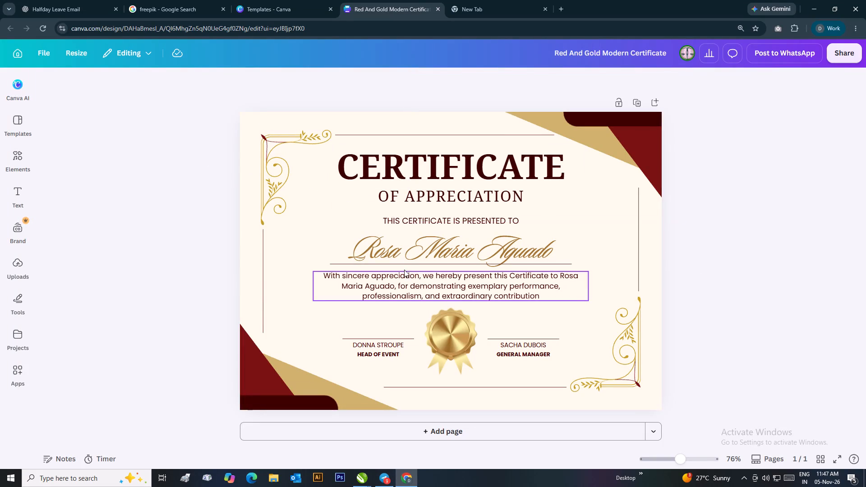
left_click(19, 112)
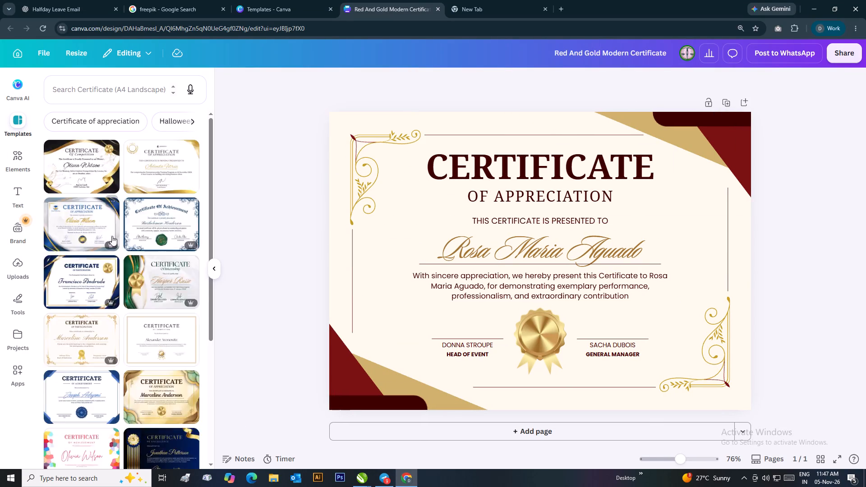
scroll(134, 242, "down", 3)
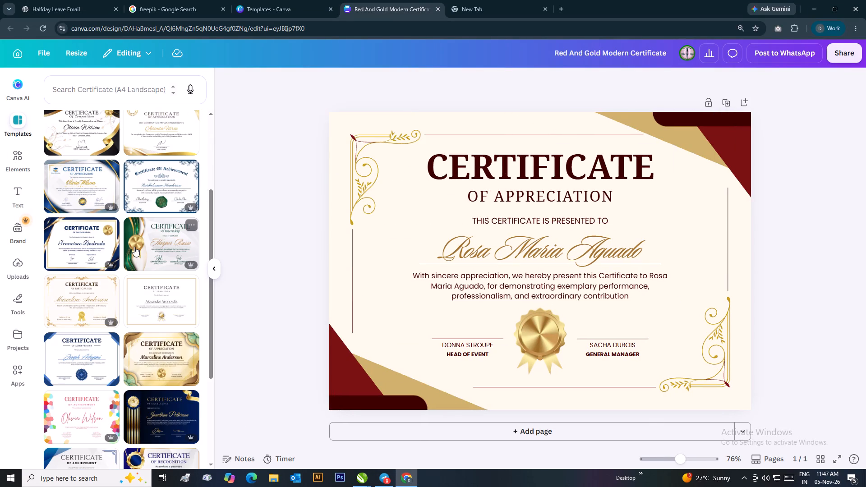
scroll(134, 248, "down", 1)
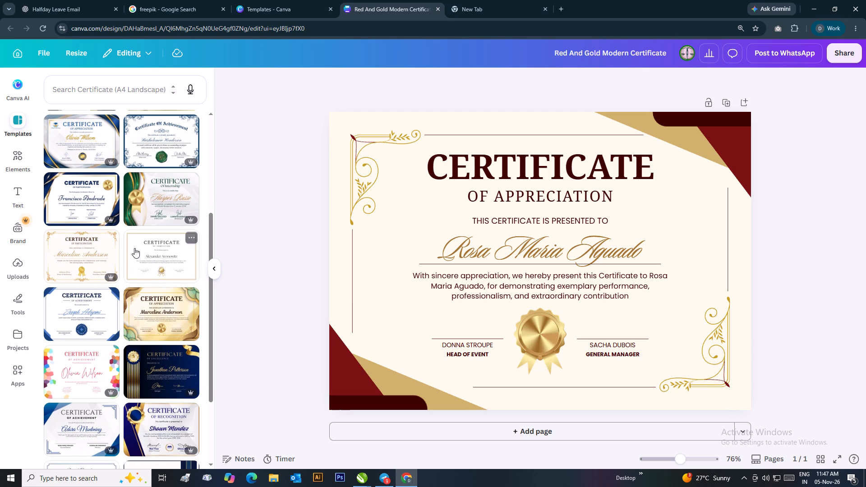
scroll(135, 248, "up", 4)
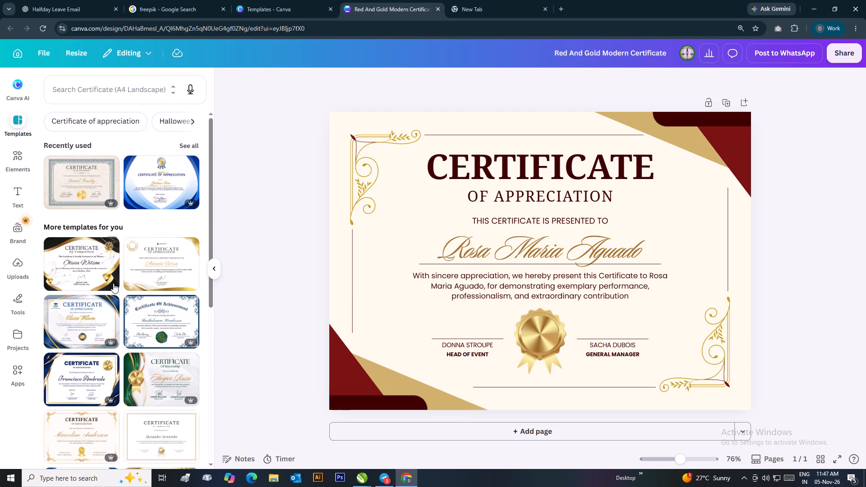
scroll(113, 283, "down", 2)
scroll(113, 282, "up", 1)
scroll(114, 280, "down", 7)
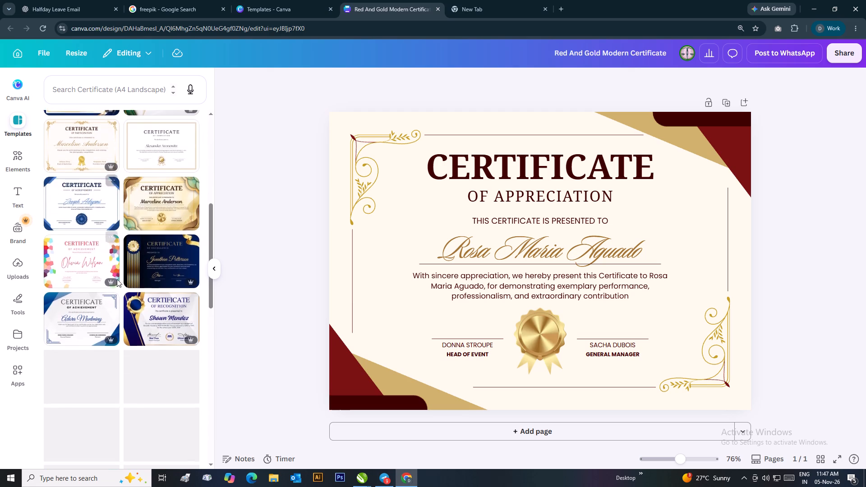
scroll(119, 277, "down", 4)
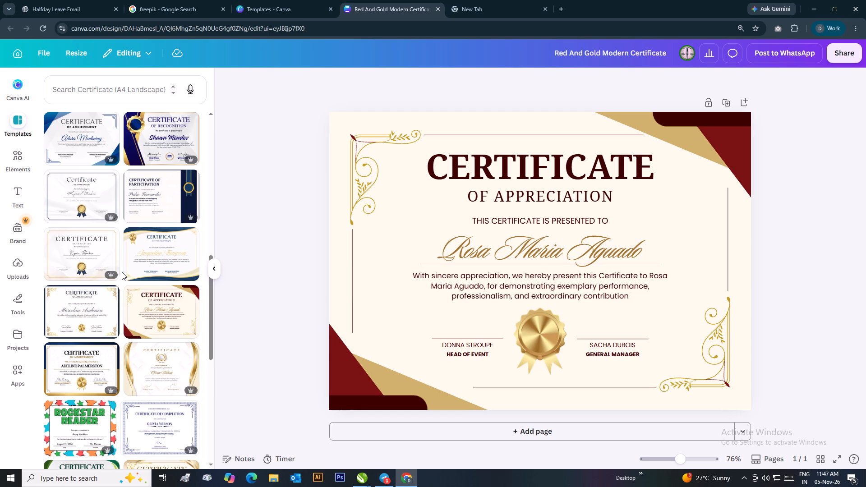
scroll(122, 272, "down", 3)
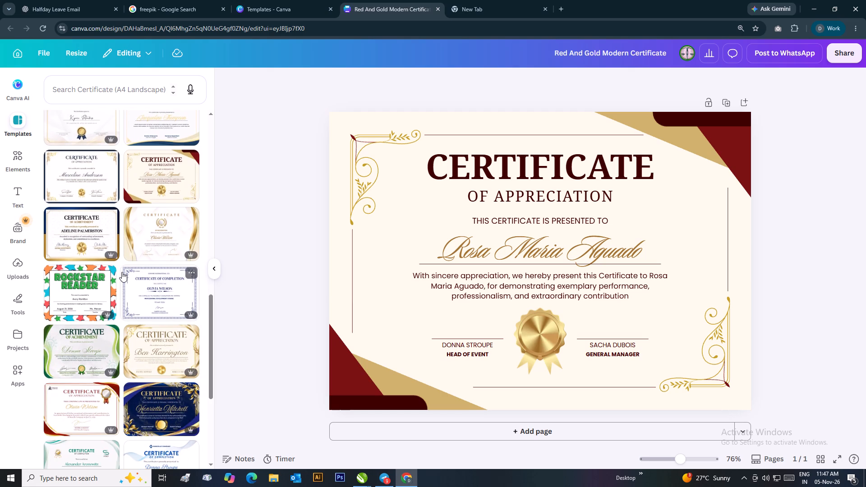
scroll(122, 272, "down", 3)
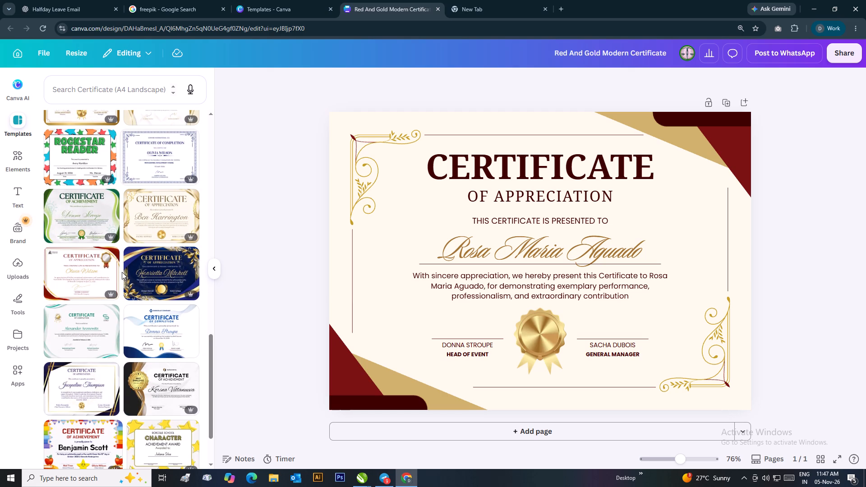
scroll(122, 272, "down", 7)
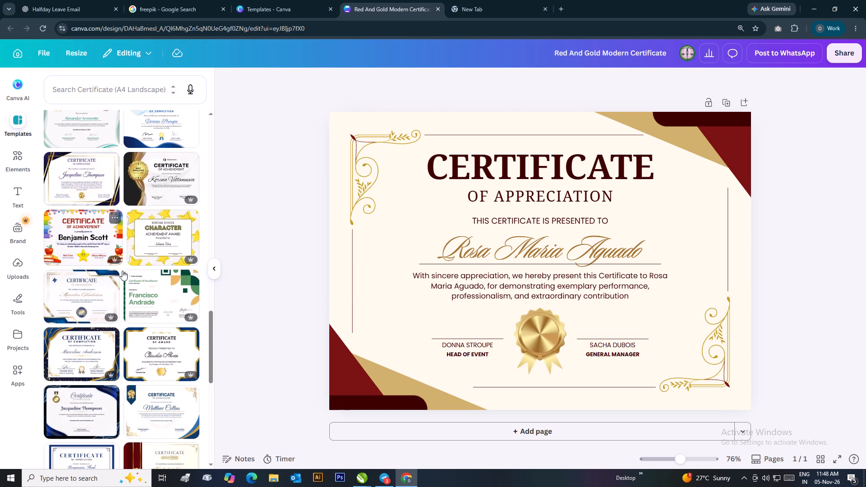
scroll(122, 270, "down", 3)
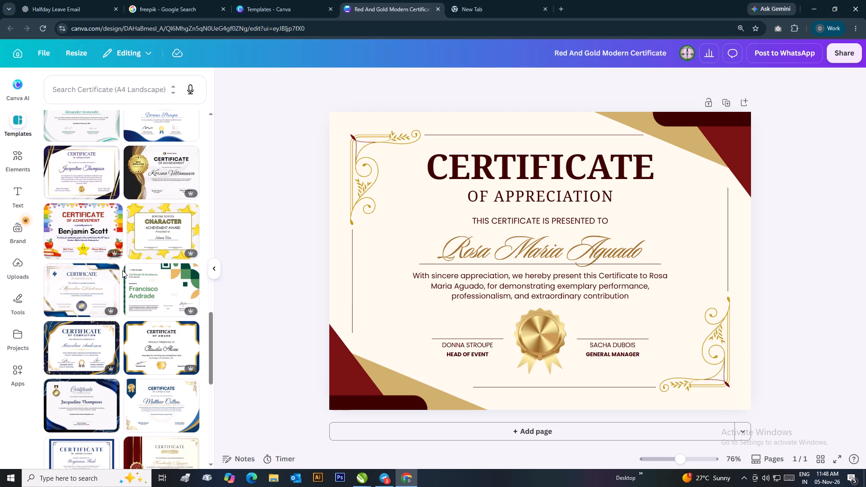
scroll(122, 270, "down", 4)
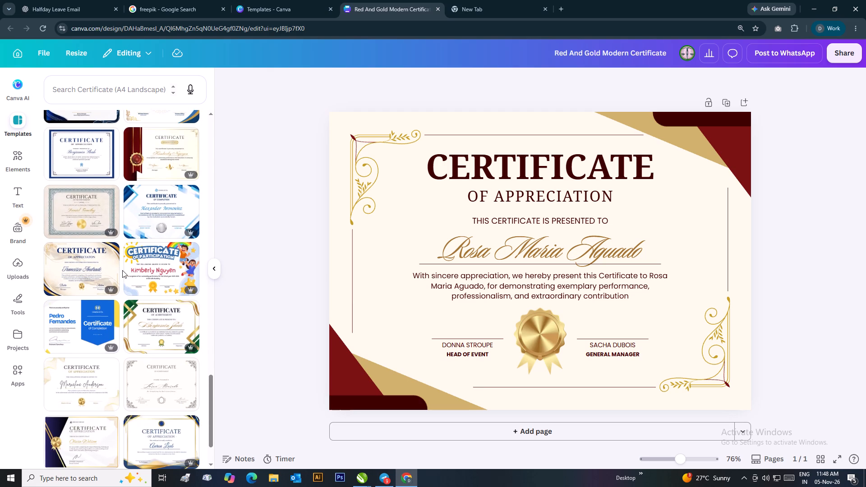
scroll(122, 270, "down", 3)
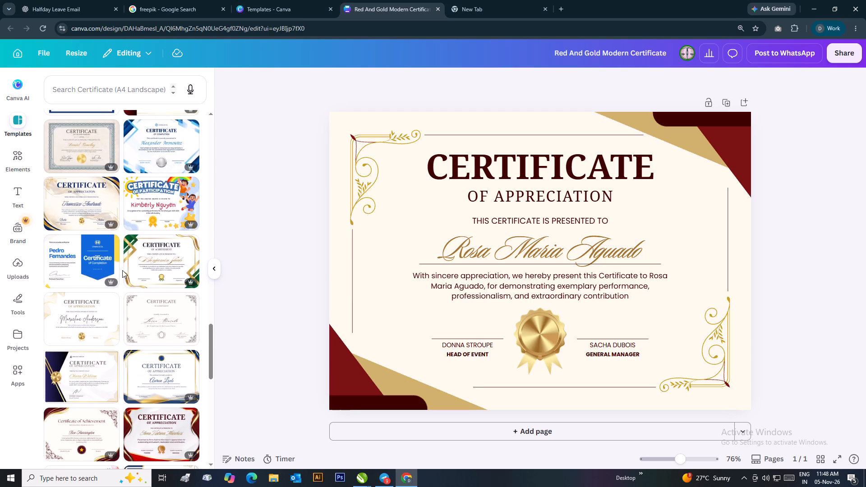
scroll(122, 270, "down", 7)
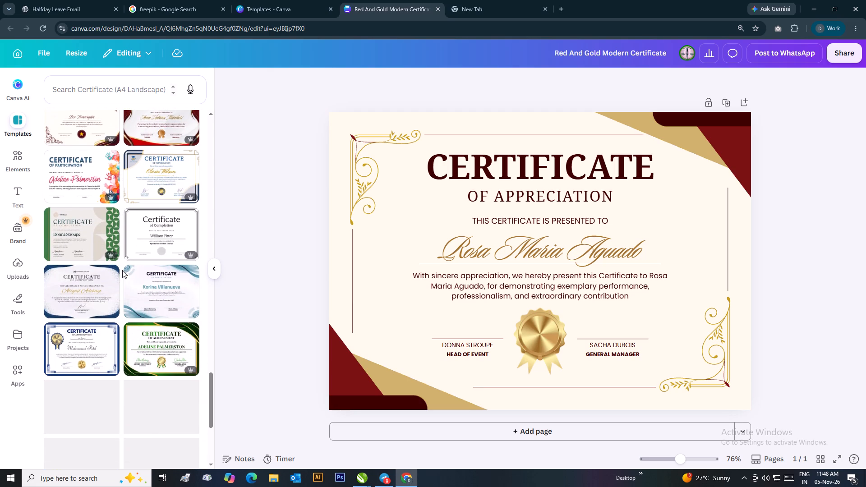
scroll(122, 270, "down", 3)
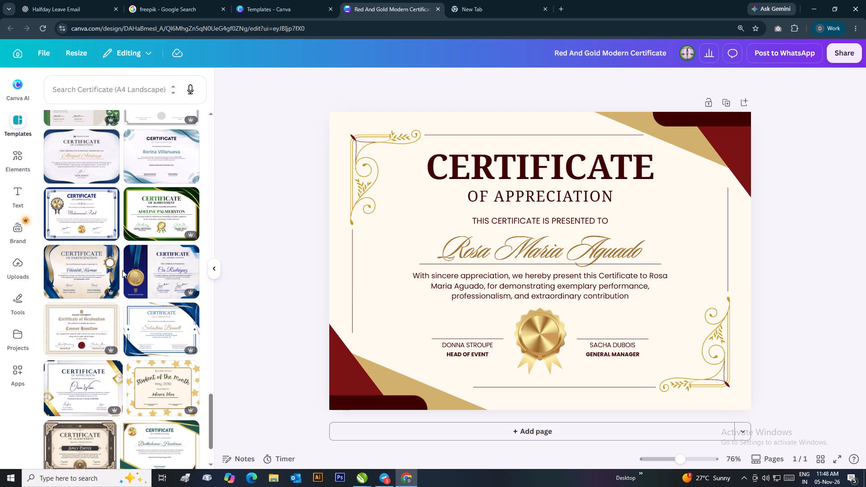
scroll(124, 269, "down", 5)
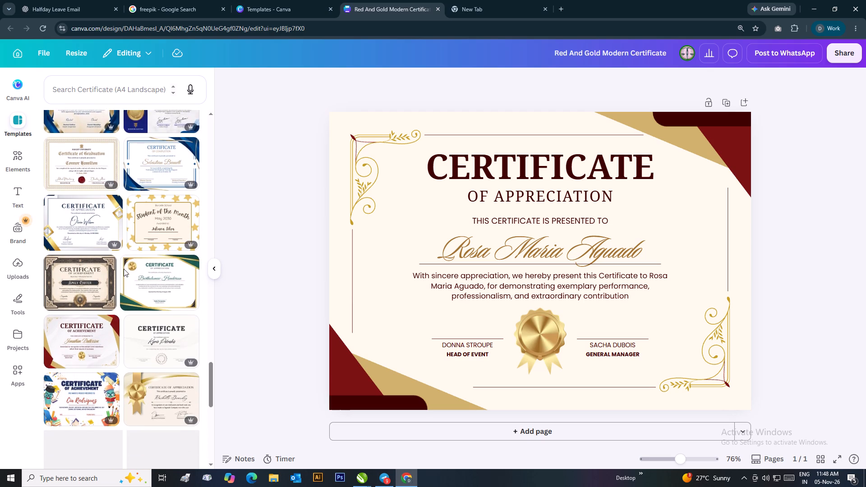
scroll(124, 269, "down", 6)
scroll(124, 269, "up", 1)
scroll(124, 269, "down", 4)
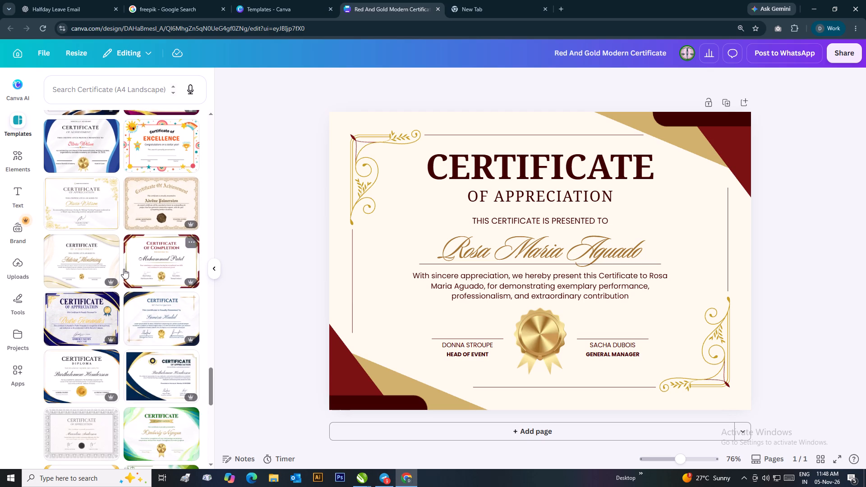
scroll(124, 269, "down", 7)
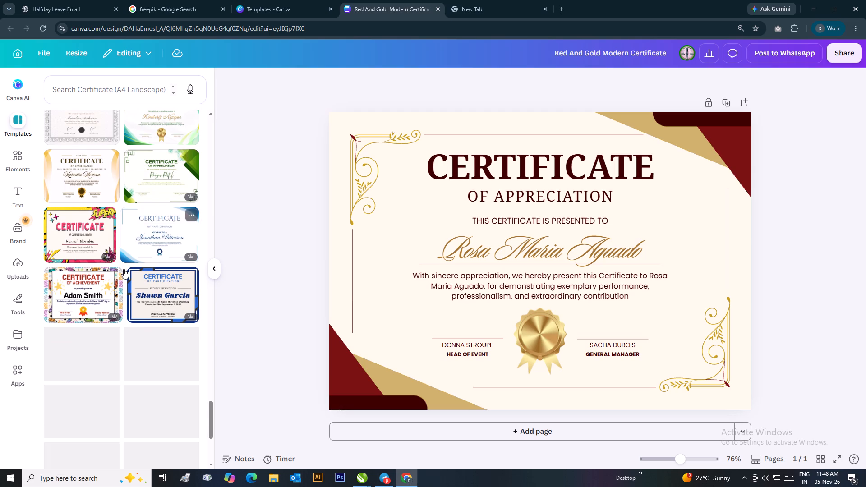
scroll(124, 269, "down", 3)
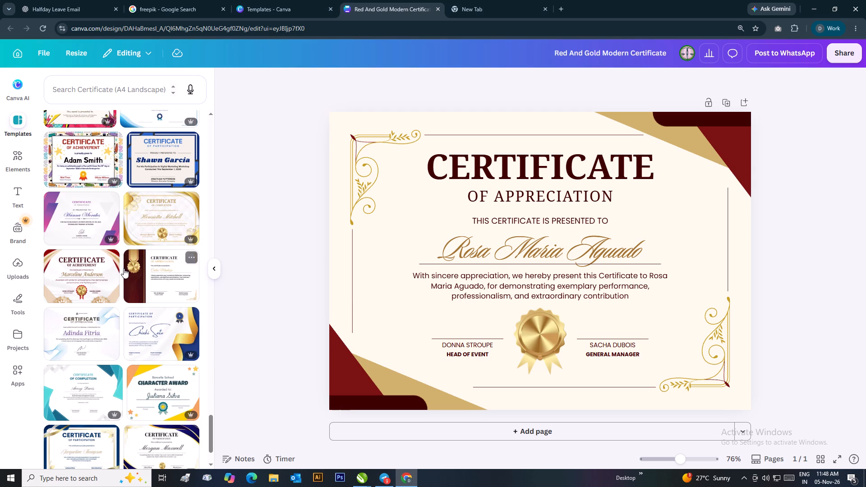
scroll(124, 267, "down", 5)
scroll(118, 326, "down", 5)
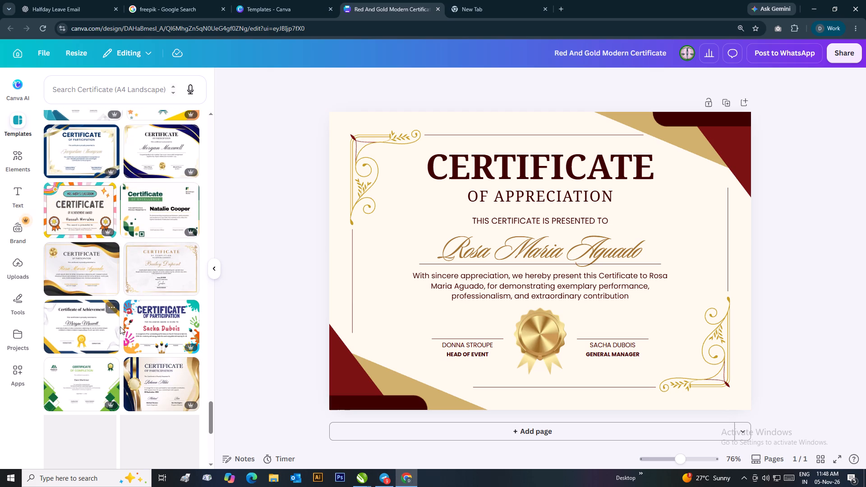
scroll(120, 326, "down", 5)
scroll(120, 326, "up", 1)
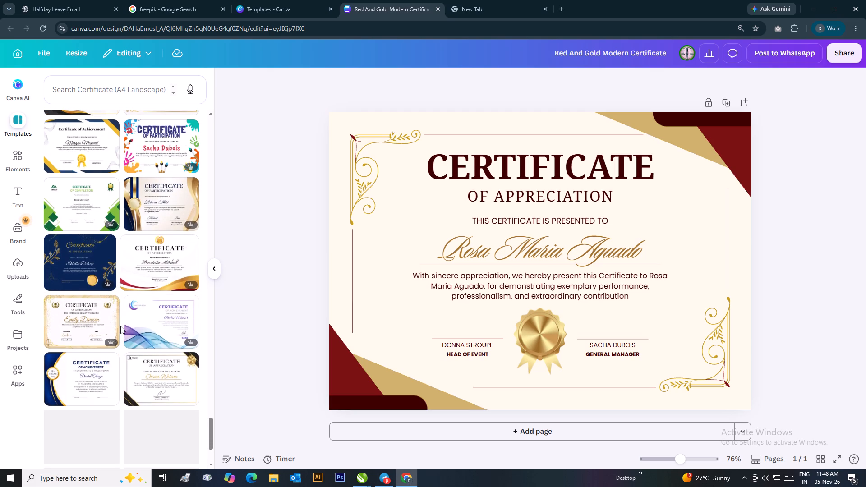
scroll(120, 326, "down", 3)
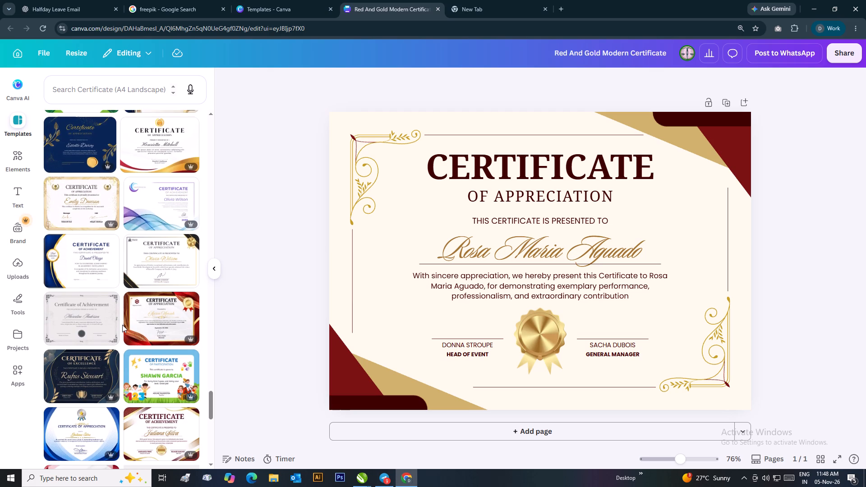
scroll(122, 325, "down", 3)
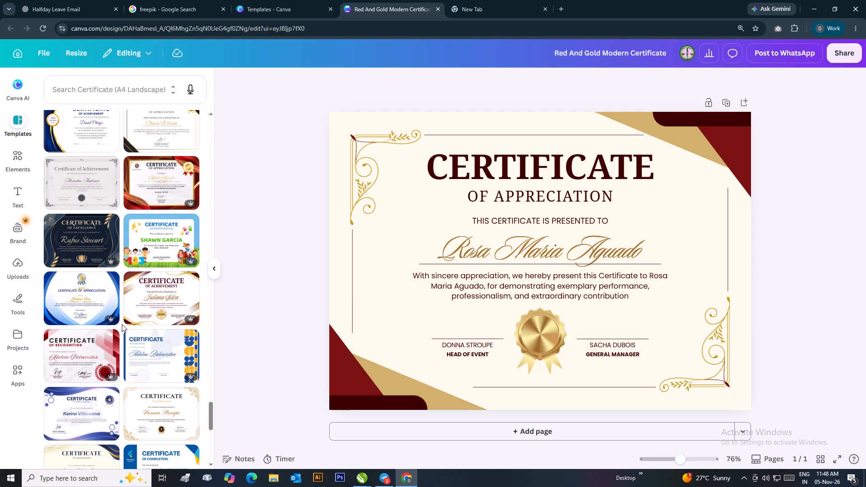
scroll(109, 322, "down", 5)
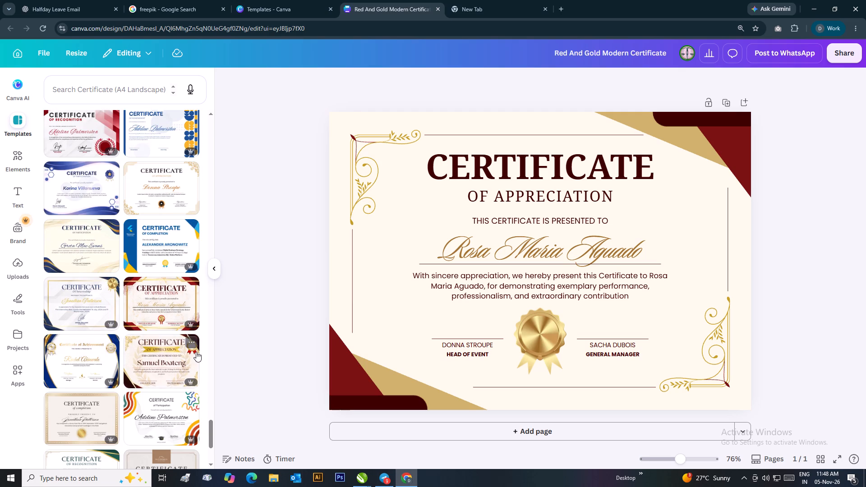
scroll(112, 295, "down", 3)
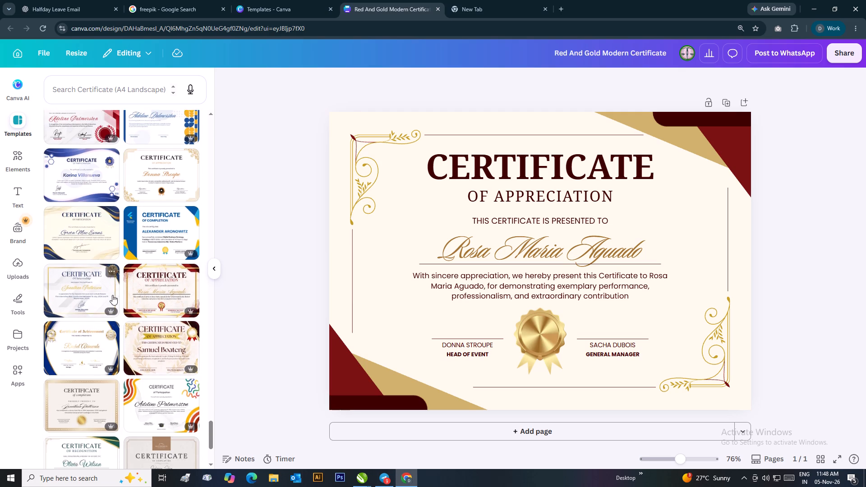
scroll(112, 295, "down", 1)
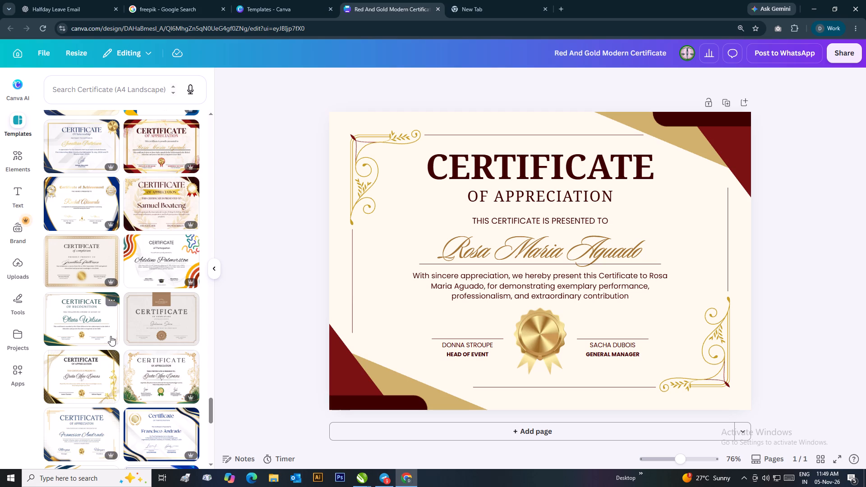
scroll(168, 315, "down", 5)
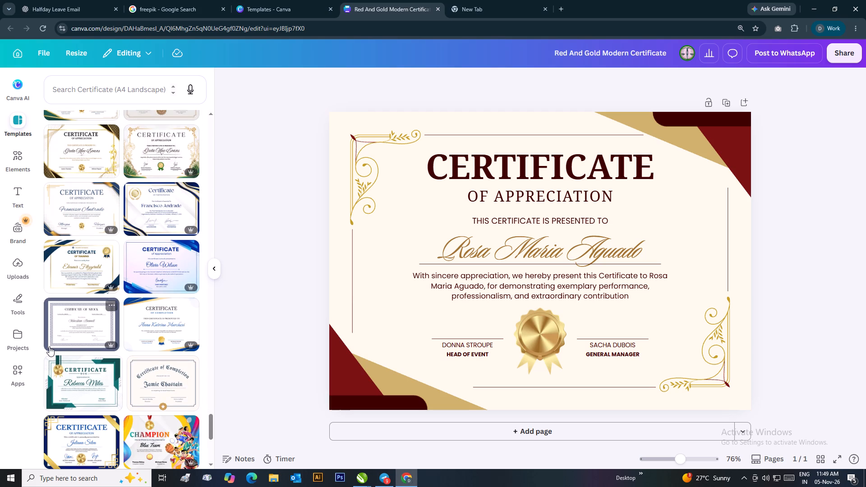
scroll(52, 345, "down", 2)
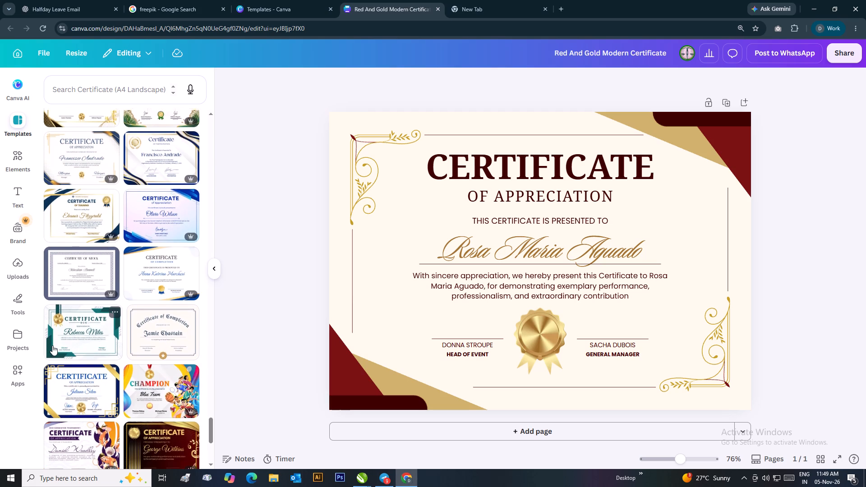
scroll(52, 345, "down", 4)
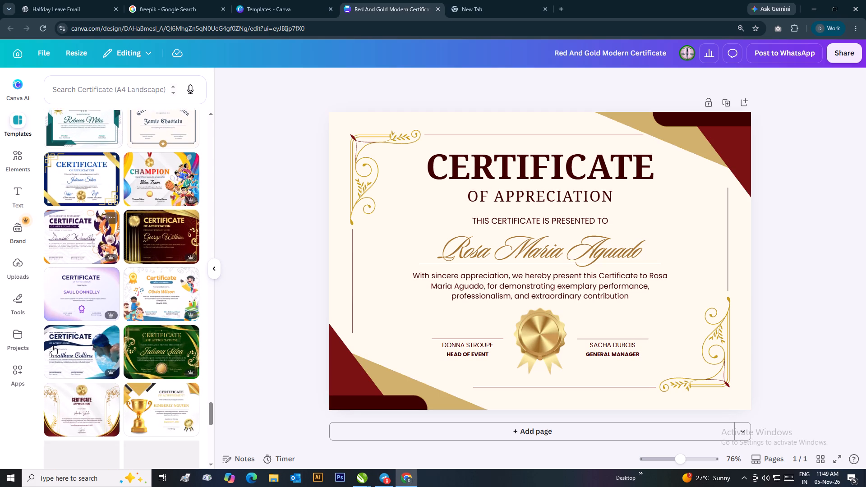
scroll(52, 345, "down", 2)
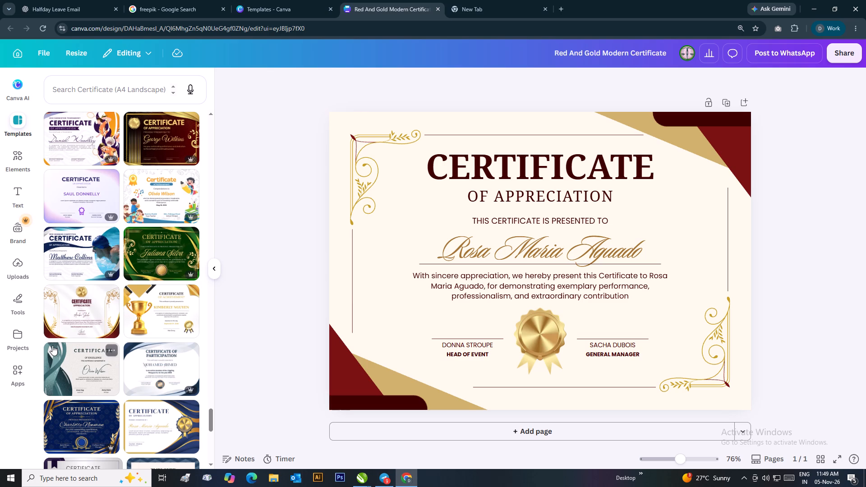
scroll(81, 347, "down", 2)
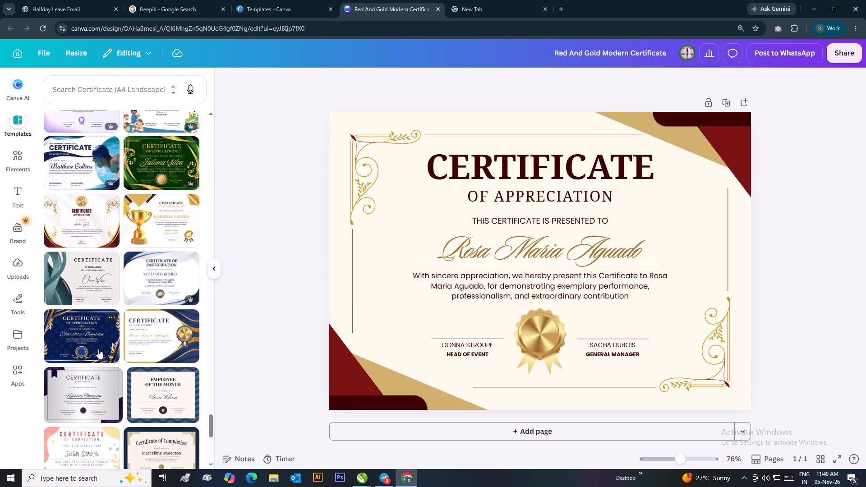
scroll(103, 350, "down", 5)
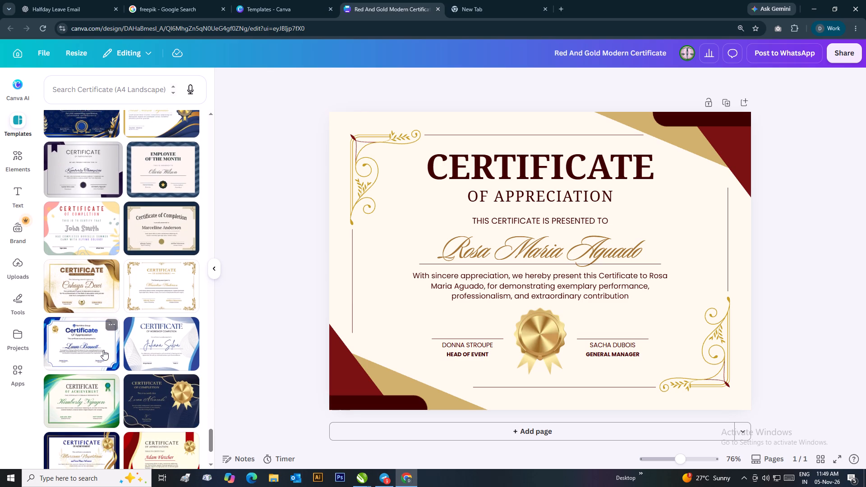
scroll(103, 350, "down", 3)
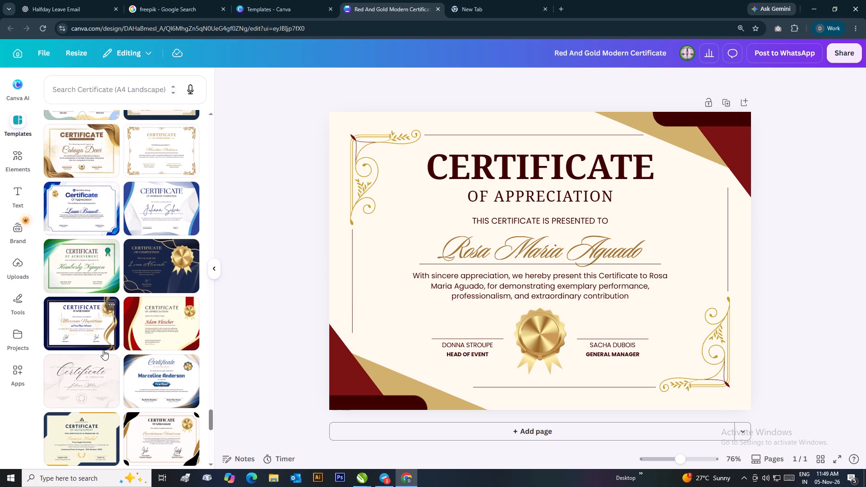
scroll(103, 350, "down", 3)
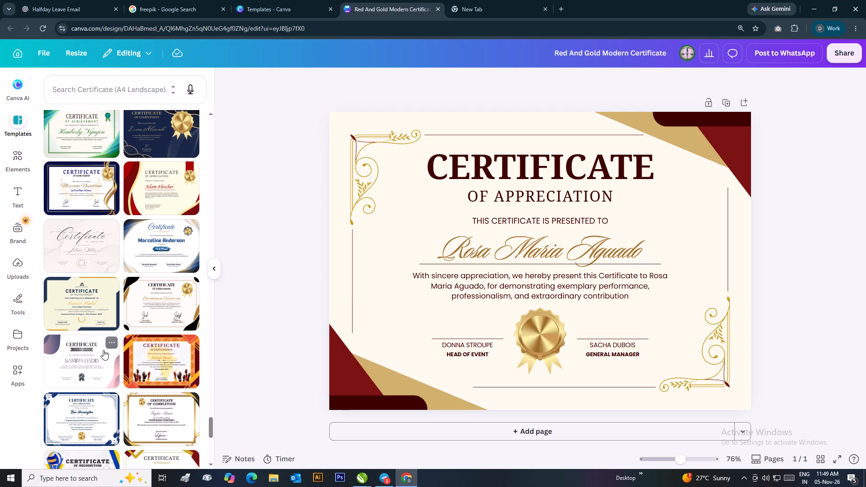
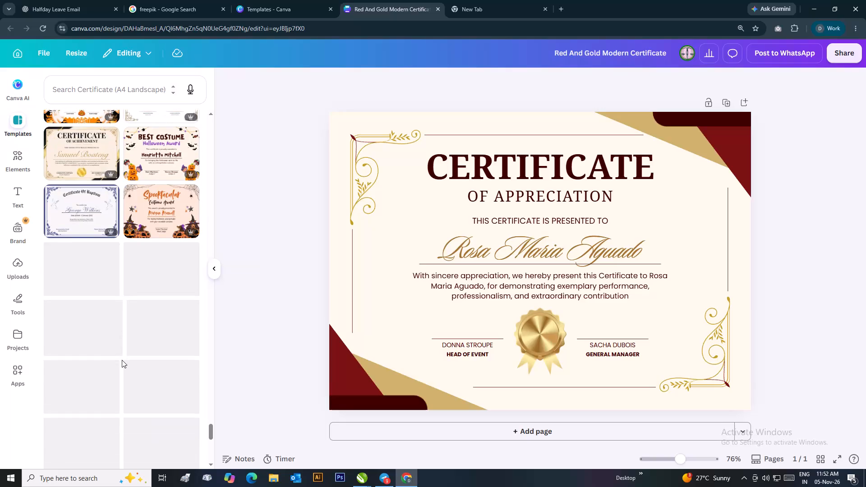
Browse further through the suggested A4 landscape certificate templates for alternative styles to the Red And Gold Modern Certificate.
scroll(122, 360, "down", 4)
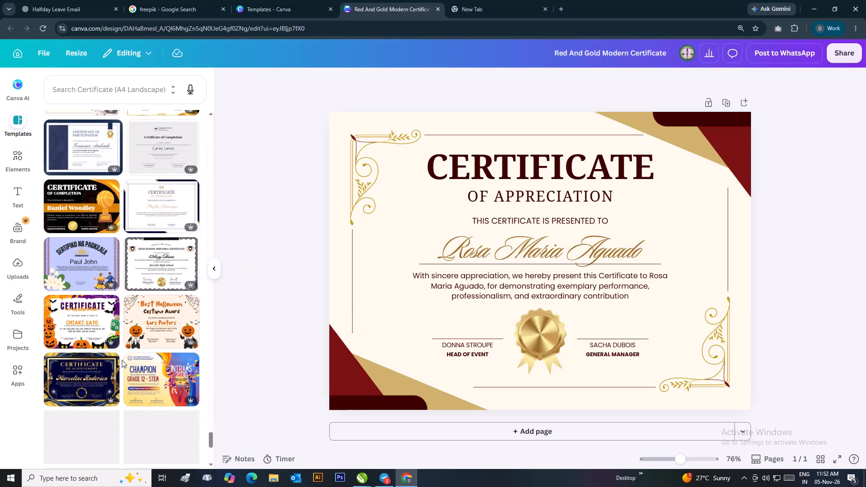
scroll(124, 360, "down", 5)
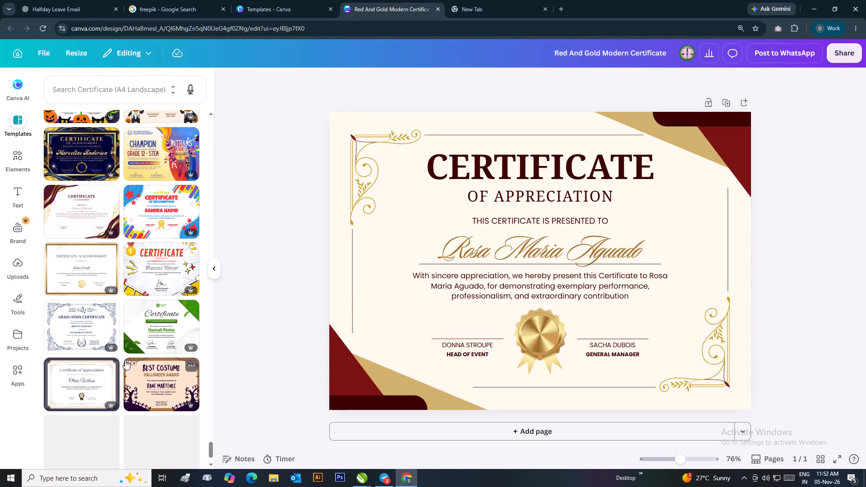
scroll(125, 360, "down", 9)
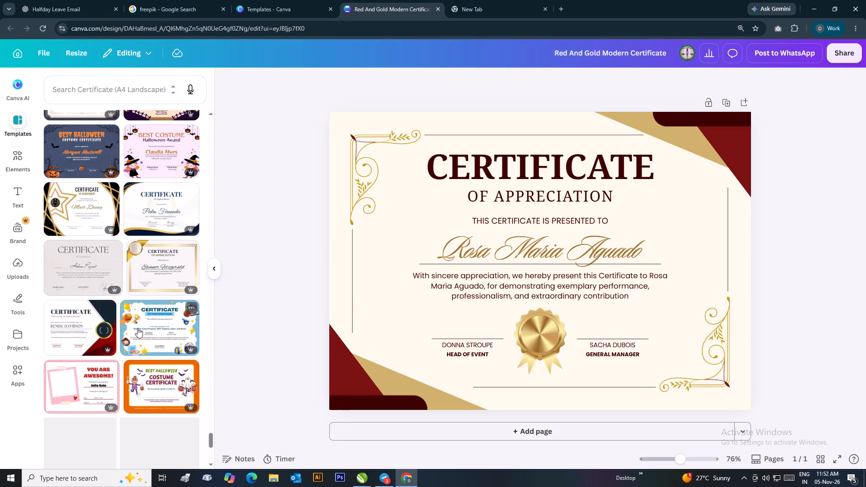
scroll(138, 328, "down", 9)
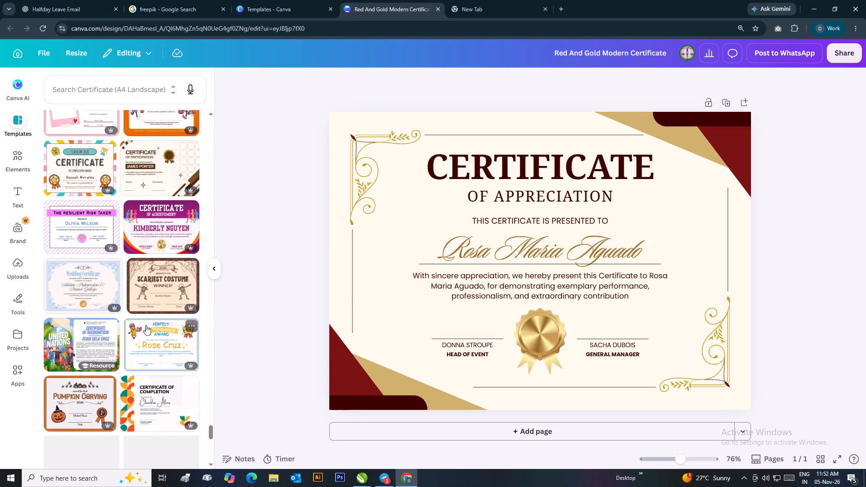
scroll(149, 324, "down", 4)
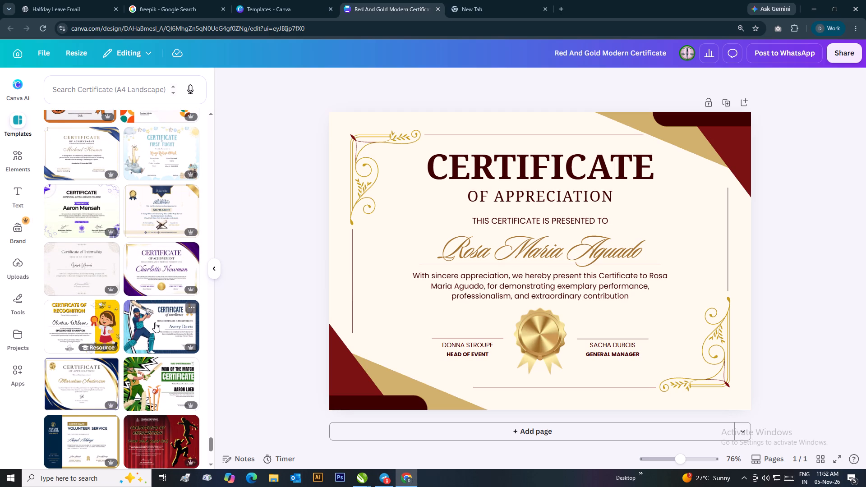
scroll(158, 323, "down", 9)
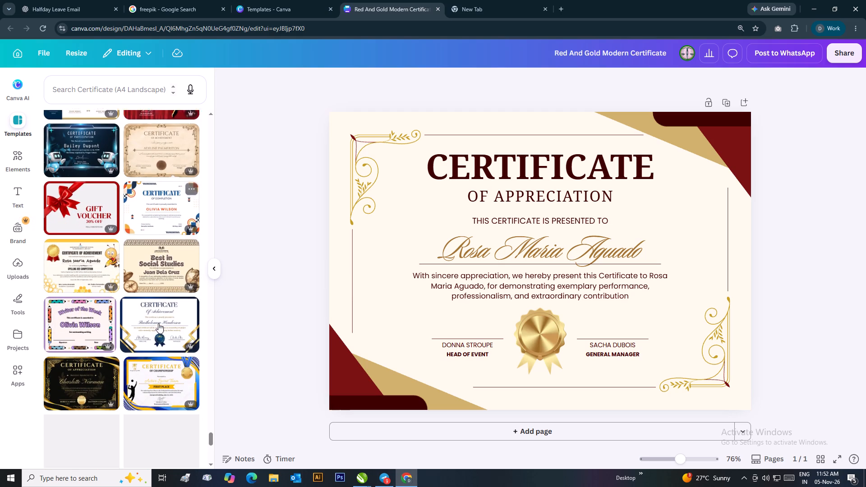
scroll(158, 323, "down", 2)
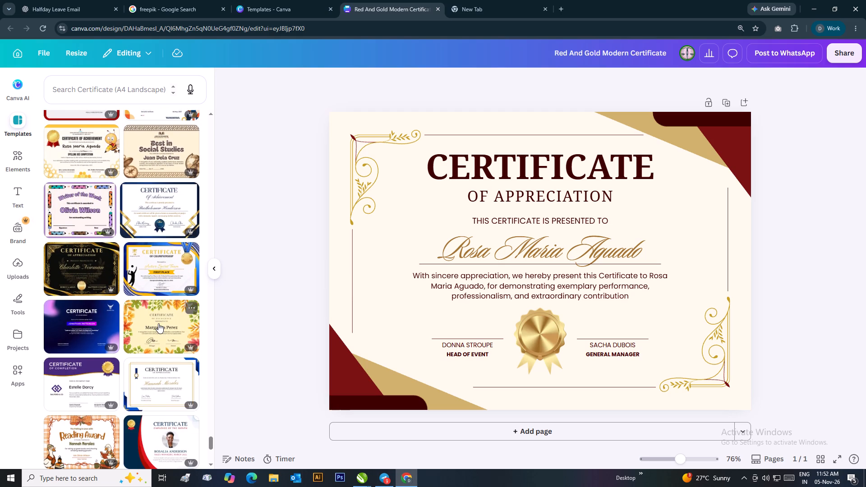
scroll(158, 323, "down", 4)
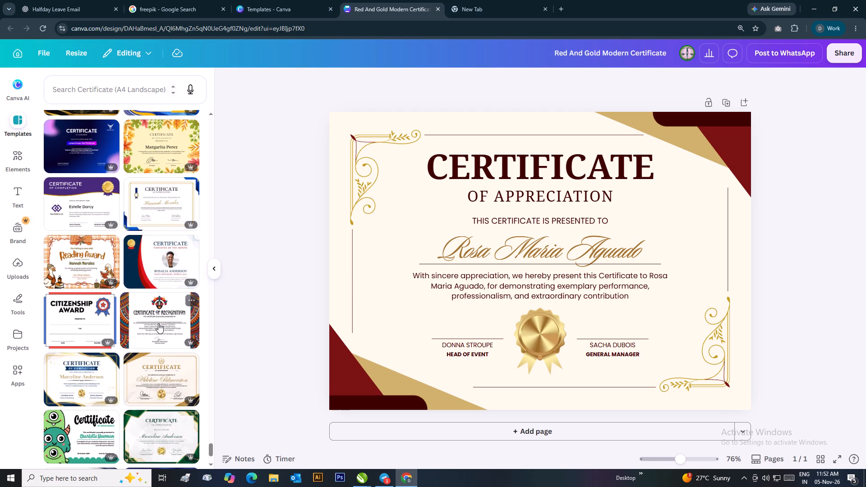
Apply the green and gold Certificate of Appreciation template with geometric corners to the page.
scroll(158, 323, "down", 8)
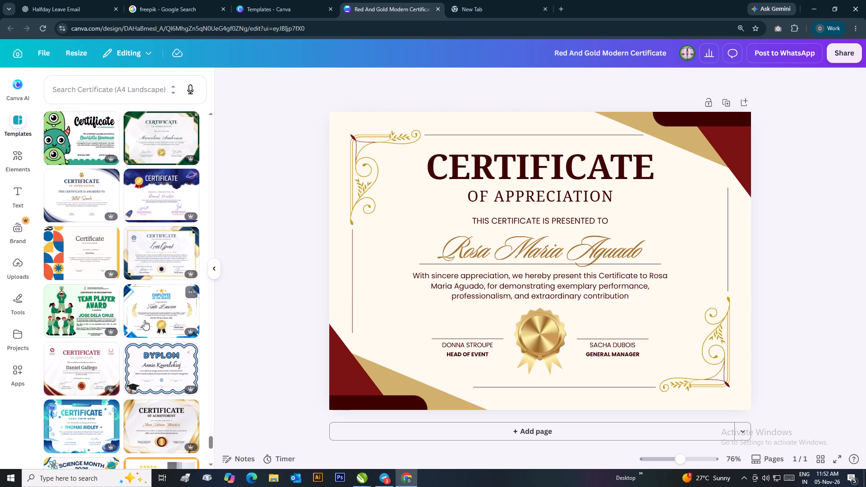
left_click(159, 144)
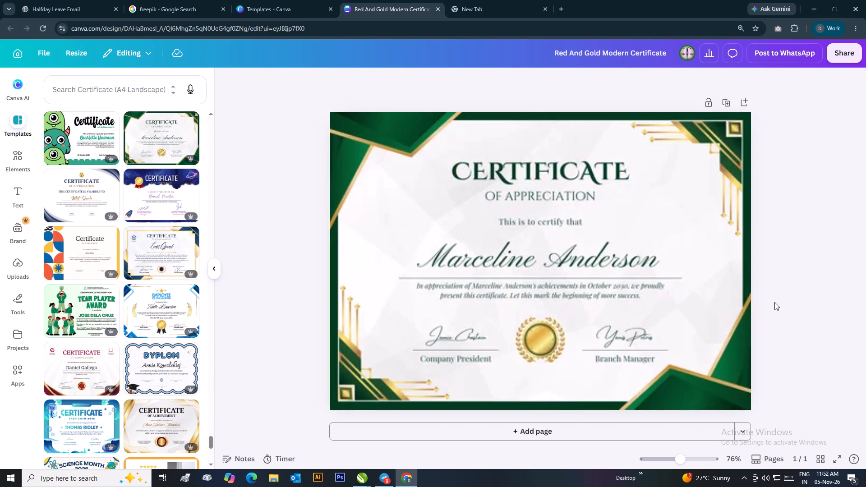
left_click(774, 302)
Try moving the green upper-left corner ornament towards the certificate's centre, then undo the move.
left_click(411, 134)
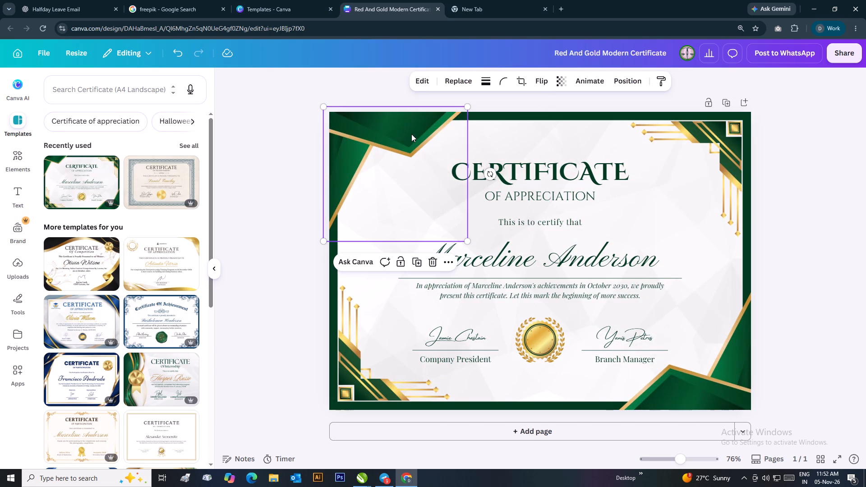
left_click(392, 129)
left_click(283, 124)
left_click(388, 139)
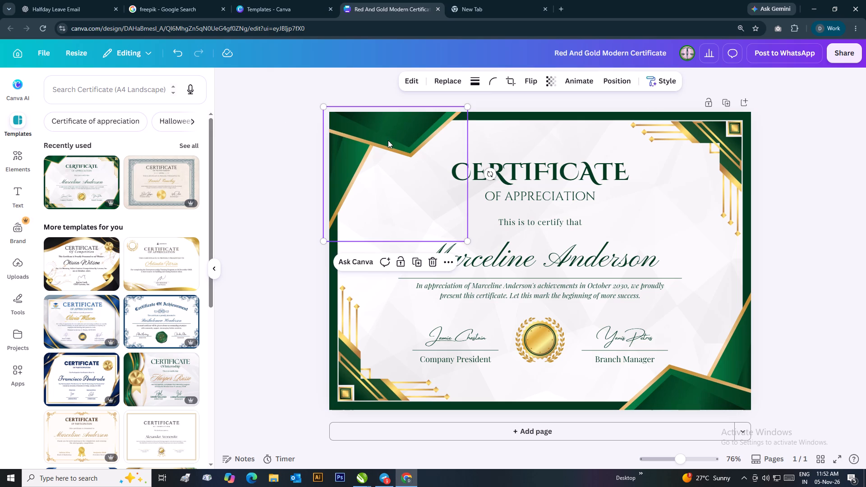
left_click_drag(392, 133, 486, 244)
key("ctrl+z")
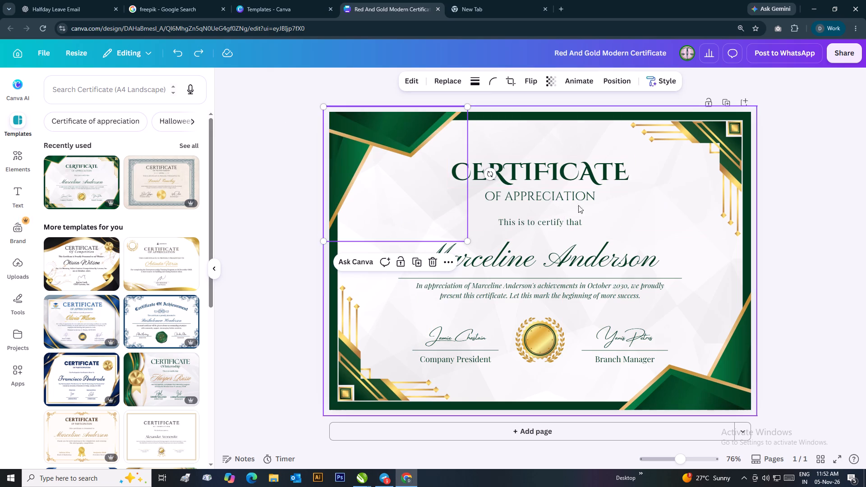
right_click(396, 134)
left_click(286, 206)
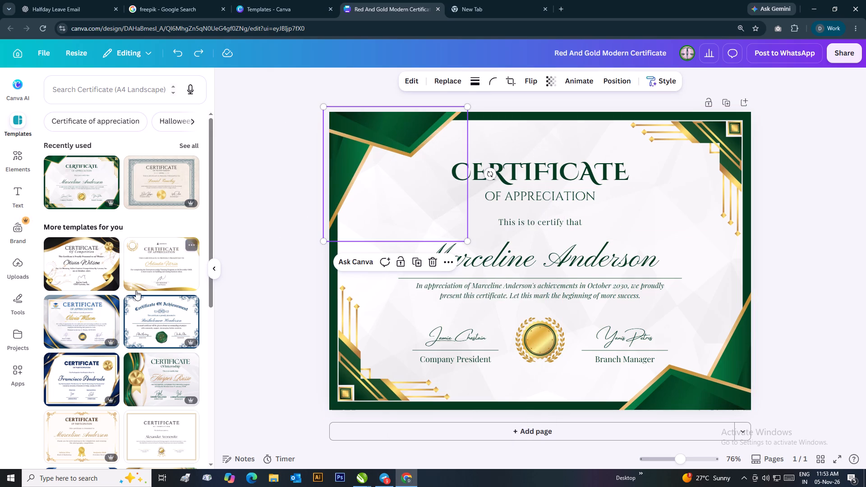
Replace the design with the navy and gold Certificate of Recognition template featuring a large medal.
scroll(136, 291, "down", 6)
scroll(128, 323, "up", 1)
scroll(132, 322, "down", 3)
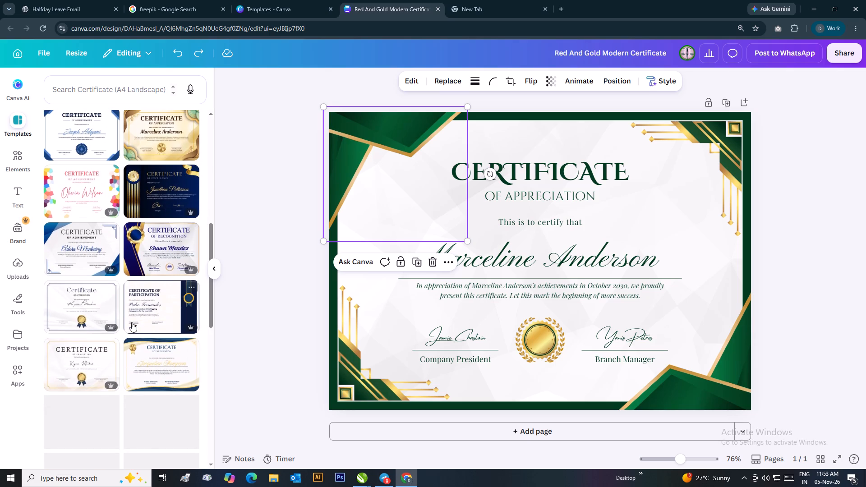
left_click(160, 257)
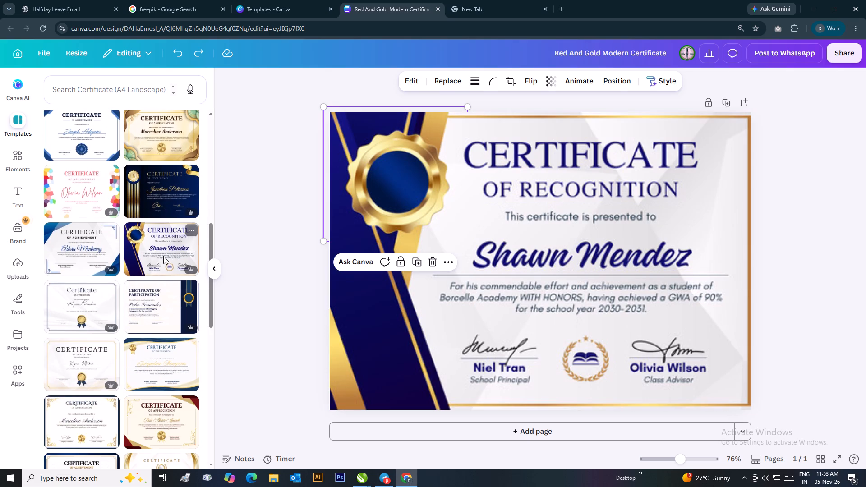
Replace the design with the blue and white Certificate of Achievement template with geometric corner lines.
scroll(118, 264, "down", 5)
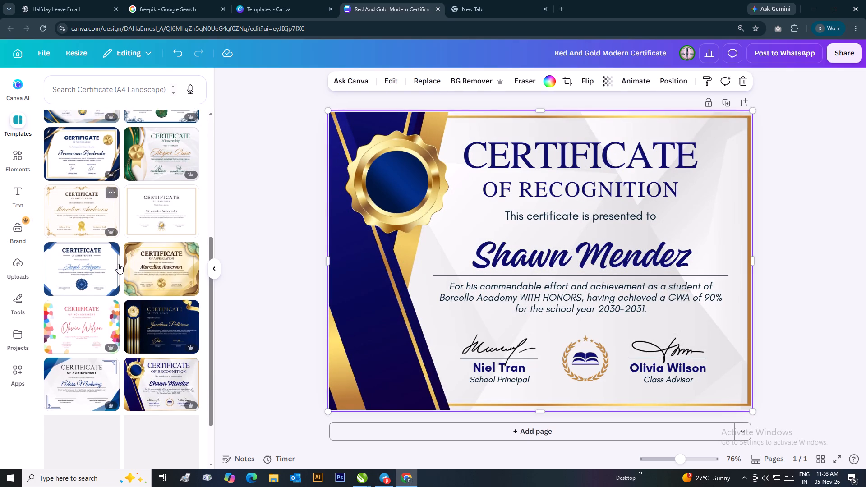
scroll(113, 302, "down", 3)
left_click(80, 322)
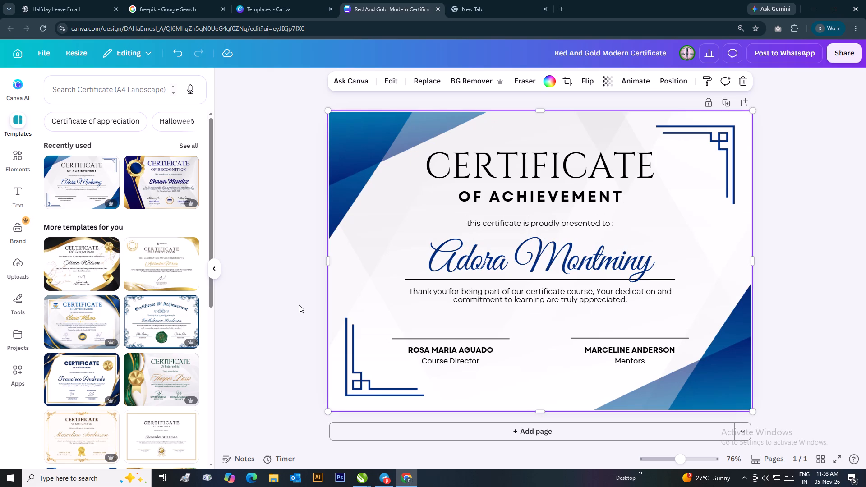
Browse more of the suggested certificate templates to compare their borders, colours and layouts with the blue Certificate of Achievement.
scroll(104, 297, "down", 9)
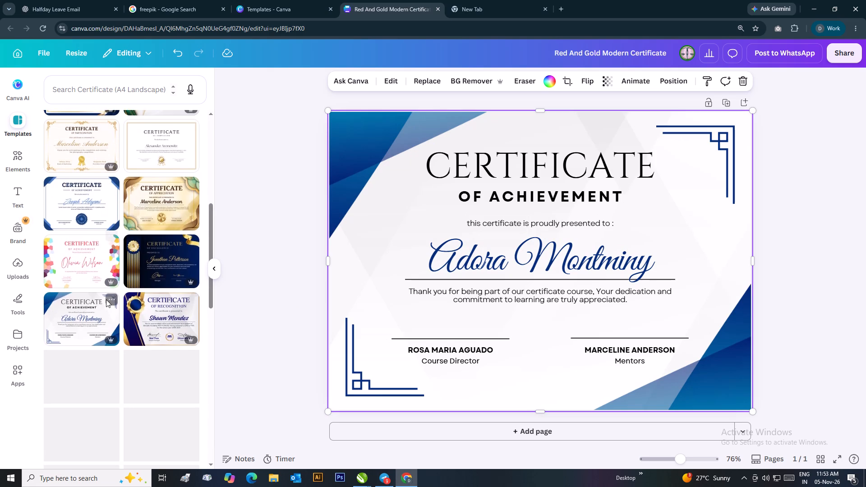
scroll(106, 299, "down", 4)
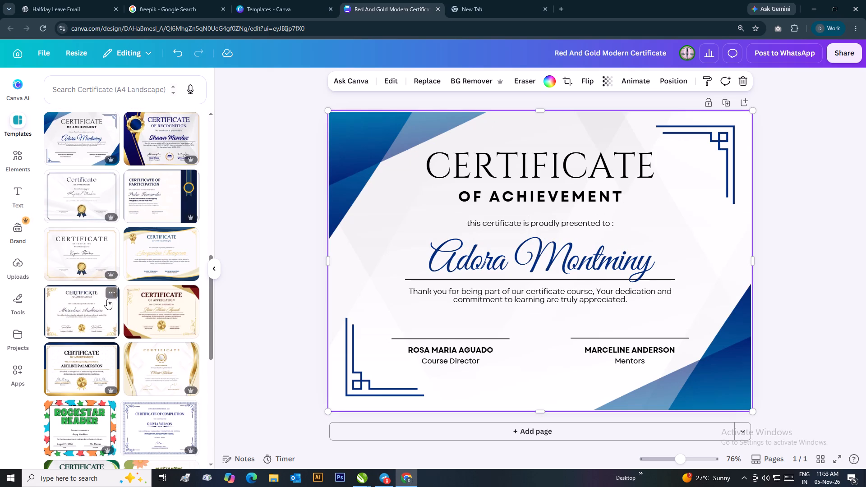
scroll(107, 299, "down", 5)
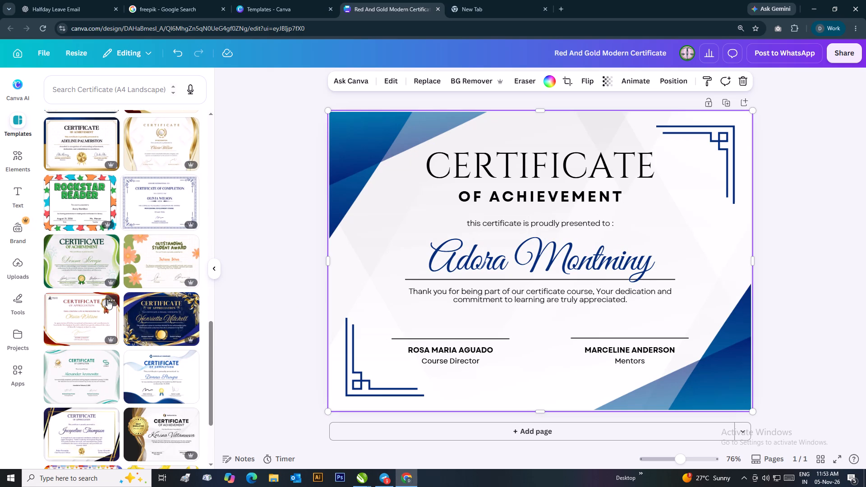
scroll(98, 363, "down", 8)
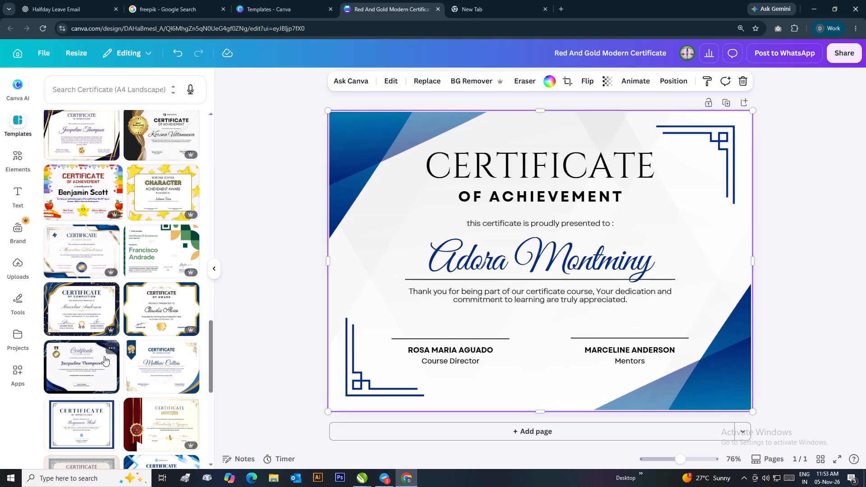
scroll(105, 356, "down", 4)
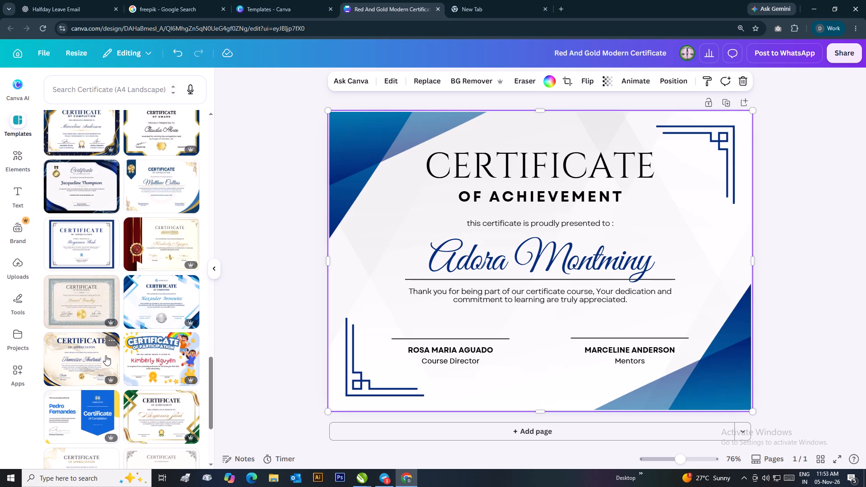
scroll(106, 355, "down", 8)
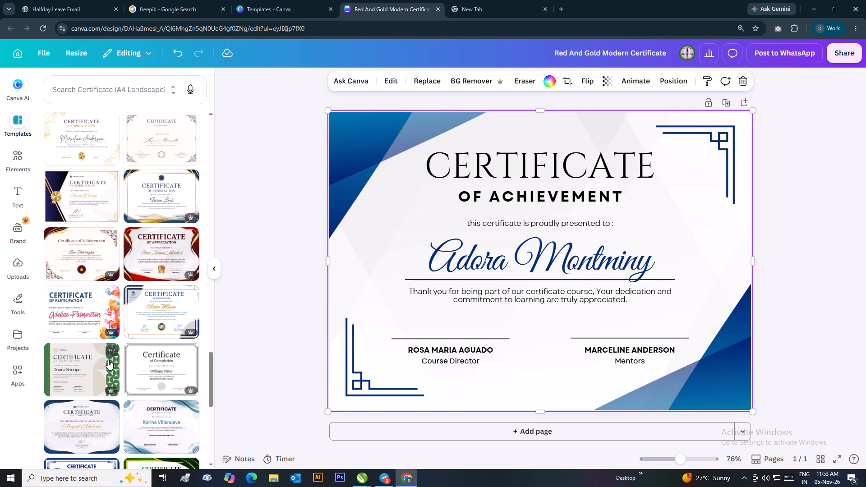
scroll(108, 360, "down", 2)
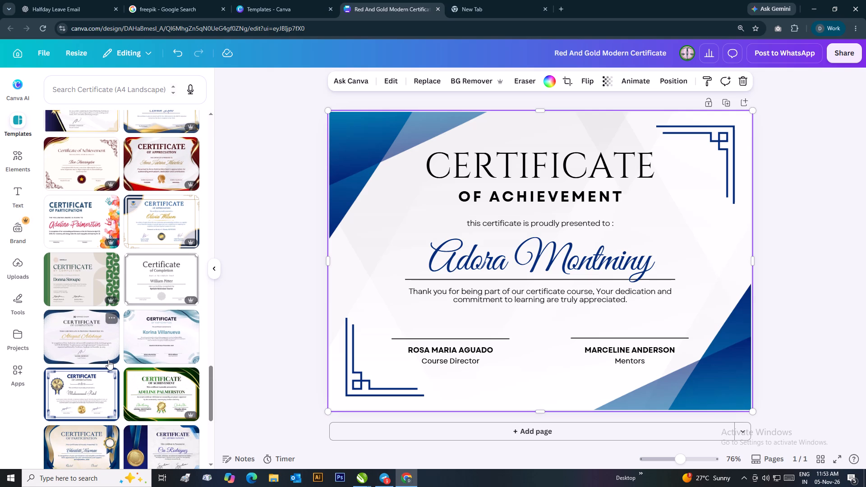
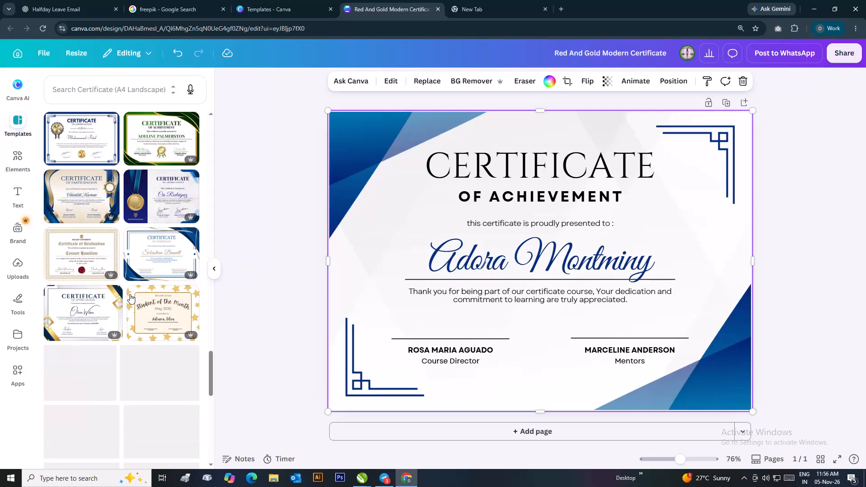
Browse further through the suggested certificate templates, comparing their borders, colours, medals and layouts with the current blue design.
scroll(146, 286, "down", 7)
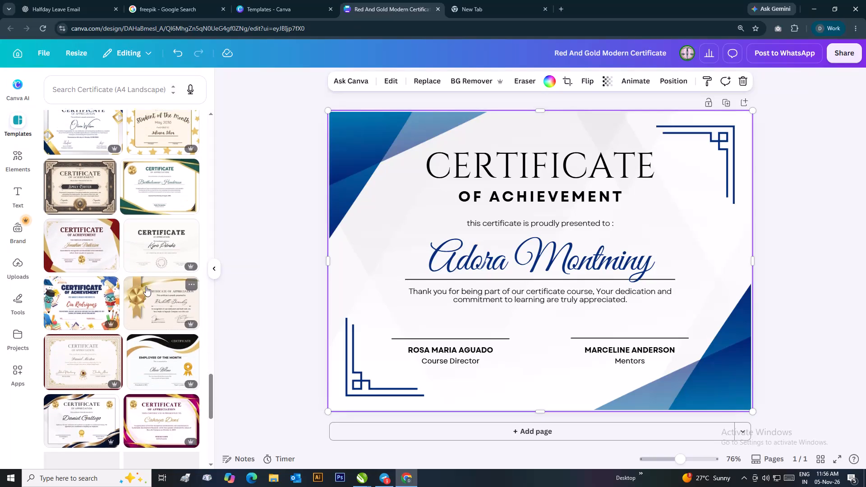
scroll(146, 286, "down", 8)
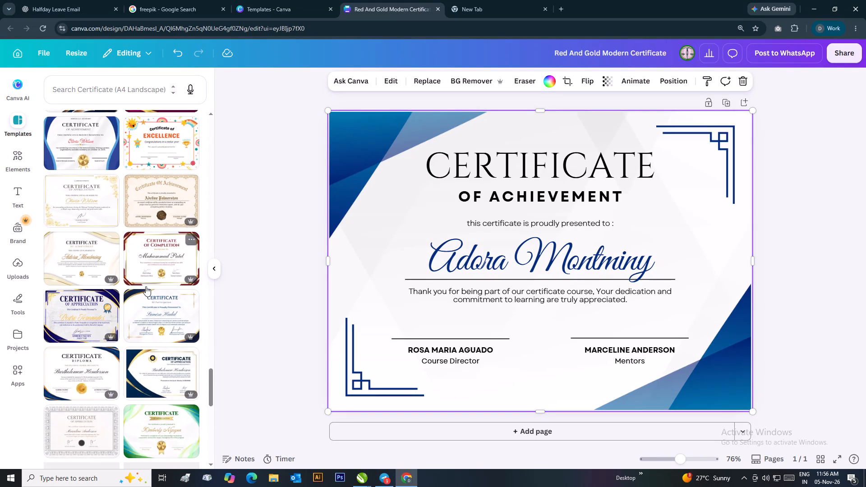
scroll(146, 286, "down", 6)
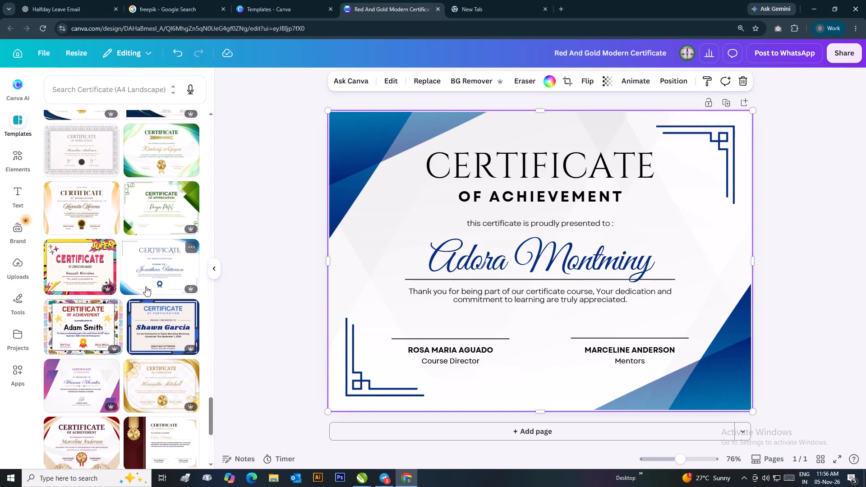
scroll(146, 286, "down", 4)
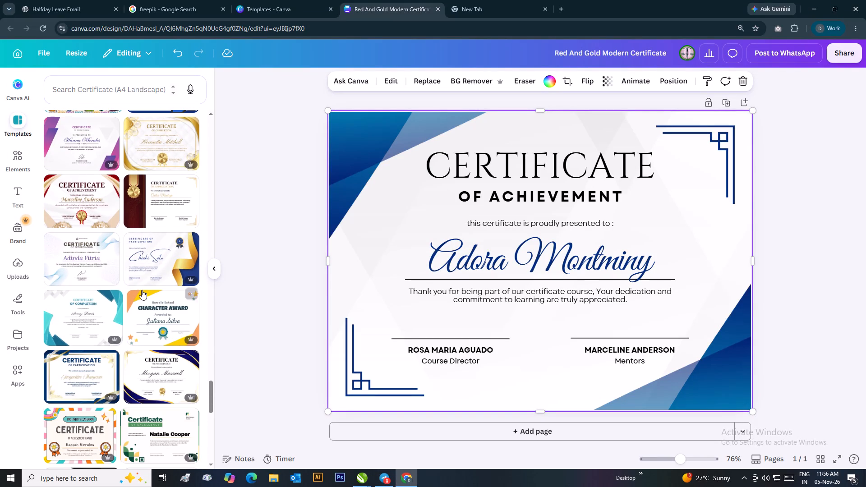
scroll(129, 298, "down", 4)
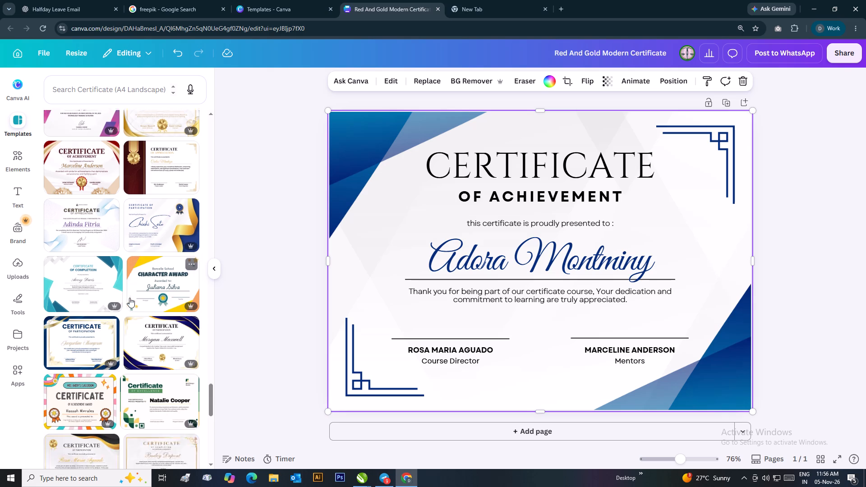
scroll(129, 300, "down", 5)
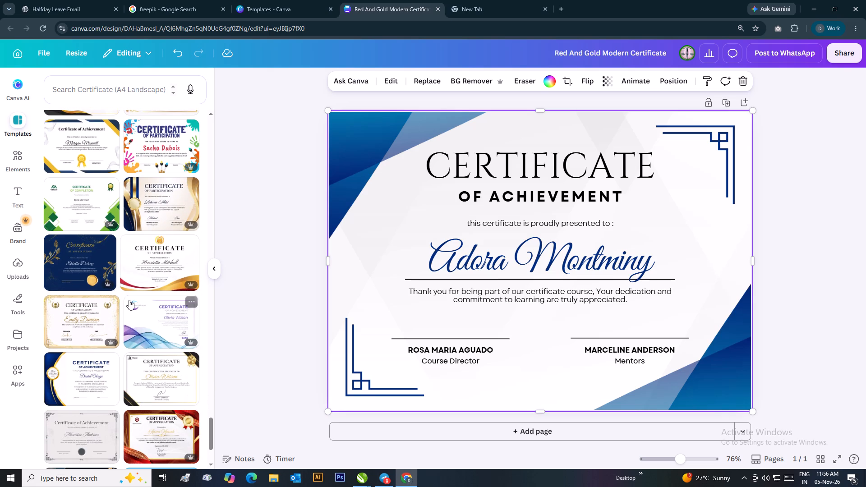
scroll(129, 300, "down", 5)
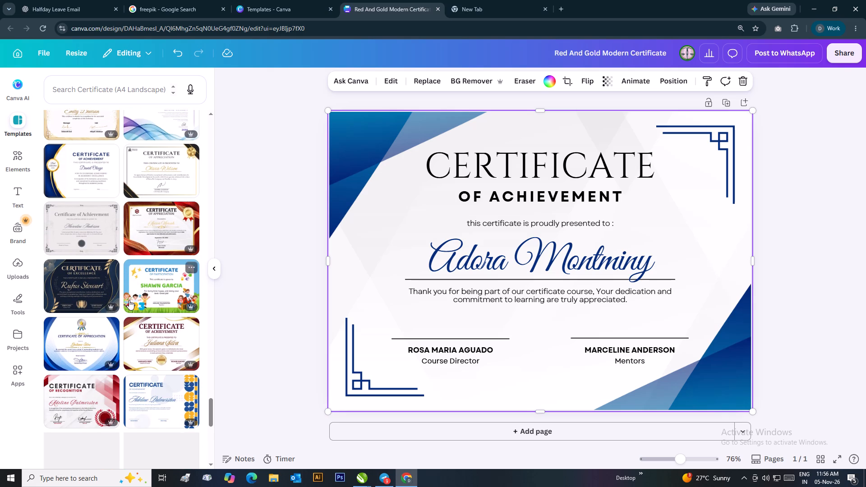
scroll(129, 300, "down", 5)
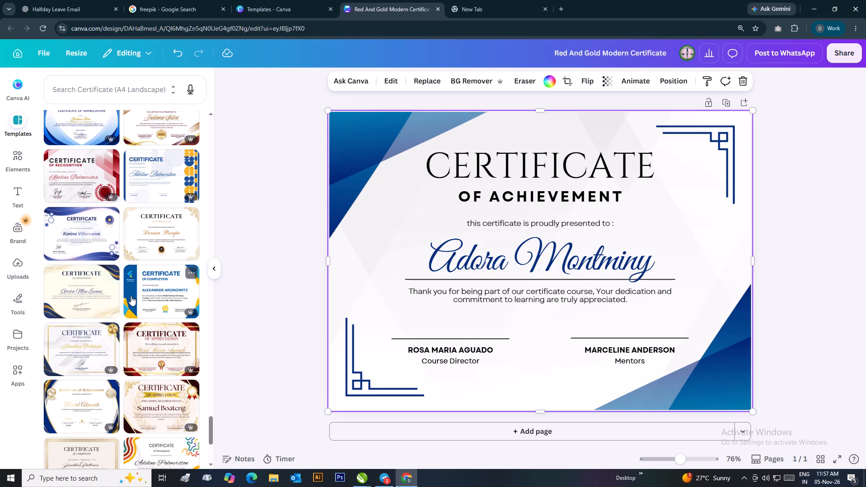
scroll(170, 342, "down", 5)
scroll(167, 340, "up", 3)
scroll(160, 327, "down", 6)
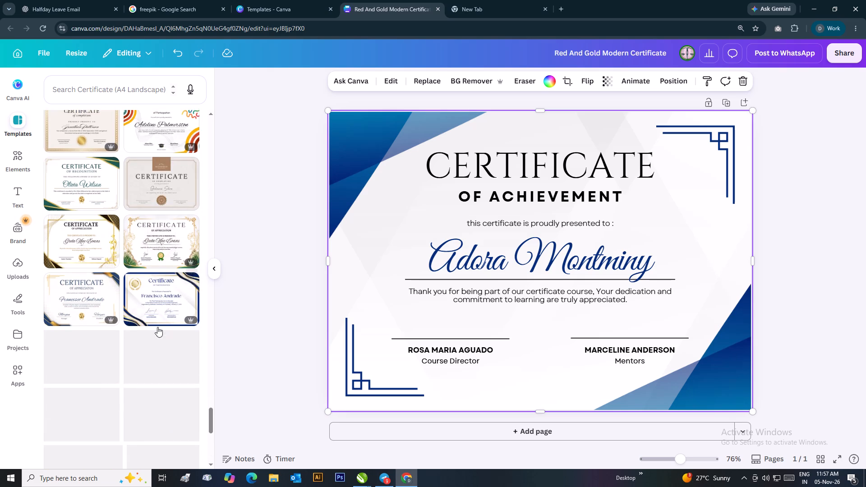
scroll(157, 327, "down", 5)
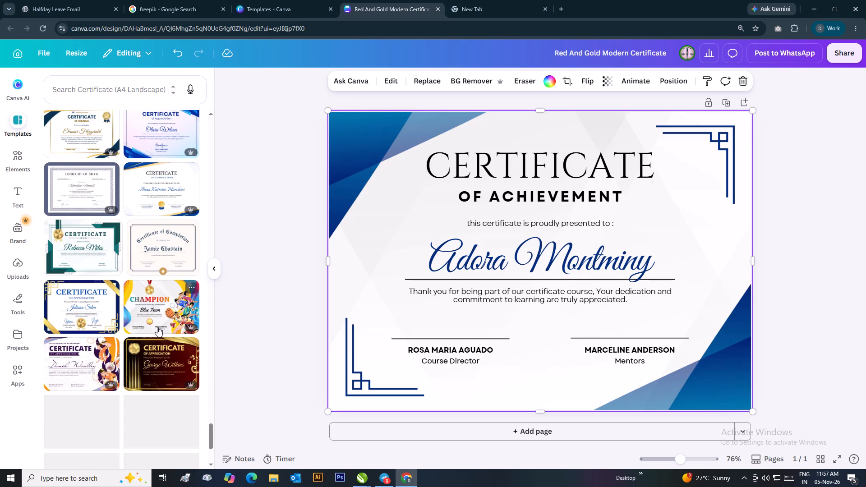
scroll(157, 327, "down", 8)
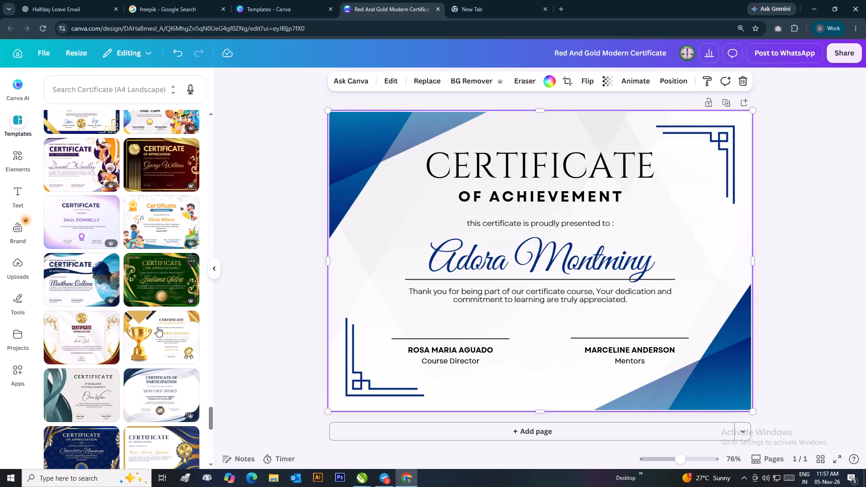
scroll(157, 327, "down", 3)
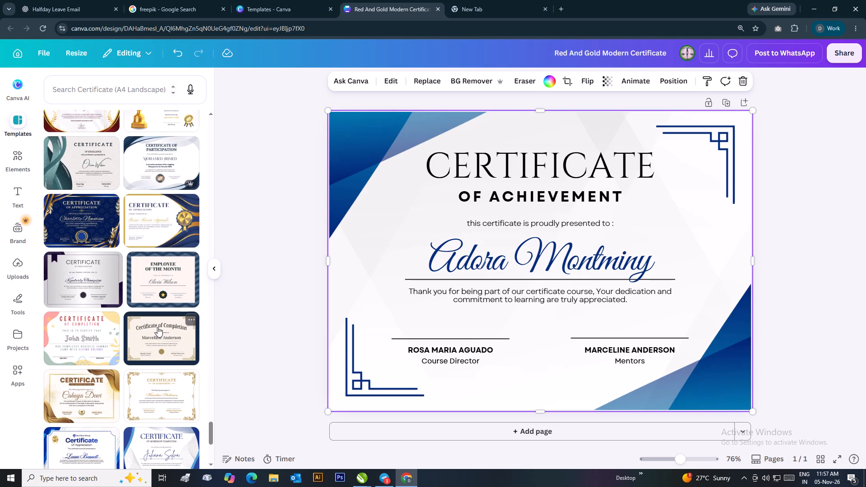
scroll(173, 338, "down", 4)
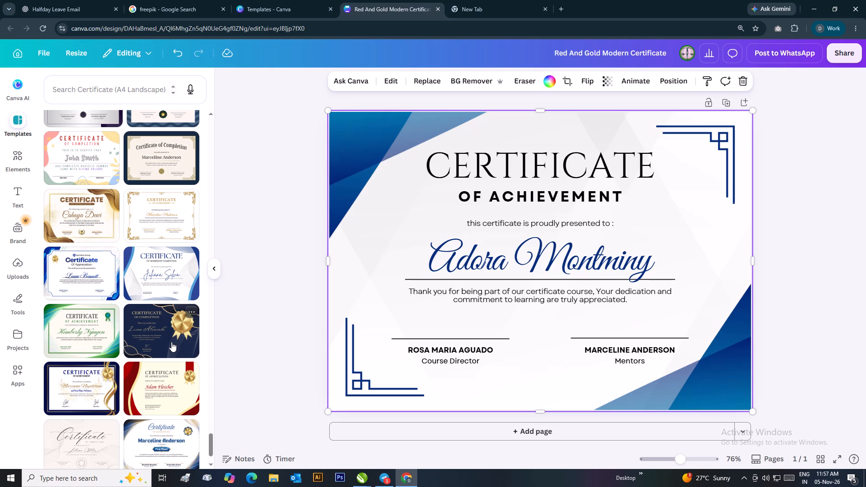
scroll(171, 341, "down", 4)
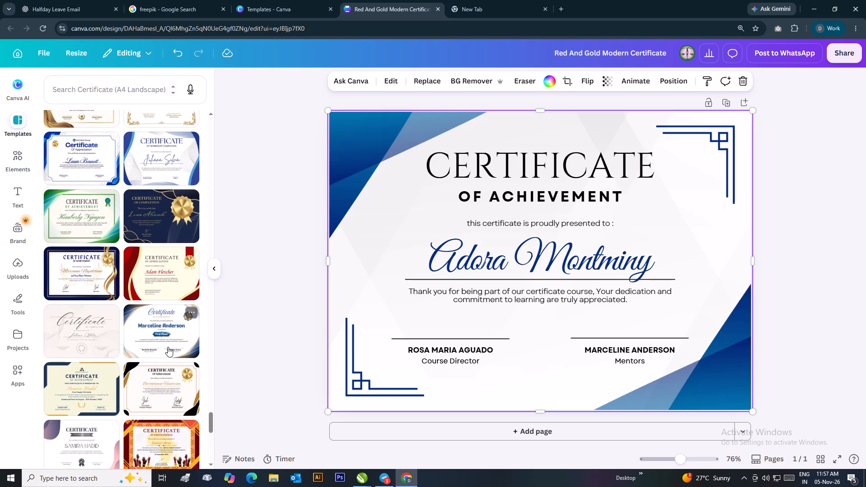
Replace the design with the blue and gold First Place Certificate of Achievement template featuring curved corner waves and a gold medal.
left_click(159, 343)
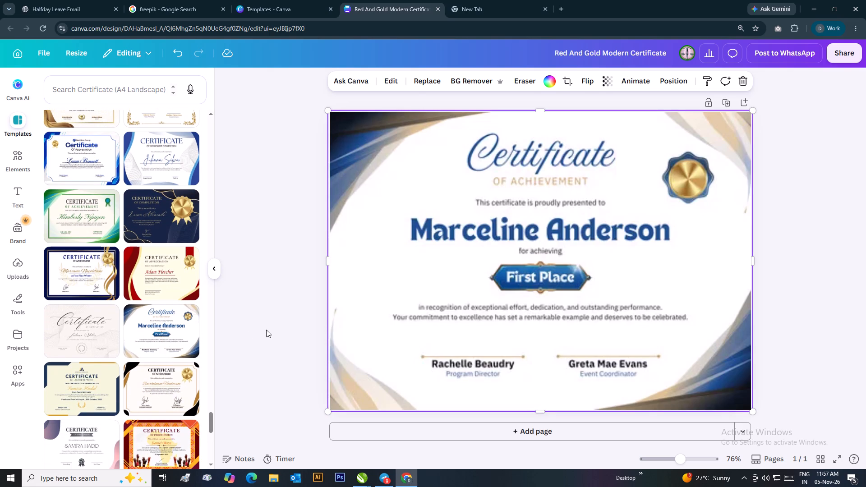
left_click(792, 235)
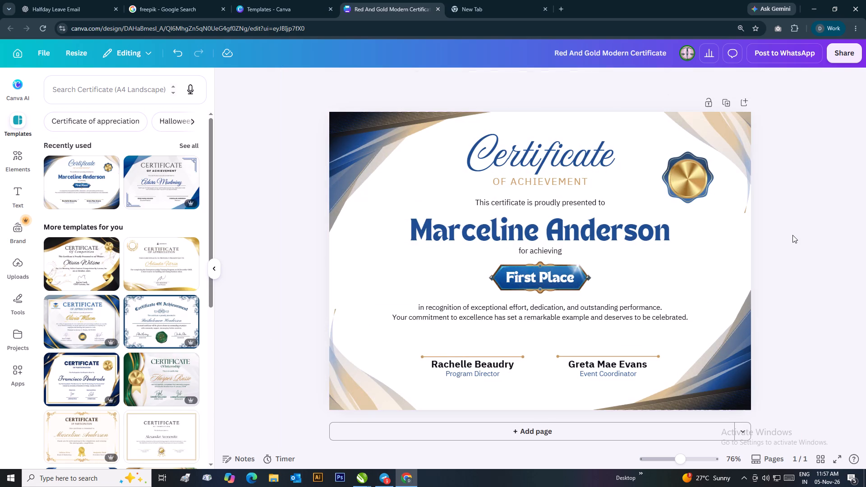
Delete the Certificate title, the OF ACHIEVEMENT subtitle, the "proudly presented to" line and the large recipient name.
left_click(548, 158)
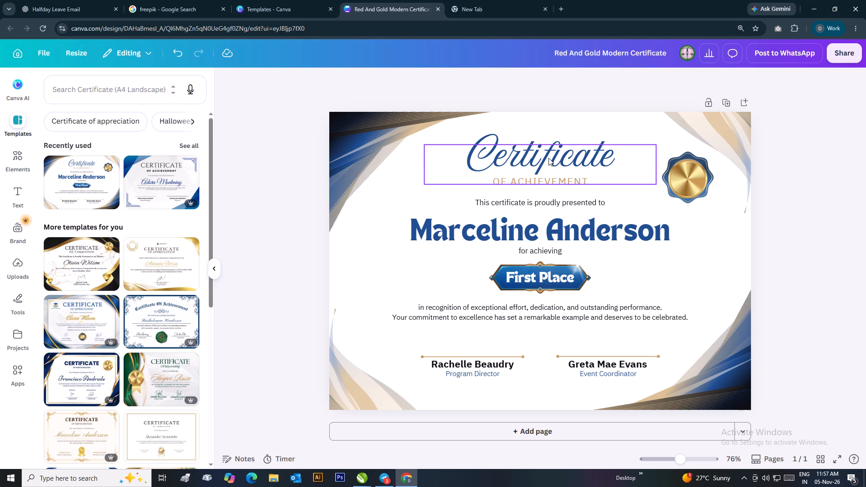
key("Delete")
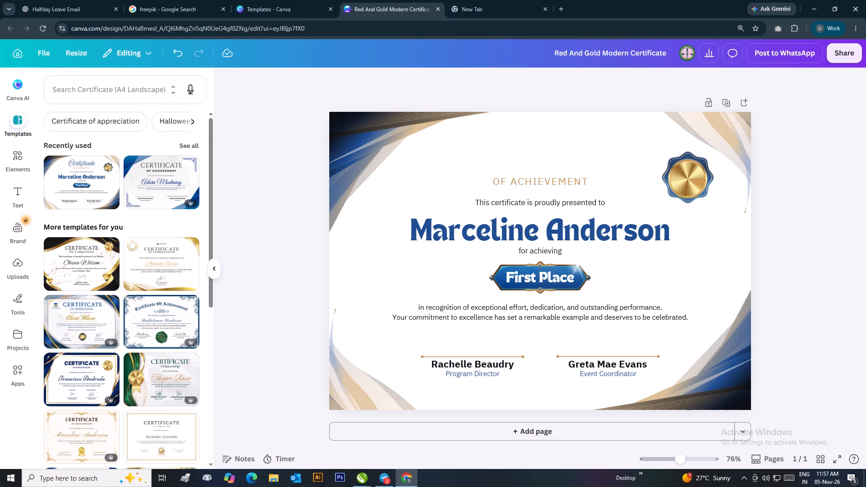
left_click(544, 179)
key("Delete")
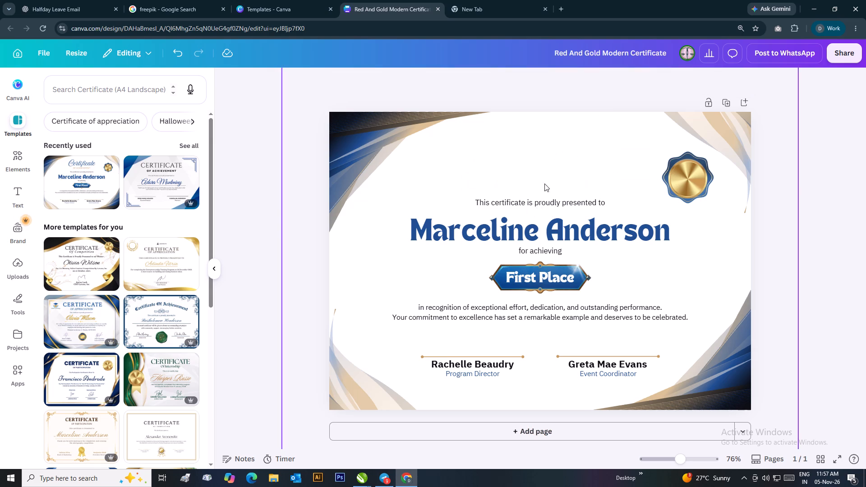
left_click(532, 202)
key("Delete")
double_click(513, 233)
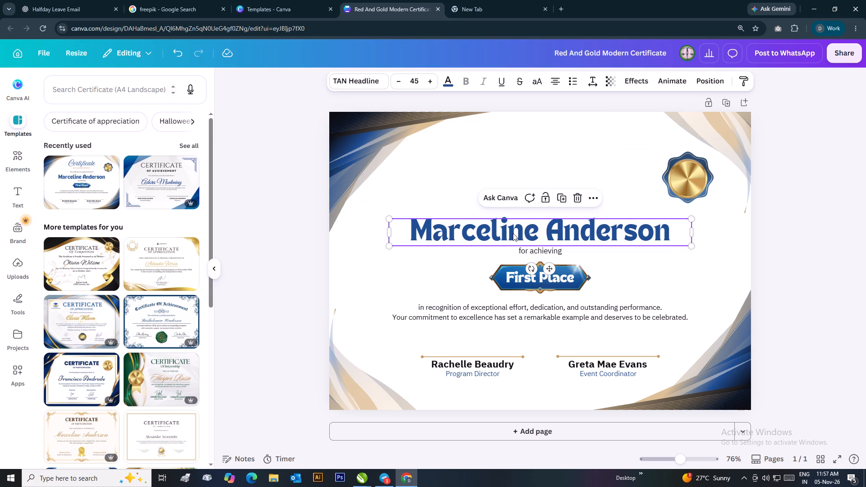
left_click(513, 233)
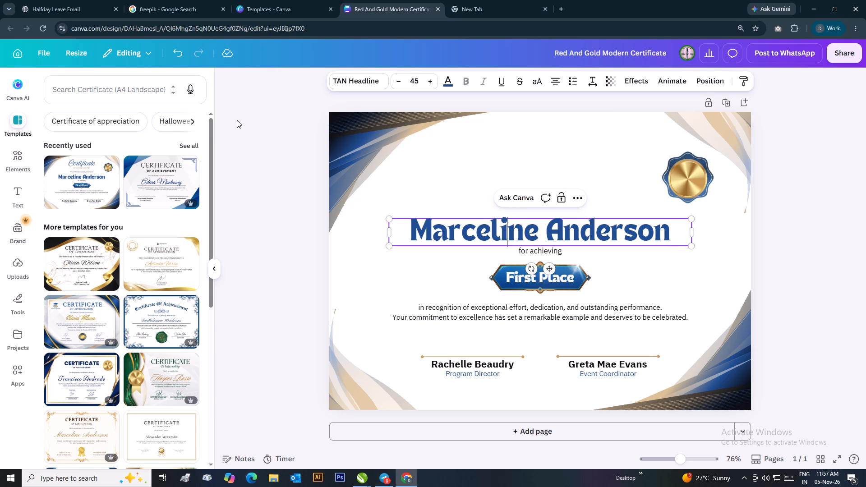
left_click(239, 119)
left_click(501, 220)
key("Delete")
Delete the "for achieving" line, the First Place badge with its text, and the recognition paragraph.
left_click(531, 252)
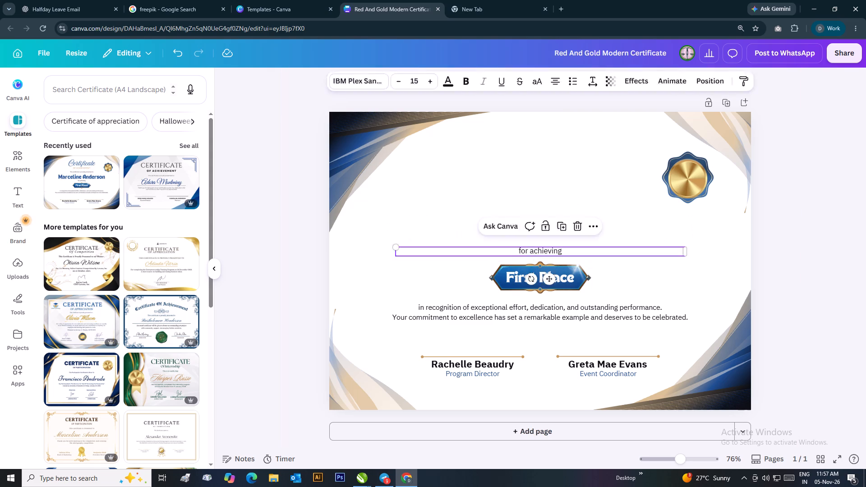
key("Delete")
left_click(534, 266)
key("Delete")
left_click(522, 311)
key("Delete")
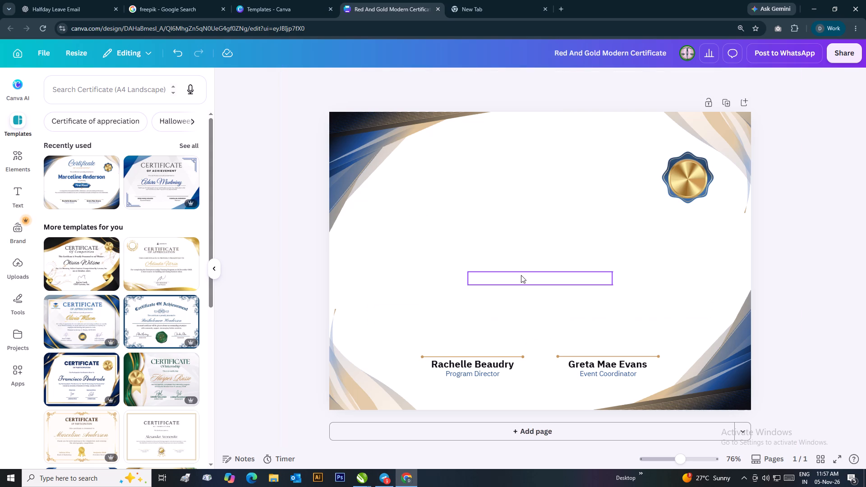
left_click(521, 275)
key("Delete")
Delete both signature blocks at the certificate's bottom, including the names, the Program Director and Event Coordinator titles, and the gold lines.
left_click(489, 368)
key("Delete")
left_click(476, 376)
key("Delete")
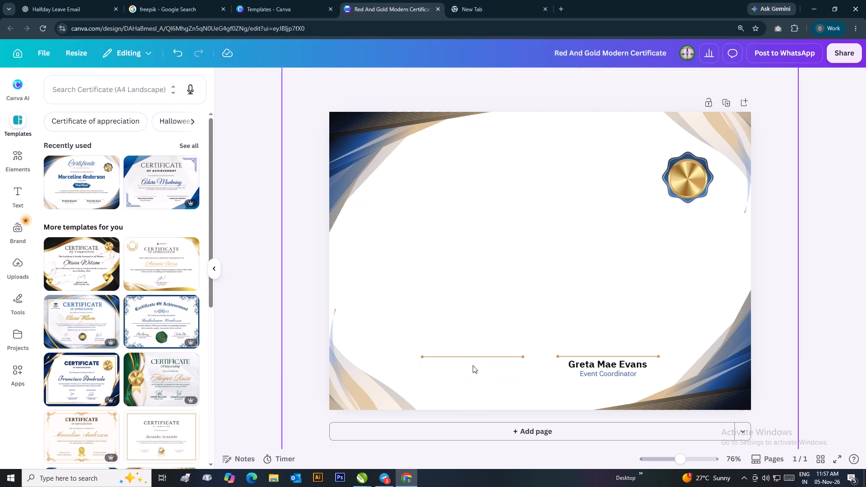
left_click(471, 358)
key("Delete")
left_click(582, 356)
key("Delete")
left_click(583, 358)
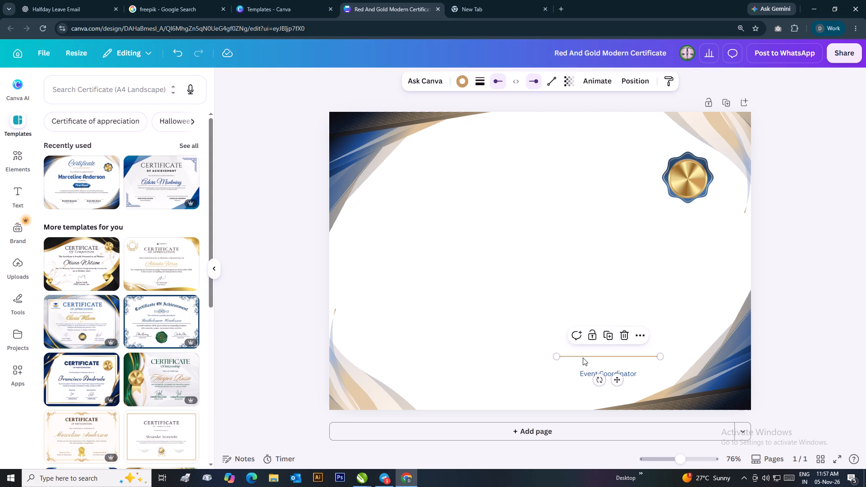
key("Delete")
left_click(600, 371)
key("Delete")
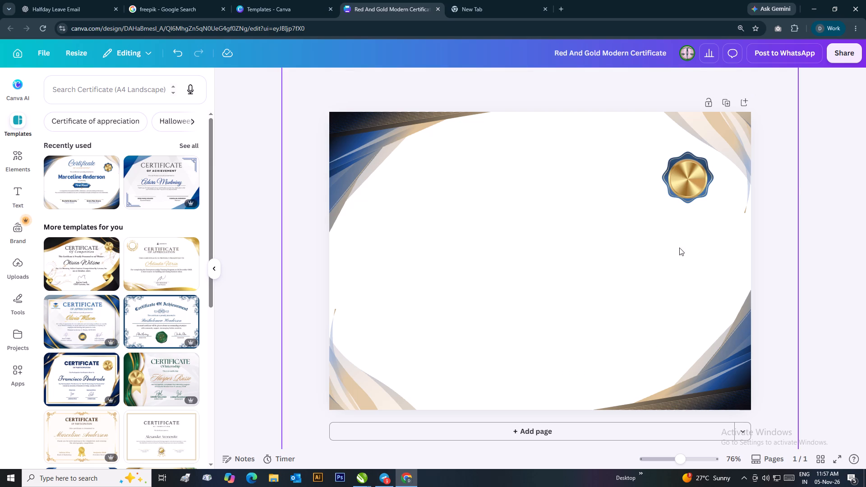
Download the blank certificate background as a High quality JPG at size 3.125, saved as Red And Gold Modern Certificate.
left_click(837, 49)
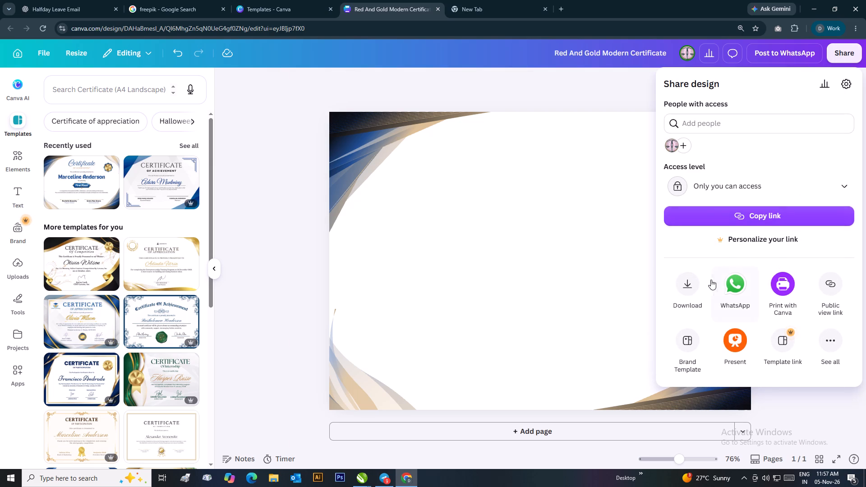
left_click(690, 286)
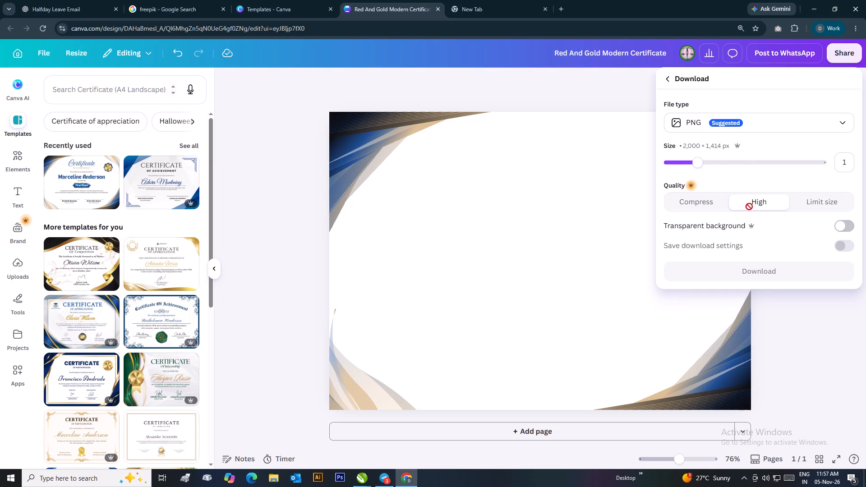
left_click(725, 129)
left_click(705, 150)
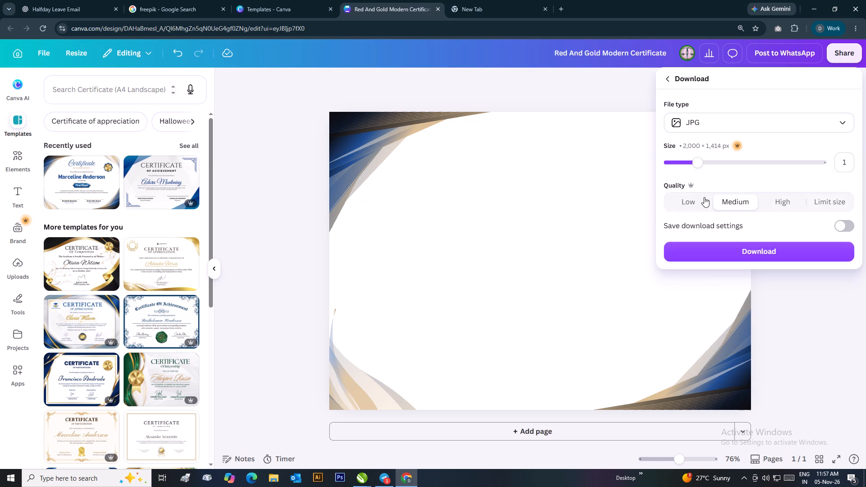
left_click_drag(696, 169, 835, 171)
left_click(782, 206)
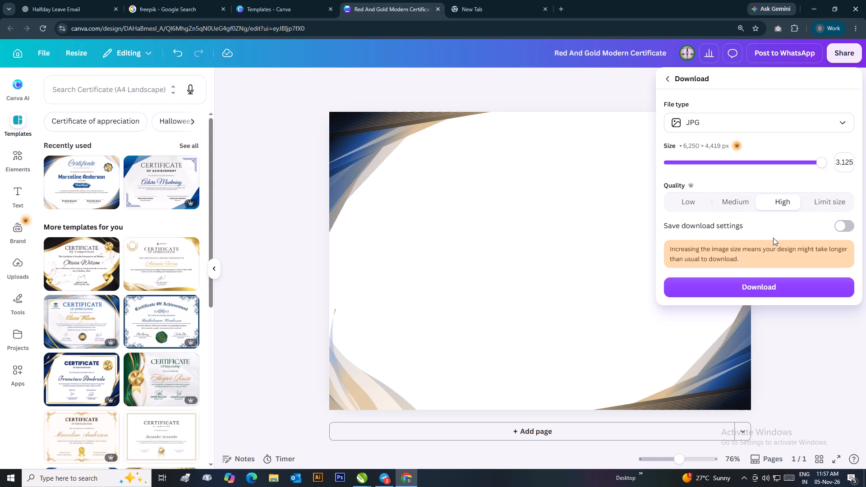
left_click(765, 284)
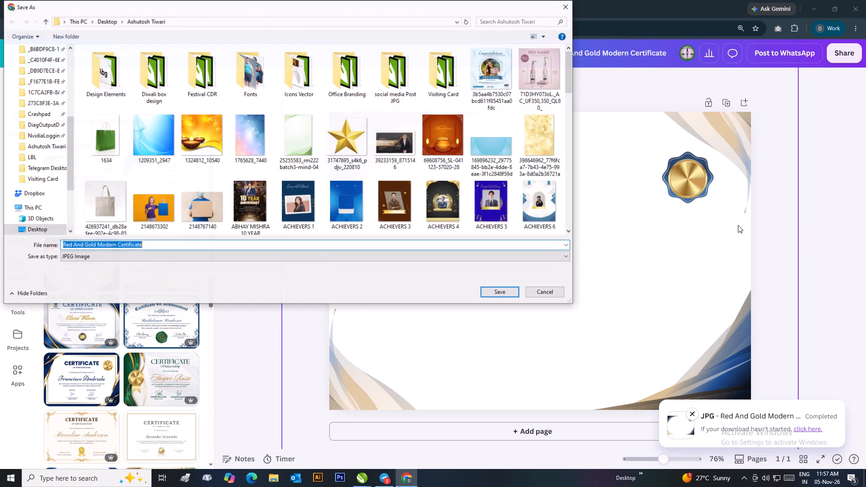
left_click(497, 297)
Bring the downloaded JPG into the CorelDRAW certificates templates document, placing it below the row of certificates.
left_click_drag(720, 47, 687, 104)
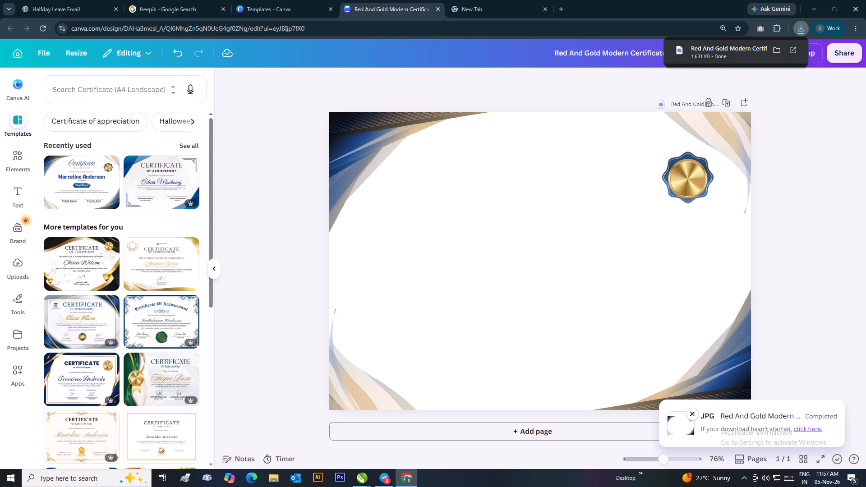
left_click_drag(687, 104, 356, 477)
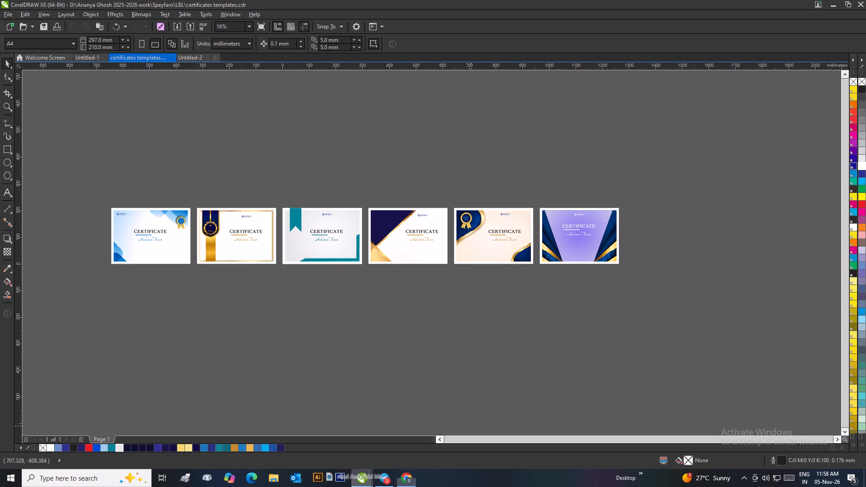
left_click_drag(356, 477, 499, 331)
Move the imported certificate background to the end of the row, beside the purple certificate.
scroll(537, 325, "up", 1)
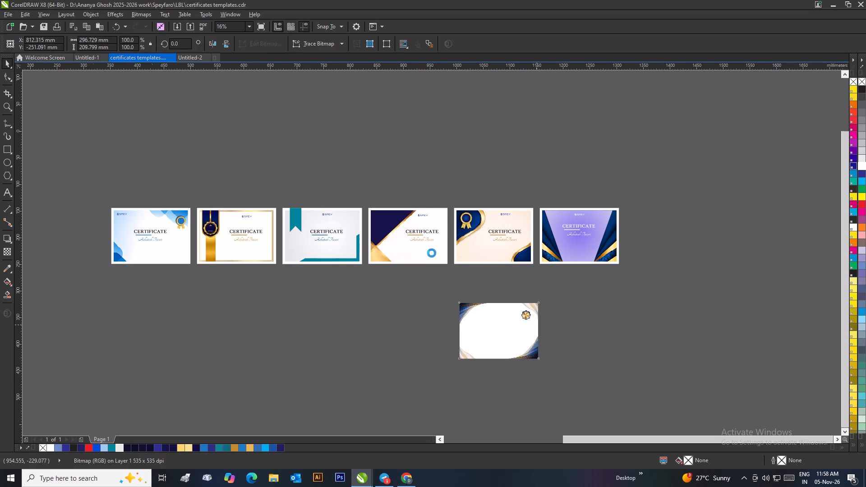
scroll(387, 246, "down", 2)
scroll(479, 229, "up", 1)
left_click_drag(344, 309, 489, 215)
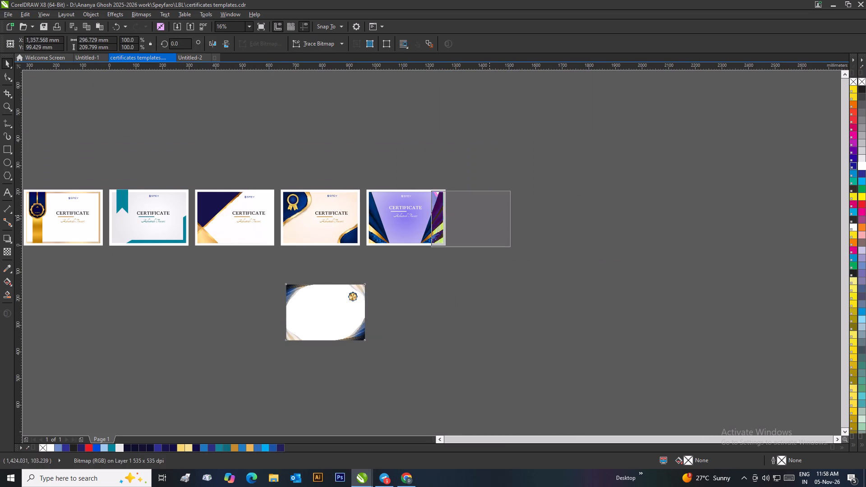
left_click_drag(489, 215, 518, 206)
PowerClip the imported background inside the purple certificate's frame.
right_click(485, 197)
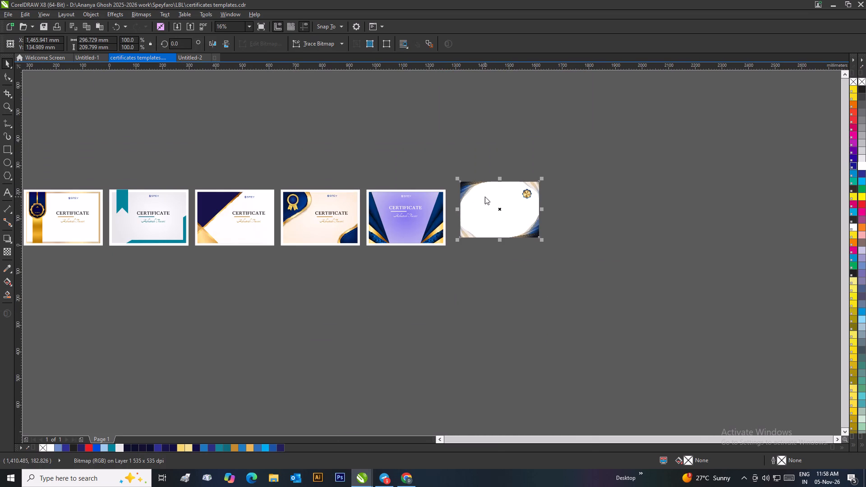
left_click(515, 204)
left_click(408, 230)
Open the purple certificate's PowerClip contents for editing and delete its purple panel and old navy-and-gold background.
right_click(408, 230)
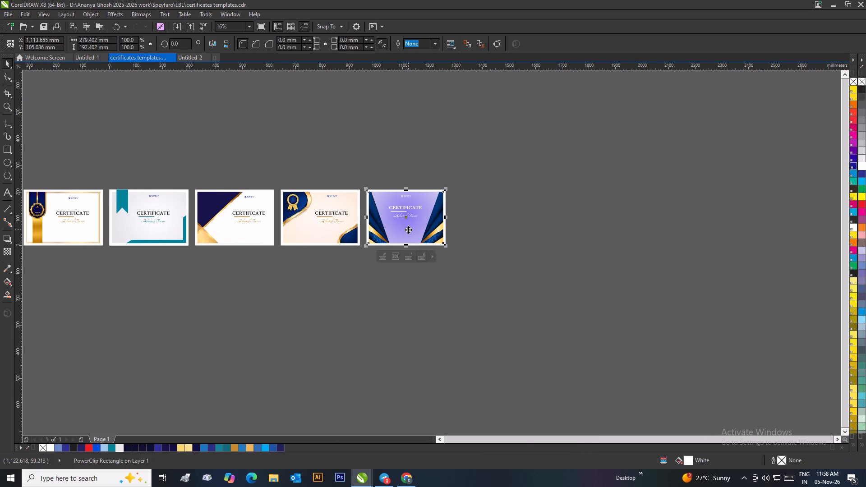
left_click(433, 218)
scroll(428, 222, "up", 2)
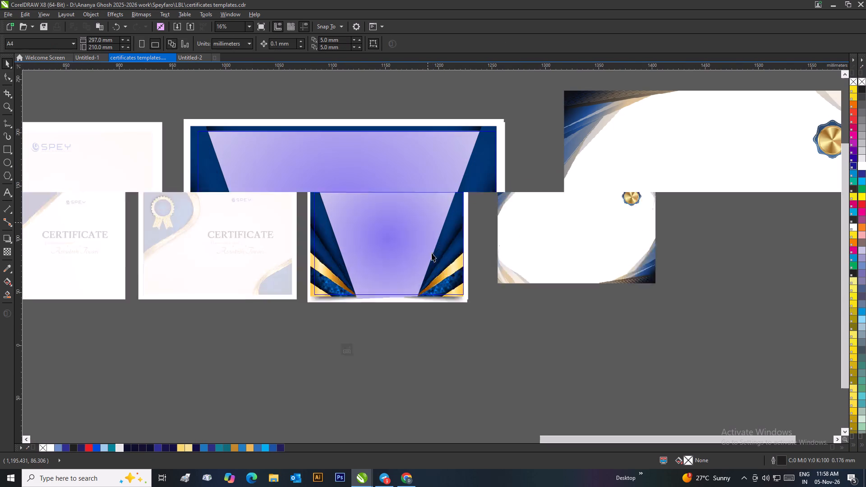
left_click(406, 242)
key("Delete")
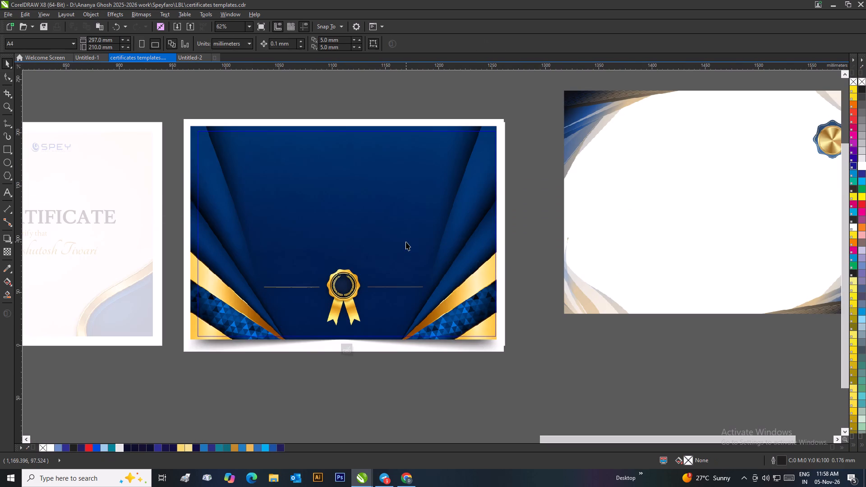
left_click(405, 242)
key("Delete")
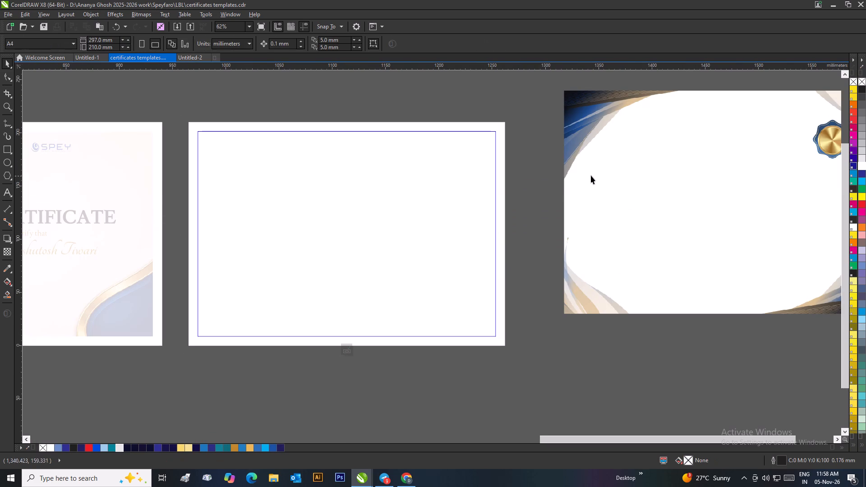
Move the new background onto the empty PowerClip frame and scale it down to about 281 × 199 mm.
left_click_drag(588, 175, 224, 214)
scroll(210, 137, "up", 2)
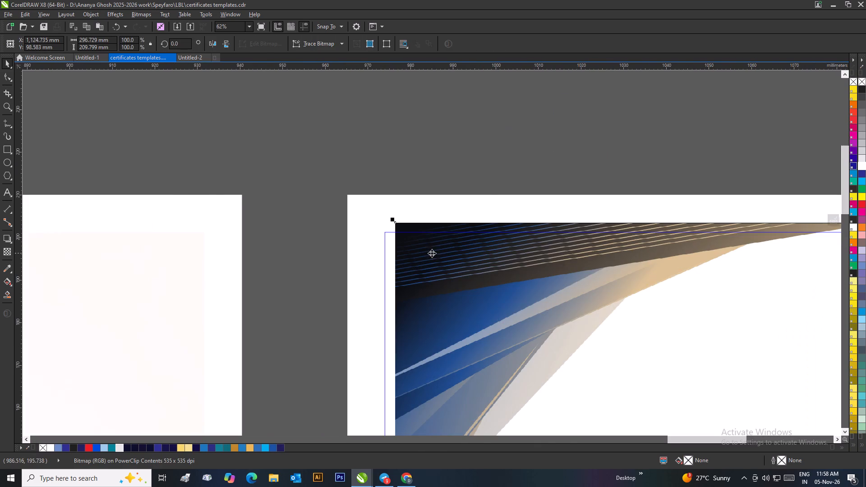
left_click_drag(439, 269, 426, 276)
scroll(428, 279, "down", 3)
scroll(565, 350, "up", 2)
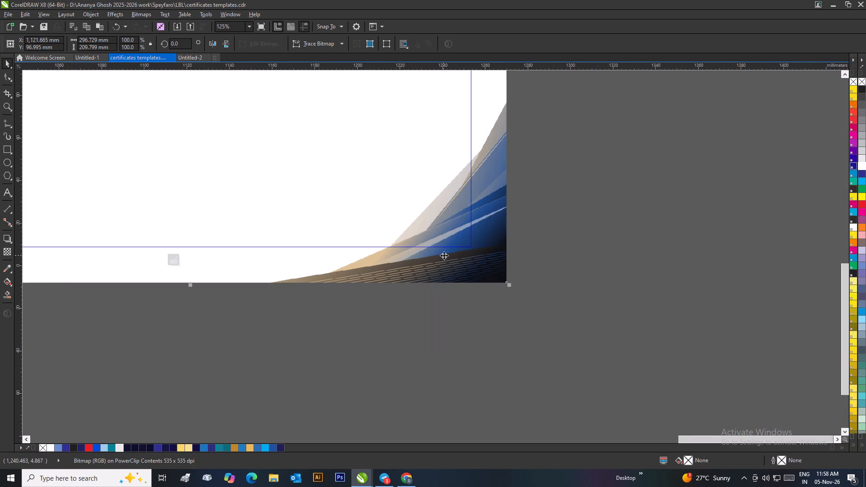
left_click_drag(511, 287, 479, 271)
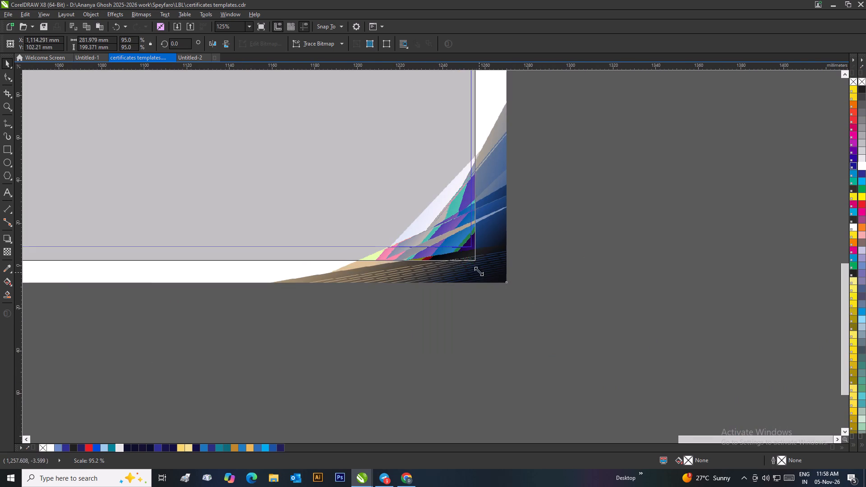
left_click_drag(479, 271, 478, 268)
scroll(477, 259, "up", 1)
scroll(432, 253, "down", 2)
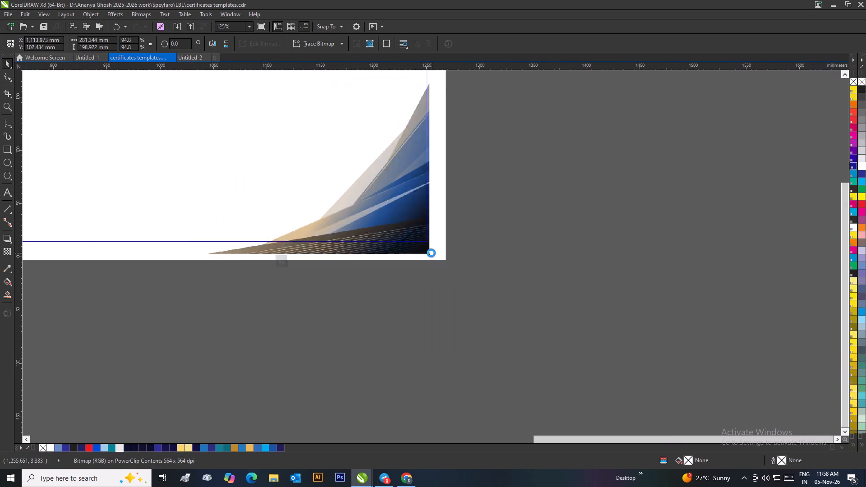
Fine-tune the background's position so it covers the frame on all sides, and finish editing the PowerClip.
scroll(429, 253, "down", 1)
scroll(420, 137, "up", 2)
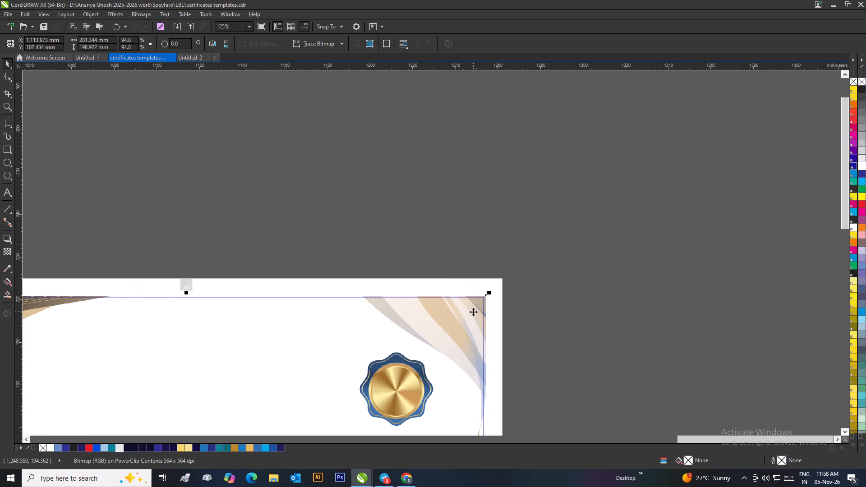
scroll(476, 312, "up", 2)
left_click_drag(423, 250, 423, 237)
scroll(423, 238, "down", 3)
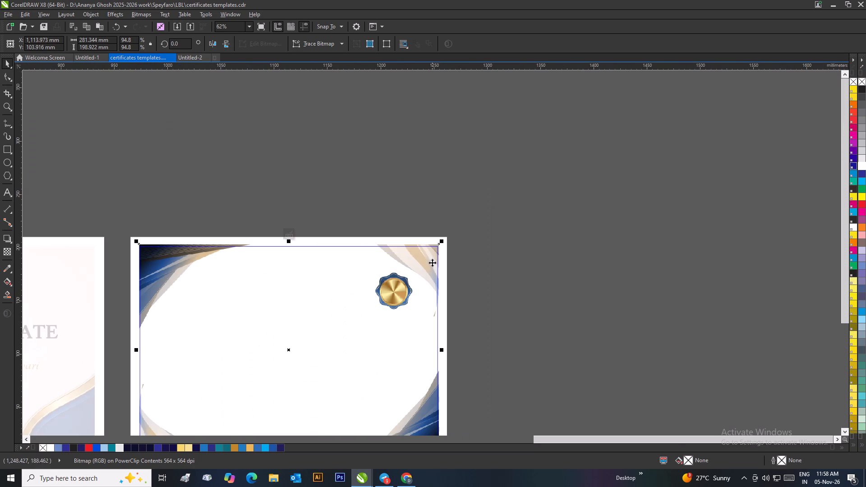
scroll(429, 273, "down", 1)
scroll(408, 359, "up", 2)
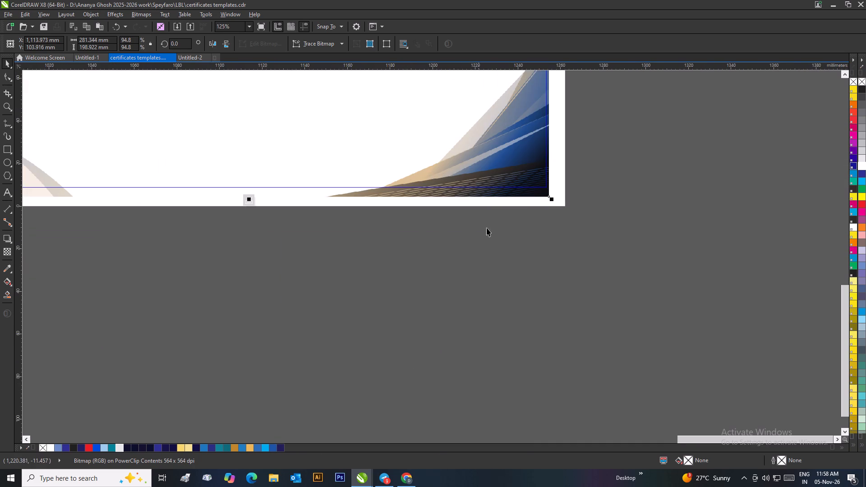
scroll(550, 186, "up", 2)
scroll(434, 255, "down", 3)
scroll(142, 257, "up", 1)
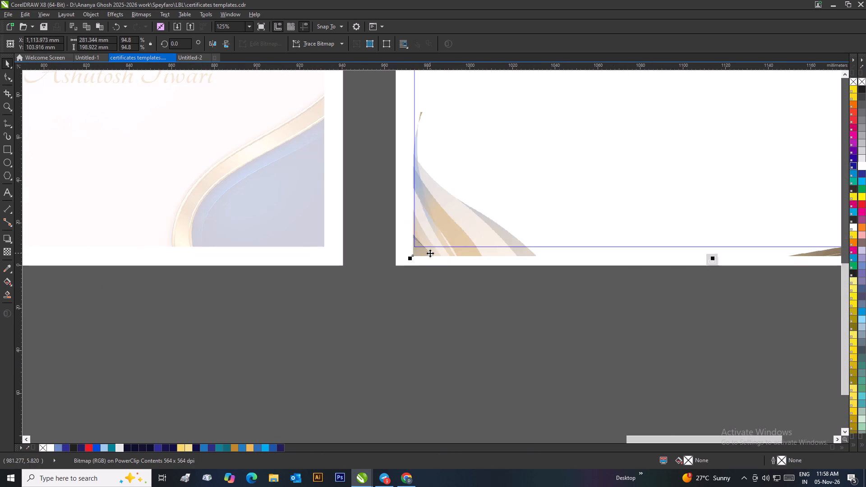
scroll(430, 253, "up", 2)
left_click_drag(399, 253, 395, 253)
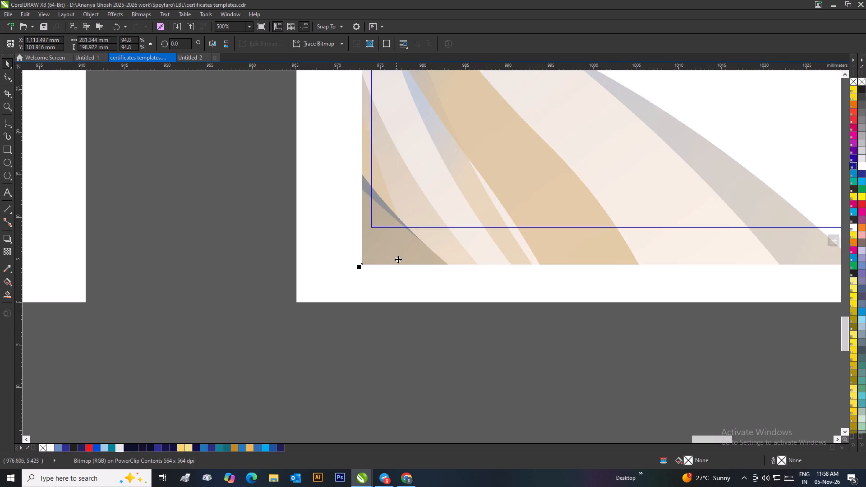
scroll(399, 261, "down", 3)
scroll(630, 265, "down", 1)
scroll(509, 241, "up", 3)
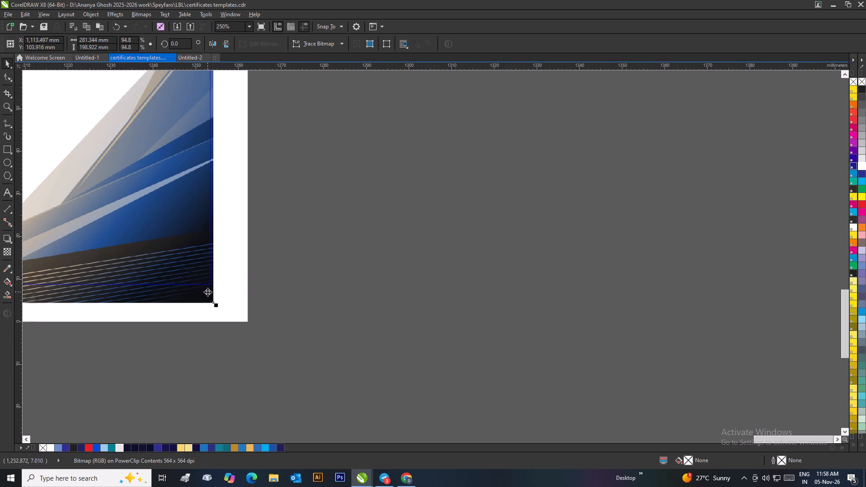
scroll(207, 292, "up", 2)
left_click_drag(451, 248, 455, 247)
scroll(456, 246, "down", 2)
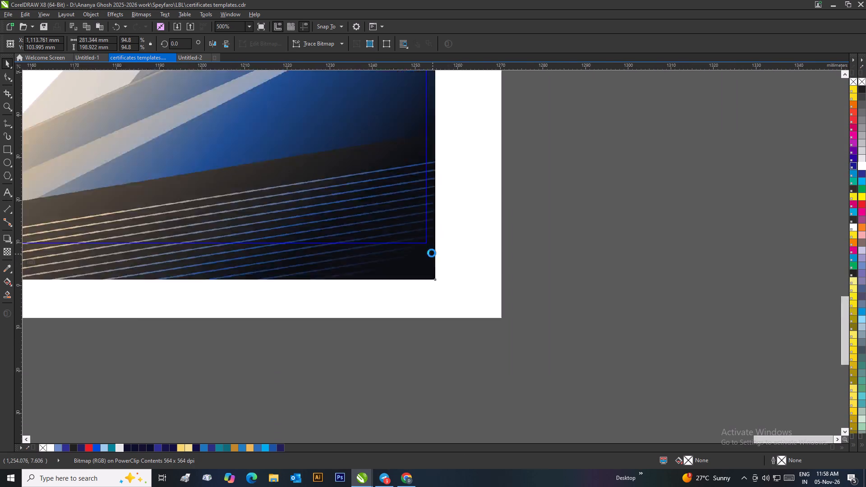
scroll(432, 253, "down", 4)
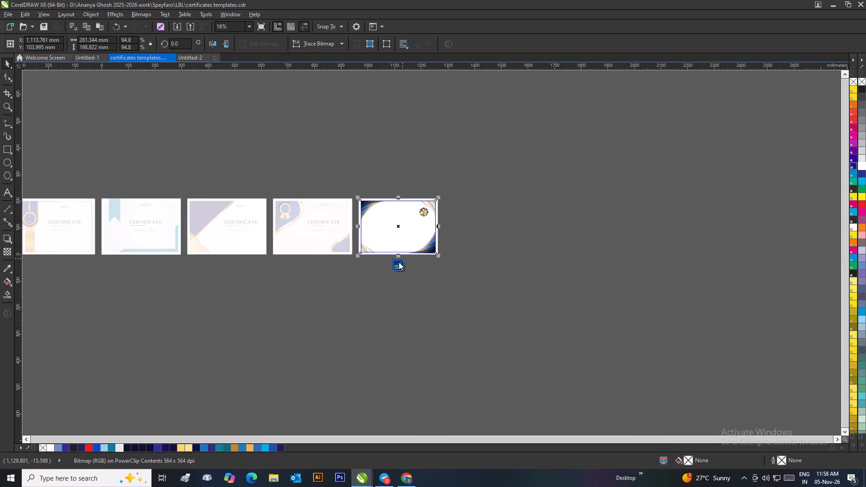
left_click(399, 262)
Recolour the last certificate's white text group with the blue C95 M76 Y0 K0.
left_click(444, 269)
scroll(417, 228, "up", 2)
scroll(432, 253, "down", 1)
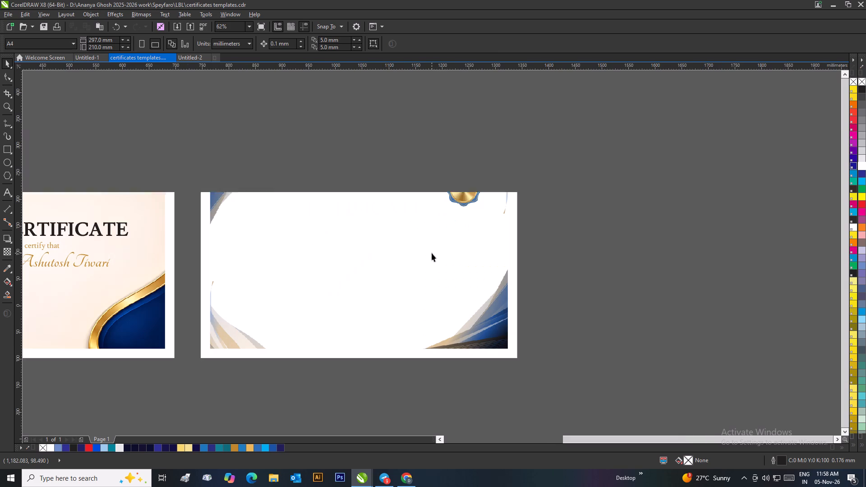
left_click(510, 240)
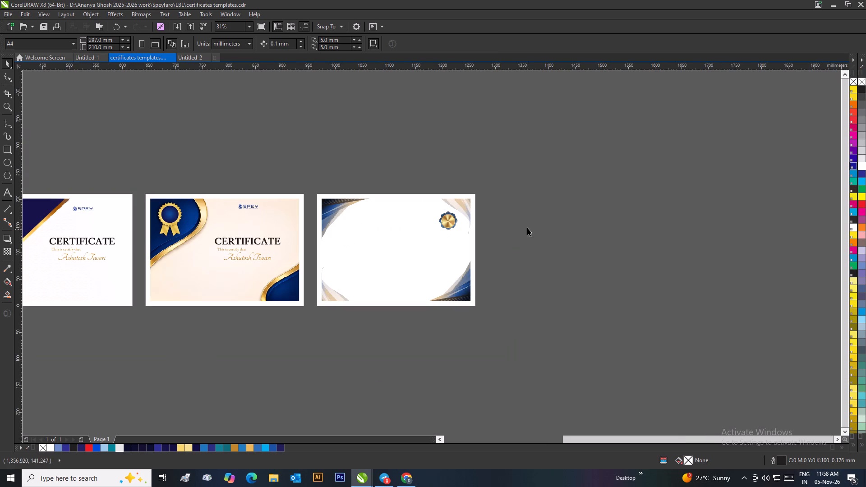
left_click_drag(528, 214, 307, 264)
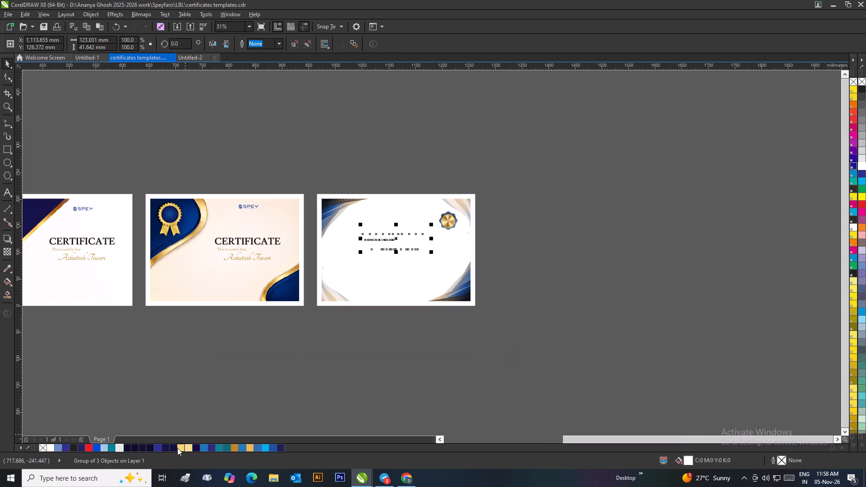
left_click(274, 448)
left_click(345, 406)
Move the last certificate's blue text group down by about 10 mm.
scroll(389, 275, "up", 1)
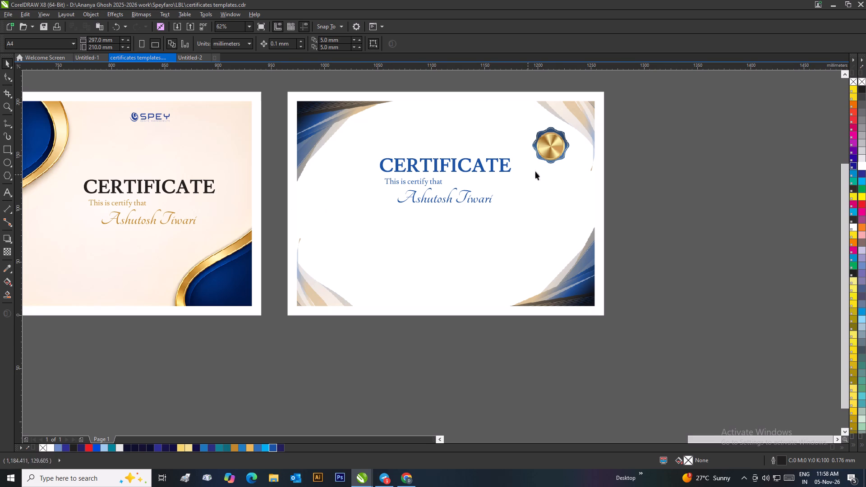
left_click_drag(626, 143, 302, 222)
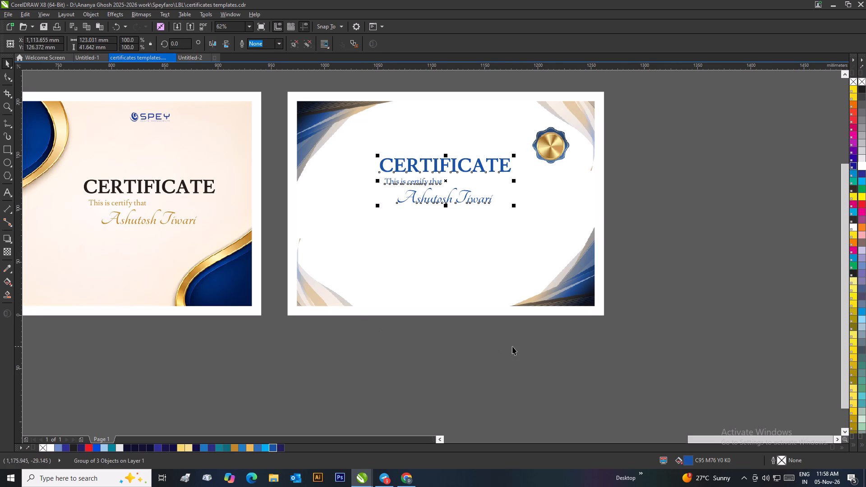
left_click(512, 346)
left_click_drag(648, 147, 294, 225)
key("Down")
key("Down")
key("Down")
key("Down")
key("Down")
key("Down")
key("Down")
key("Down")
key("Down")
key("Down")
key("Down")
key("Down")
key("Down")
key("Down")
key("Down")
key("Down")
key("Down")
key("Down")
key("Down")
key("Down")
key("Down")
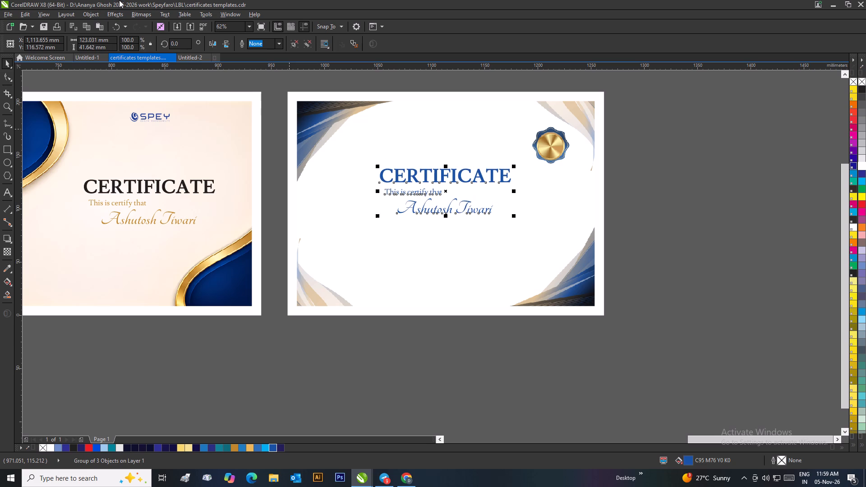
left_click(689, 205)
Review the updated last certificate alongside the other designs in the row.
scroll(623, 221, "down", 1)
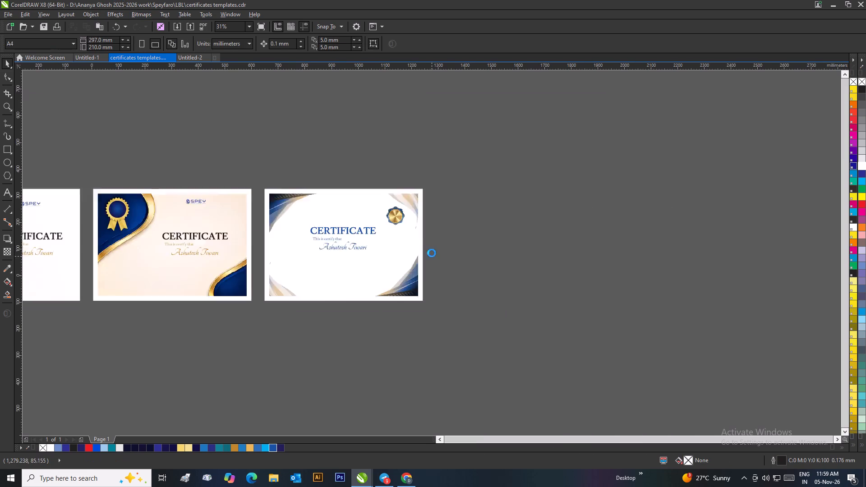
scroll(432, 253, "down", 1)
scroll(396, 251, "up", 1)
left_click(550, 243)
scroll(549, 242, "down", 1)
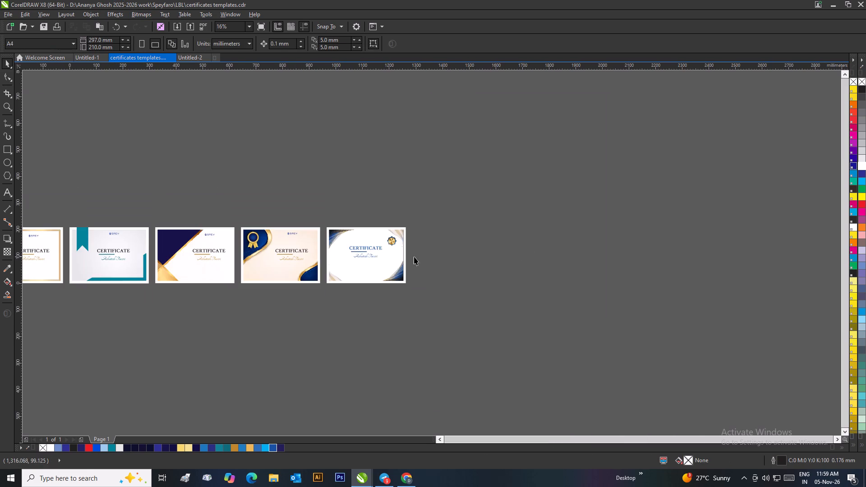
scroll(341, 260, "up", 2)
scroll(575, 237, "down", 1)
left_click(421, 160)
scroll(405, 188, "down", 1)
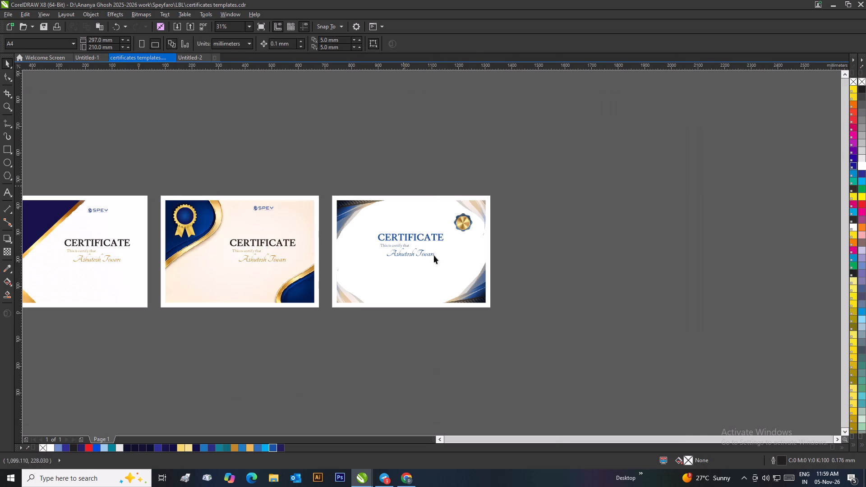
scroll(434, 255, "down", 1)
scroll(370, 266, "up", 1)
scroll(461, 260, "up", 1)
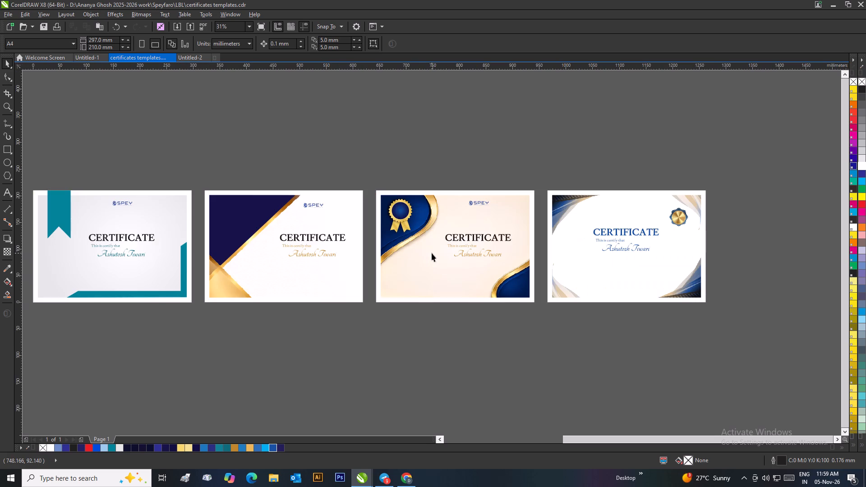
left_click(406, 153)
Save the drawing as certificates templates in the LBL folder, replacing the existing file.
left_click(6, 12)
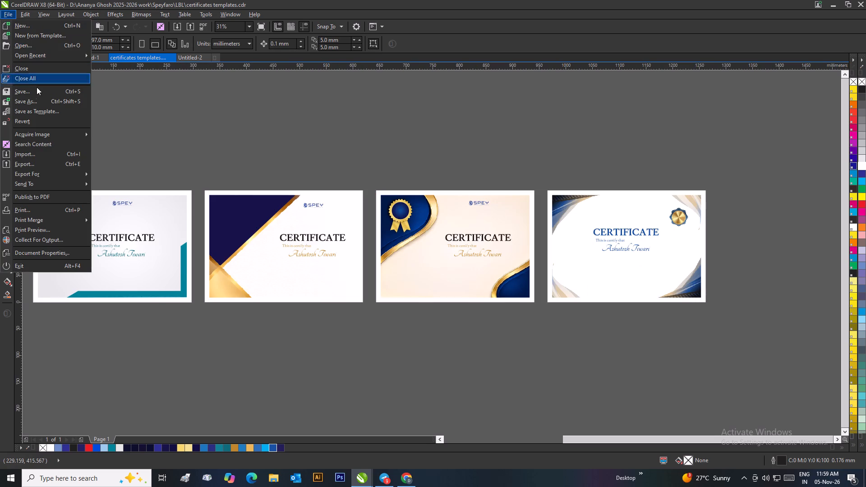
left_click(37, 104)
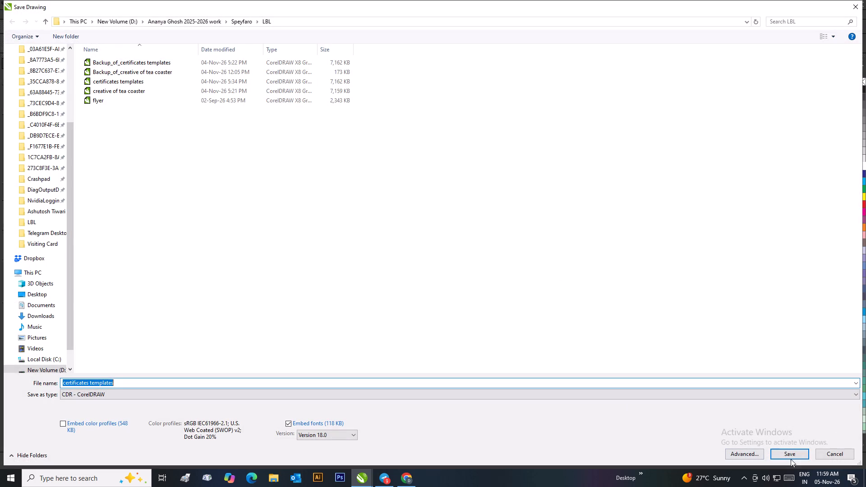
left_click(792, 453)
left_click(450, 243)
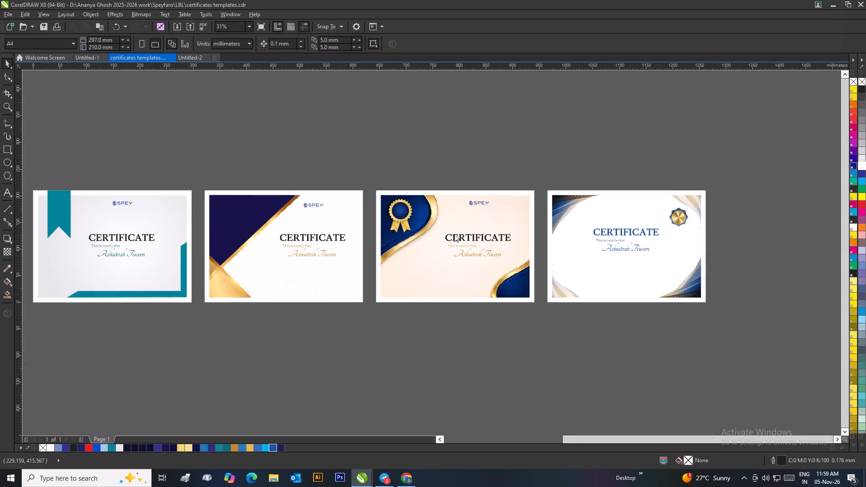
Switch to the Untitled-2 document.
left_click(196, 55)
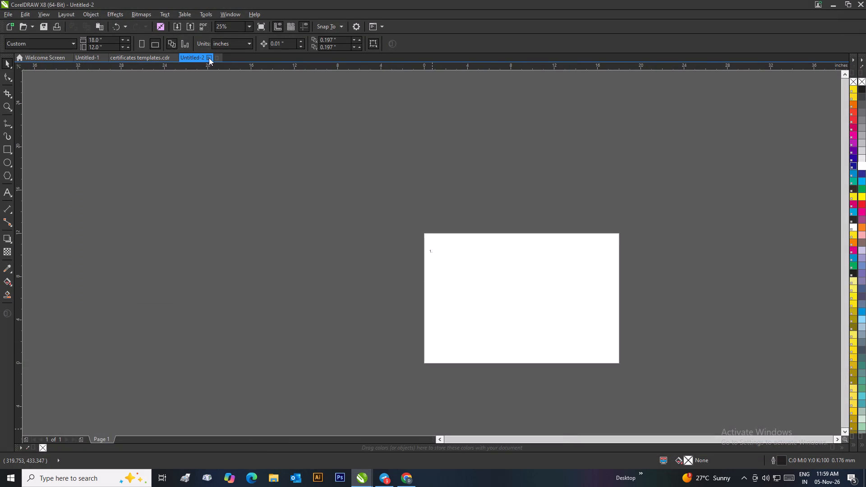
Close the Untitled-2 document without saving it.
left_click(209, 58)
left_click(433, 259)
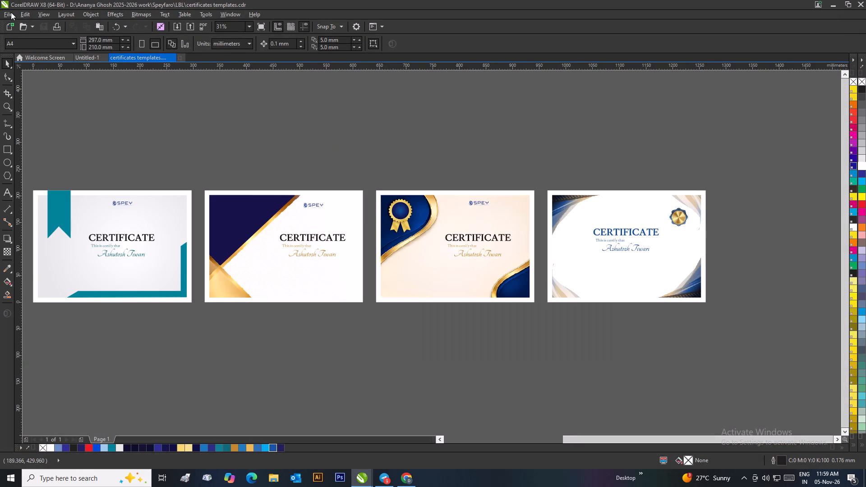
Save the drawing again as certificates templates in the LBL folder, replacing the existing file.
left_click(11, 12)
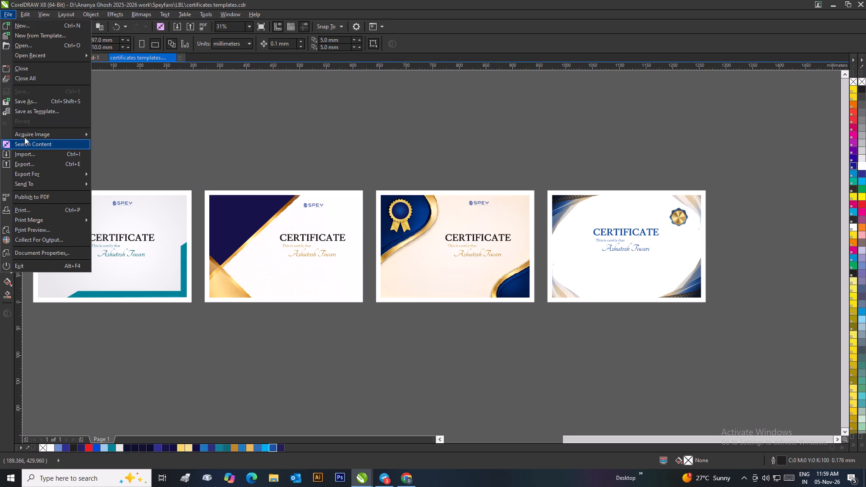
left_click(27, 100)
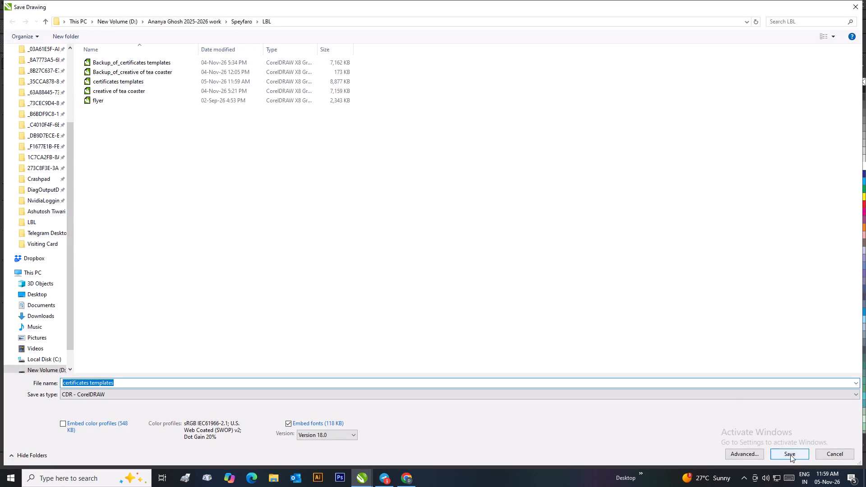
left_click(789, 454)
left_click(453, 238)
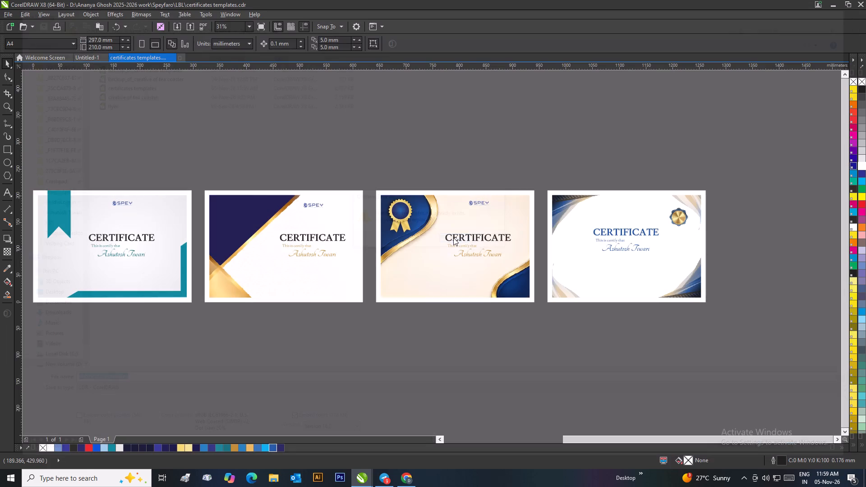
Review the row of certificate designs, inspecting the teal ribbon certificate and its neighbours up close.
left_click(383, 170)
scroll(396, 172, "down", 2)
scroll(334, 273, "up", 2)
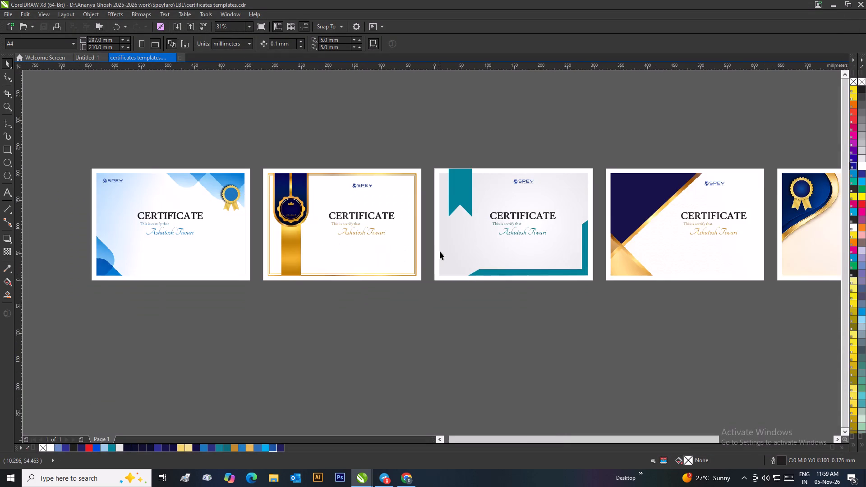
scroll(474, 234, "up", 1)
scroll(430, 254, "down", 1)
left_click(475, 148)
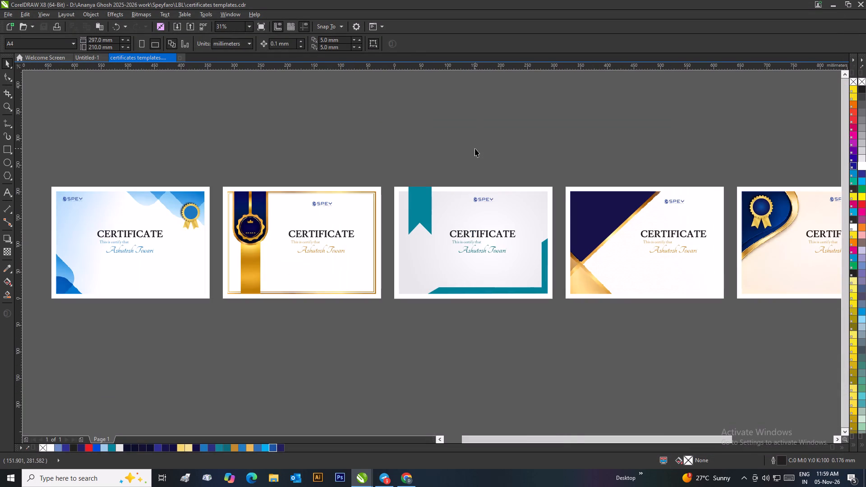
scroll(499, 216, "up", 2)
scroll(427, 254, "down", 1)
left_click(444, 180)
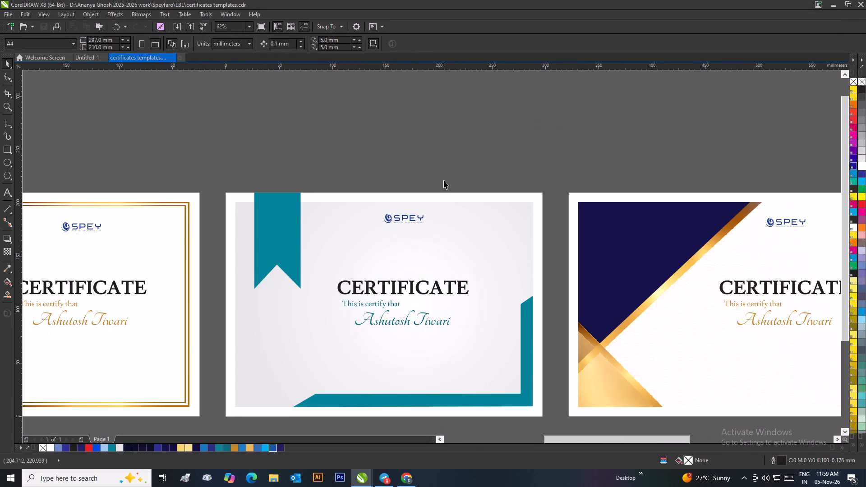
scroll(408, 312, "up", 1)
scroll(431, 253, "down", 1)
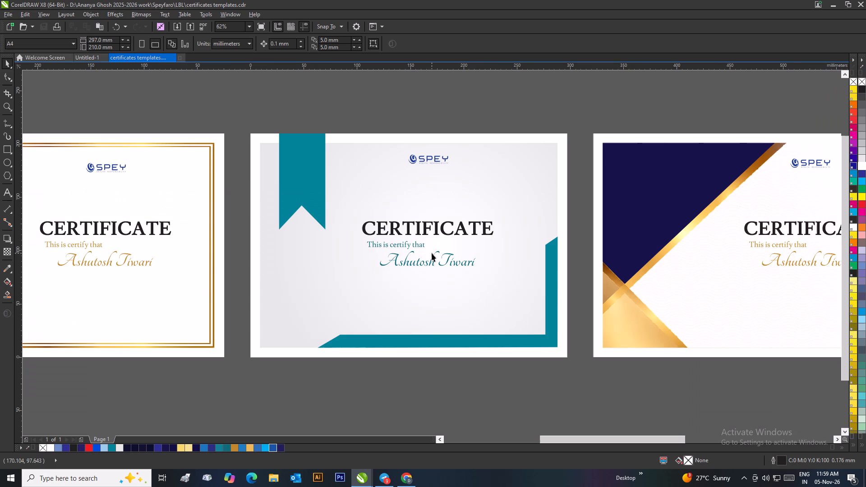
left_click(461, 113)
left_click(562, 113)
scroll(503, 135, "down", 3)
scroll(524, 270, "up", 1)
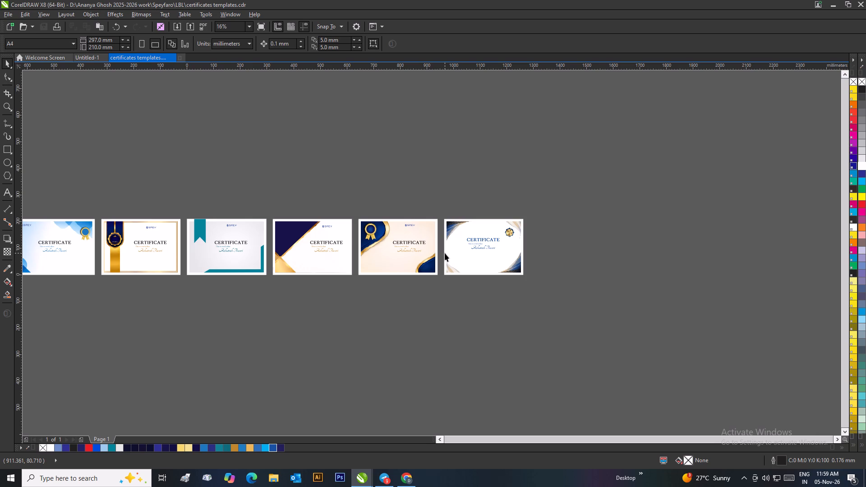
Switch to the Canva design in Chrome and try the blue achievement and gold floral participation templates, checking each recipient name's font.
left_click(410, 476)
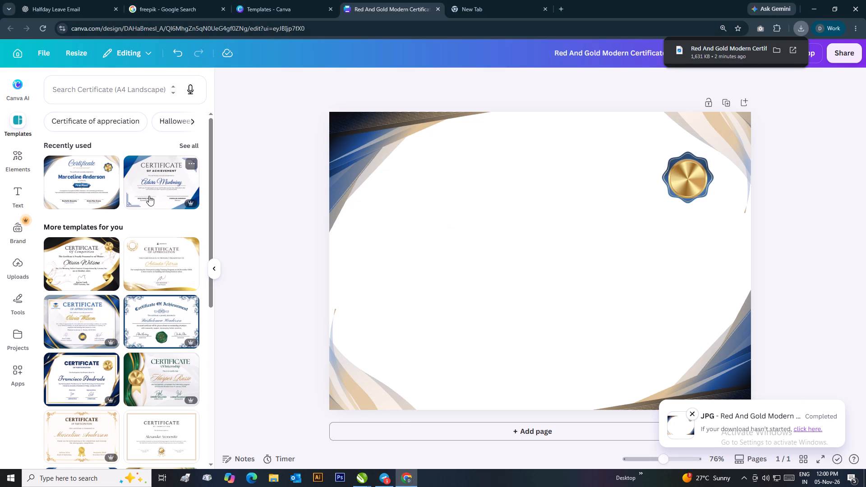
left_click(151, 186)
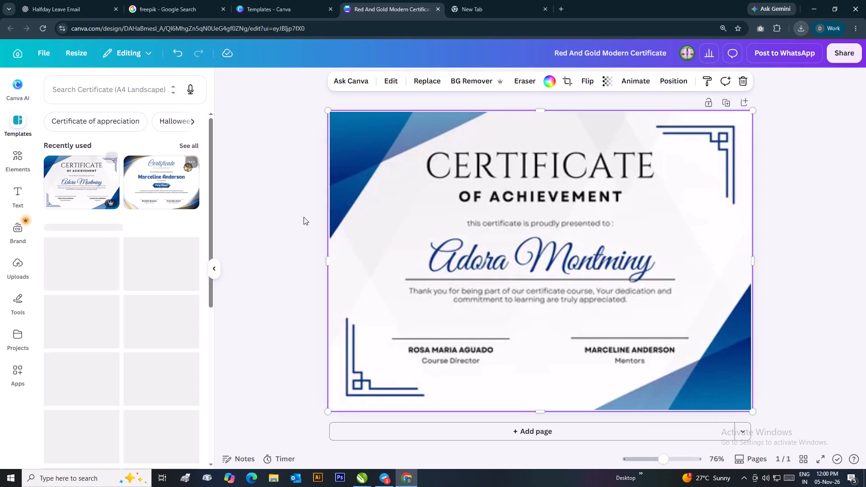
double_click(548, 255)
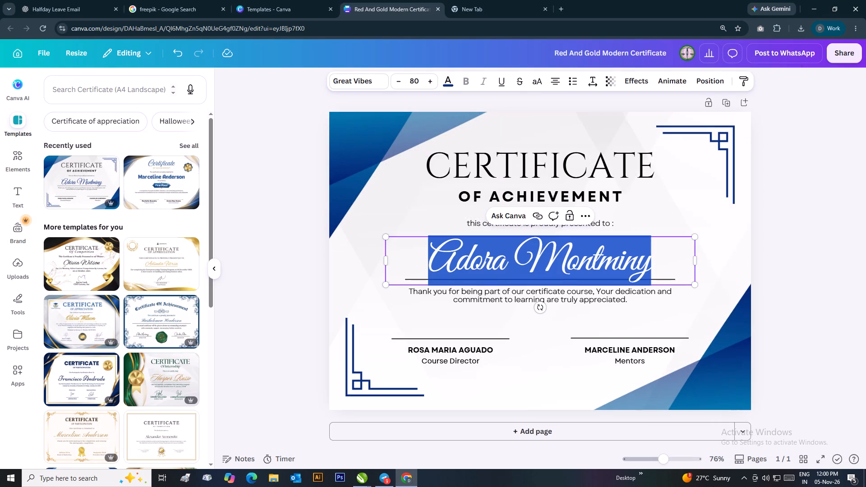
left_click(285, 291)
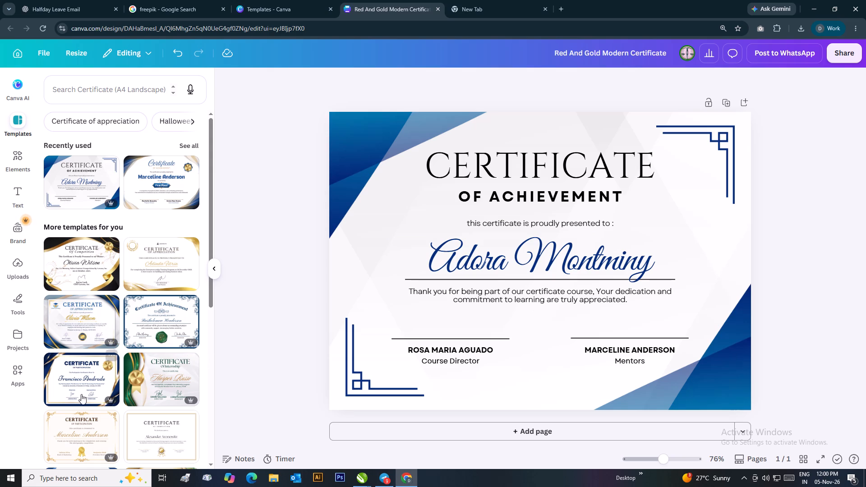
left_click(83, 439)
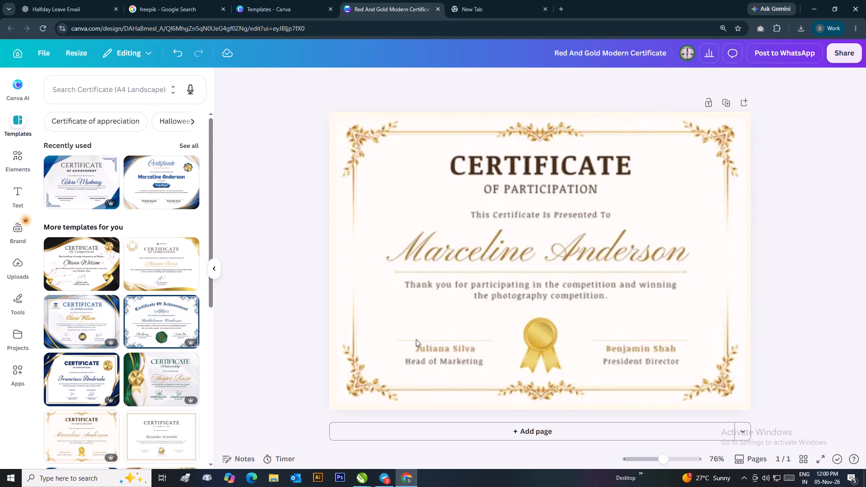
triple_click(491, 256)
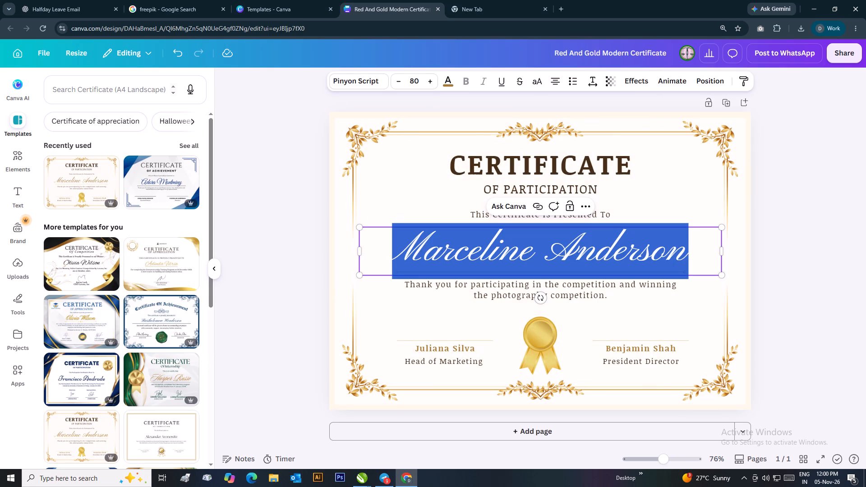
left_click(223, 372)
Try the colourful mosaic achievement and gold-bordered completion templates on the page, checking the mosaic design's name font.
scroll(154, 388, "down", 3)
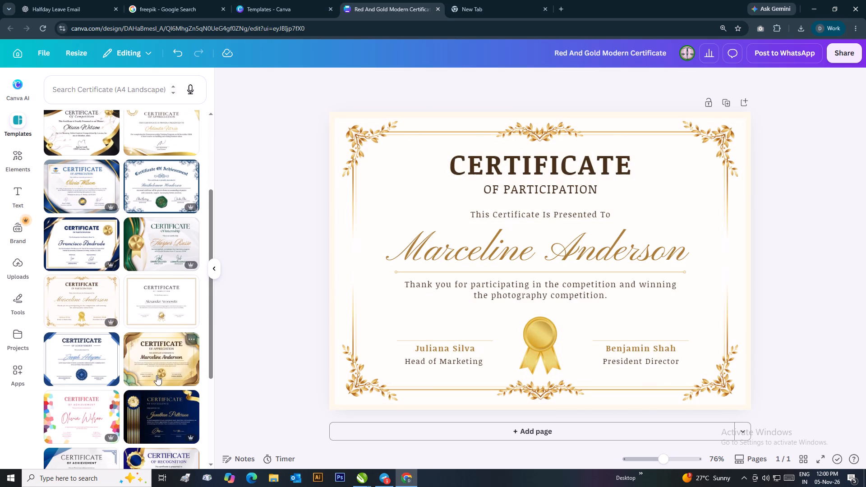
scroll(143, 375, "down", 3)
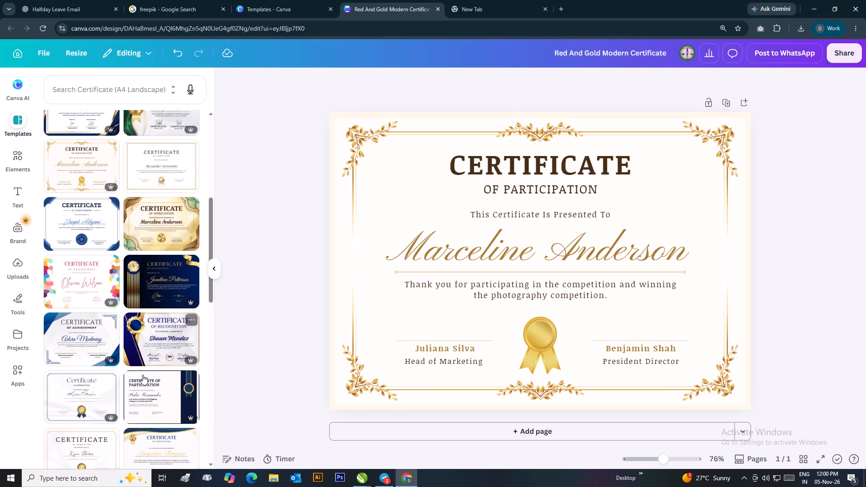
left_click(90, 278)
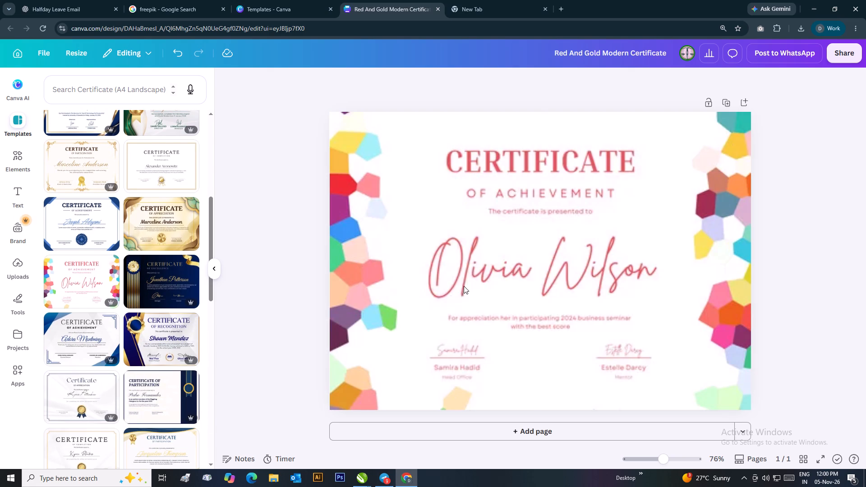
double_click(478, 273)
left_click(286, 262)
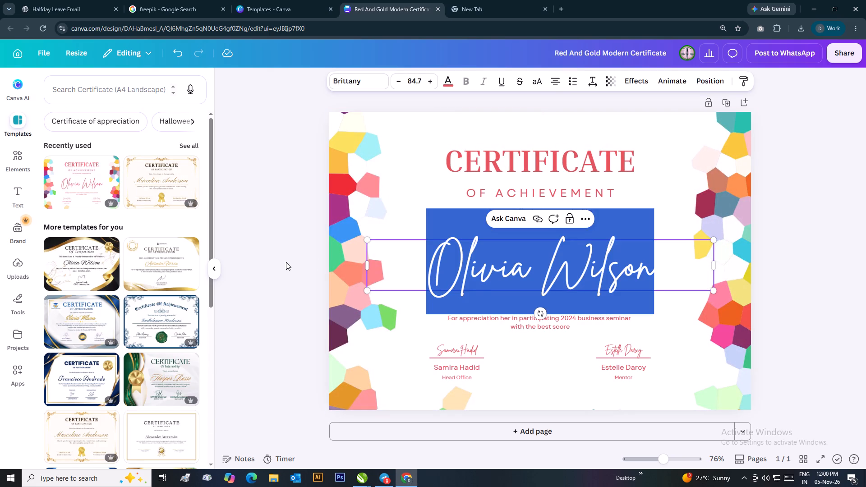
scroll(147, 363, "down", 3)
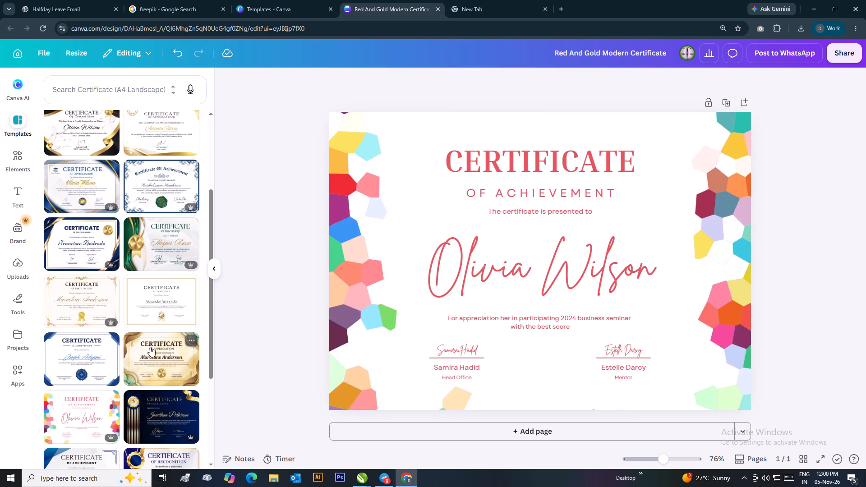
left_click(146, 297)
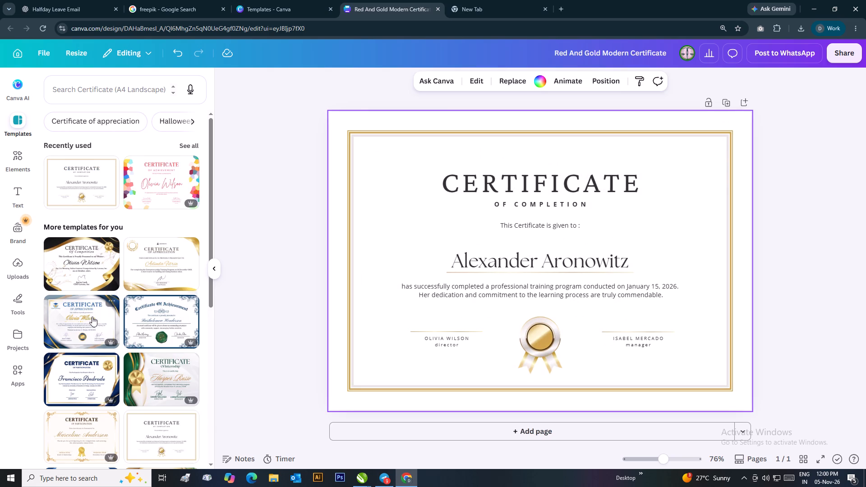
Apply the navy and gold Certificate of Participation template with the gold seal and check the recipient name's font.
scroll(87, 335, "down", 1)
left_click(87, 335)
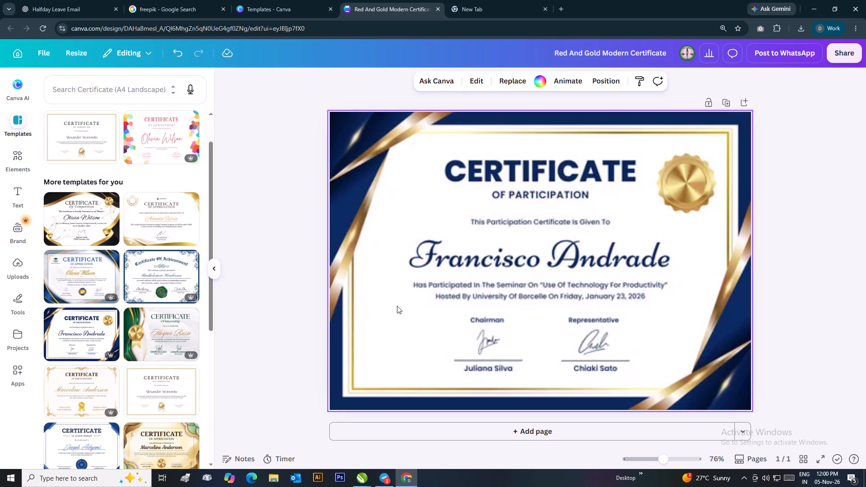
double_click(476, 259)
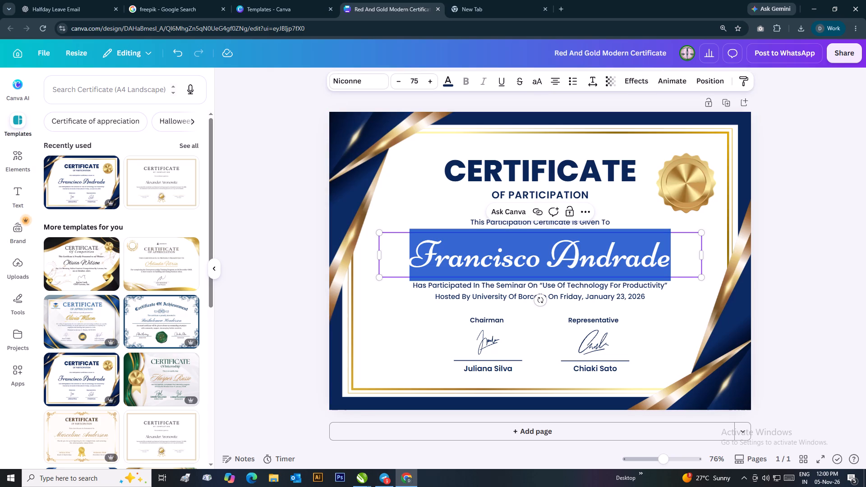
left_click(251, 337)
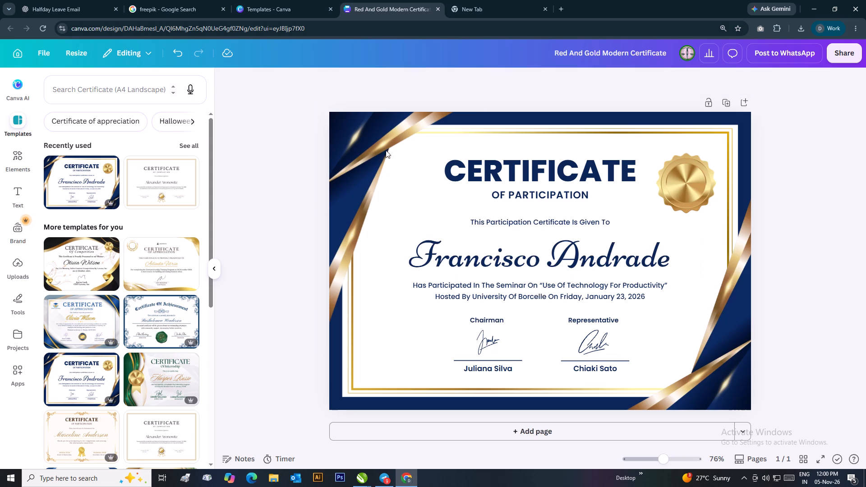
Search Google for "niconee font" and open the Niconne page on Google Fonts.
left_click(468, 4)
left_click(369, 175)
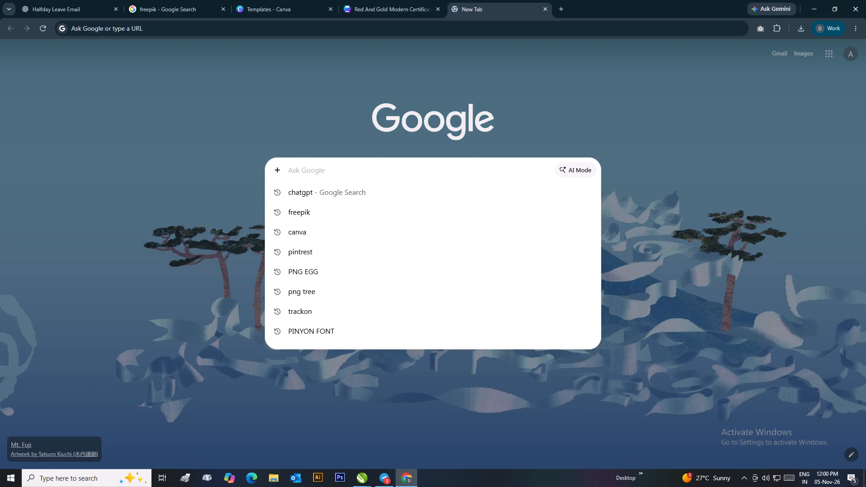
type("niconee font")
key("Return")
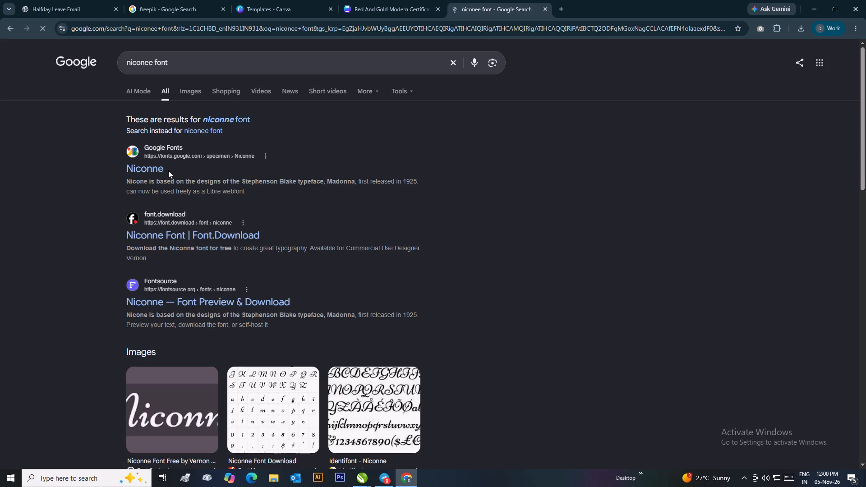
left_click(147, 166)
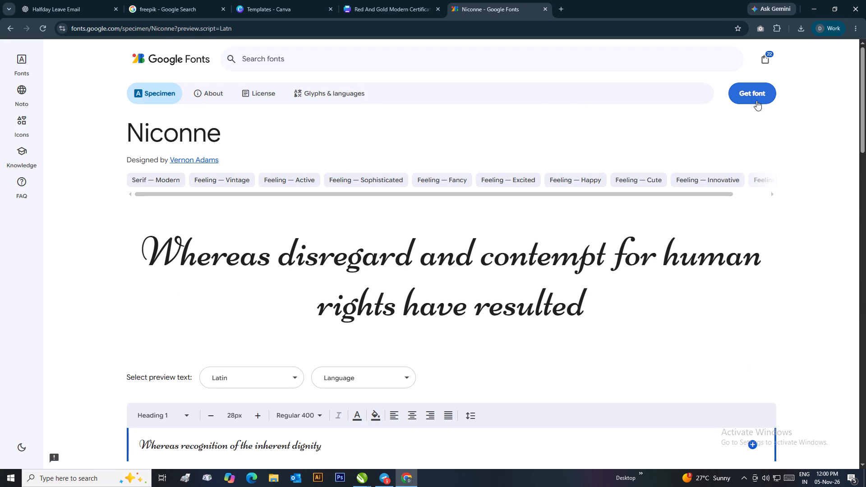
Add Niconne to the Google Fonts selection and download only that font as the Niconne ZIP archive.
left_click(756, 101)
scroll(354, 238, "down", 20)
scroll(354, 238, "down", 2)
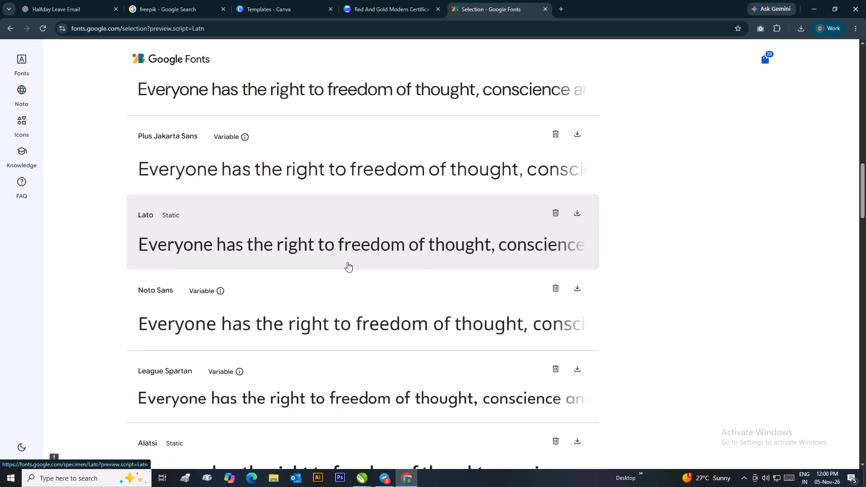
scroll(347, 262, "down", 20)
scroll(405, 248, "up", 4)
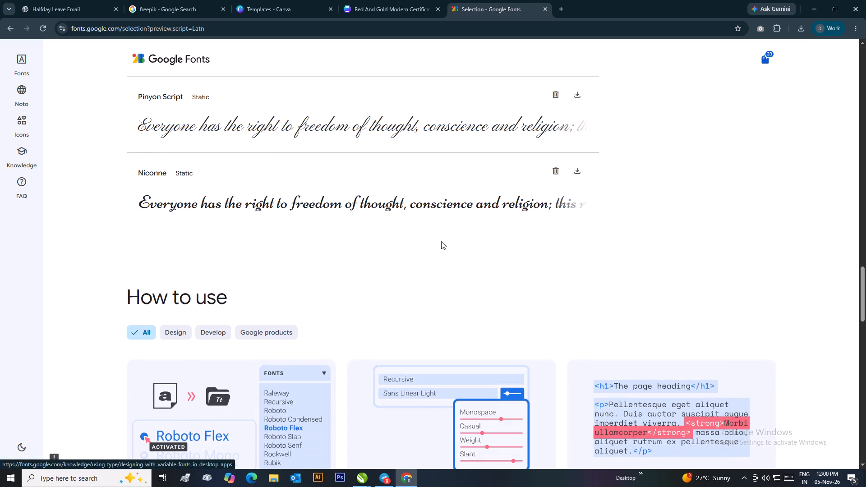
left_click(576, 172)
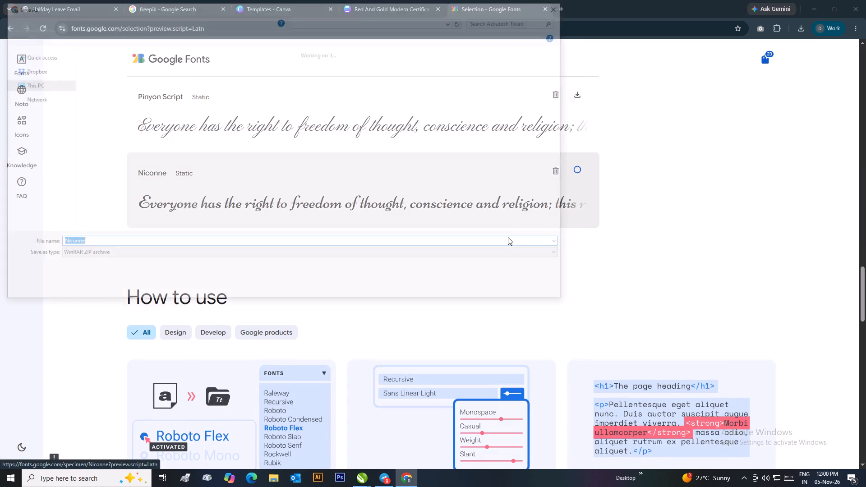
left_click(497, 291)
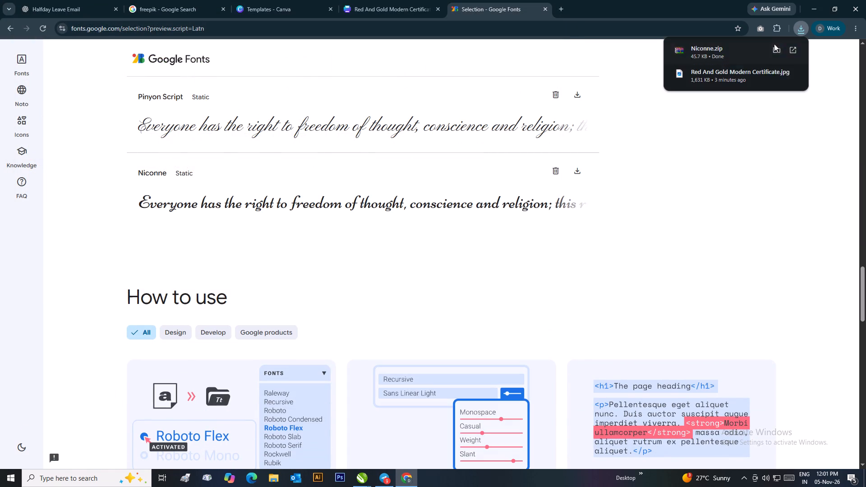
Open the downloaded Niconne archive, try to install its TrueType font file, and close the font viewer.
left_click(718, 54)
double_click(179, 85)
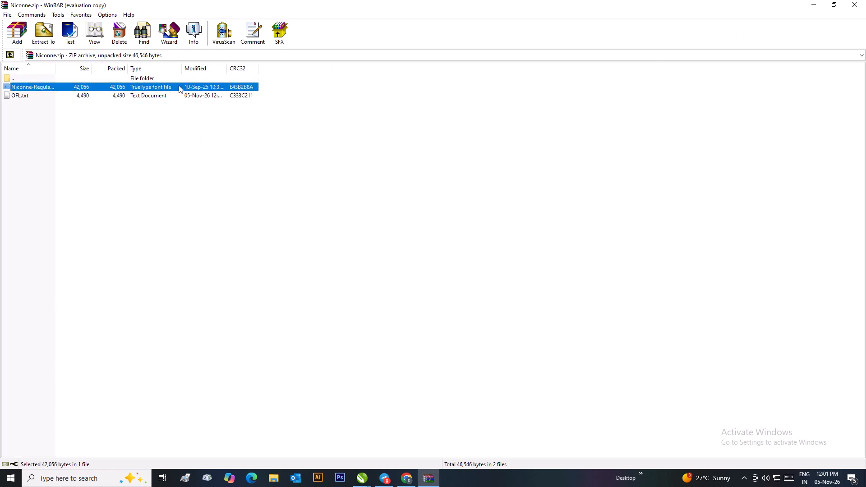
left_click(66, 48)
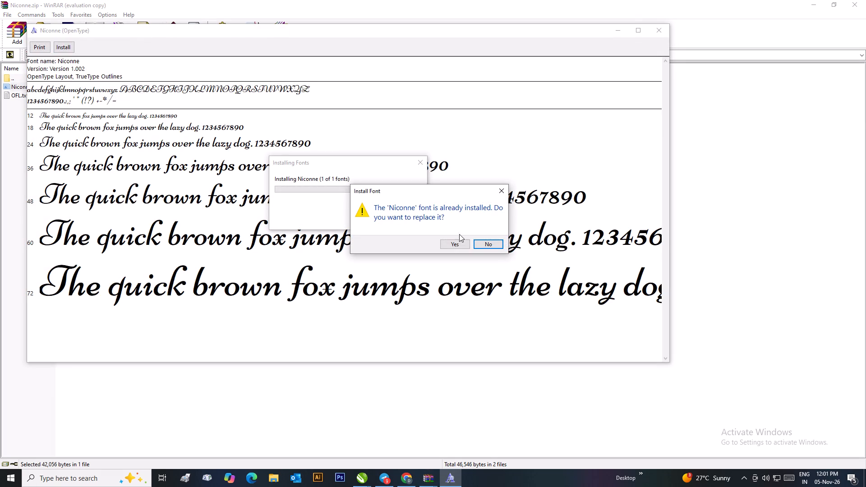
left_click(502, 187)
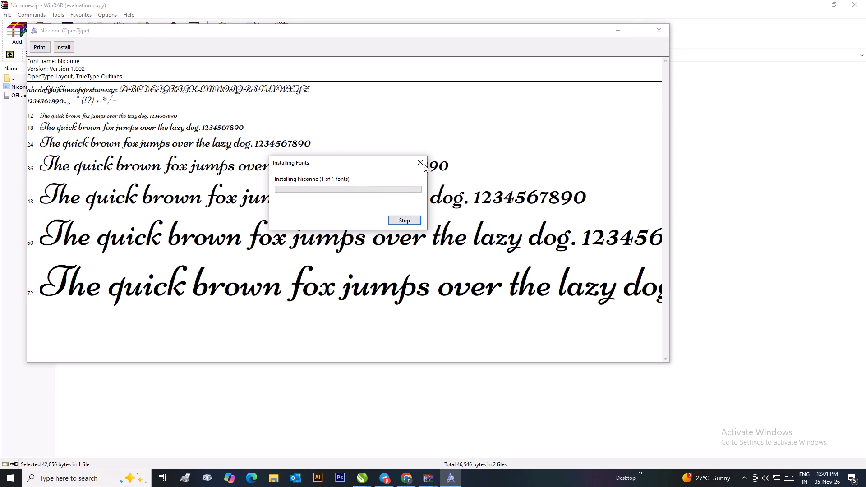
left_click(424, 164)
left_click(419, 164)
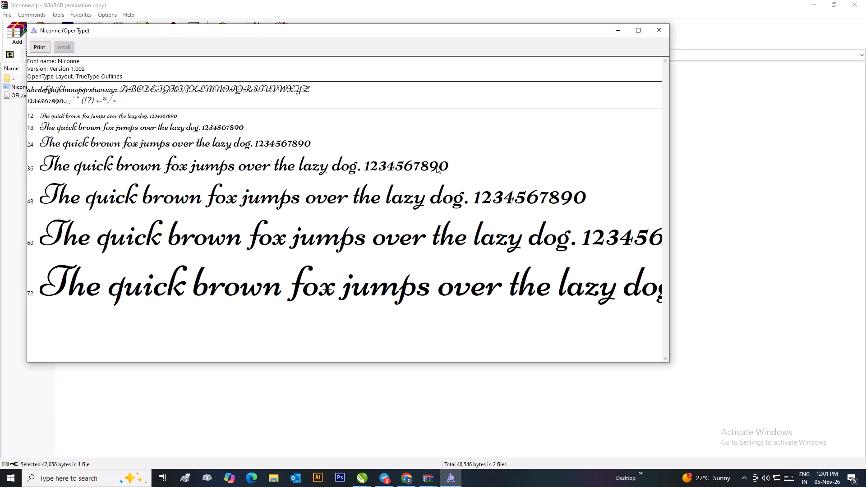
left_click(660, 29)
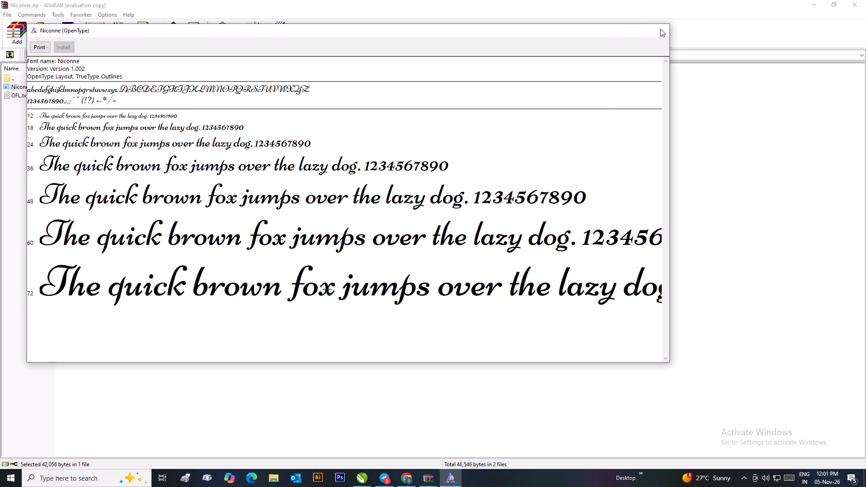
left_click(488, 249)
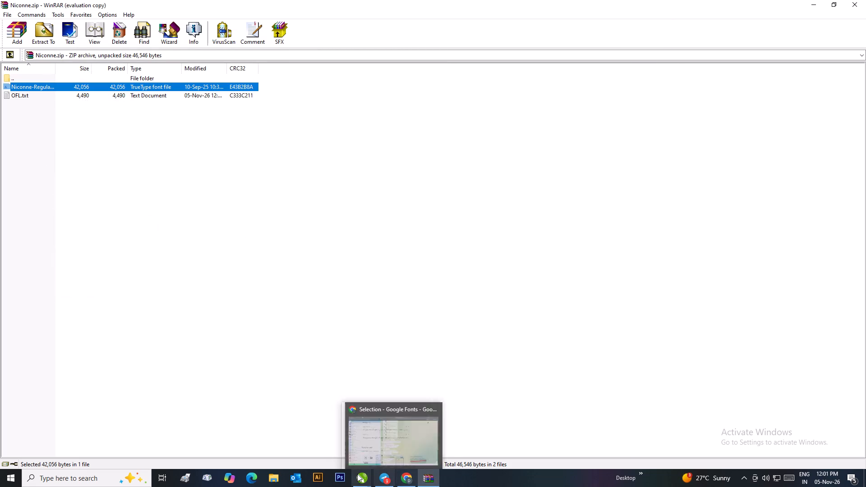
Switch to CorelDRAW and ungroup the heading, certify line and recipient name on the white certificate with the gold seal.
left_click(382, 450)
scroll(502, 240, "up", 3)
scroll(417, 264, "down", 1)
left_click(391, 276)
right_click(391, 276)
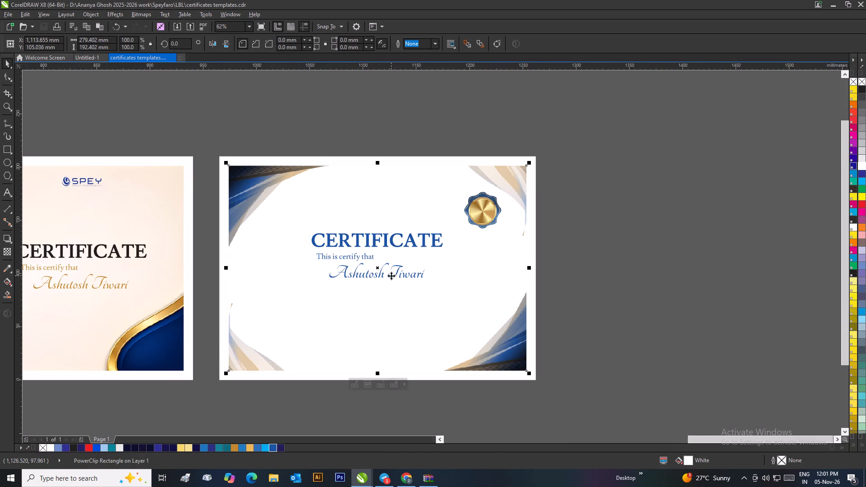
double_click(401, 108)
left_click(386, 234)
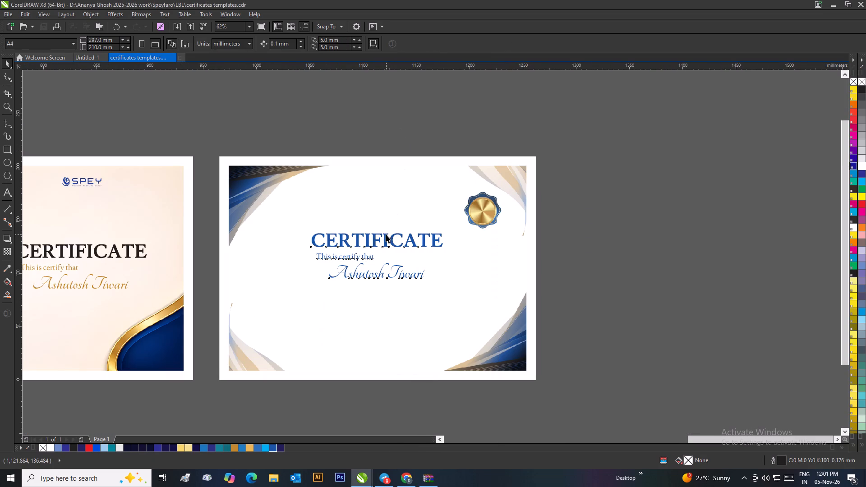
right_click(386, 234)
left_click(411, 280)
left_click(574, 259)
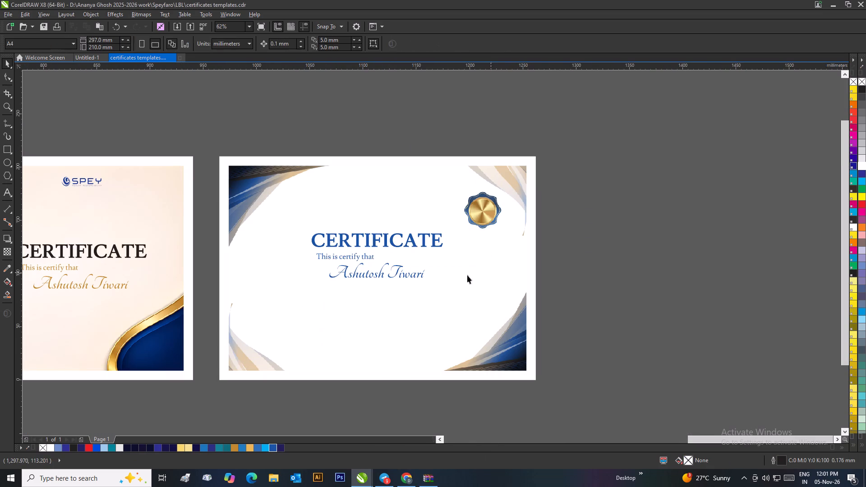
Select the recipient's name on the white certificate and clear its font choice in the font list.
double_click(396, 274)
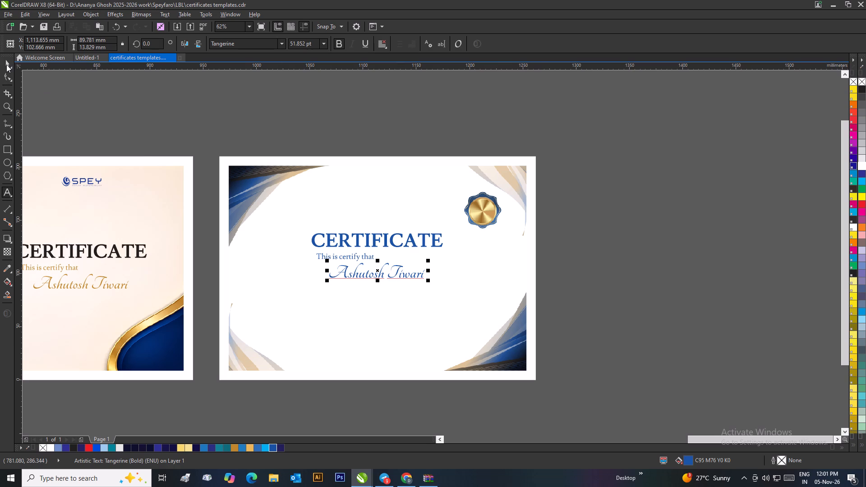
left_click(6, 64)
scroll(161, 281, "up", 1)
scroll(441, 249, "down", 1)
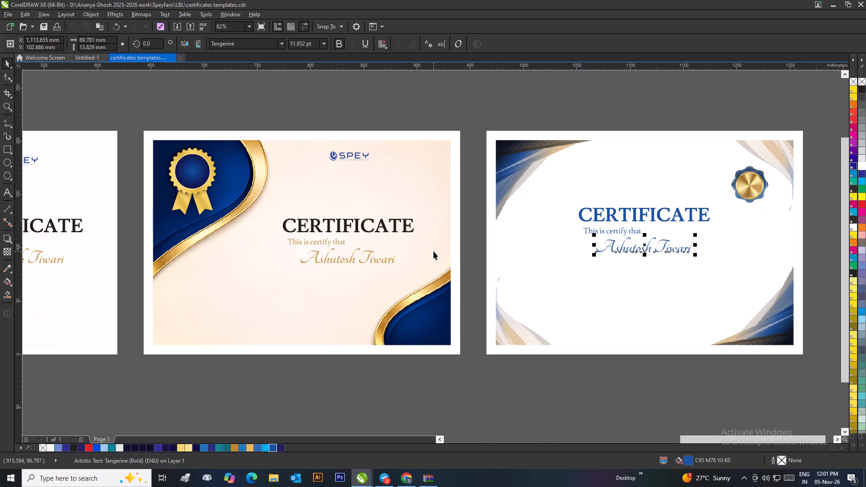
left_click(283, 44)
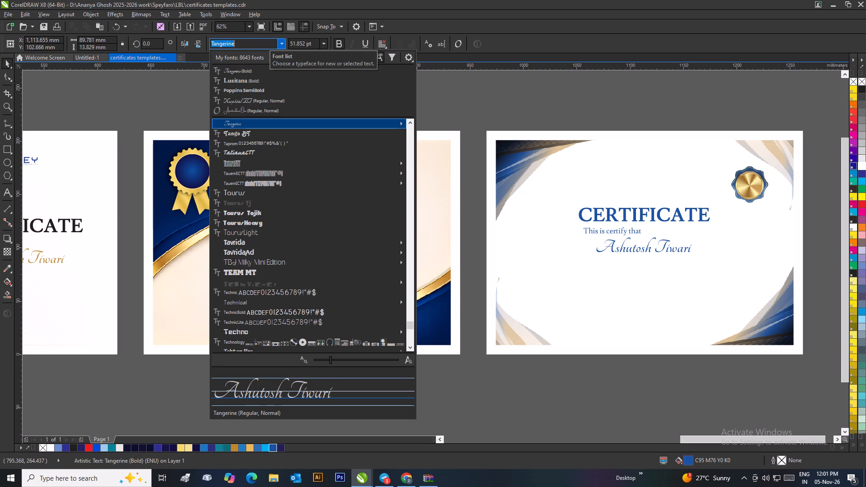
key("BackSpace")
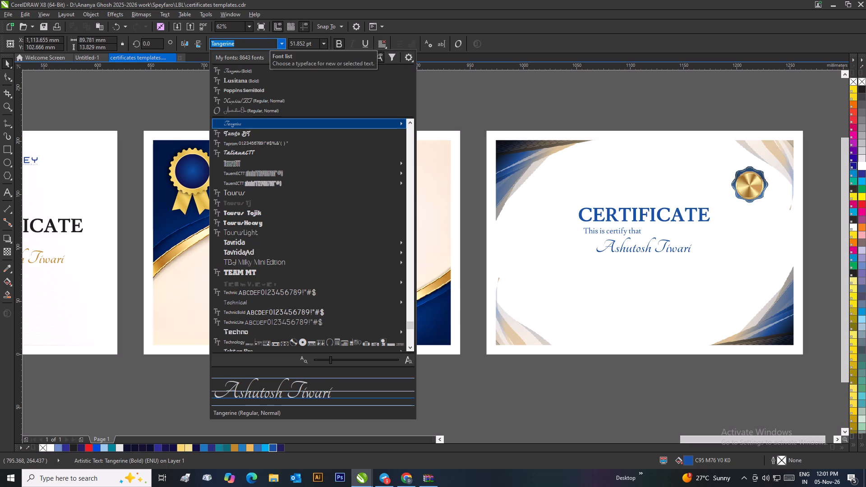
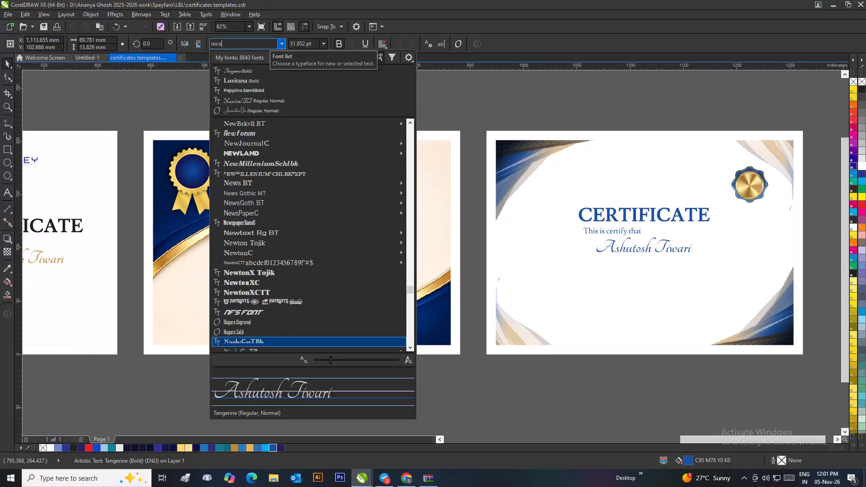
Set the recipient's name on the white certificate in the Niconne font.
key("n")
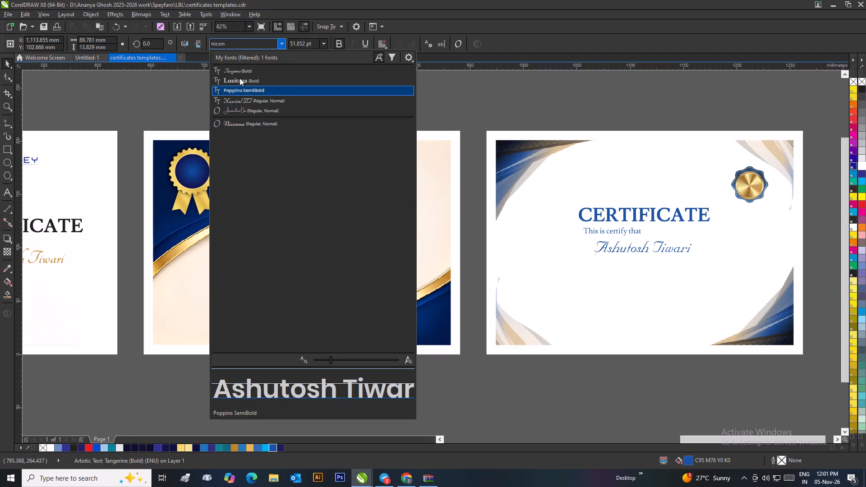
left_click(242, 120)
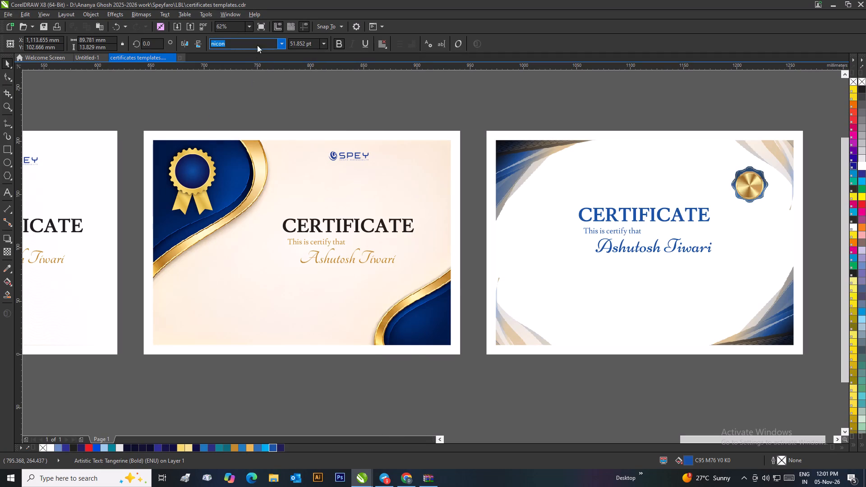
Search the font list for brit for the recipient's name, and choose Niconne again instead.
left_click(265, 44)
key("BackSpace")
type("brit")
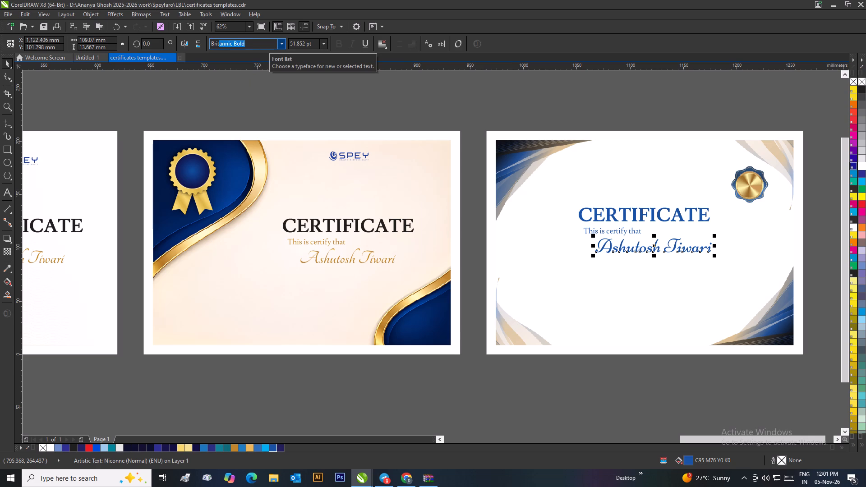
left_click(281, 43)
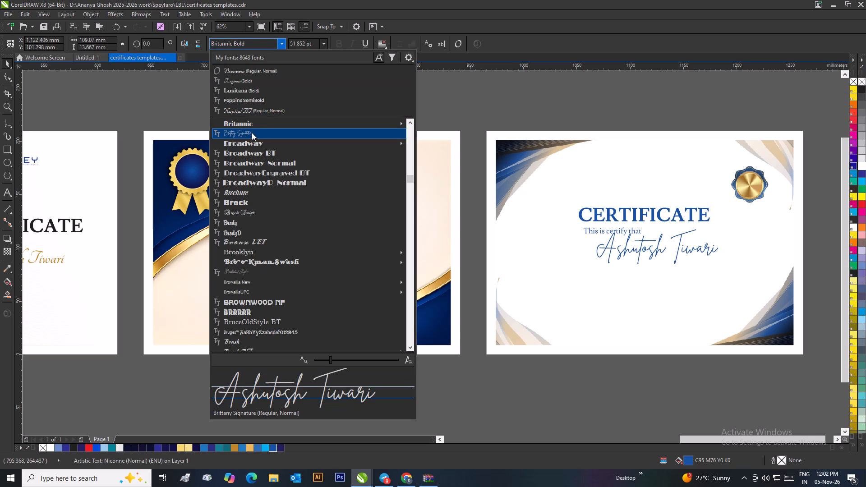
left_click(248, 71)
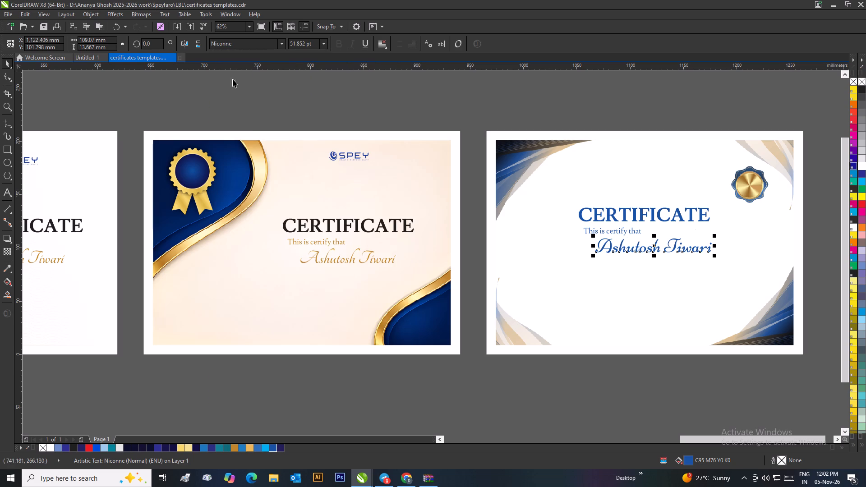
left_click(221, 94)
Scale the recipient's name down to about 88 mm wide (42 pt) and place it just beneath the certify line on the white certificate.
scroll(553, 225, "down", 1)
scroll(461, 265, "up", 1)
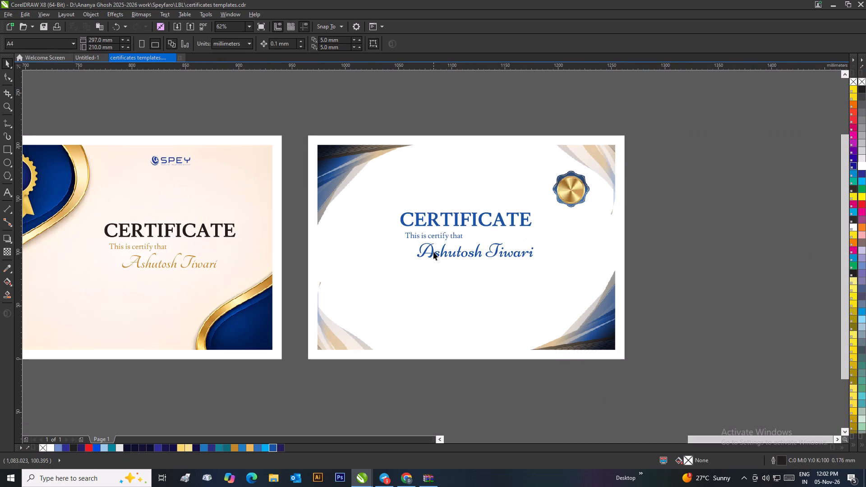
left_click(499, 250)
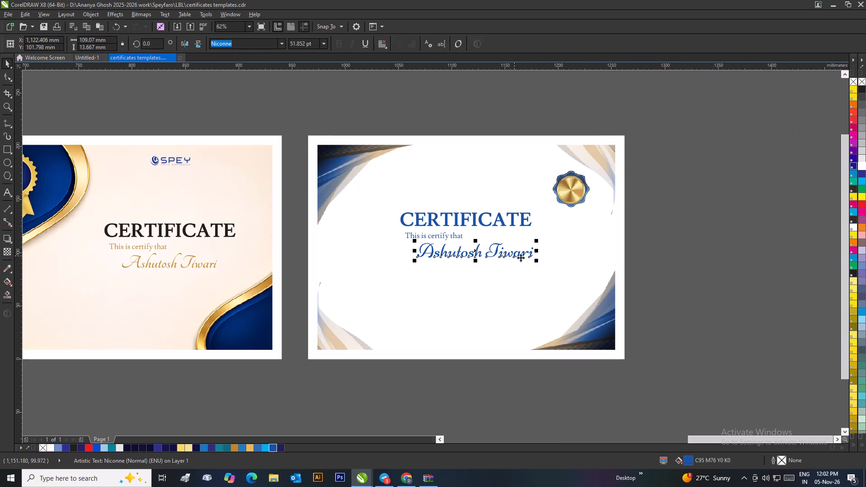
left_click_drag(536, 262, 514, 278)
left_click_drag(490, 254, 496, 252)
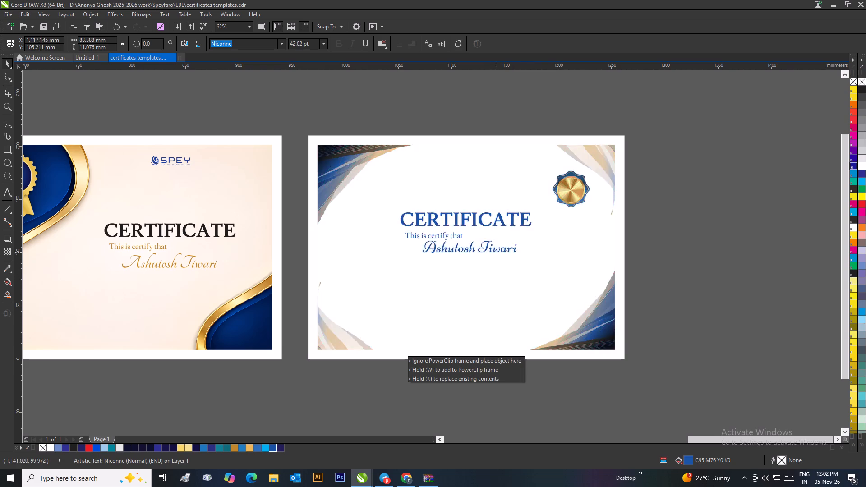
left_click_drag(496, 252, 479, 254)
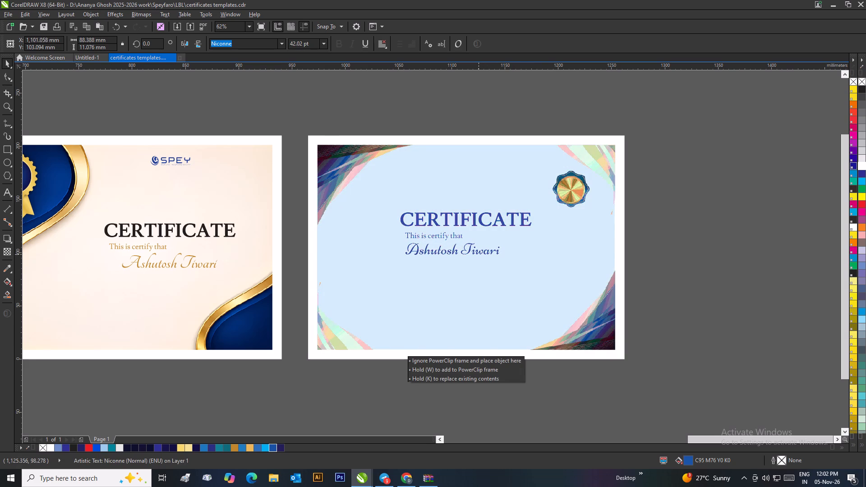
left_click_drag(479, 254, 534, 248)
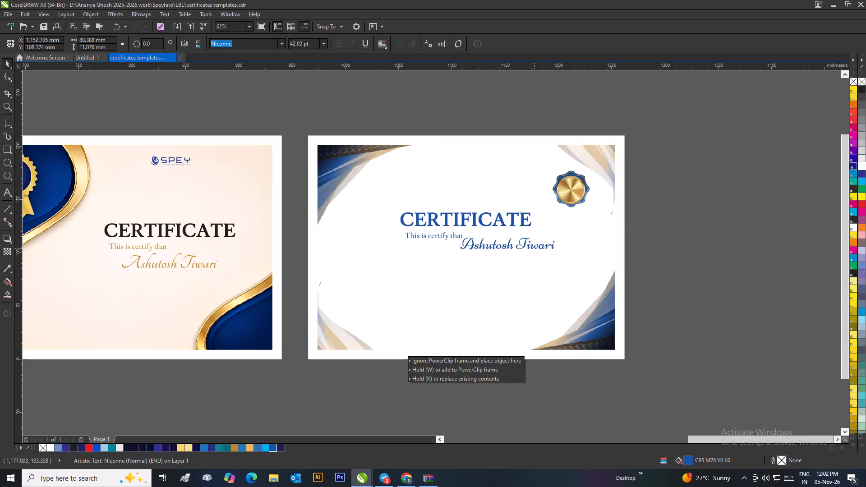
left_click_drag(534, 248, 481, 253)
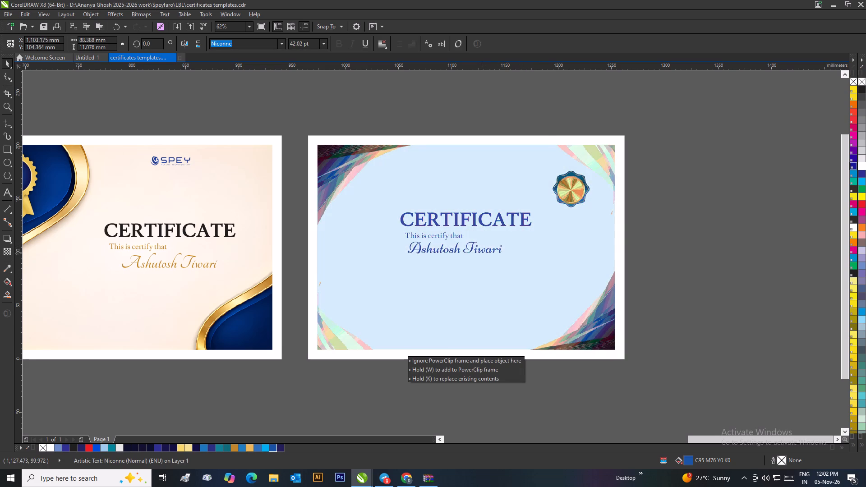
left_click_drag(481, 253, 498, 252)
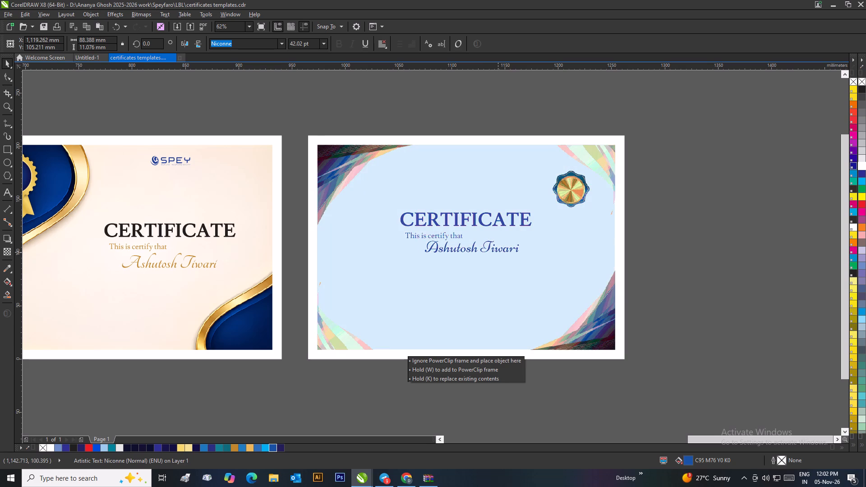
left_click_drag(498, 252, 498, 253)
left_click(659, 240)
scroll(538, 230, "down", 1)
scroll(418, 275, "up", 1)
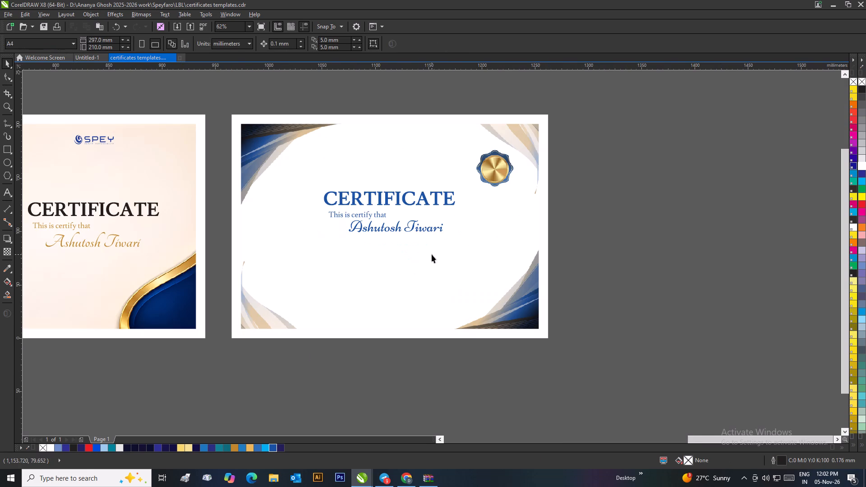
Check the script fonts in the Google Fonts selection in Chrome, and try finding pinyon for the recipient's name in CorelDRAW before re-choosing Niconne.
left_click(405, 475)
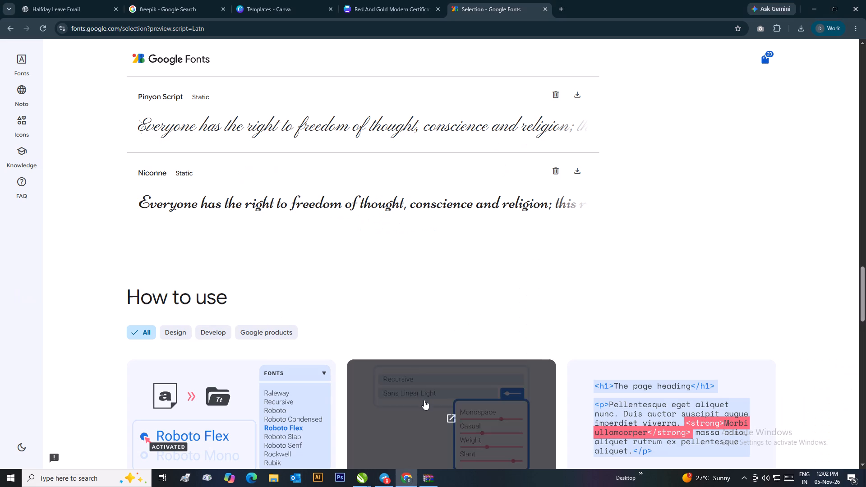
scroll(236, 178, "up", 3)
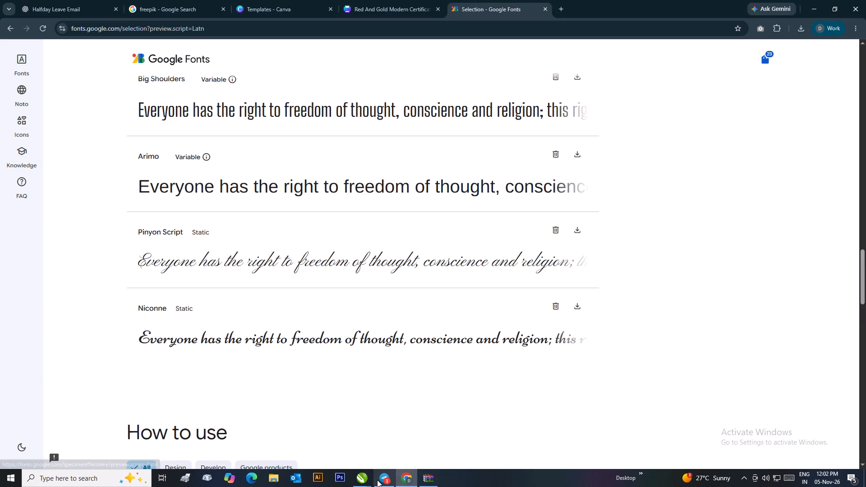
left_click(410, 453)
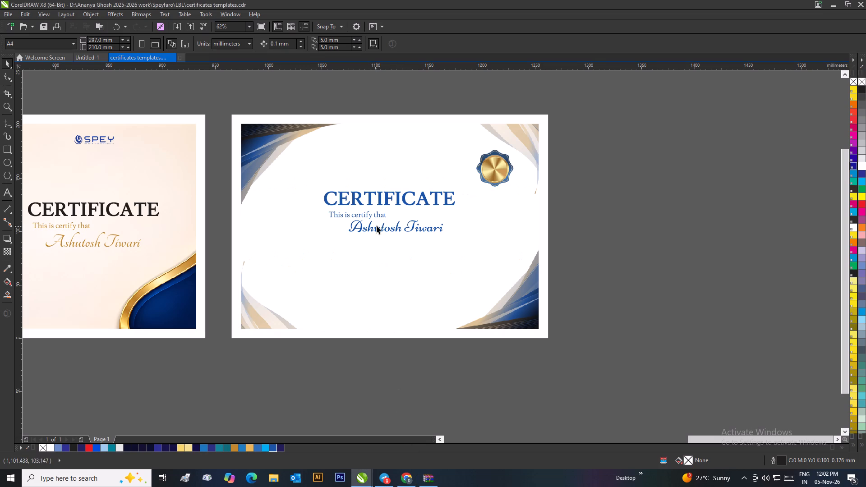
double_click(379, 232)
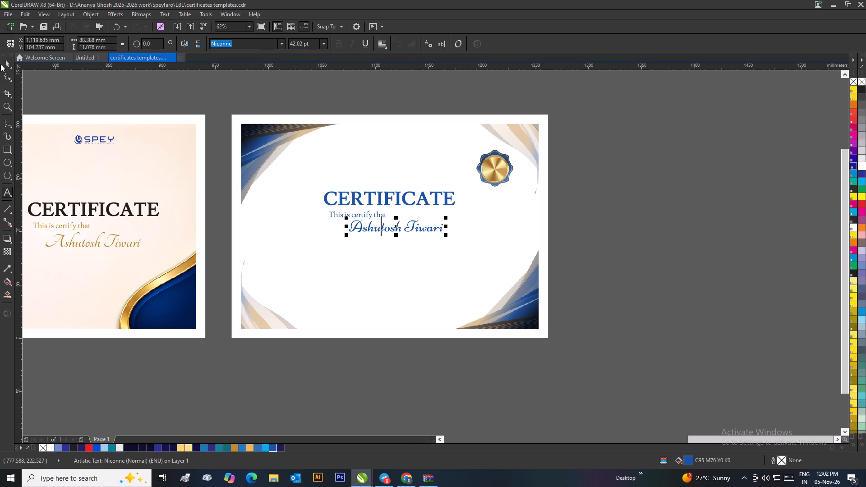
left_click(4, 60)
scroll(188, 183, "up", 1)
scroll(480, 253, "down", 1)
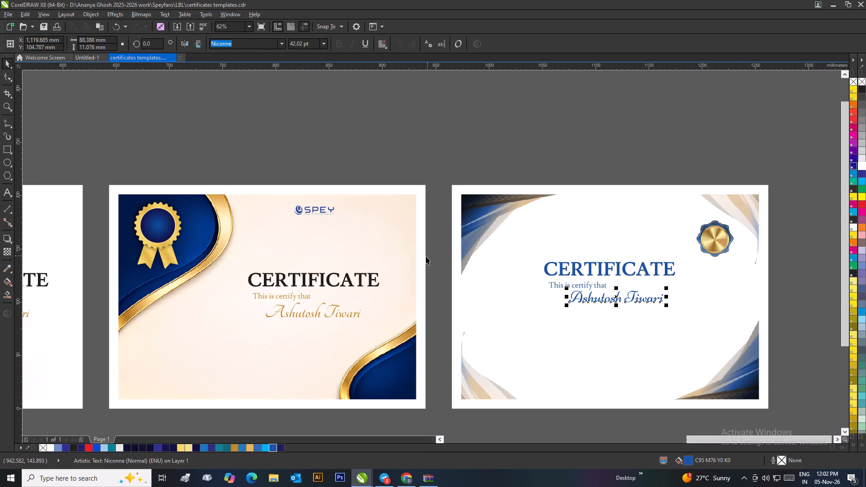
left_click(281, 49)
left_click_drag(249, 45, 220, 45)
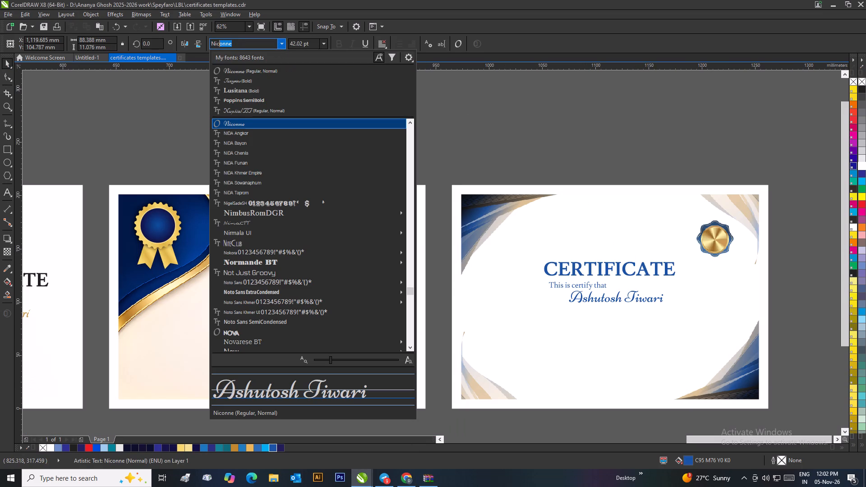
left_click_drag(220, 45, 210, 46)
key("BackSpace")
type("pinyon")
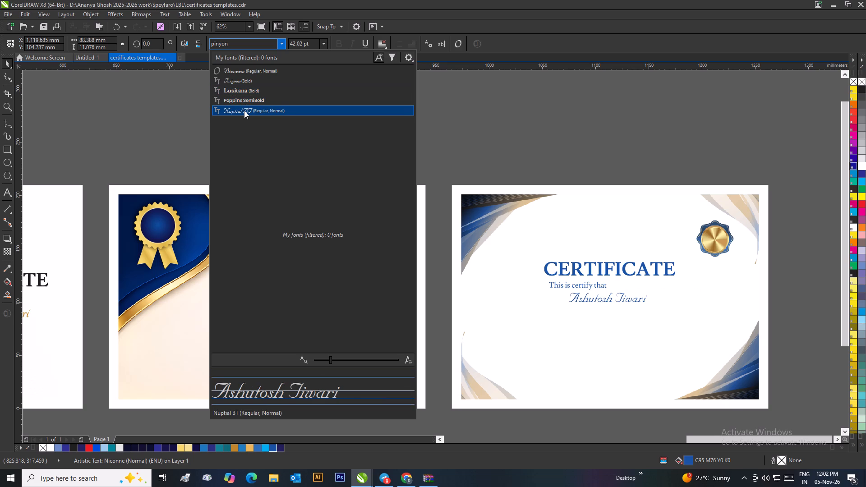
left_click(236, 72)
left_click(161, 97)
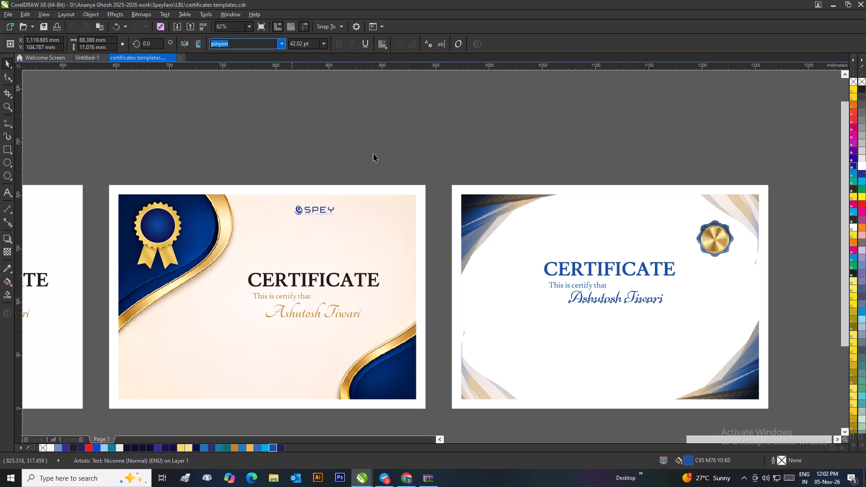
Compare the text on the white gold-seal certificate with the other certificate designs in the row.
scroll(477, 188, "down", 2)
scroll(458, 271, "up", 2)
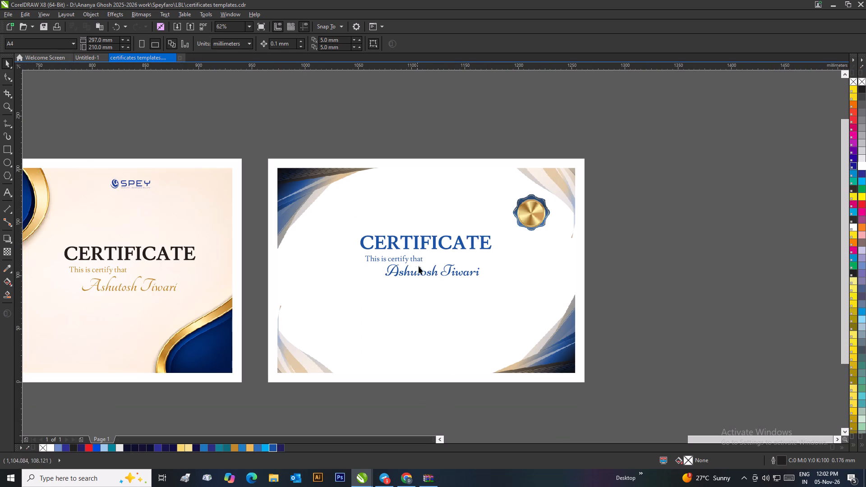
scroll(434, 282, "down", 1)
scroll(383, 254, "up", 1)
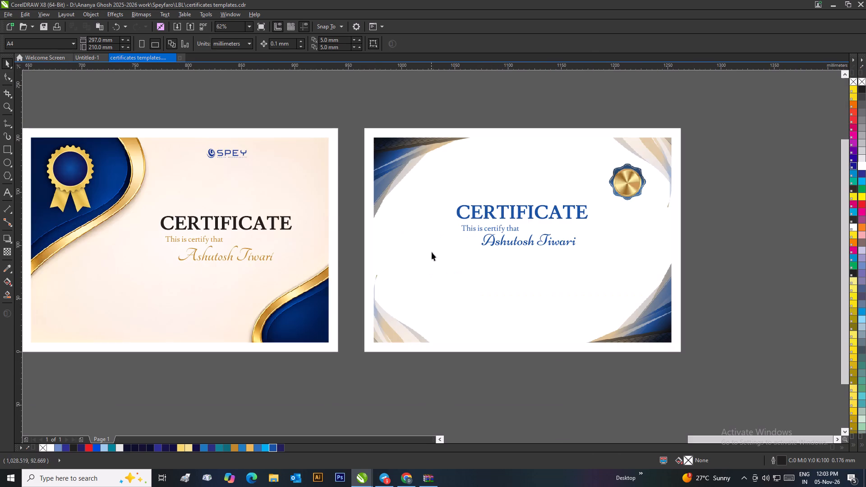
scroll(531, 259, "down", 2)
scroll(359, 244, "up", 1)
scroll(424, 252, "up", 1)
scroll(451, 251, "down", 1)
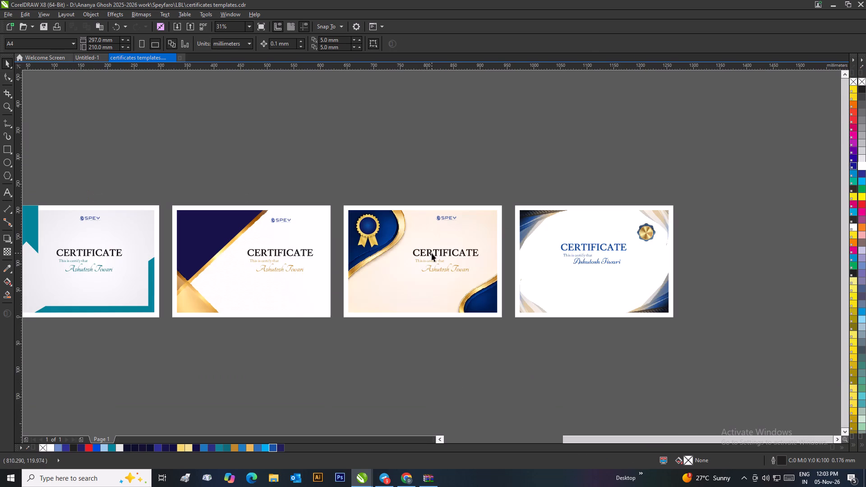
scroll(467, 270, "up", 1)
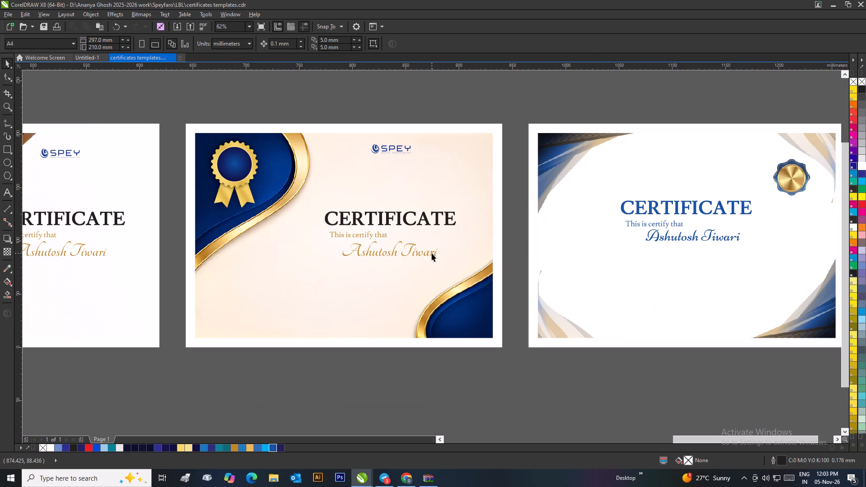
left_click(459, 395)
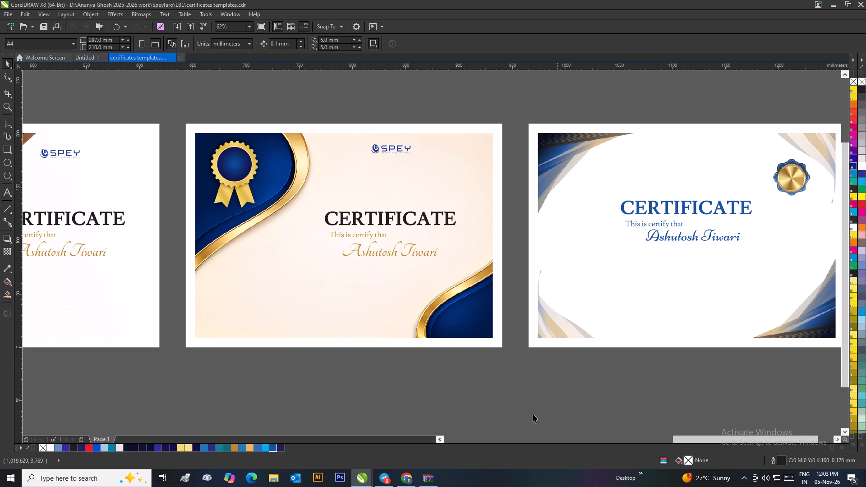
Switch to Chrome and look through the end of the Google Fonts selection and its usage articles.
left_click(402, 478)
scroll(328, 375, "down", 4)
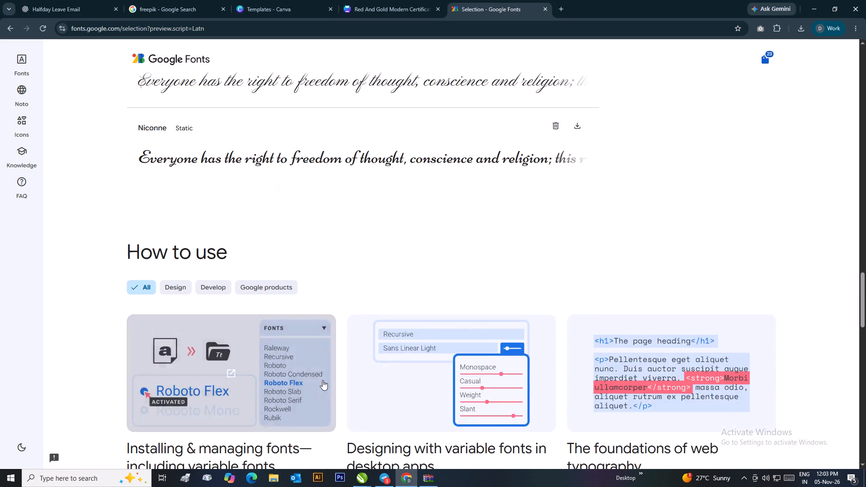
scroll(319, 380, "down", 16)
scroll(318, 380, "up", 7)
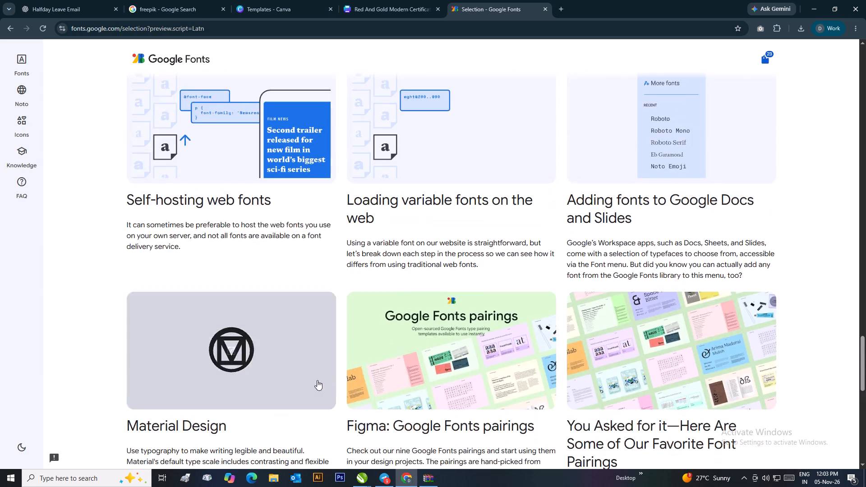
scroll(317, 380, "up", 13)
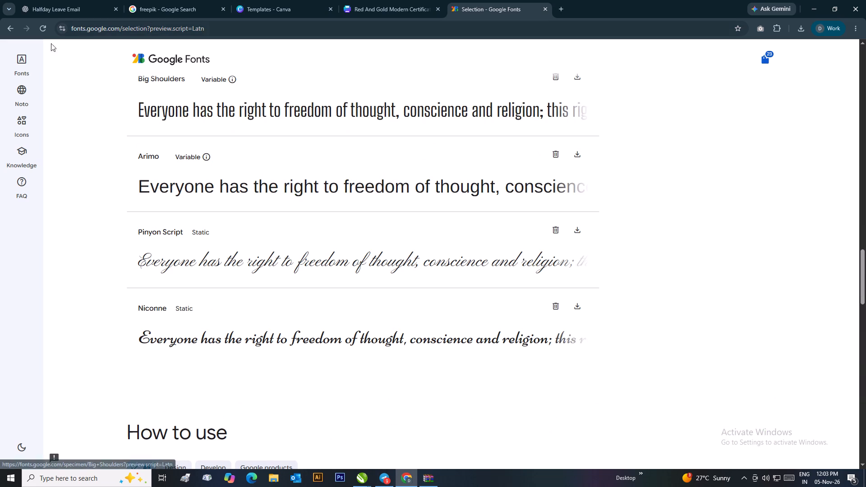
Return to the Niconne specimen page and examine its preview text, styles and sample sizes.
left_click(10, 24)
scroll(235, 156, "down", 4)
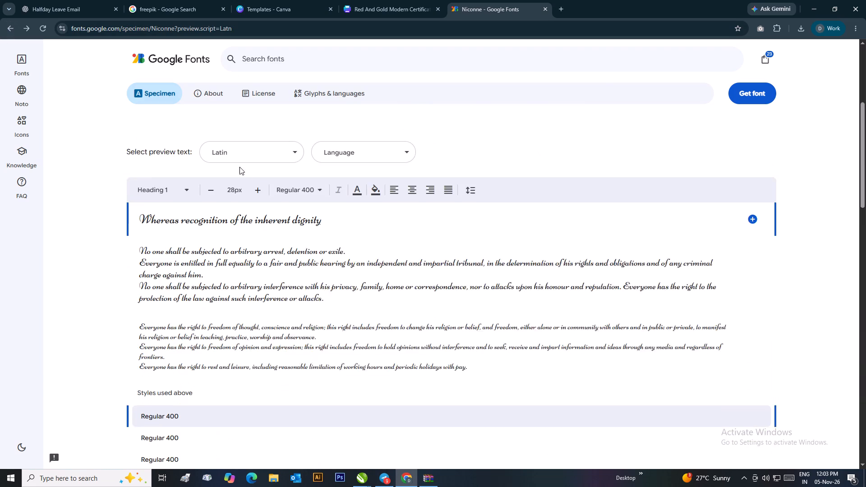
scroll(240, 167, "down", 3)
scroll(269, 199, "down", 10)
scroll(268, 211, "up", 1)
scroll(268, 211, "down", 11)
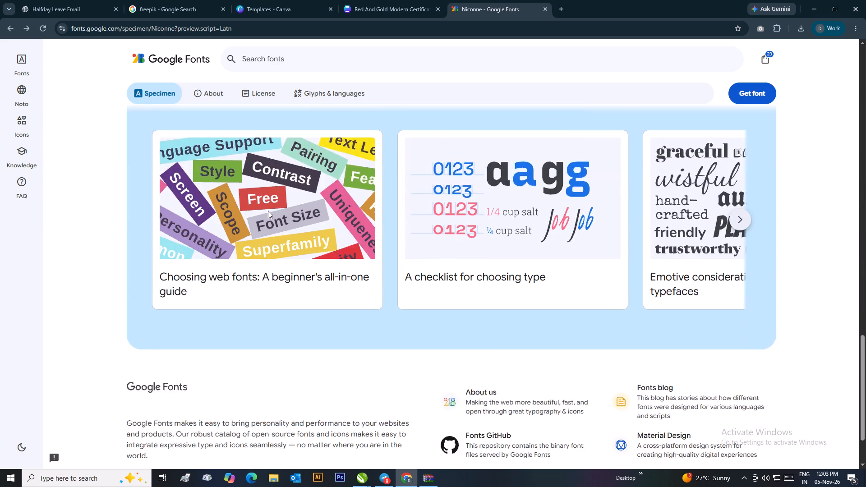
scroll(268, 211, "down", 9)
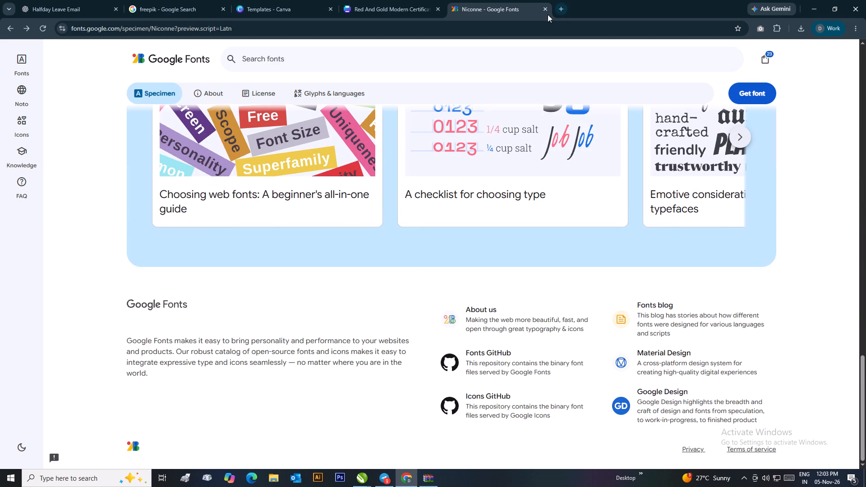
scroll(335, 260, "up", 10)
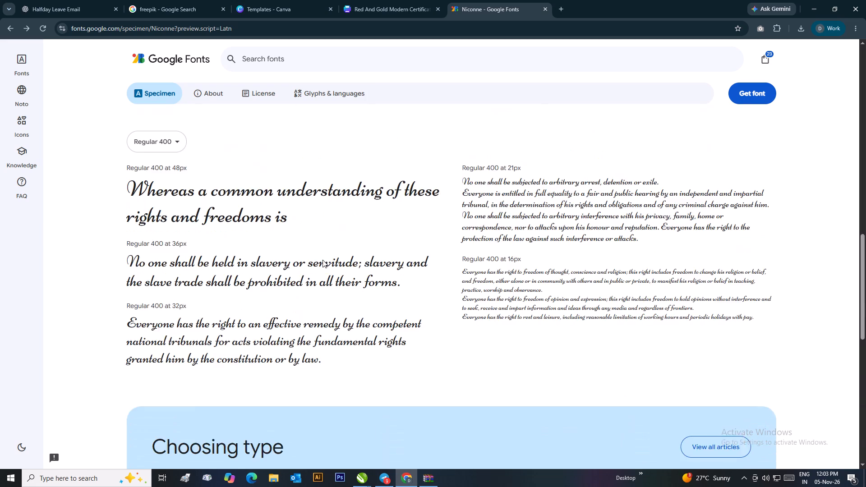
scroll(322, 260, "up", 5)
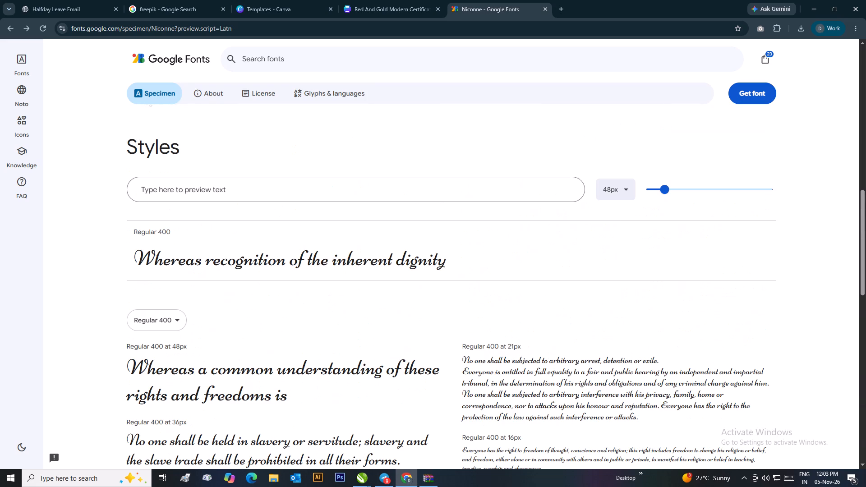
scroll(313, 258, "up", 10)
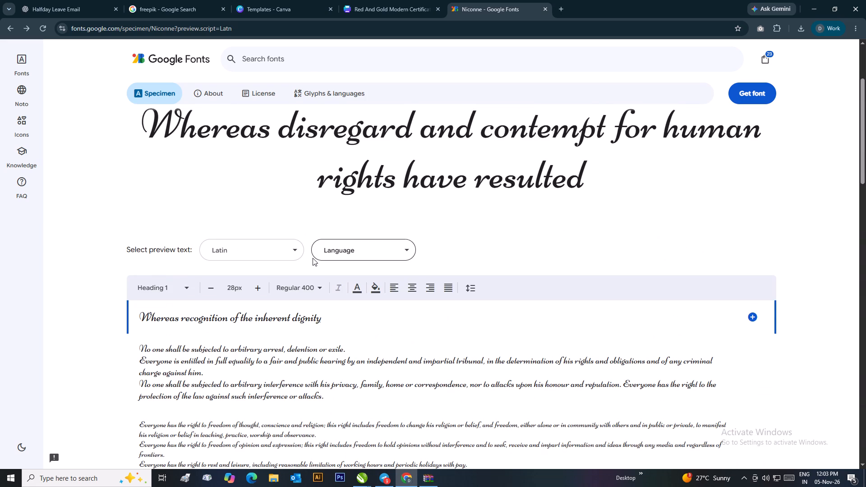
Look through the Niconne specimen page from its preview text and sample sizes to the articles and footer links.
scroll(313, 258, "up", 5)
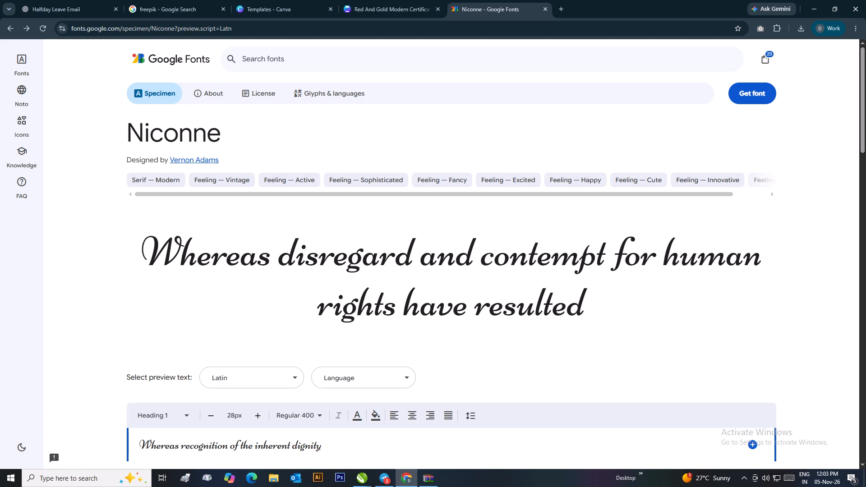
scroll(323, 272, "down", 9)
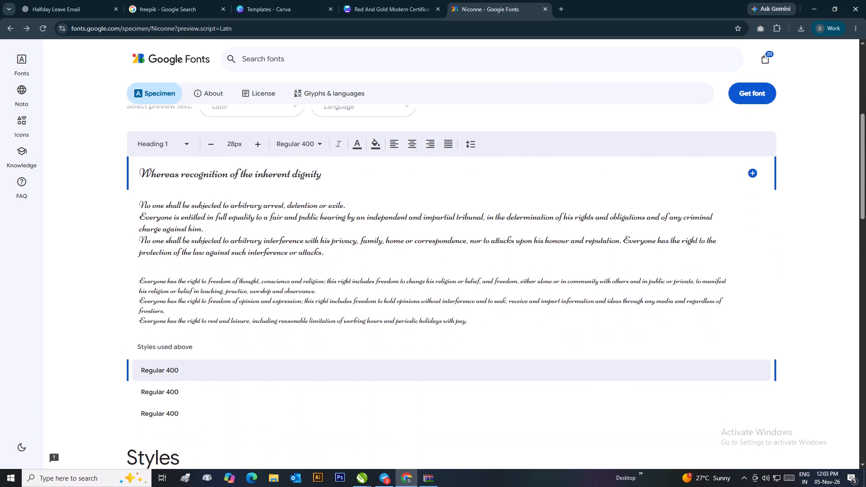
scroll(304, 233, "down", 9)
scroll(336, 273, "down", 3)
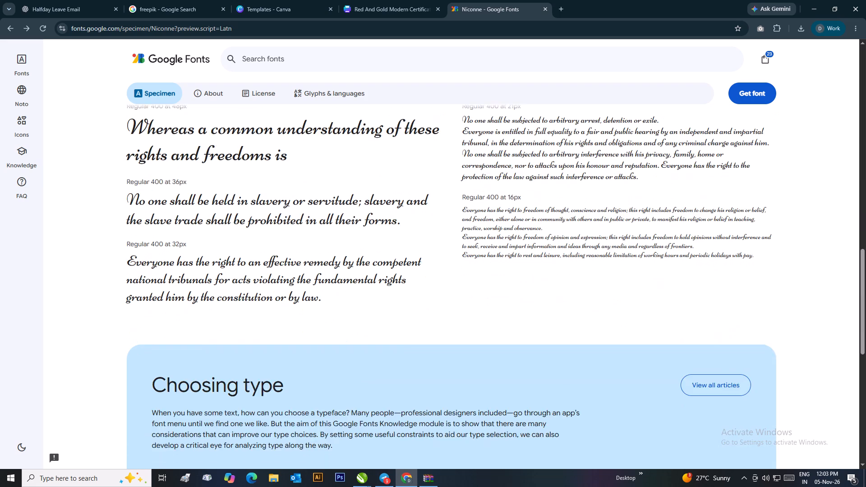
scroll(336, 275, "down", 4)
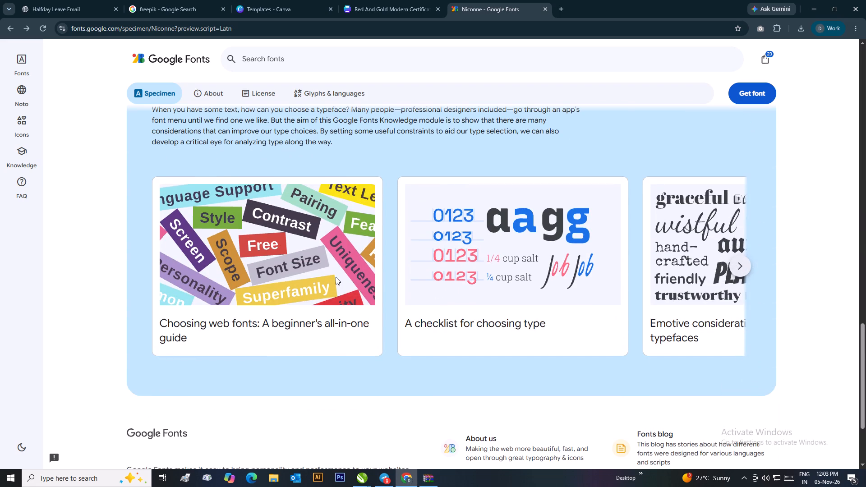
scroll(336, 277, "down", 4)
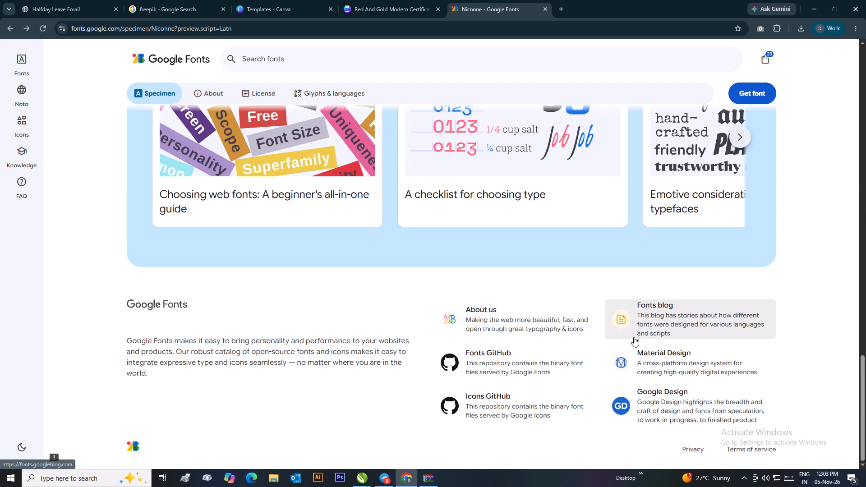
Open the Material Design site and look through its Typography overview and resources.
left_click(686, 362)
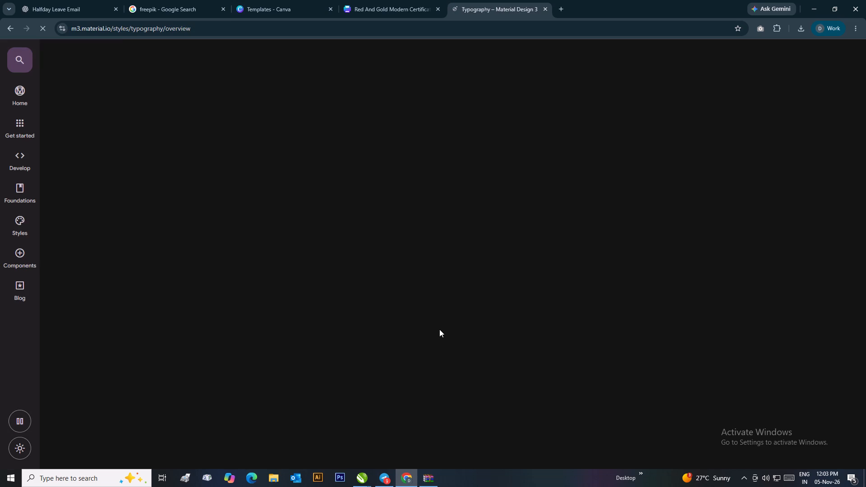
scroll(280, 297, "down", 5)
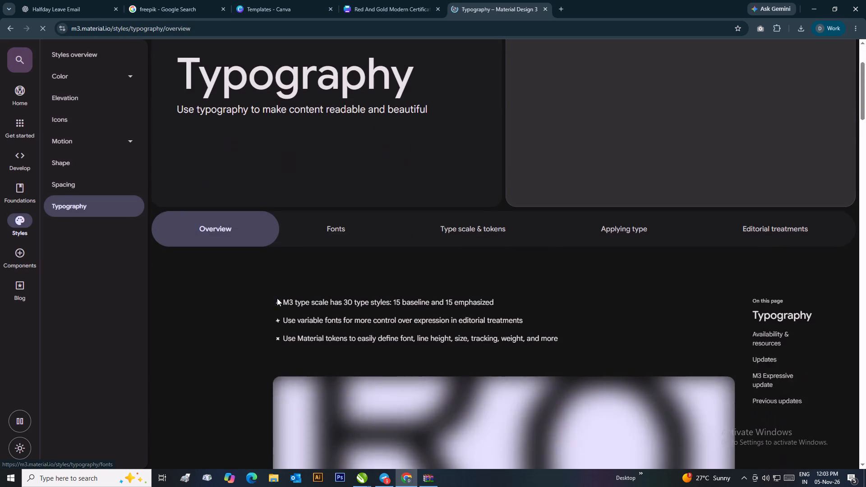
scroll(507, 333, "down", 12)
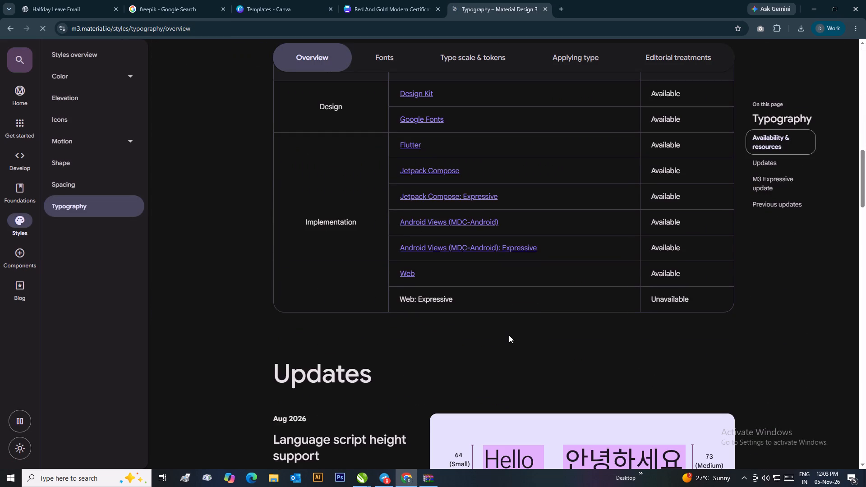
Open the Material 3 Design Kit on Figma, look through its page, and close both the kit and Typography pages.
left_click(413, 89)
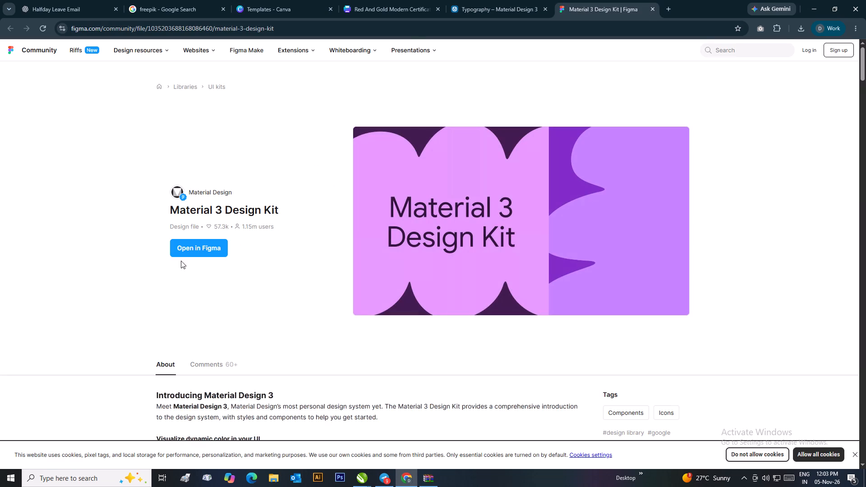
scroll(203, 253, "down", 14)
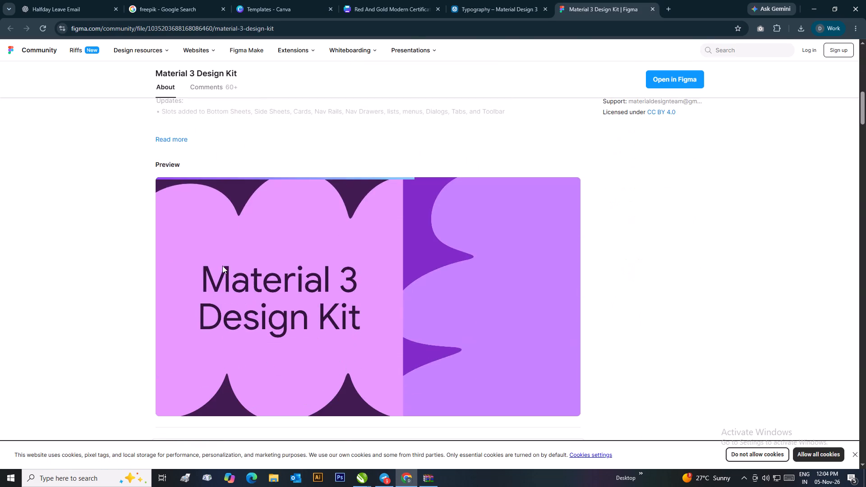
scroll(222, 266, "down", 2)
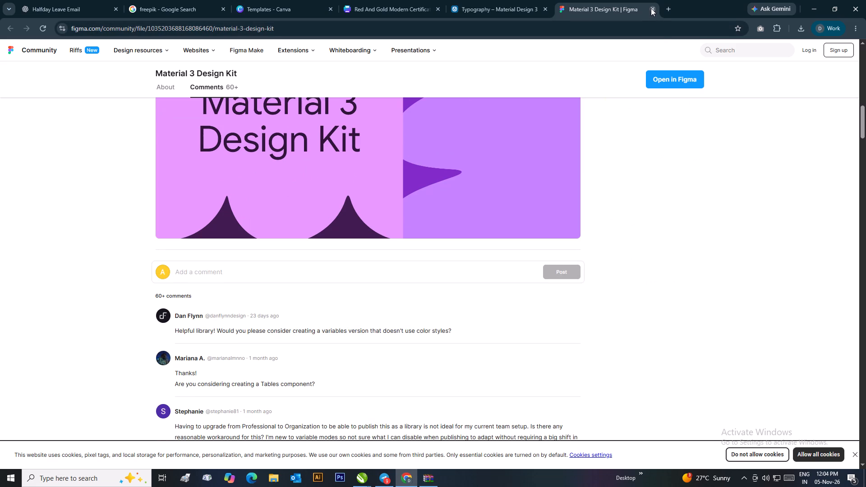
left_click(651, 8)
left_click(545, 7)
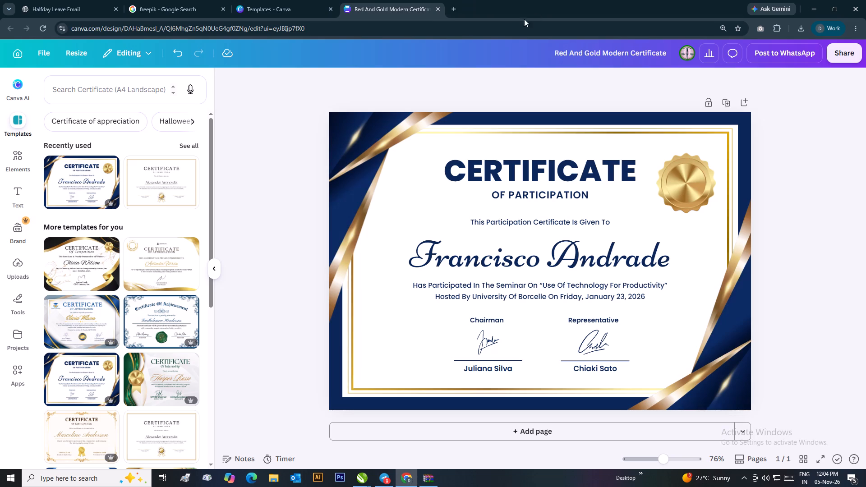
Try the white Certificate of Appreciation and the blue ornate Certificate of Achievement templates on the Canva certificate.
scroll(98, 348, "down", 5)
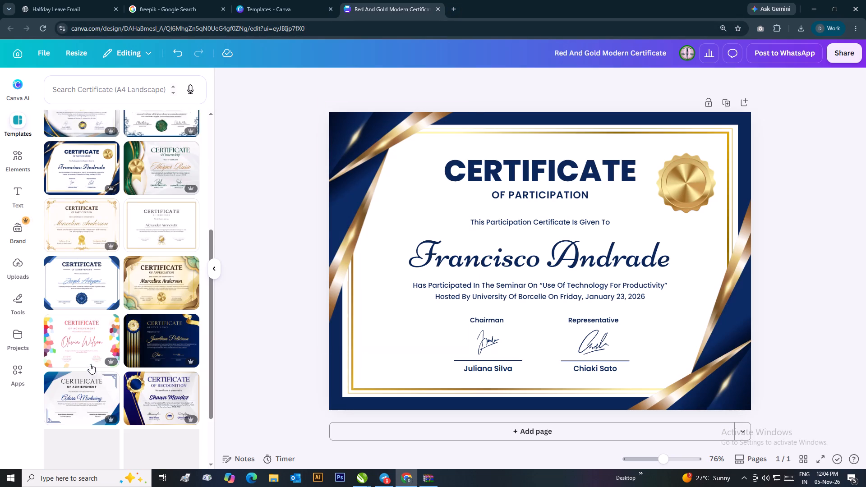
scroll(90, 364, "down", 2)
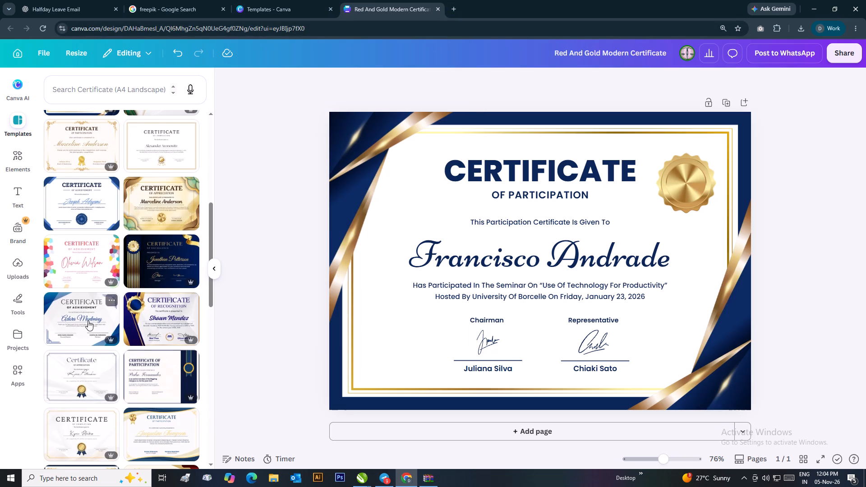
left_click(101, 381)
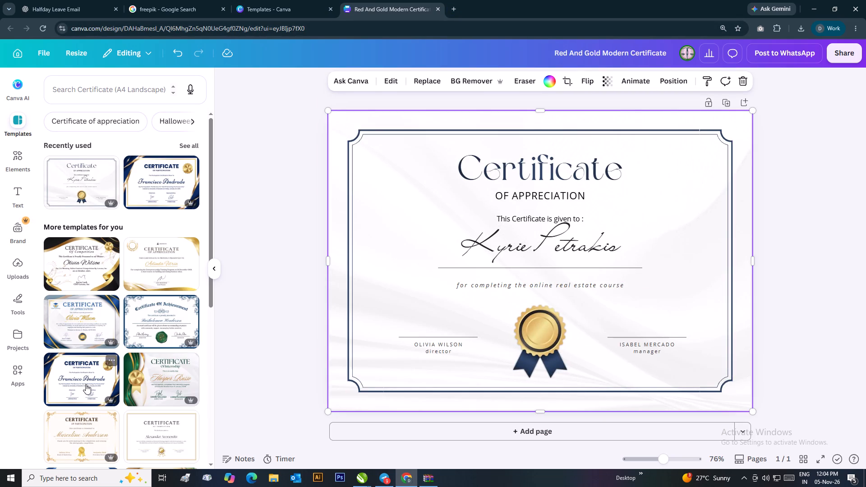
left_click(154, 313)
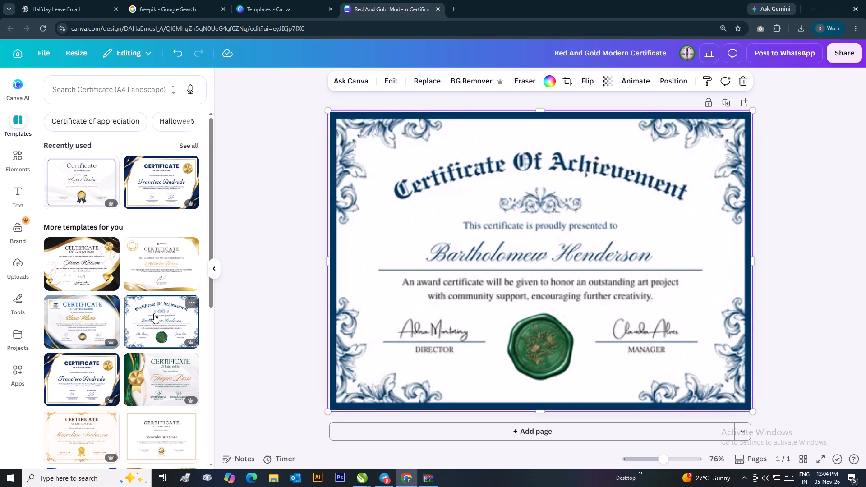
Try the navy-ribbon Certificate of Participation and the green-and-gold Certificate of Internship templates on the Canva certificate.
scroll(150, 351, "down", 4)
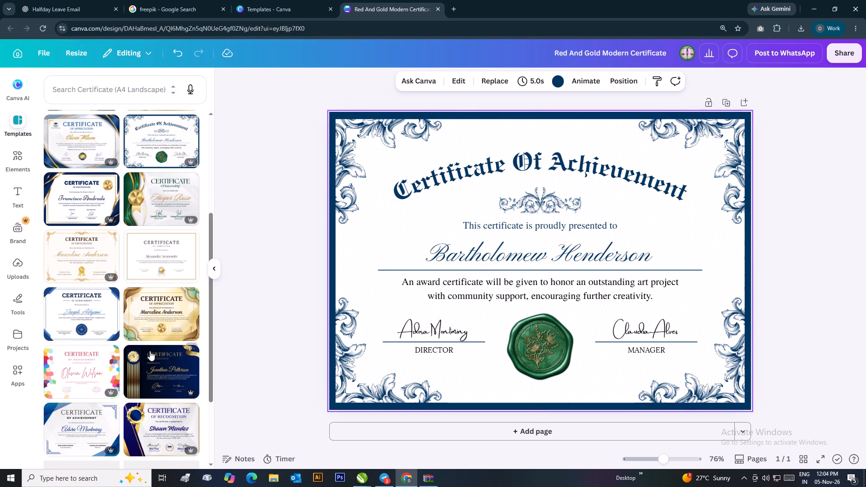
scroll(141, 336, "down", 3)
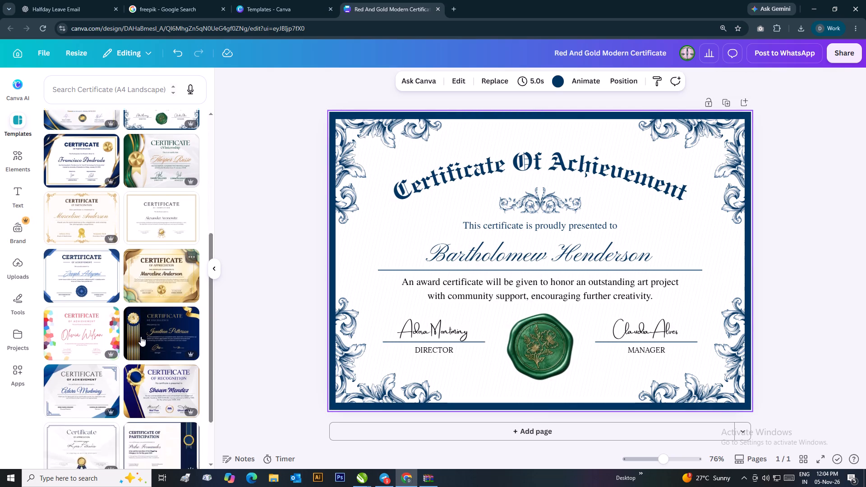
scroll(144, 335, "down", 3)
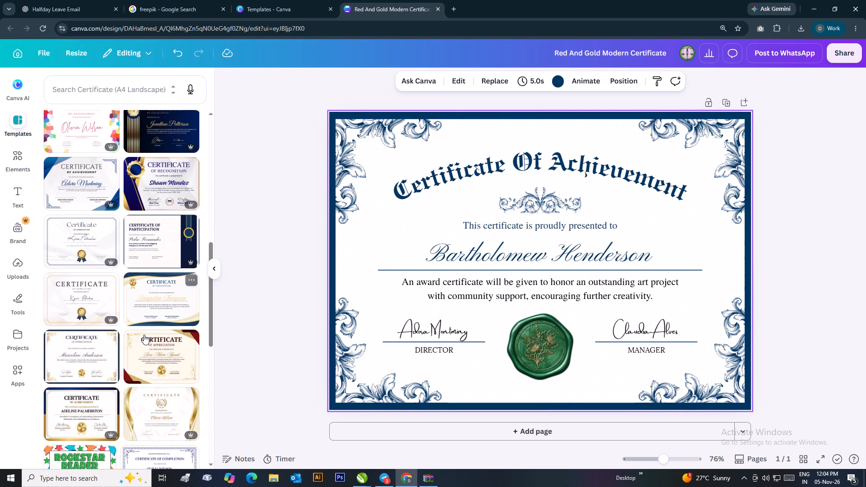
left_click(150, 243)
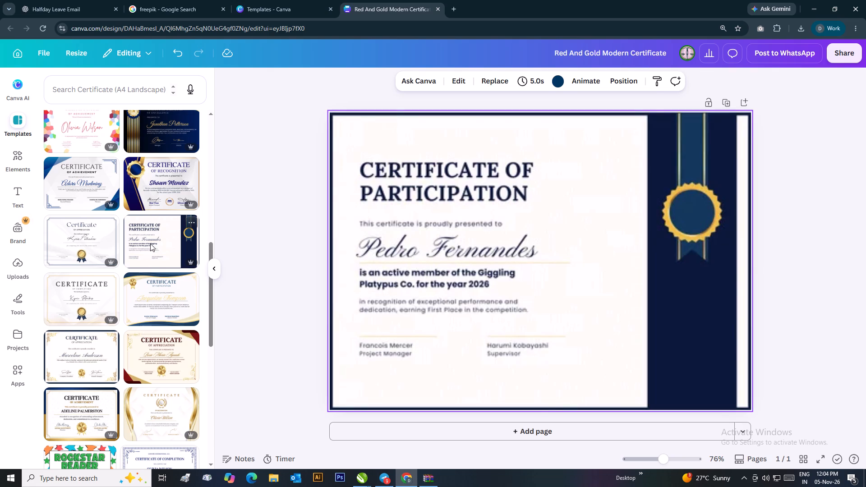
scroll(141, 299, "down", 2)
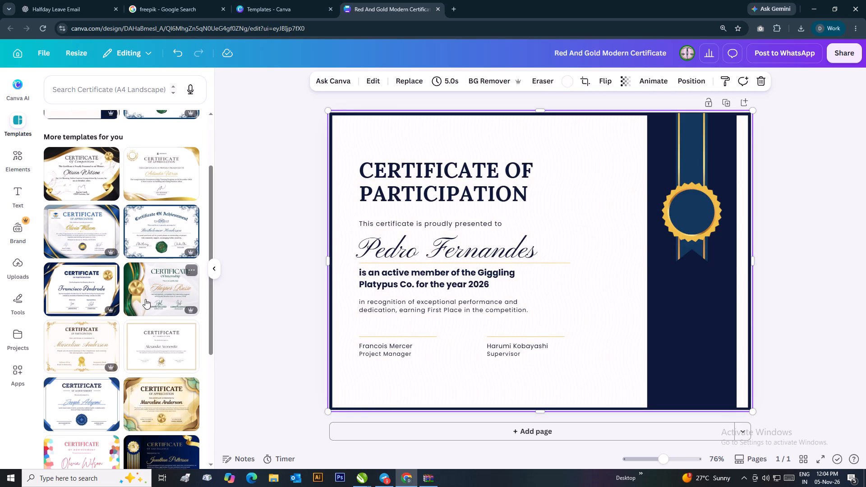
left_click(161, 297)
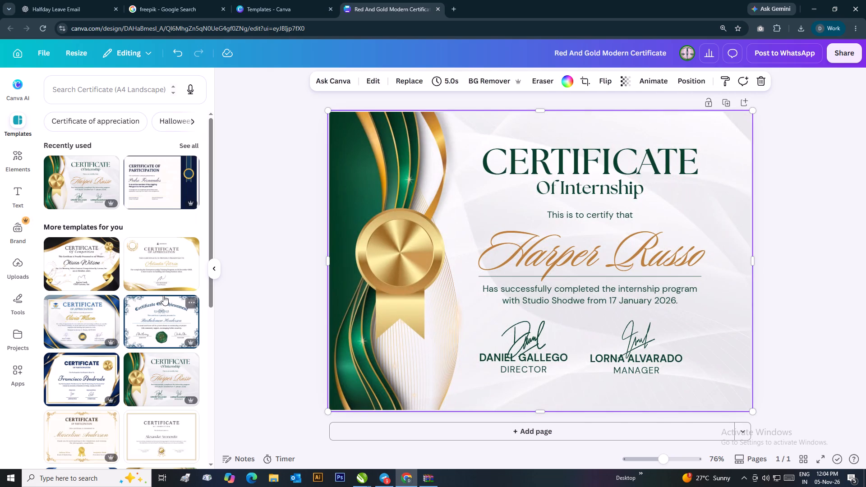
Apply the Certificate of Appreciation template with navy corners, gold stripes and a gold seal to the Canva page.
scroll(163, 295, "down", 3)
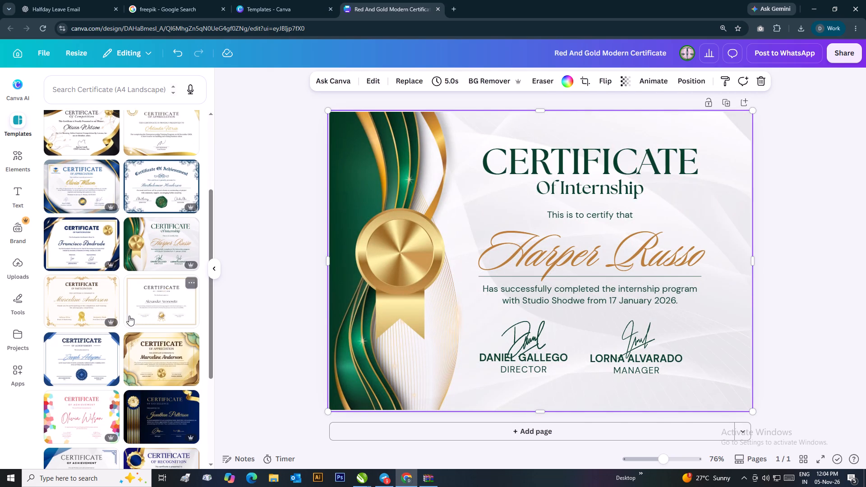
scroll(122, 315, "down", 8)
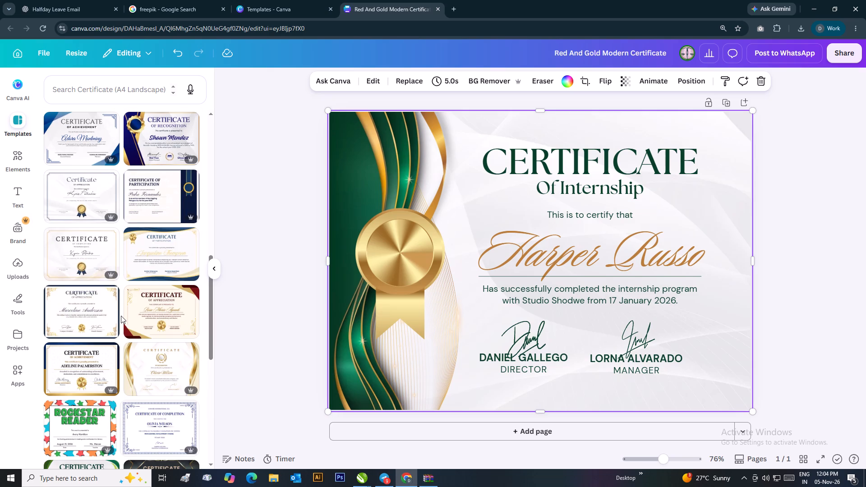
scroll(121, 316, "down", 3)
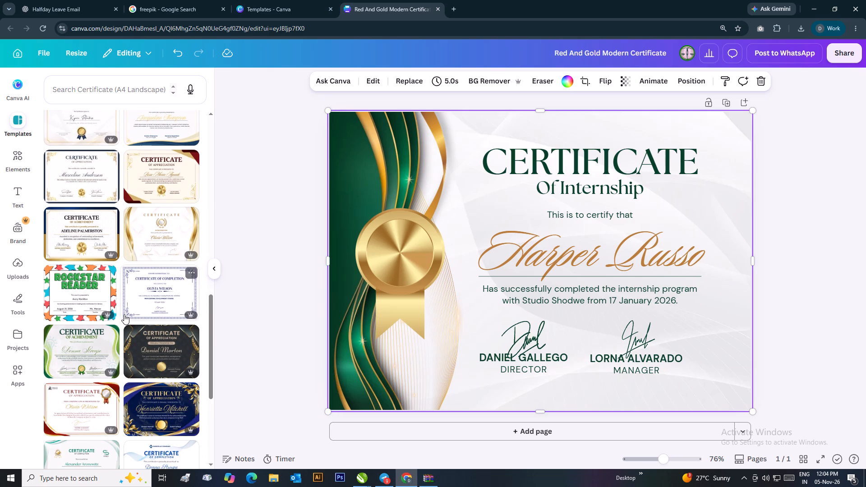
scroll(124, 314, "down", 2)
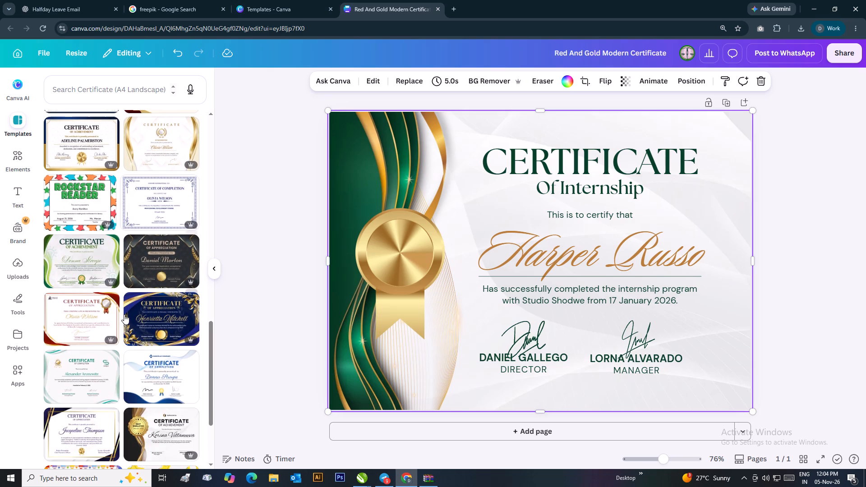
scroll(124, 314, "down", 3)
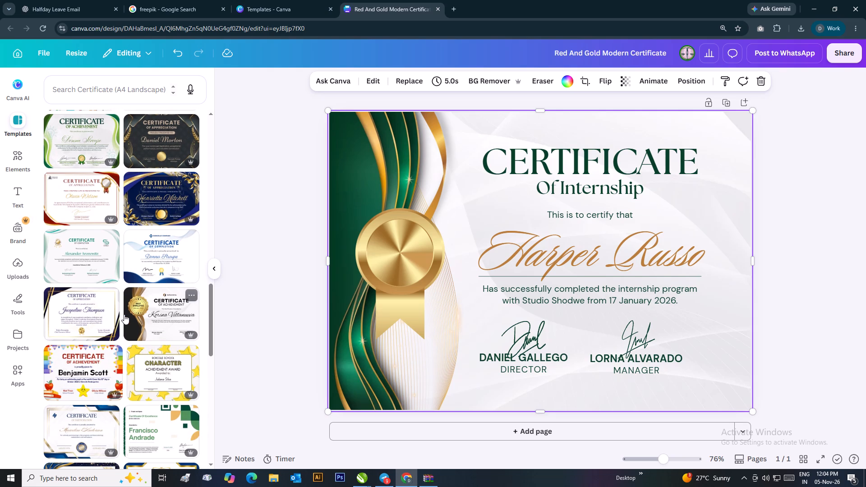
left_click(83, 315)
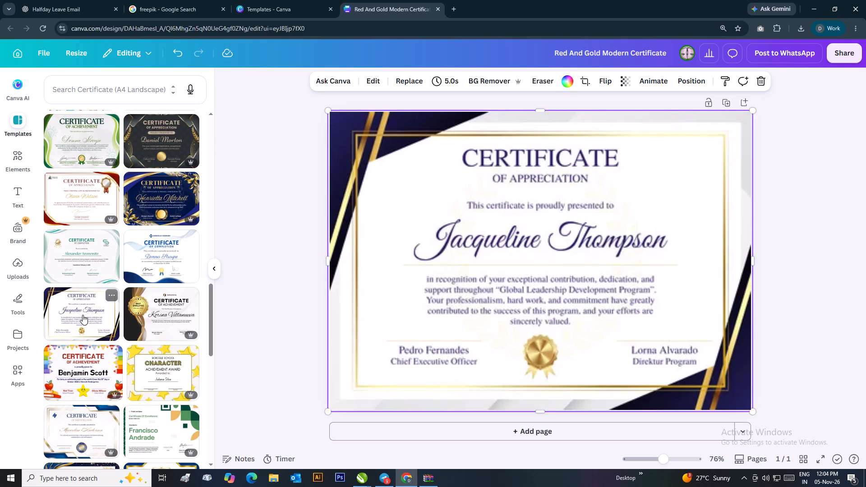
Check which font the recipient's name uses on the Canva Certificate of Appreciation.
double_click(529, 248)
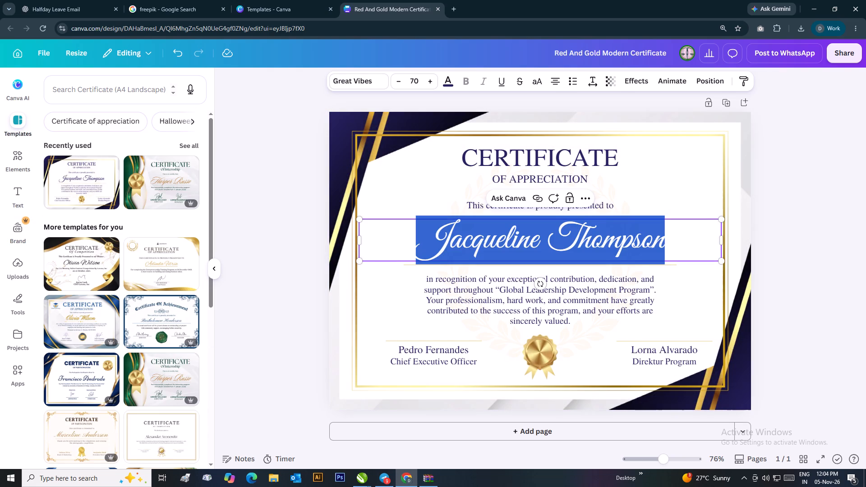
left_click(278, 242)
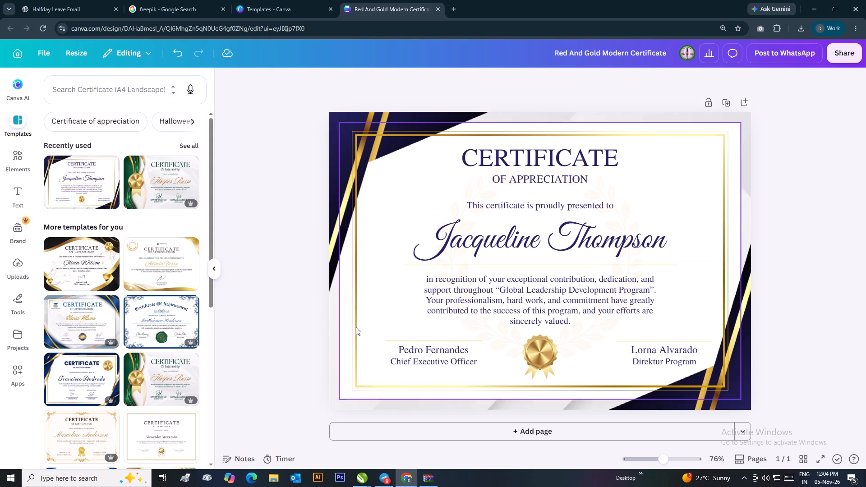
scroll(116, 363, "down", 2)
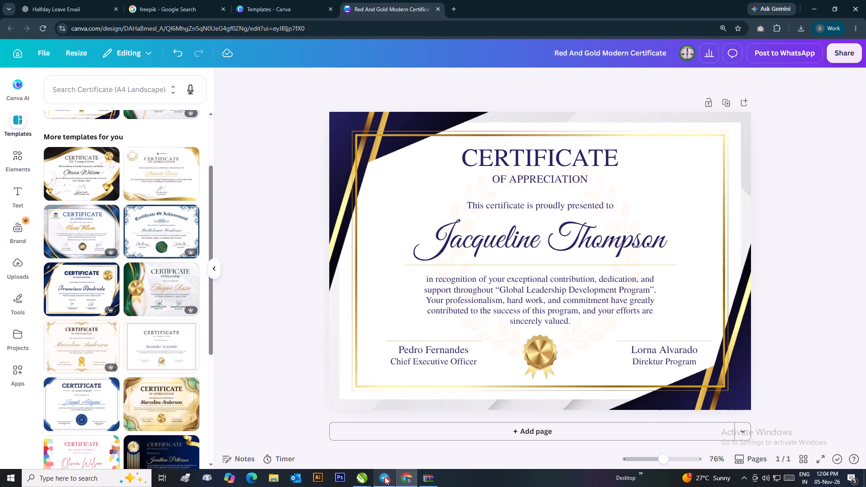
Search Google in a new tab for "great vibe font".
left_click(456, 6)
left_click(365, 174)
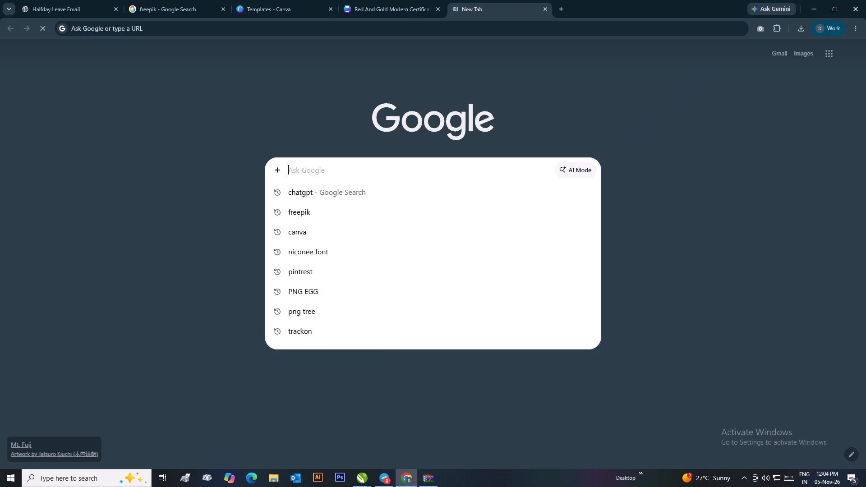
type("great vibe")
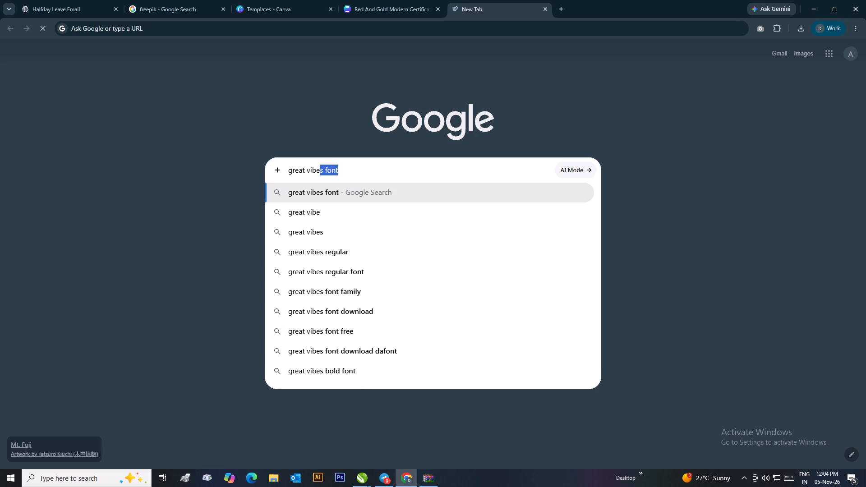
key("space")
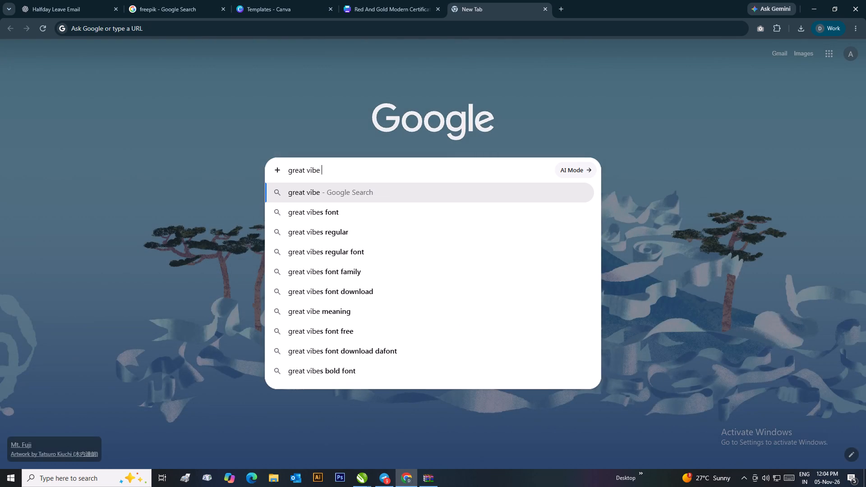
type("fob")
key("BackSpace")
type("nt")
key("Return")
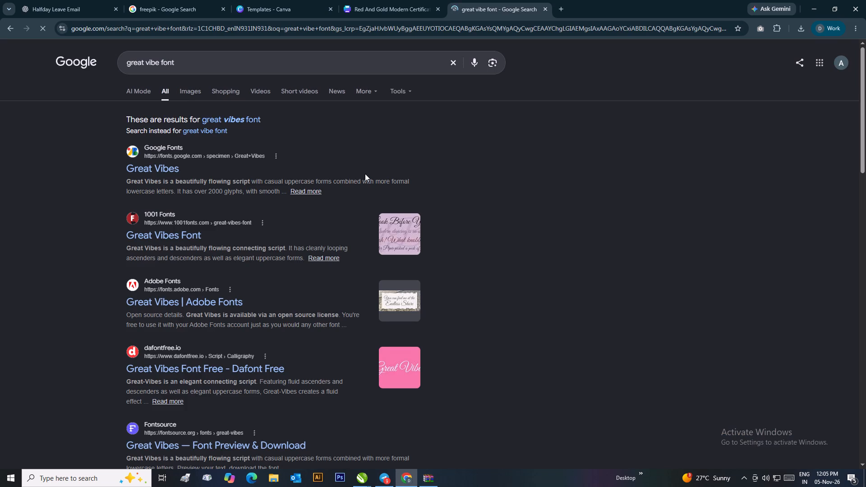
Open the Great Vibes page on Google Fonts, add the font to the selection and download it as the Great_Vibes ZIP archive.
left_click(173, 170)
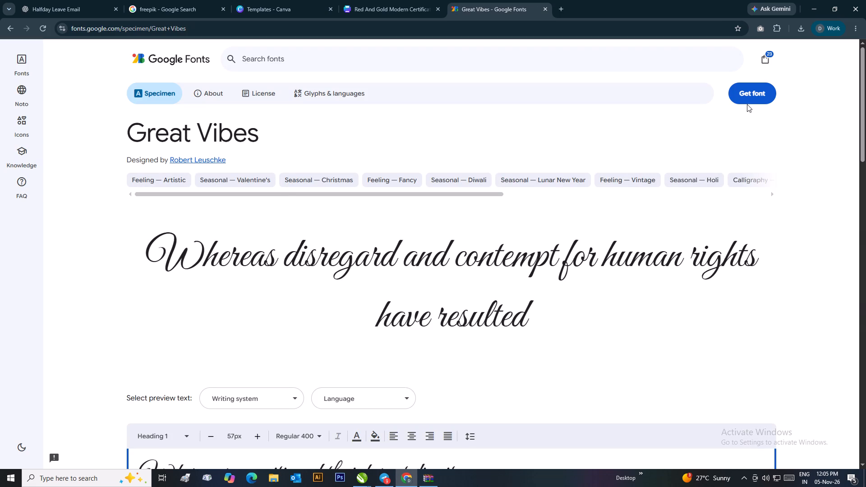
left_click(748, 100)
scroll(497, 253, "down", 5)
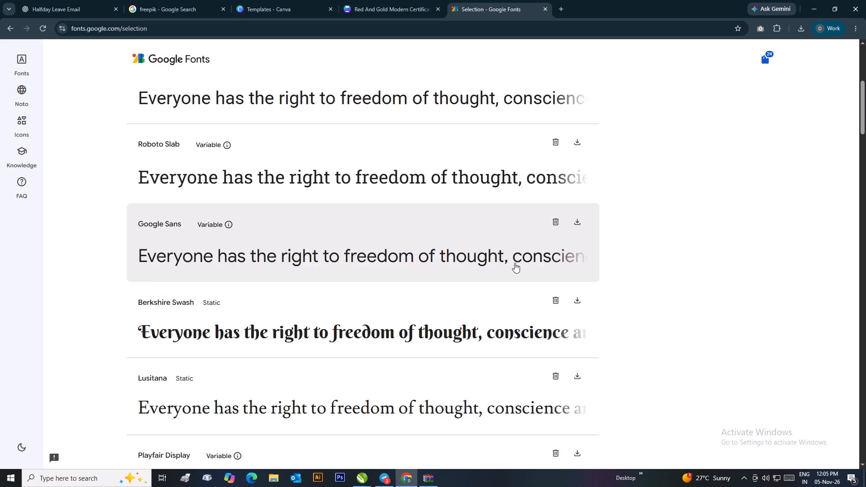
scroll(515, 263, "down", 11)
left_click_drag(861, 175, 862, 347)
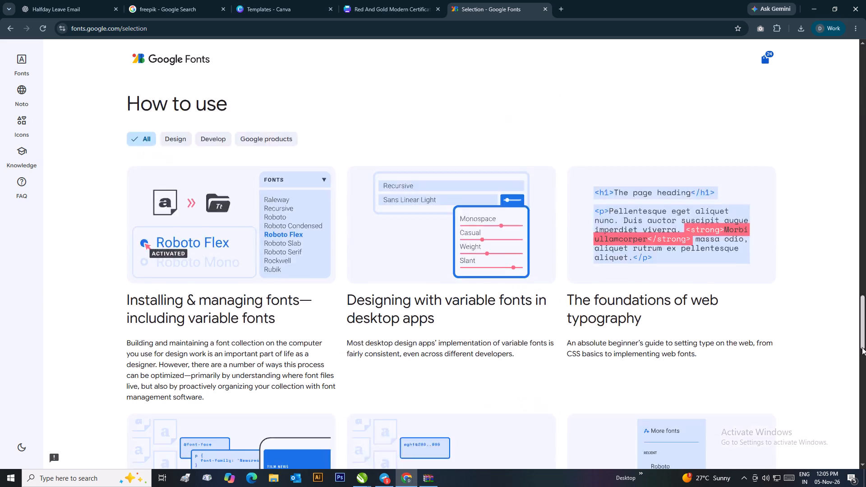
left_click_drag(862, 347, 859, 303)
left_click(581, 211)
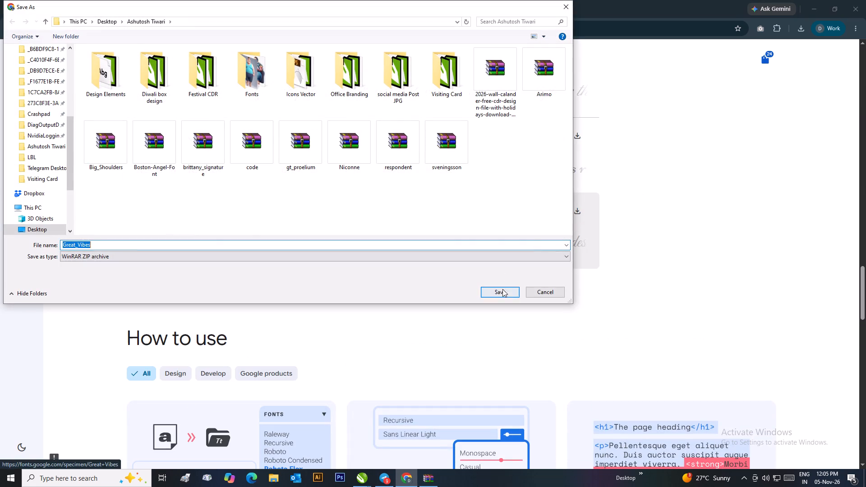
left_click(502, 292)
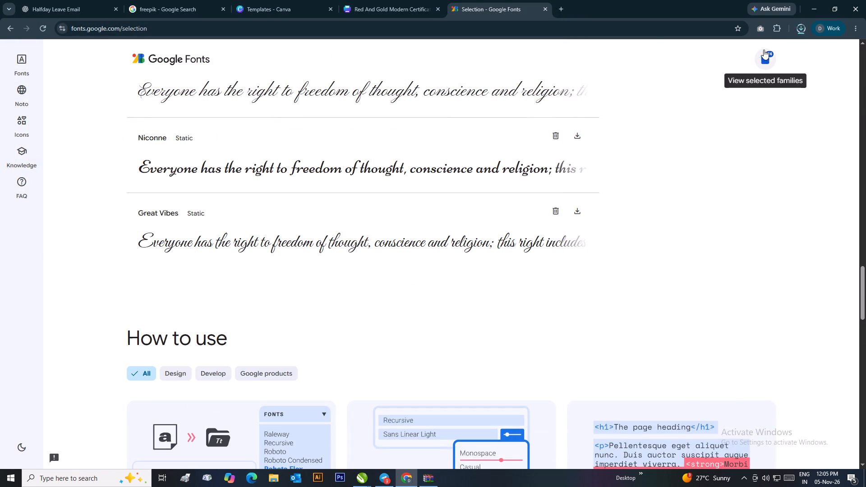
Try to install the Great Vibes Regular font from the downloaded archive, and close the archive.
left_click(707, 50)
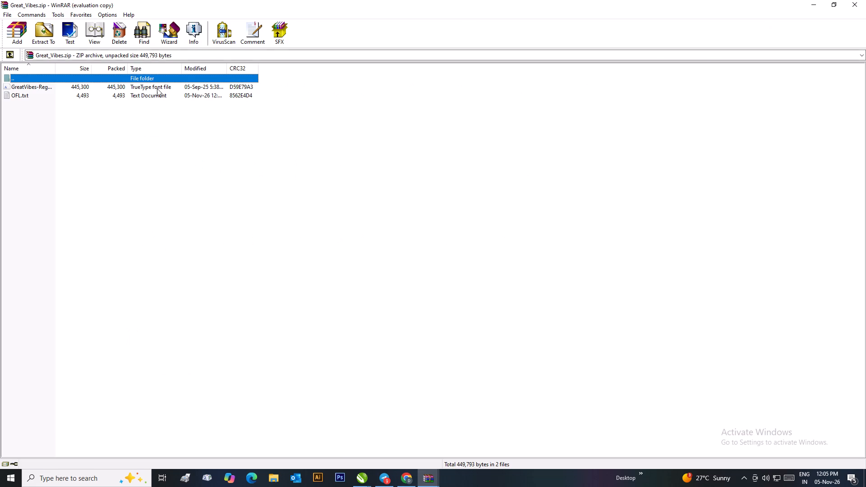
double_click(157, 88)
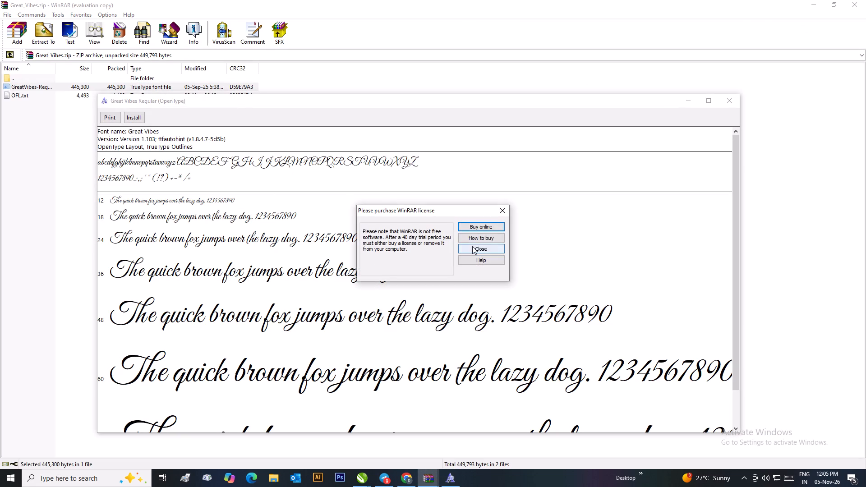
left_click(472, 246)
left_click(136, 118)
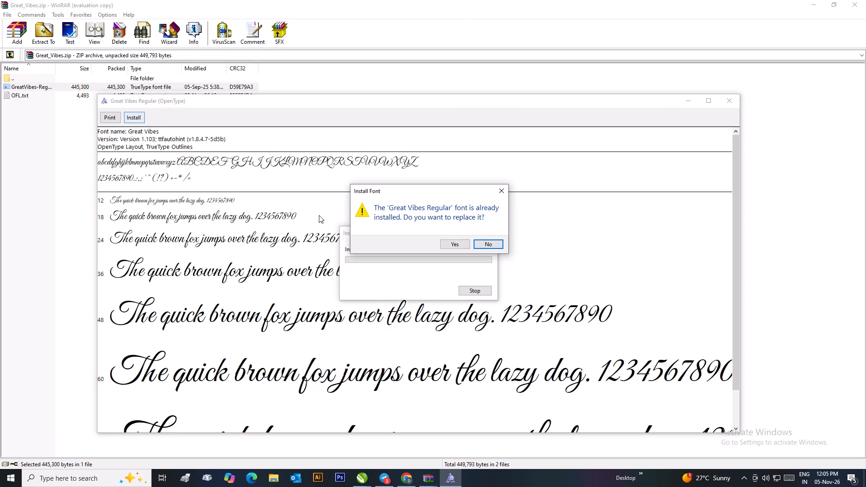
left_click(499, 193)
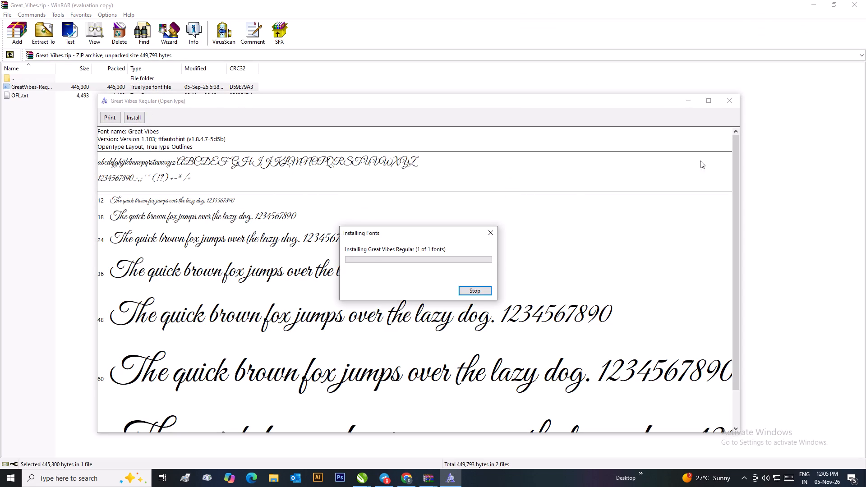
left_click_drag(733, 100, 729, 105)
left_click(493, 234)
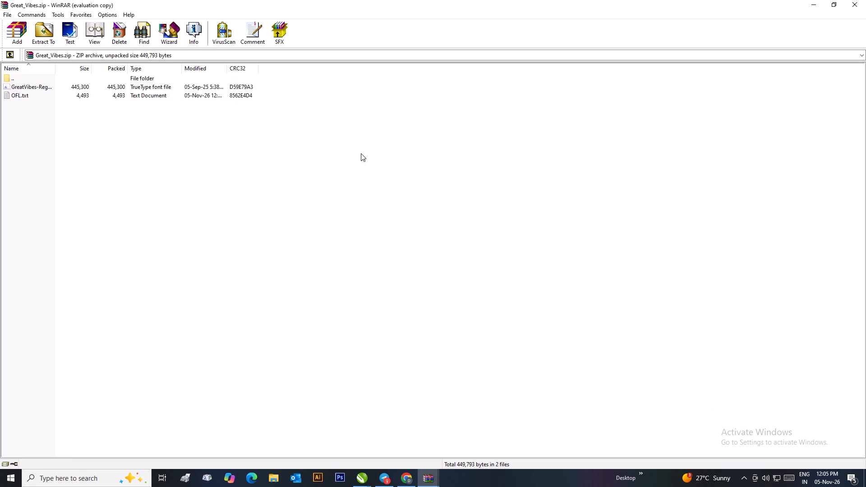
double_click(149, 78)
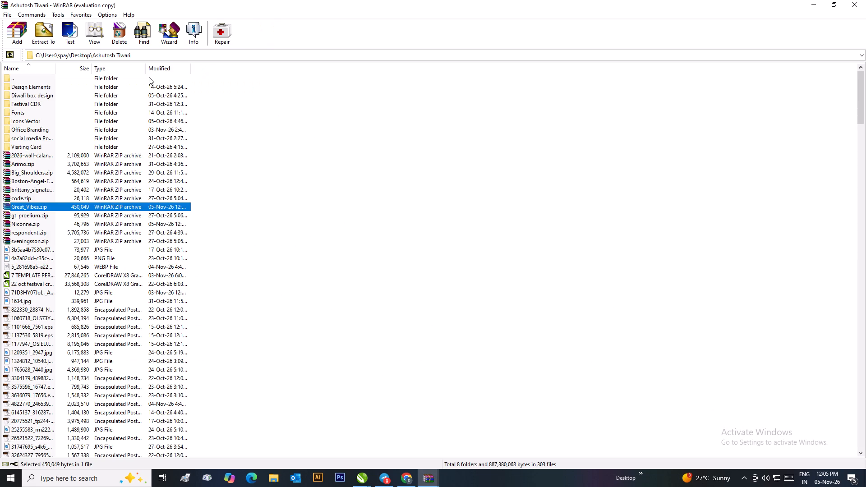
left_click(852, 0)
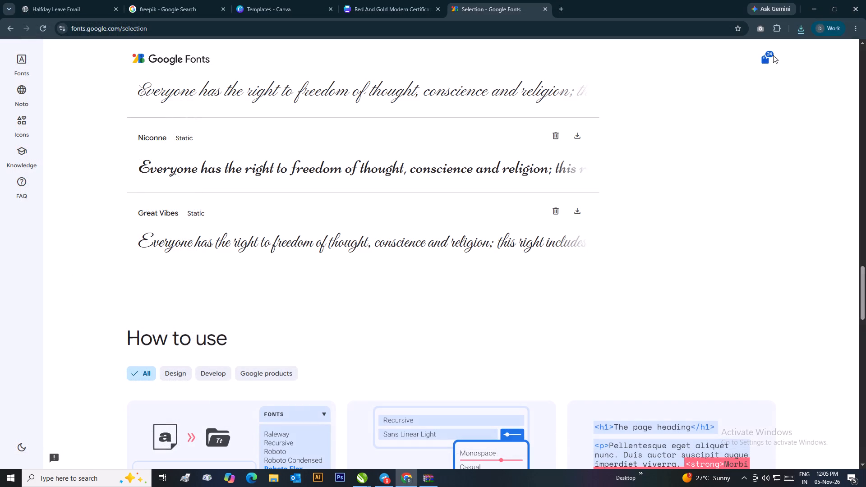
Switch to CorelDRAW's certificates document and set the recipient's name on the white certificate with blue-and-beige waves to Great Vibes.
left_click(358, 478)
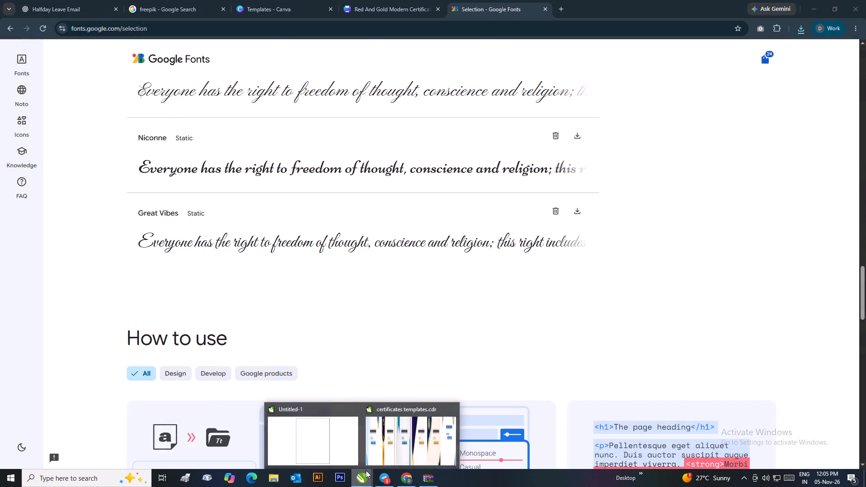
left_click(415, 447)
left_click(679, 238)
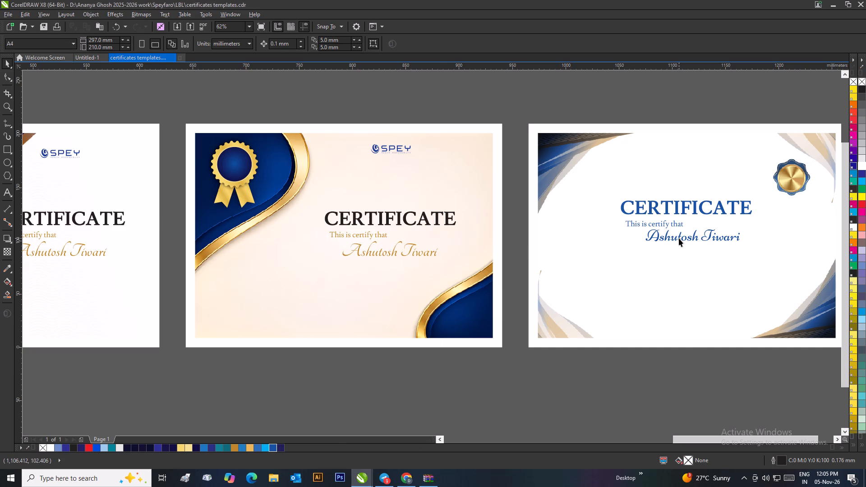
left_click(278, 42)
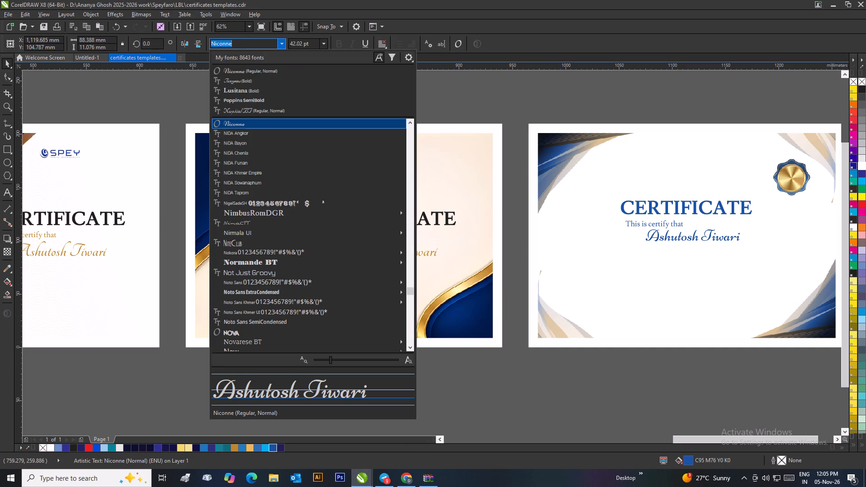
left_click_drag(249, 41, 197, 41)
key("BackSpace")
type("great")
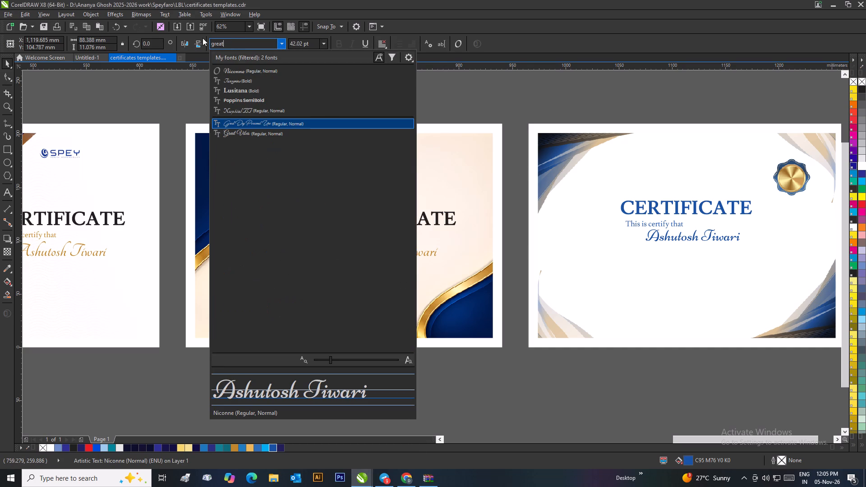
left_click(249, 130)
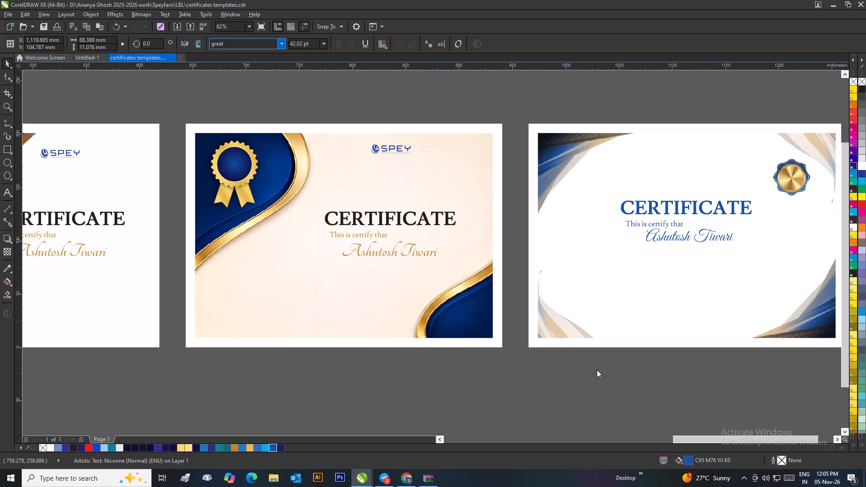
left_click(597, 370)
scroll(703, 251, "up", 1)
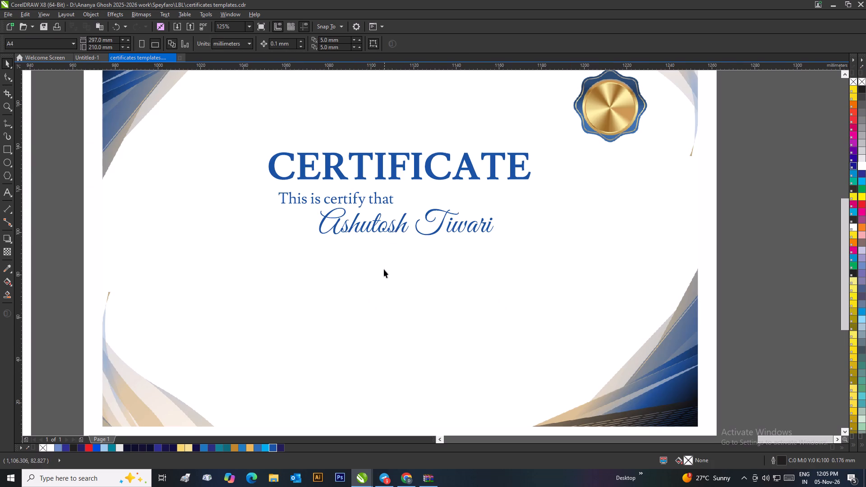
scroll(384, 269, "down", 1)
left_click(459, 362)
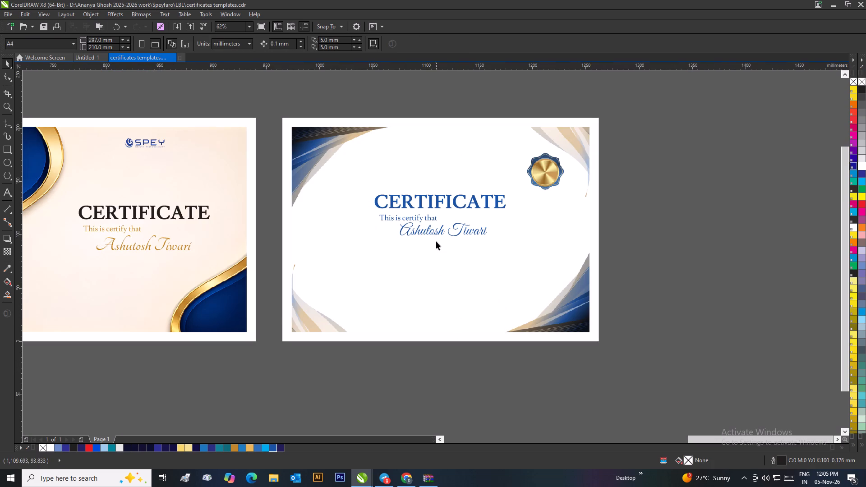
Set the font of the recipient's name on the blue-and-beige wave certificate back to Niconne.
double_click(434, 235)
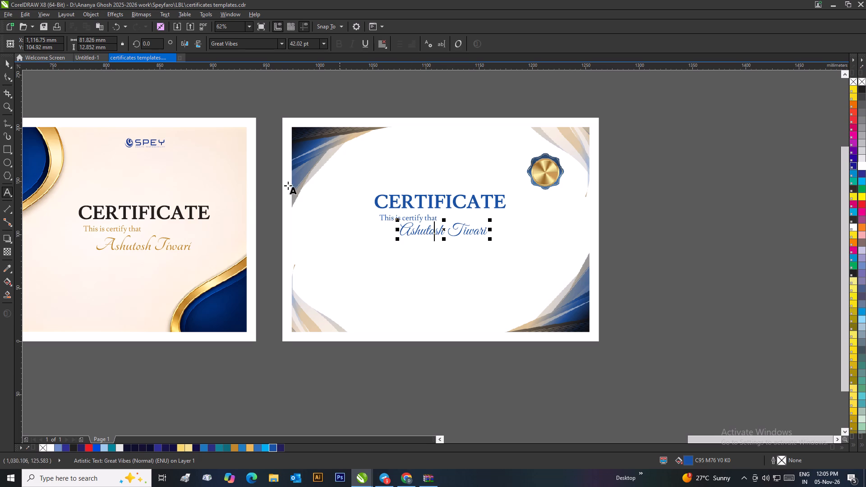
left_click(8, 60)
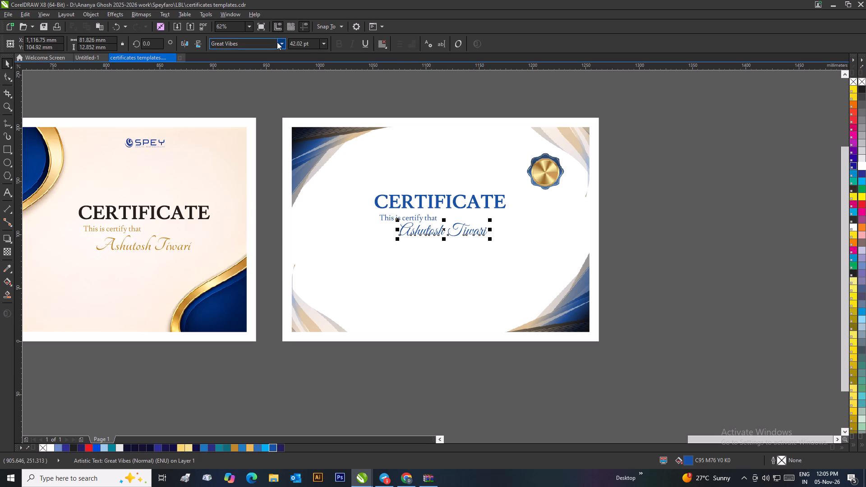
left_click(279, 42)
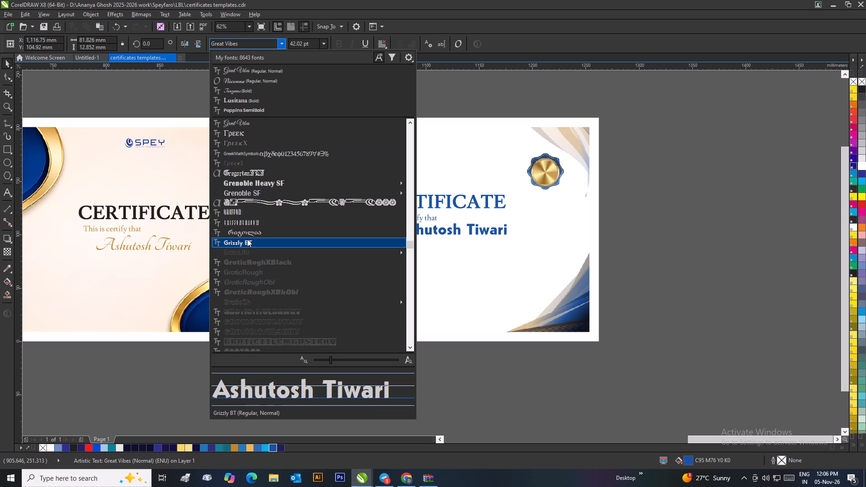
left_click(245, 83)
left_click(679, 223)
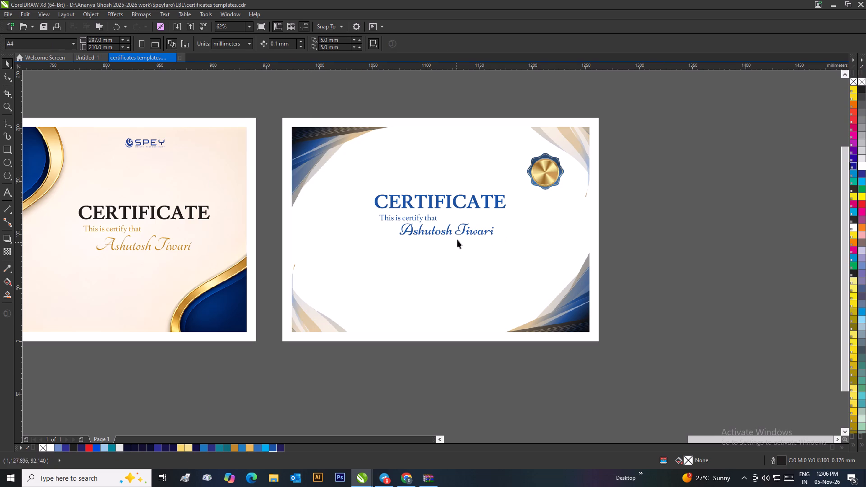
Move the recipient's name on the wave certificate slightly right and down to about X 1,127.7 mm, Y 102.7 mm.
left_click_drag(471, 232, 470, 231)
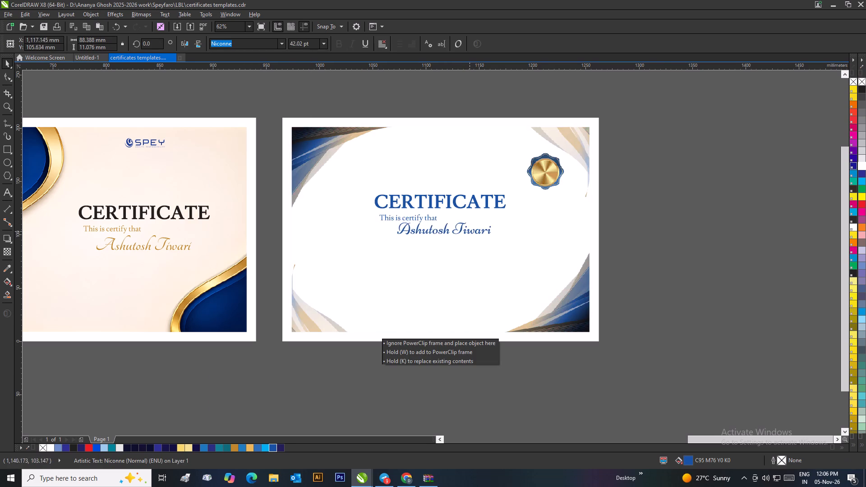
left_click_drag(470, 231, 480, 234)
left_click(656, 243)
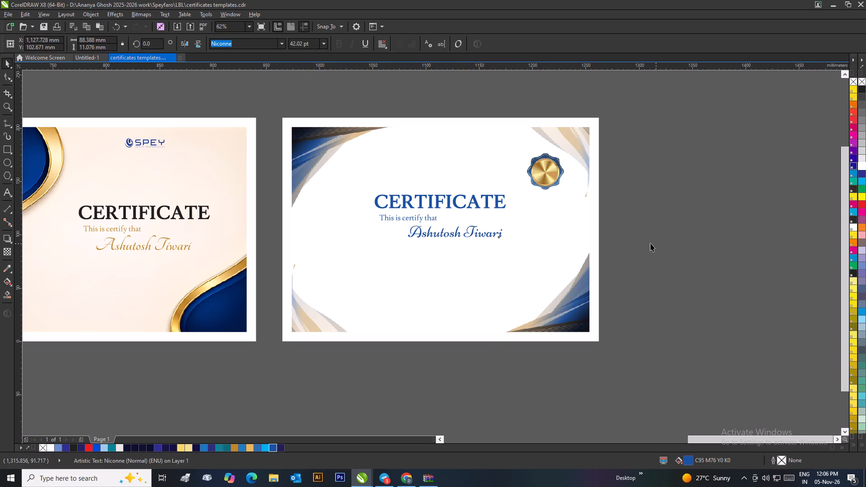
scroll(486, 241, "down", 1)
left_click(559, 255)
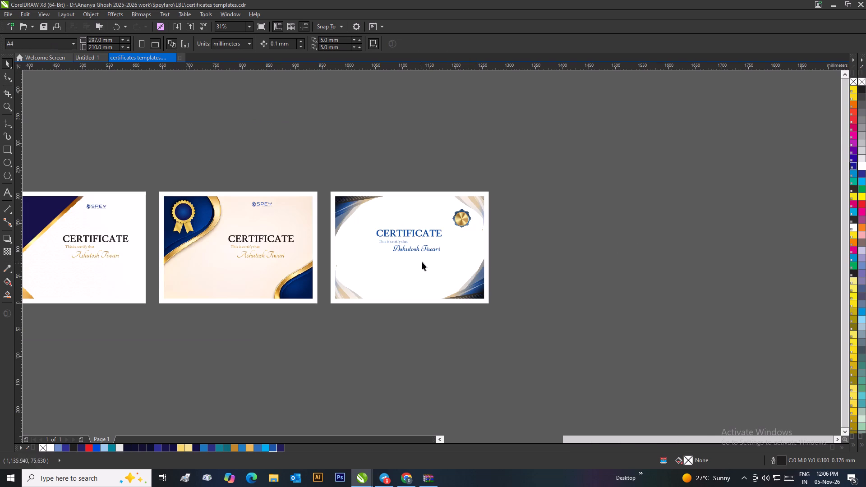
scroll(299, 254, "up", 1)
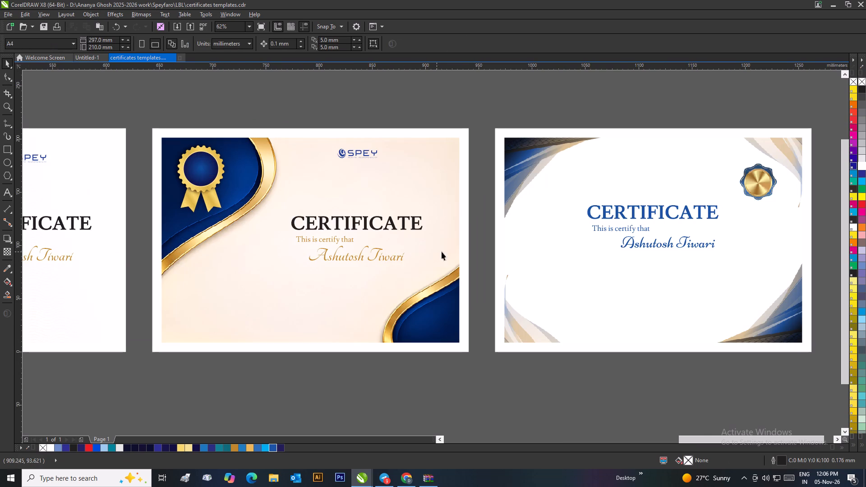
Switch to the Canva certificate in Chrome and apply the Certificate of Participation template with the gold floral border and ribbon seal.
left_click(401, 478)
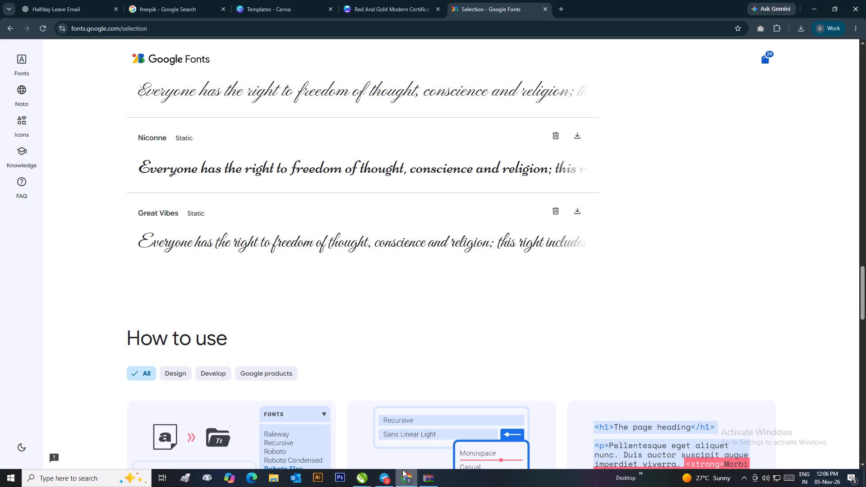
left_click(367, 2)
scroll(132, 280, "up", 3)
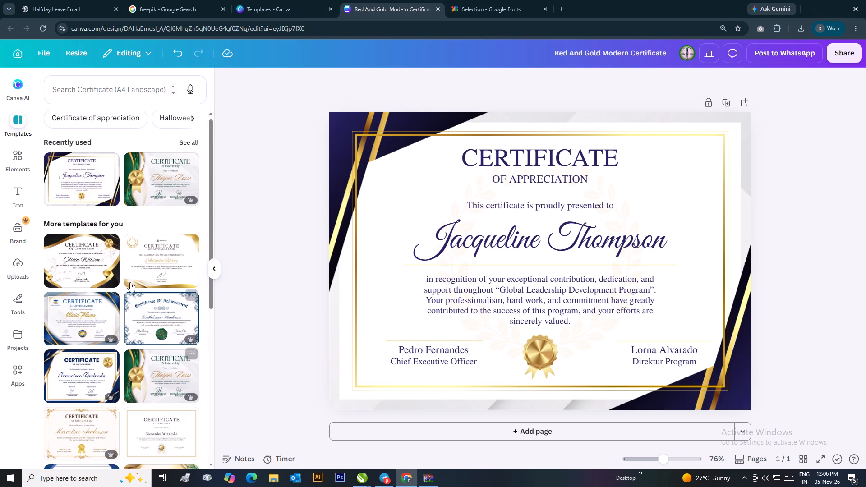
scroll(97, 272, "up", 3)
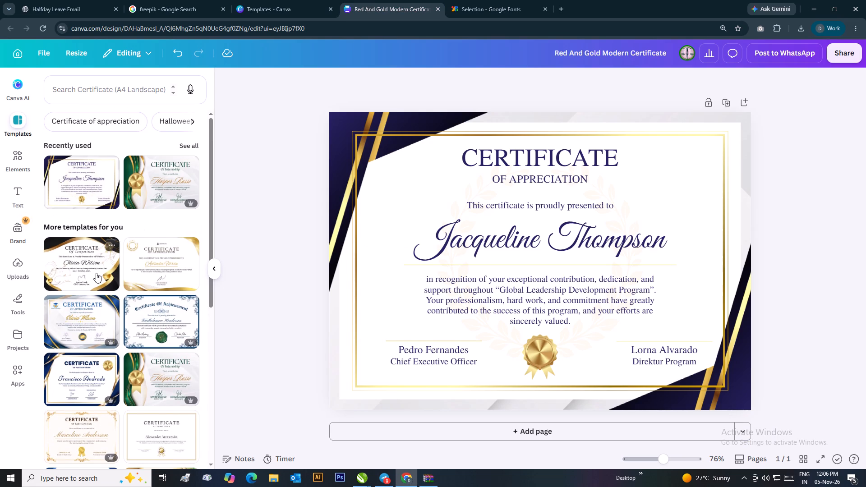
scroll(163, 209, "up", 2)
scroll(149, 380, "down", 1)
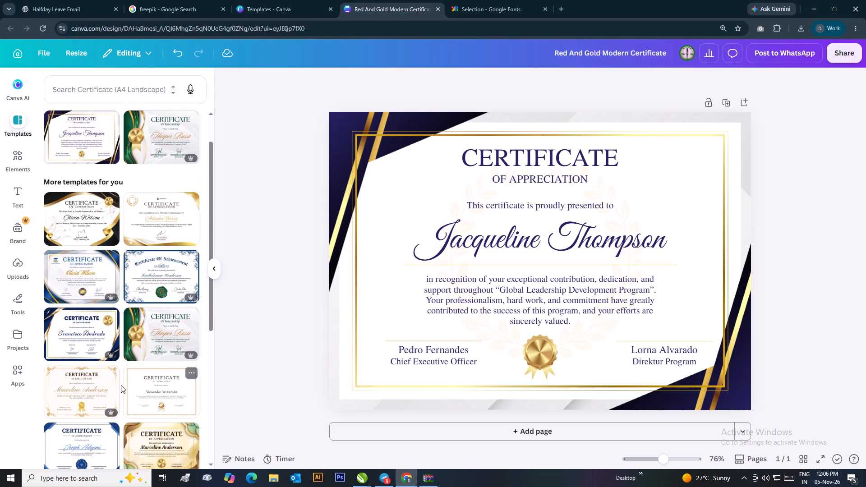
left_click(94, 387)
Check which font the recipient's name uses on the Canva Certificate of Participation.
double_click(495, 251)
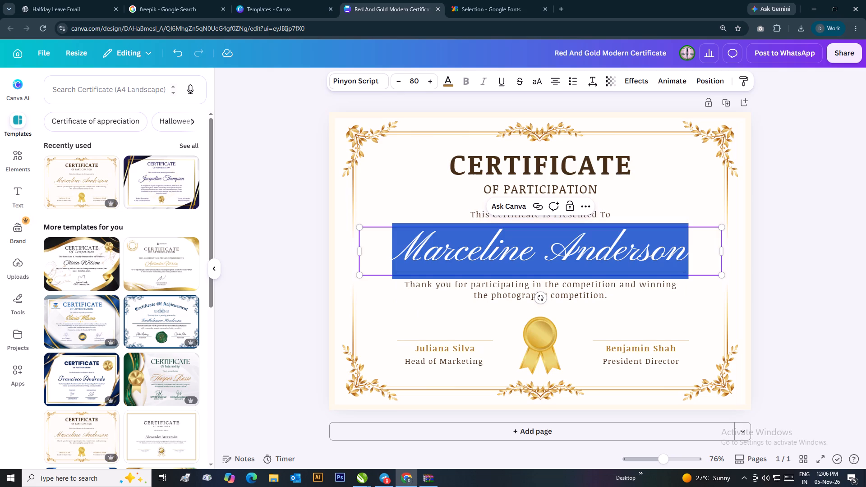
left_click(279, 221)
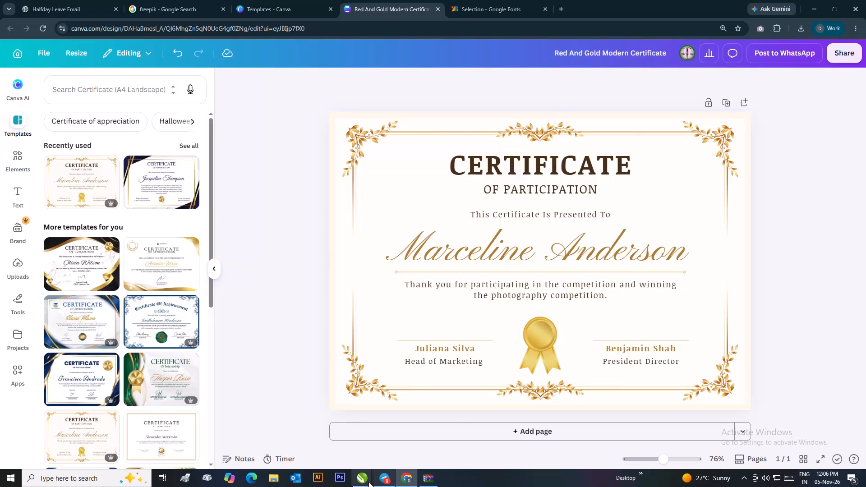
Switch to CorelDRAW and search the font list for "piny" for the recipient's name on the blue-and-beige wave certificate.
left_click(434, 458)
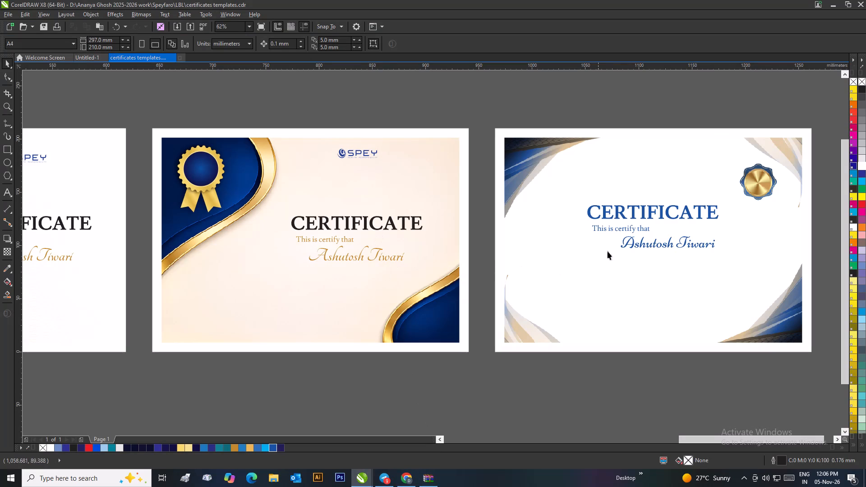
left_click(634, 248)
left_click(281, 41)
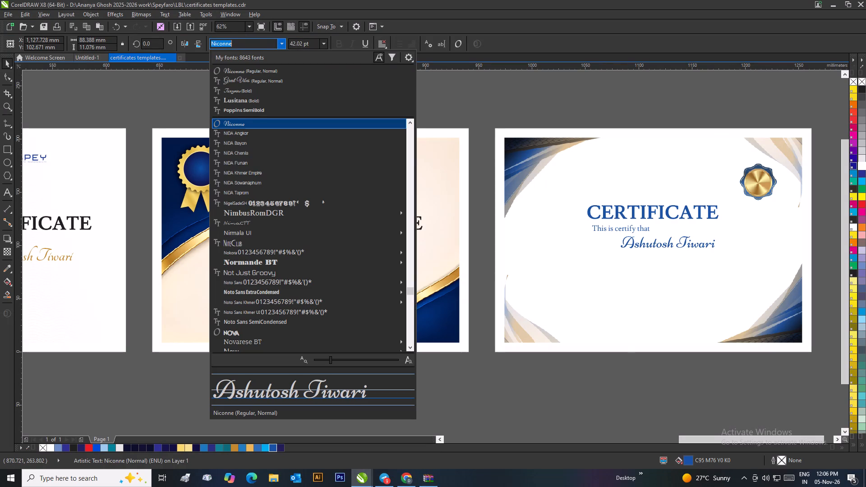
left_click_drag(259, 43, 206, 40)
key("BackSpace")
type("piny")
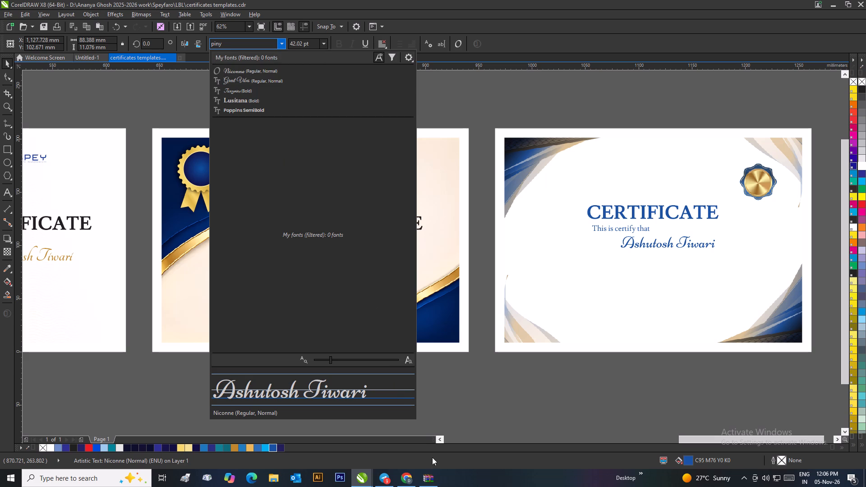
Switch to Google Fonts in Chrome, search for "pinyon", open Pinyon Script and get the font.
left_click(406, 476)
left_click(499, 0)
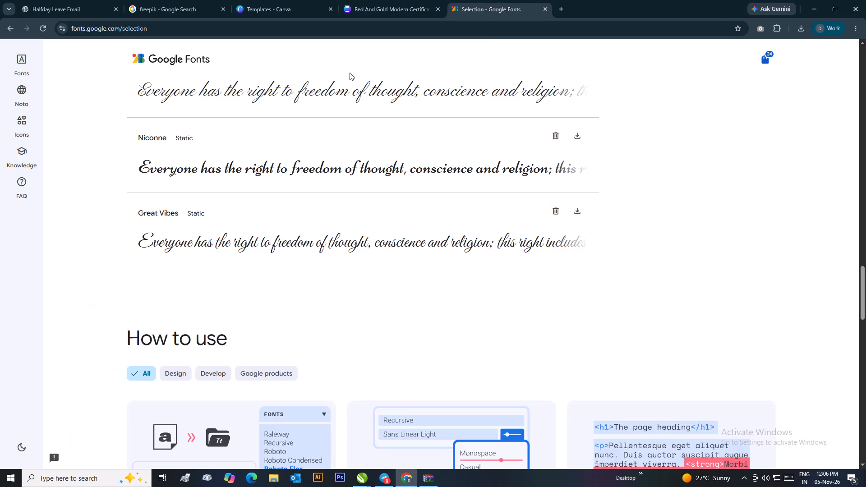
scroll(437, 121, "up", 20)
scroll(437, 121, "up", 7)
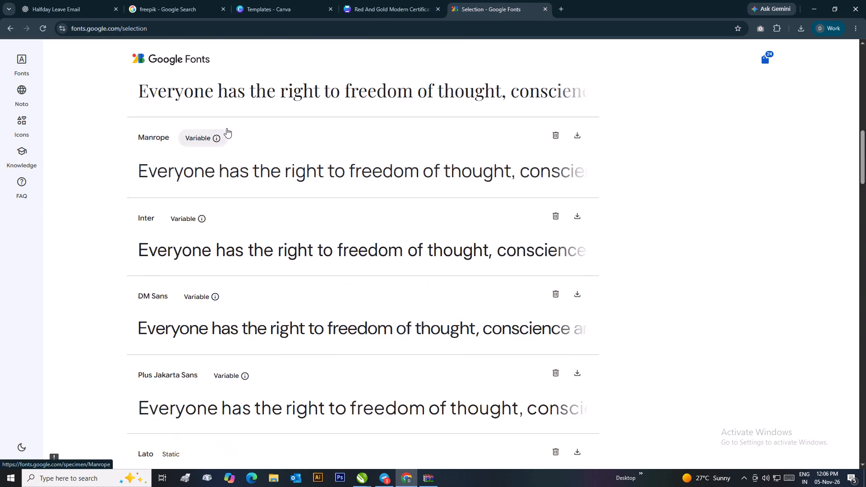
scroll(226, 128, "up", 20)
scroll(226, 128, "up", 2)
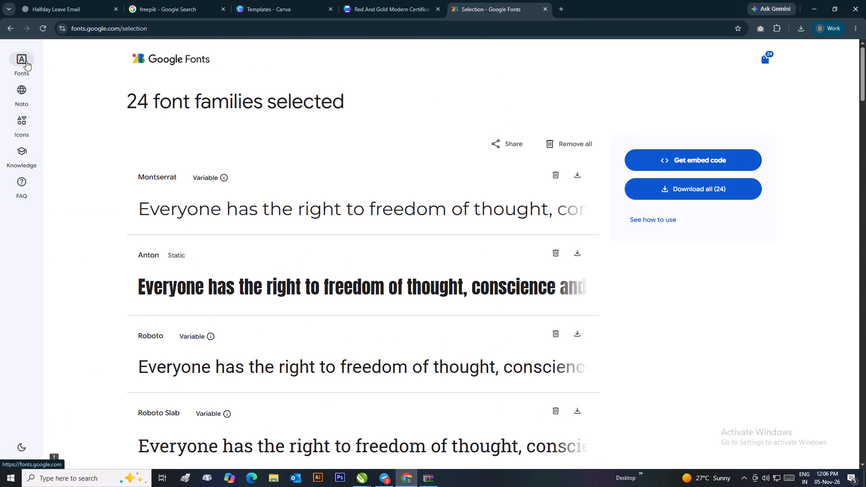
left_click(26, 61)
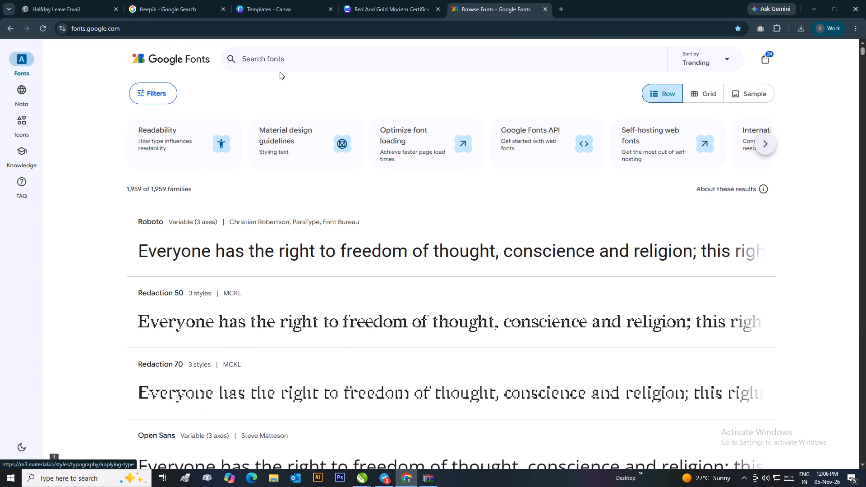
left_click(278, 61)
type("pinyon")
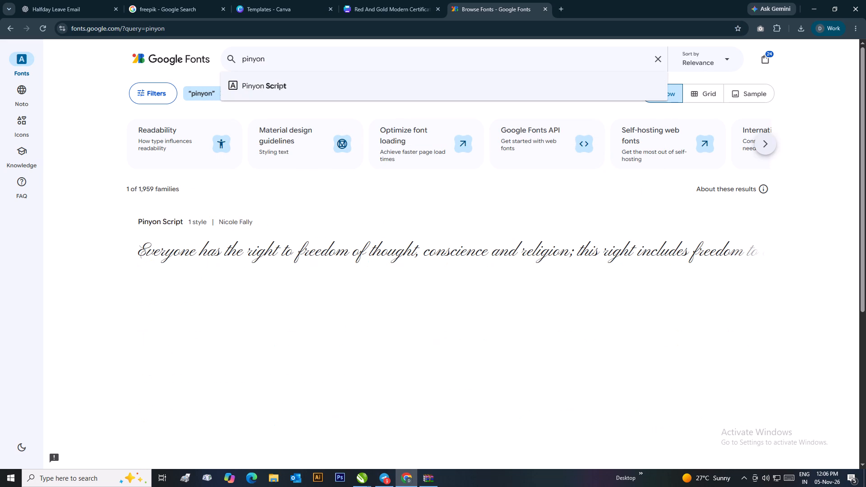
left_click(272, 79)
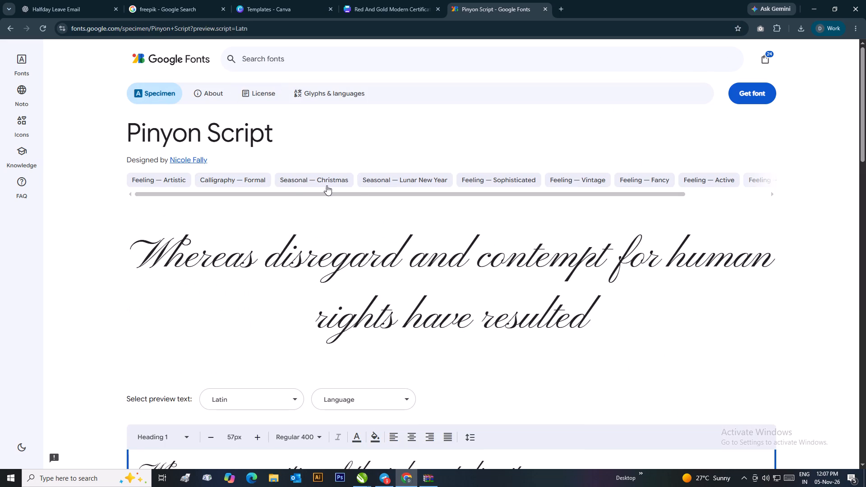
left_click(741, 93)
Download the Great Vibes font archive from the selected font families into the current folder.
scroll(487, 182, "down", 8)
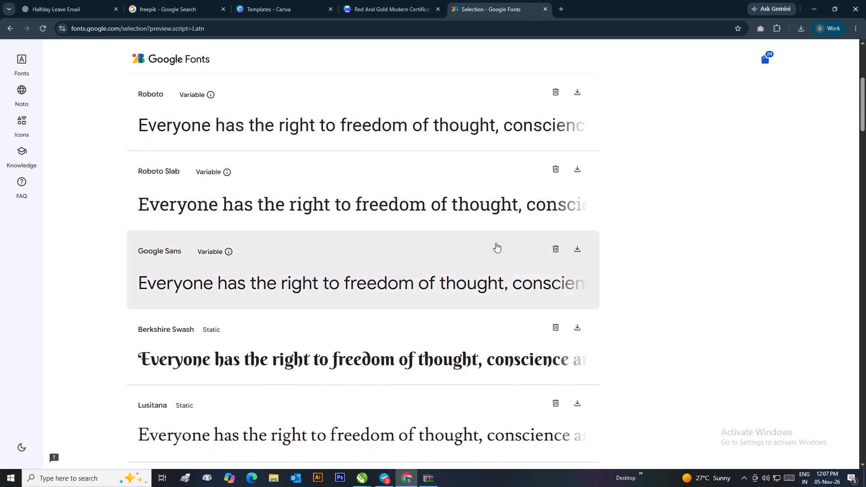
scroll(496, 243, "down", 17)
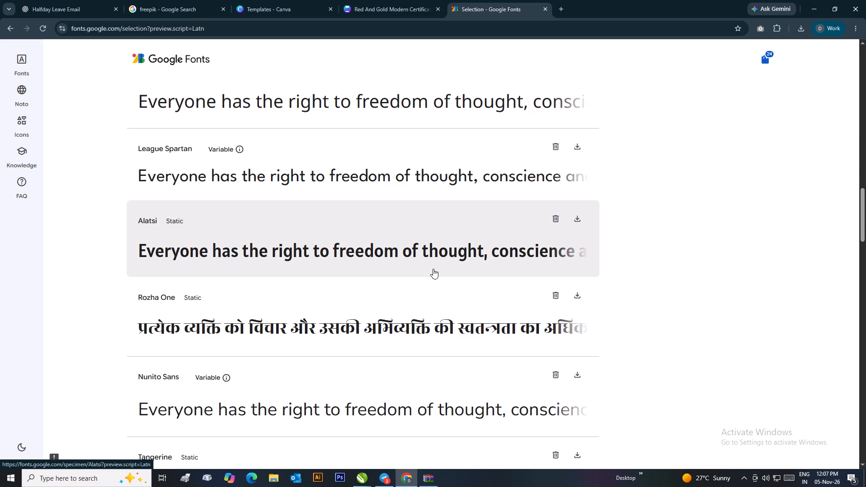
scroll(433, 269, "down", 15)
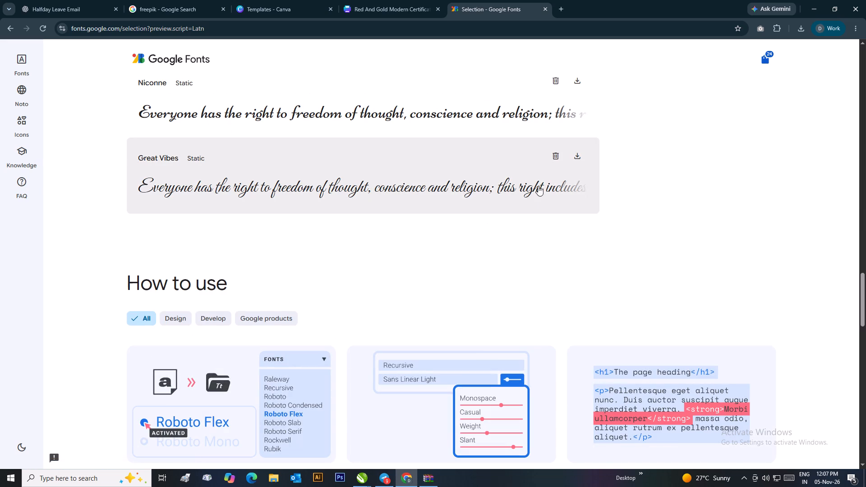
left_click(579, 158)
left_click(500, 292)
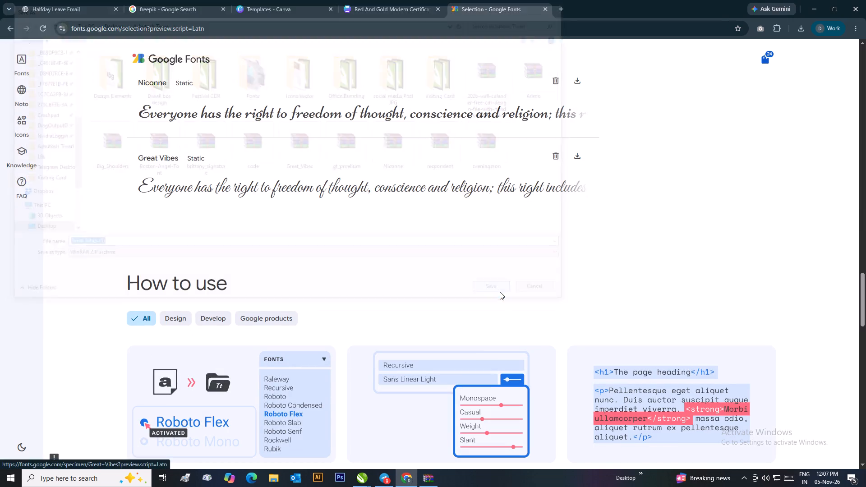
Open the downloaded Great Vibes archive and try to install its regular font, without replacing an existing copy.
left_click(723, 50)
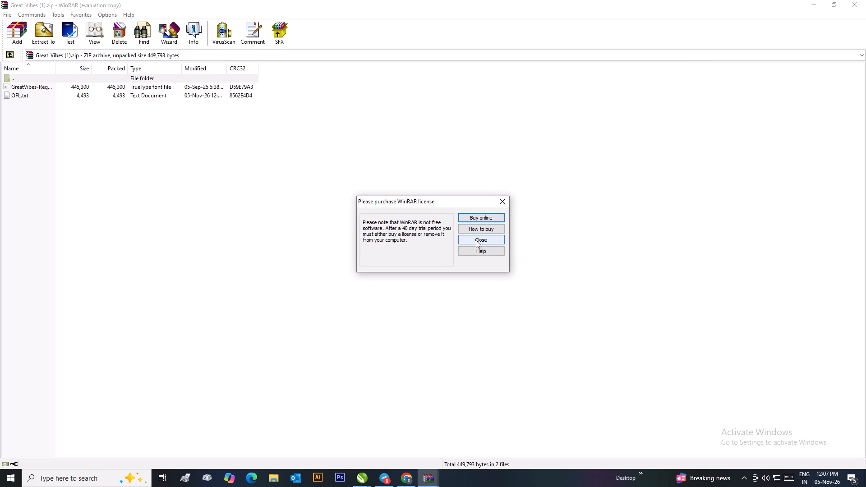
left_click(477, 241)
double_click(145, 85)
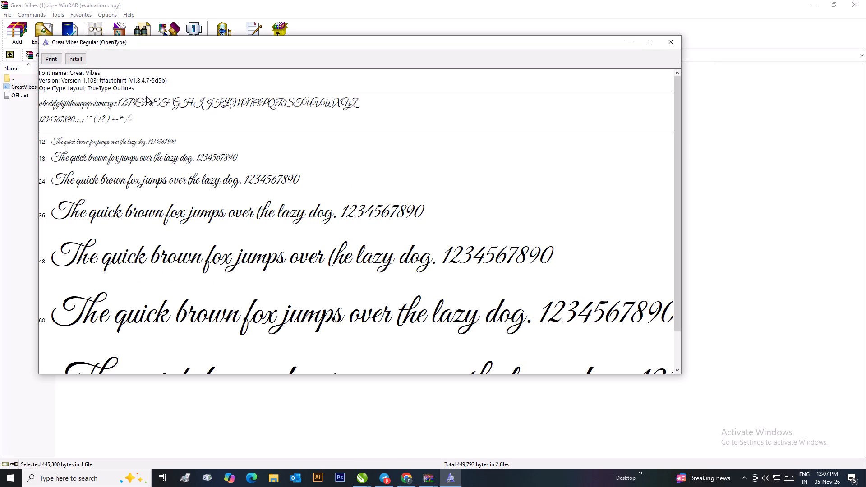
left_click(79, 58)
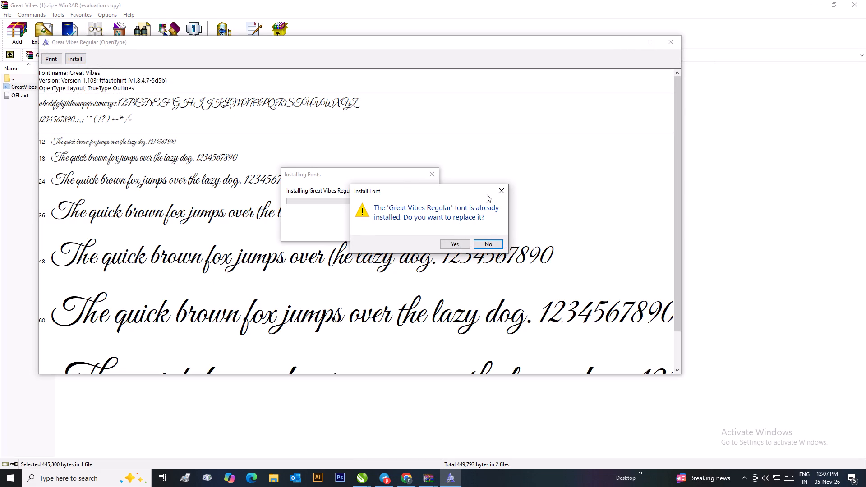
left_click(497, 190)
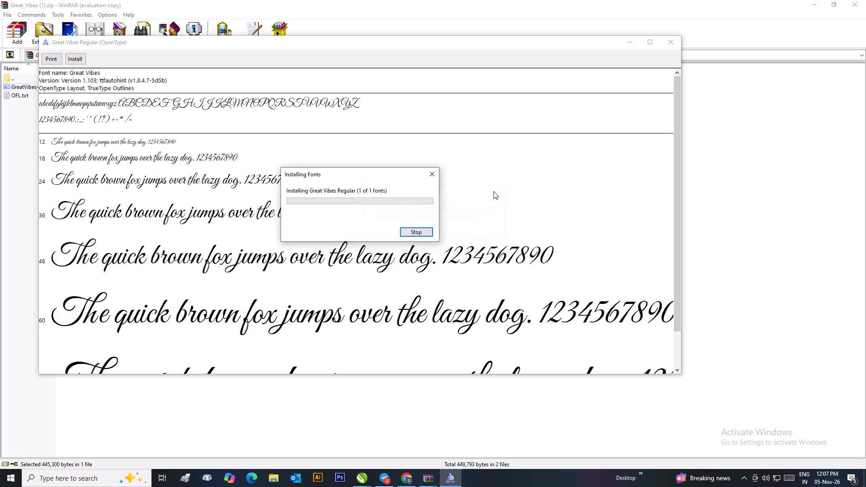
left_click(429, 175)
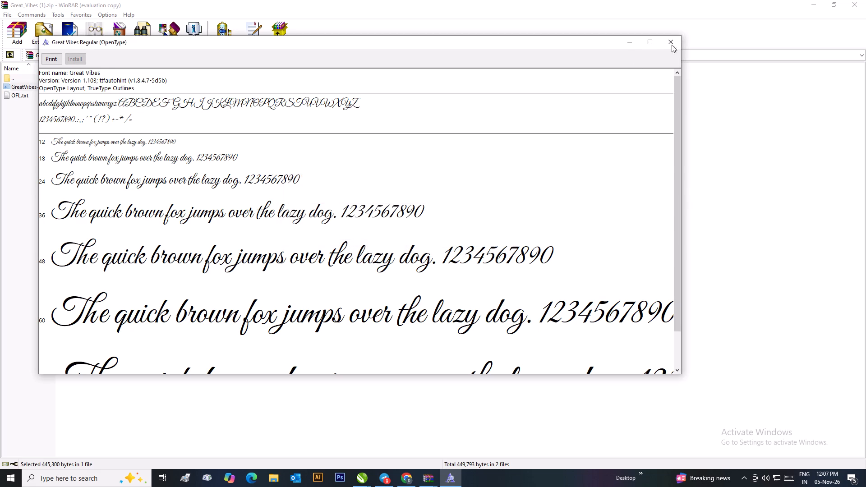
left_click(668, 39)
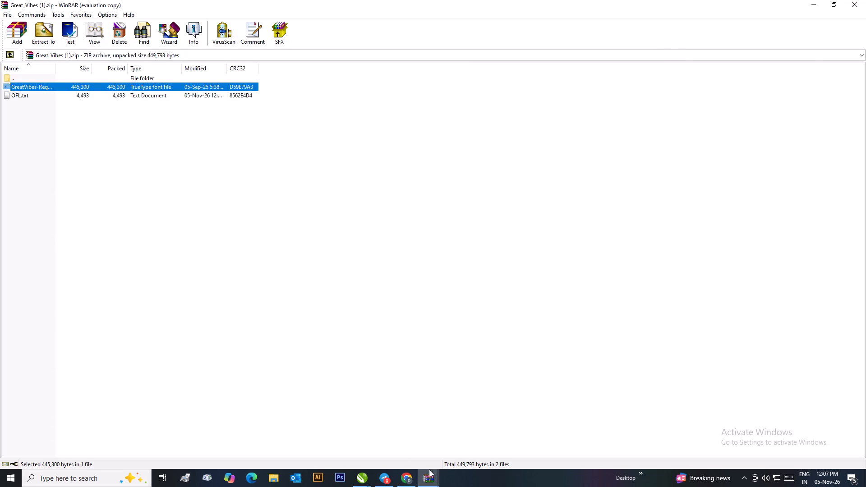
Return to the Pinyon Script page on Google Fonts in Chrome and examine its specimen and styles.
left_click(406, 479)
left_click(799, 28)
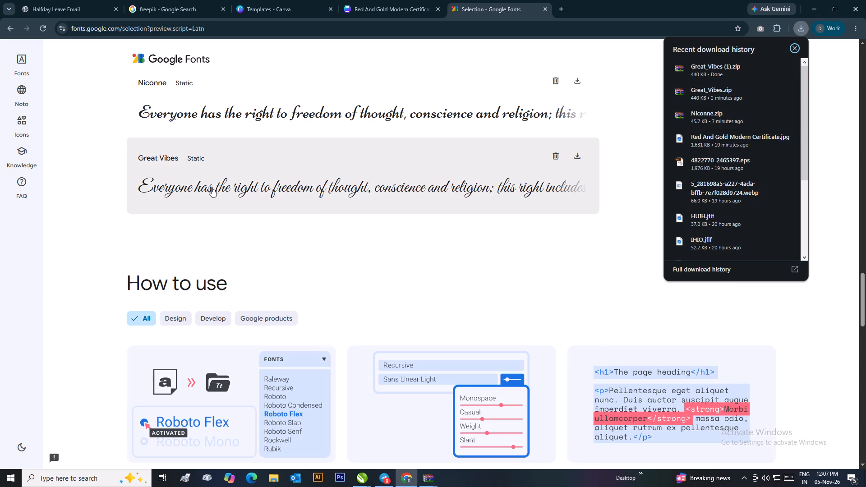
scroll(215, 215, "down", 4)
scroll(224, 228, "up", 5)
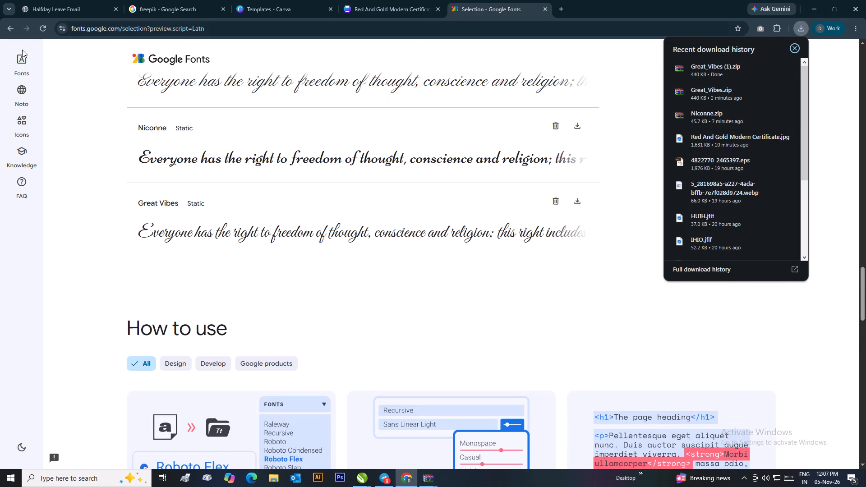
left_click(10, 28)
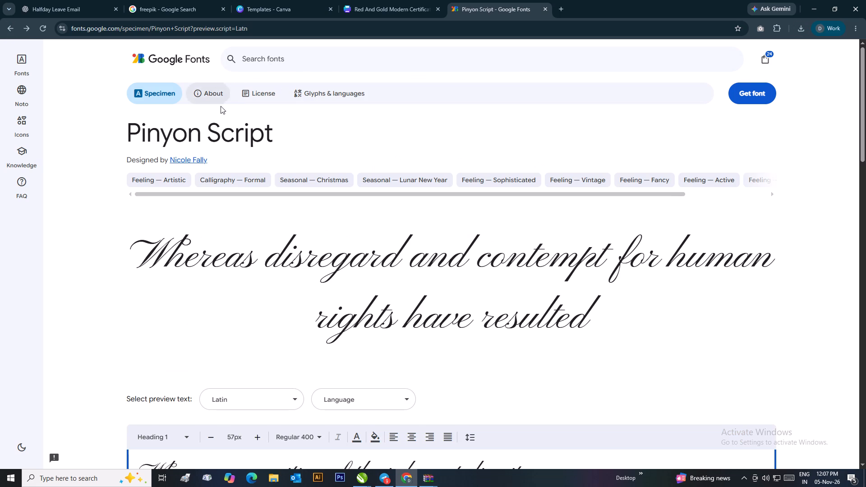
scroll(583, 212, "down", 4)
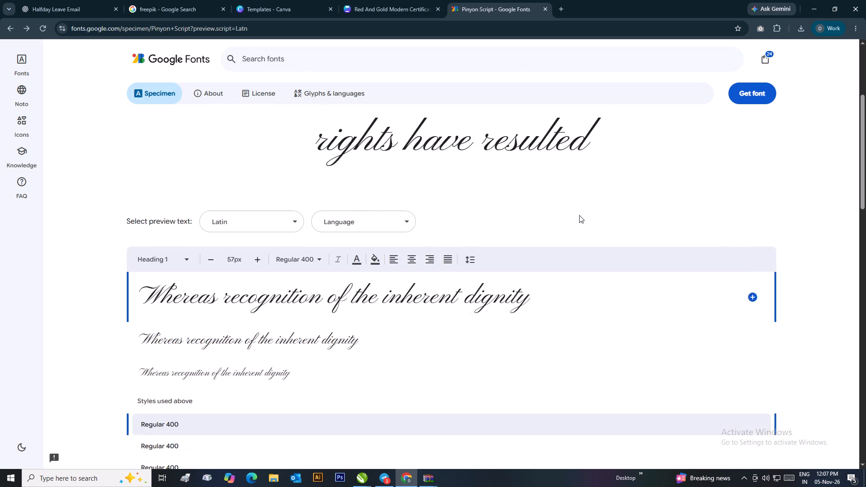
scroll(566, 211, "down", 7)
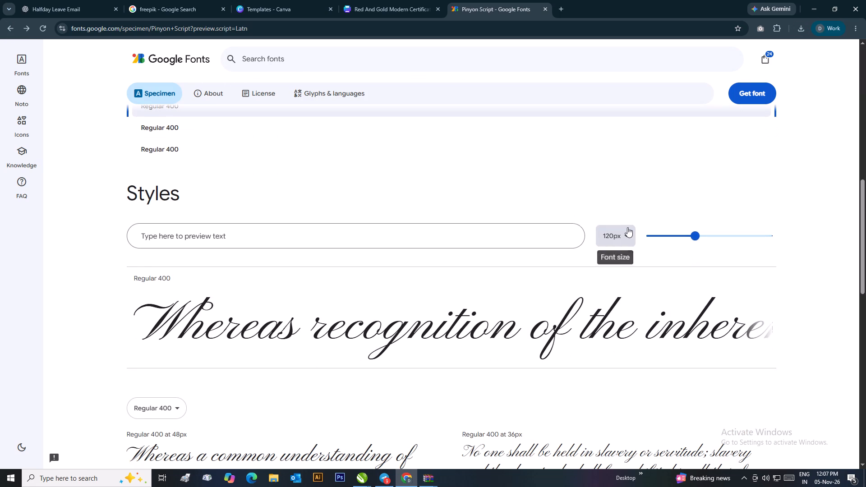
scroll(627, 227, "up", 5)
scroll(557, 213, "up", 4)
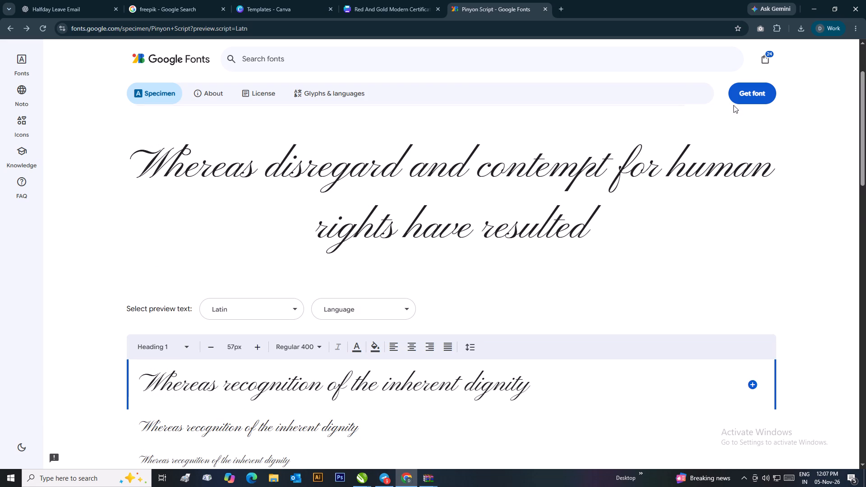
scroll(558, 216, "up", 4)
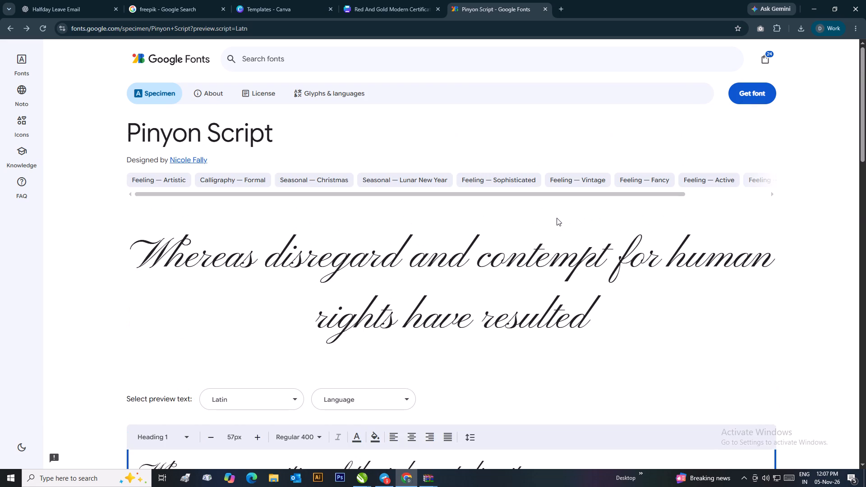
Get Pinyon Script and download its archive from the selected families, saving it as Pinyon_Script.
left_click(749, 98)
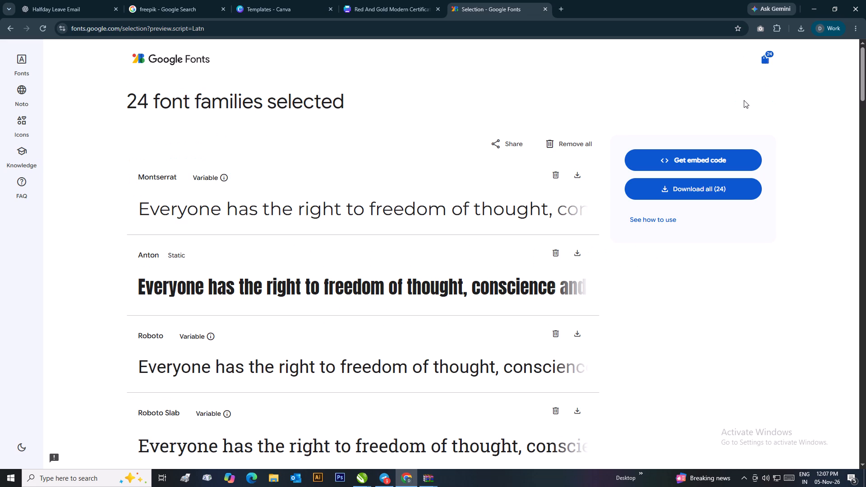
scroll(590, 175, "down", 4)
scroll(590, 179, "down", 20)
scroll(590, 179, "down", 14)
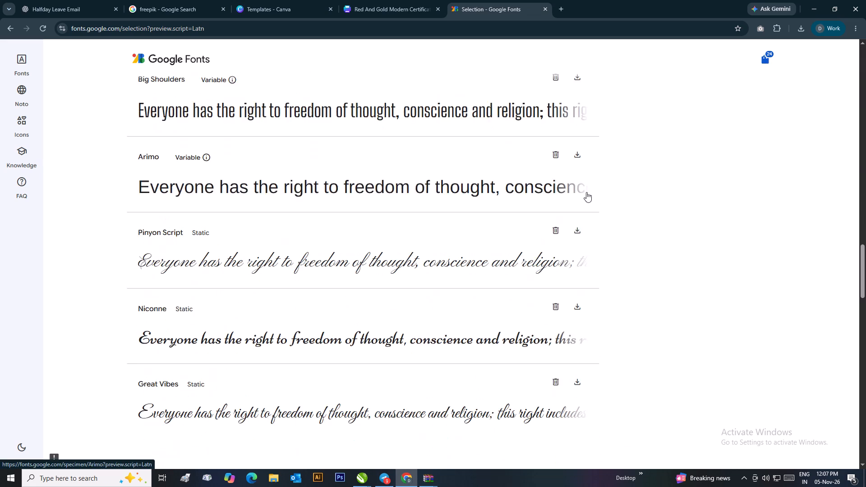
scroll(586, 192, "down", 7)
scroll(587, 193, "up", 4)
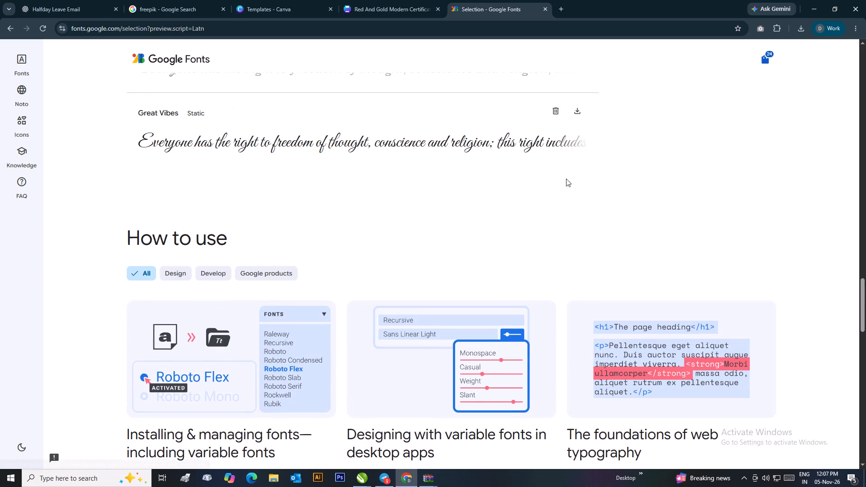
scroll(547, 179, "up", 4)
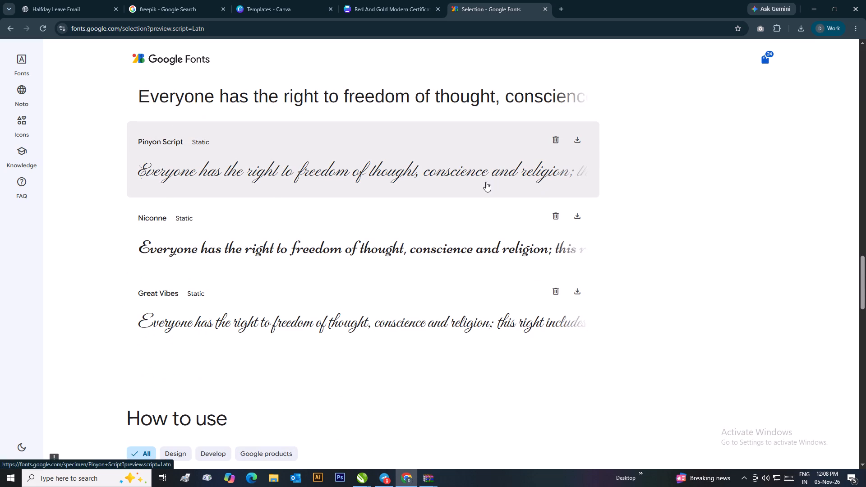
left_click(573, 143)
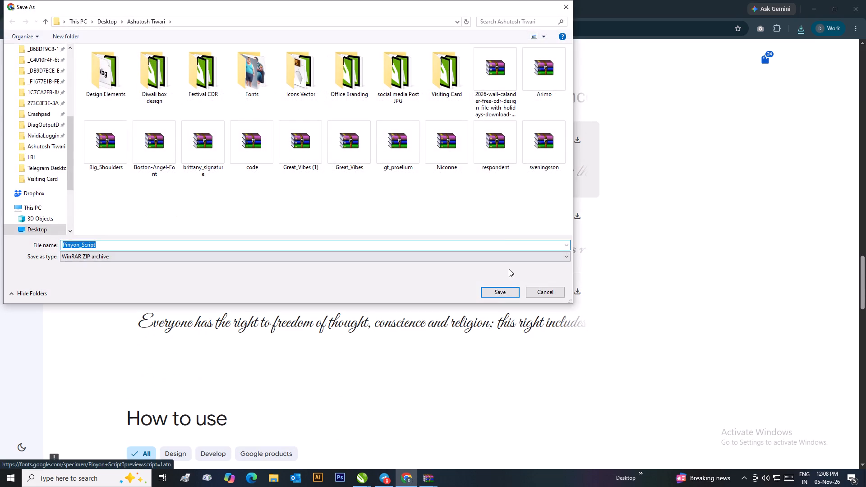
left_click(494, 294)
Open the downloaded Pinyon_Script archive and install its Pinyon Script Regular font.
left_click(701, 49)
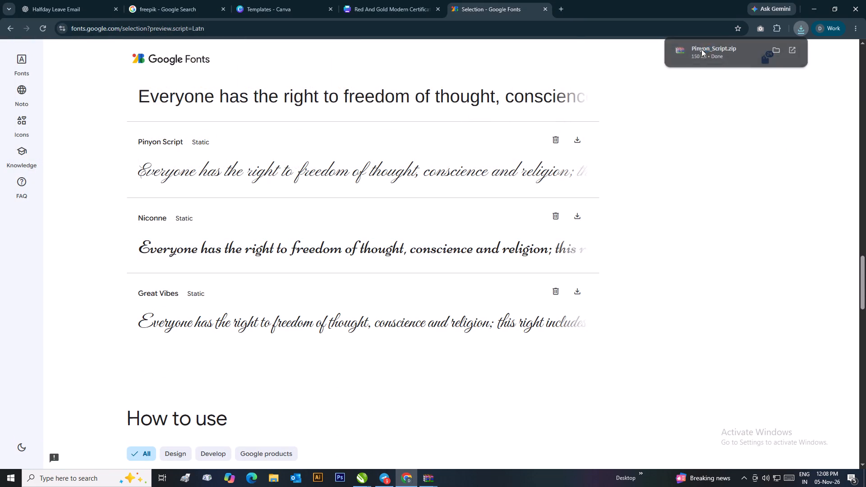
double_click(157, 99)
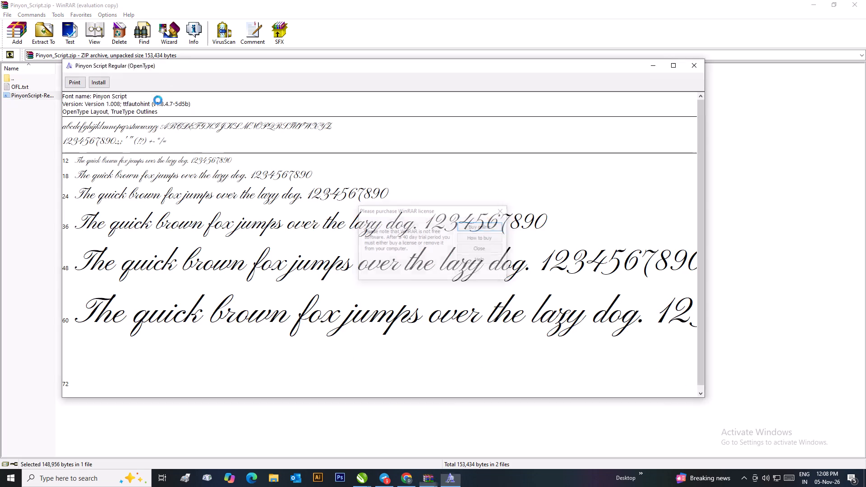
left_click(480, 247)
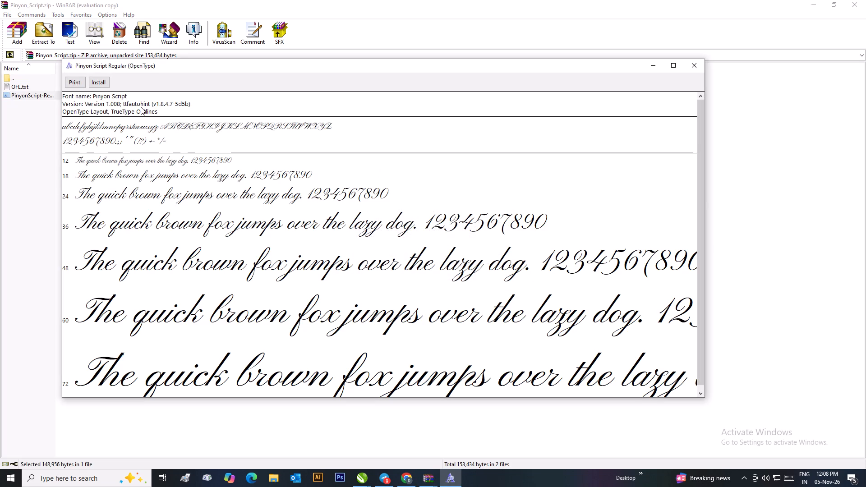
left_click(103, 83)
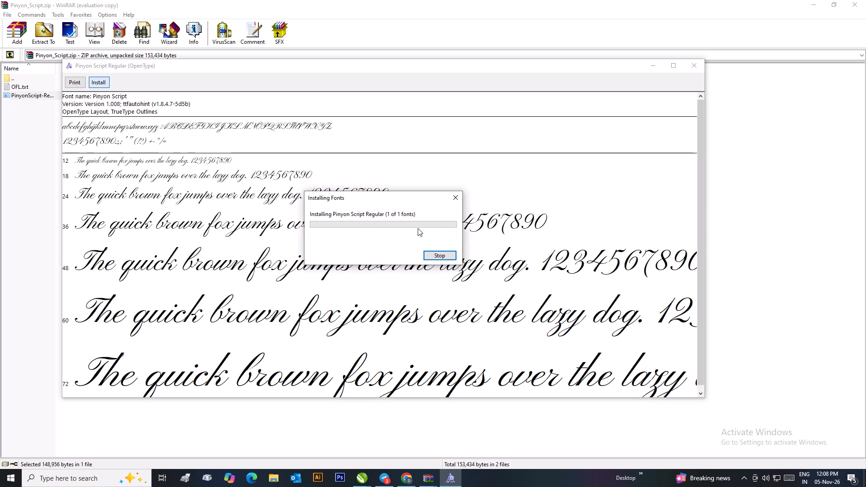
left_click(694, 62)
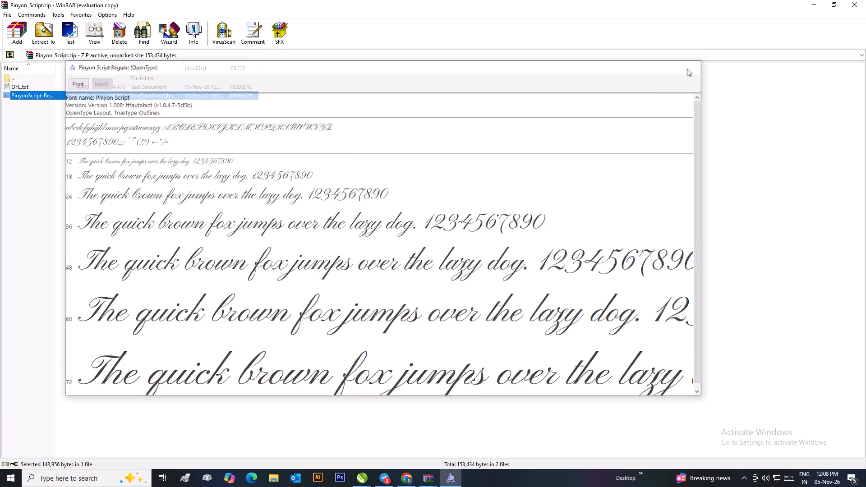
Switch to the certificates document in CorelDRAW and set the blue recipient's name on the white certificate to Pinyon Script.
left_click(364, 477)
left_click(410, 456)
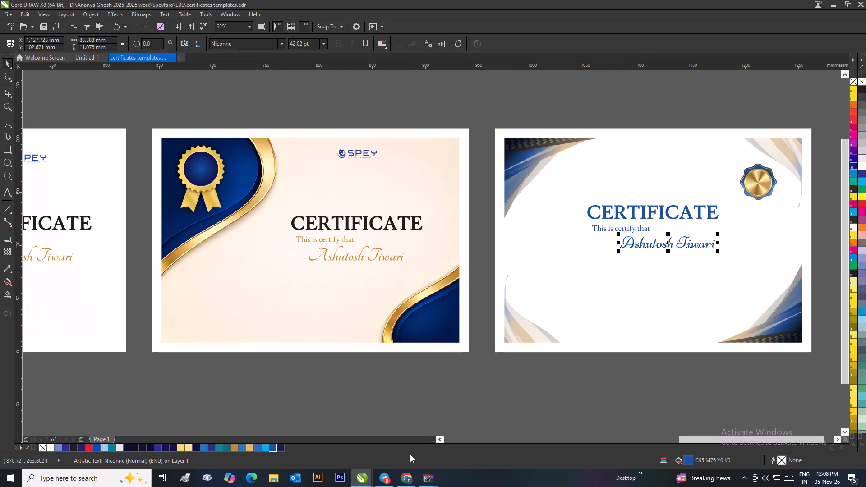
left_click(282, 46)
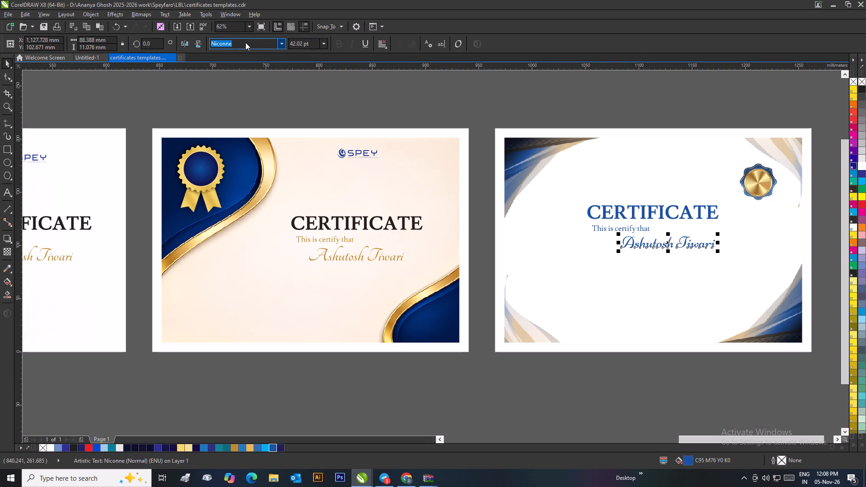
left_click_drag(245, 42, 212, 45)
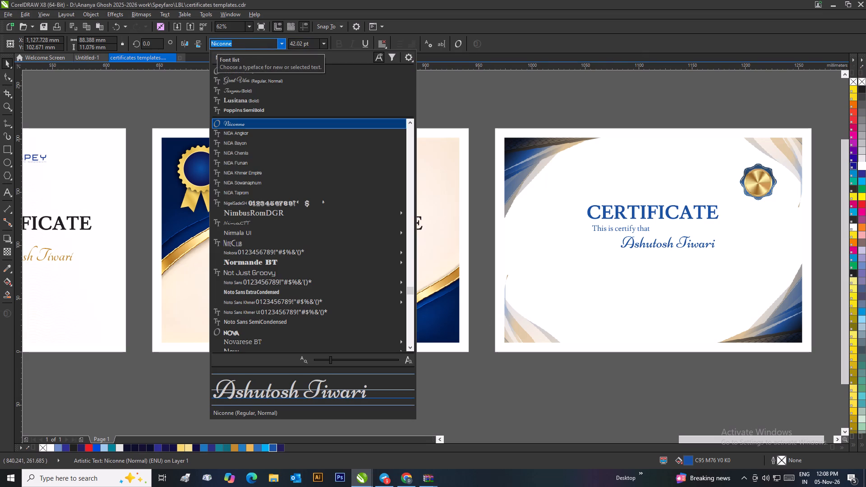
key("BackSpace")
type("pinyon")
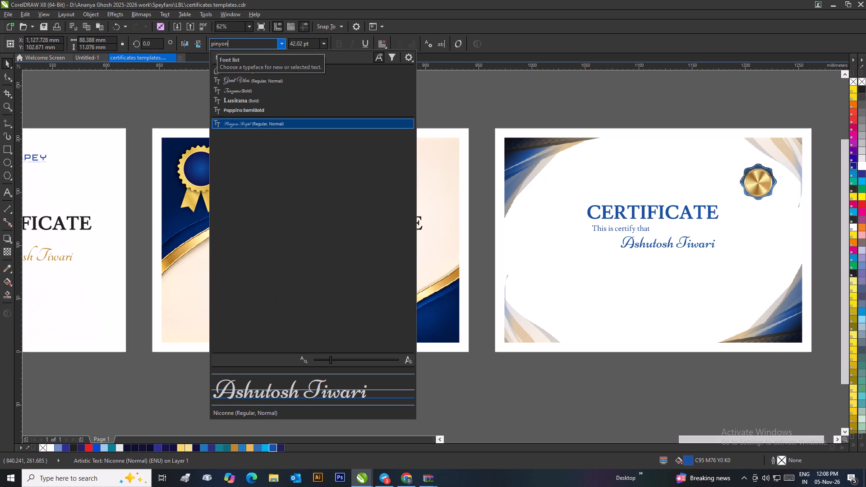
left_click(259, 124)
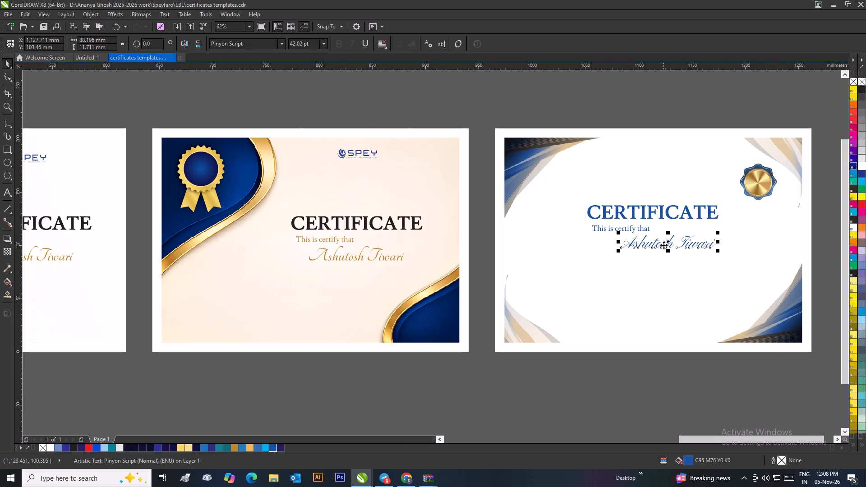
Enlarge the Pinyon Script recipient's name to about 48.6 pt and centre it horizontally under the blue CERTIFICATE heading.
scroll(666, 245, "up", 1)
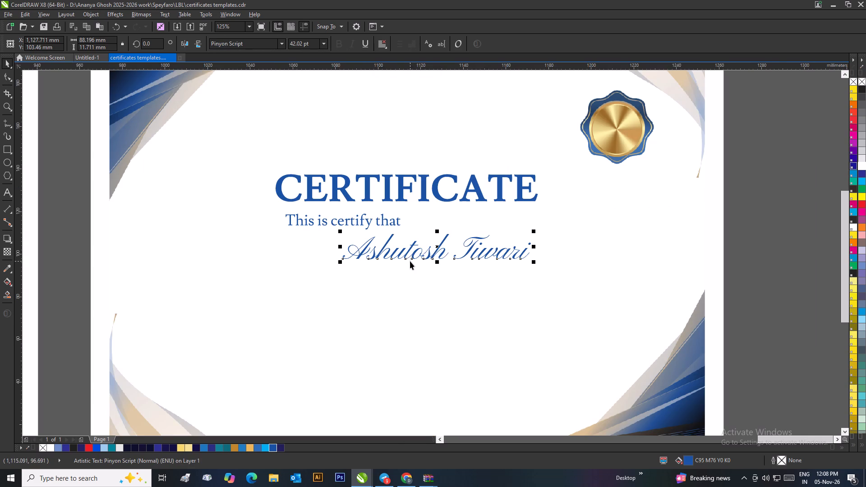
left_click_drag(410, 258, 359, 264)
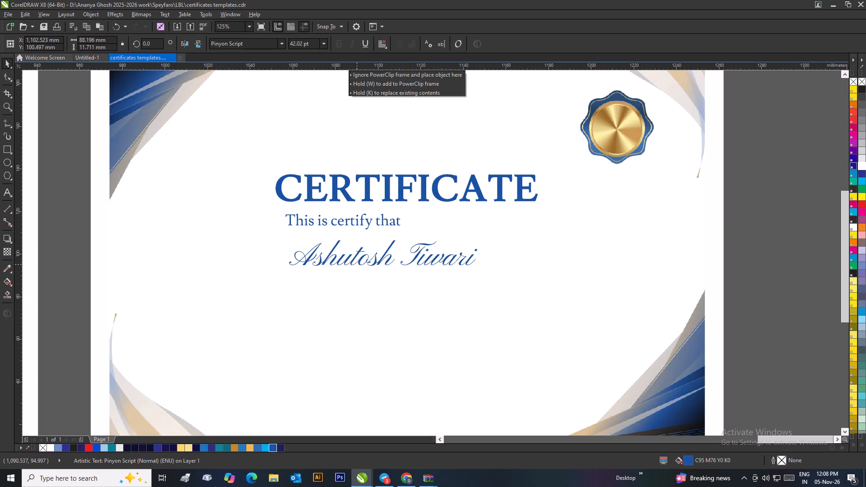
left_click_drag(359, 264, 380, 259)
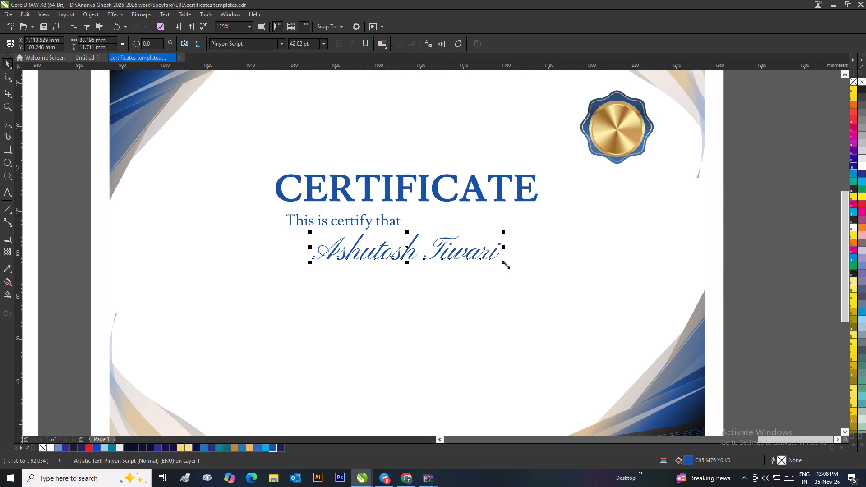
left_click_drag(506, 264, 535, 276)
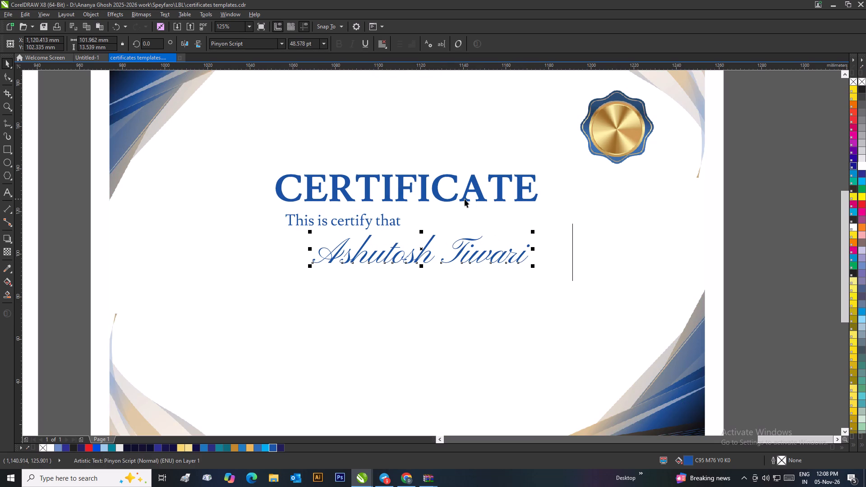
left_click(465, 199, "shift")
key("c")
scroll(463, 201, "down", 3)
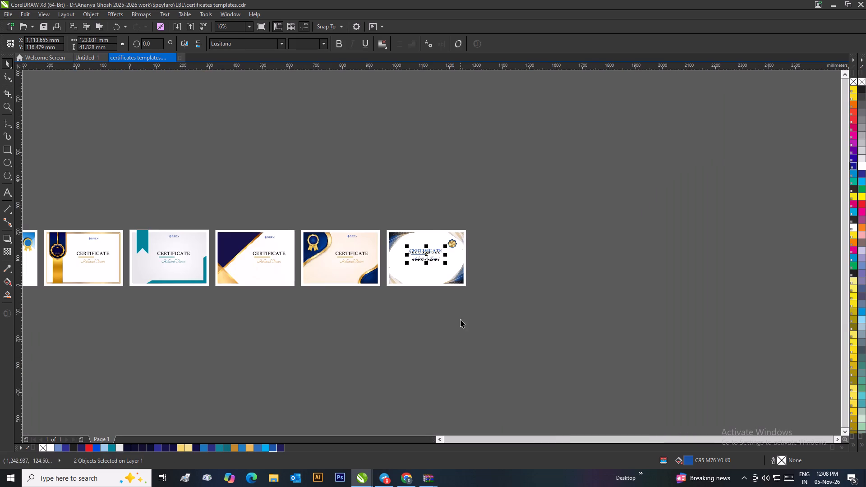
left_click(461, 319)
scroll(438, 268, "up", 1)
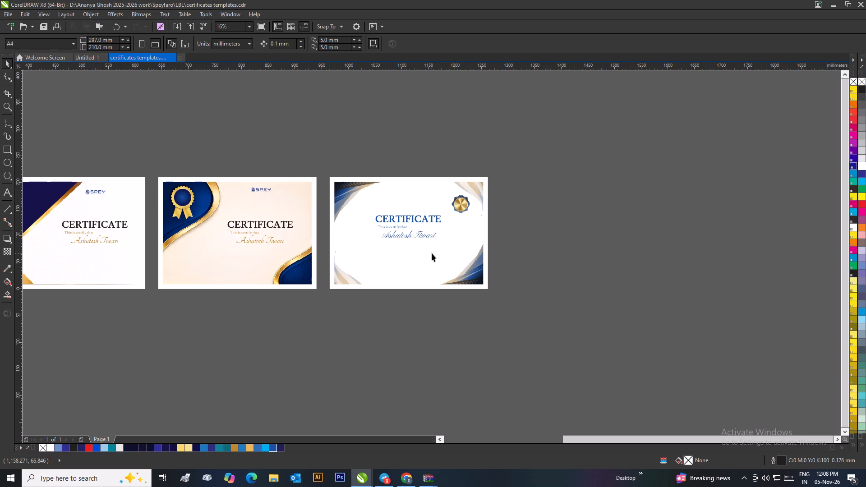
Return to Google Fonts in Chrome, search the font families for motion, and clear the search.
left_click(415, 481)
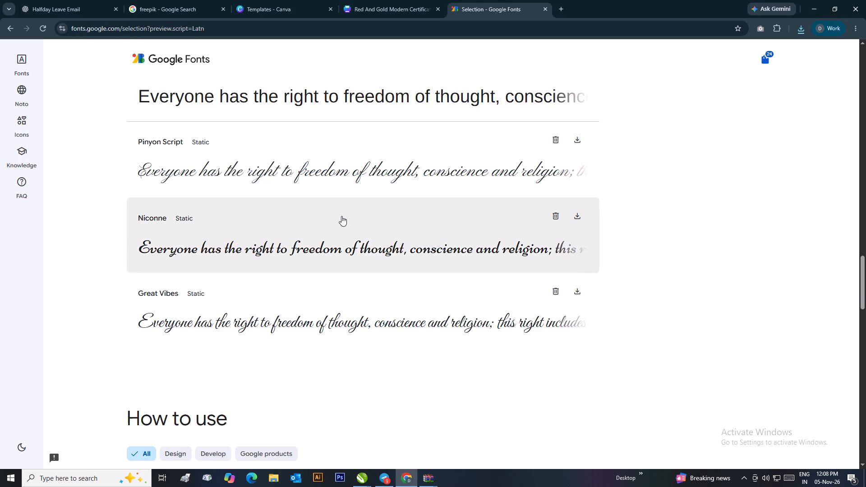
scroll(243, 117, "up", 20)
scroll(243, 117, "up", 2)
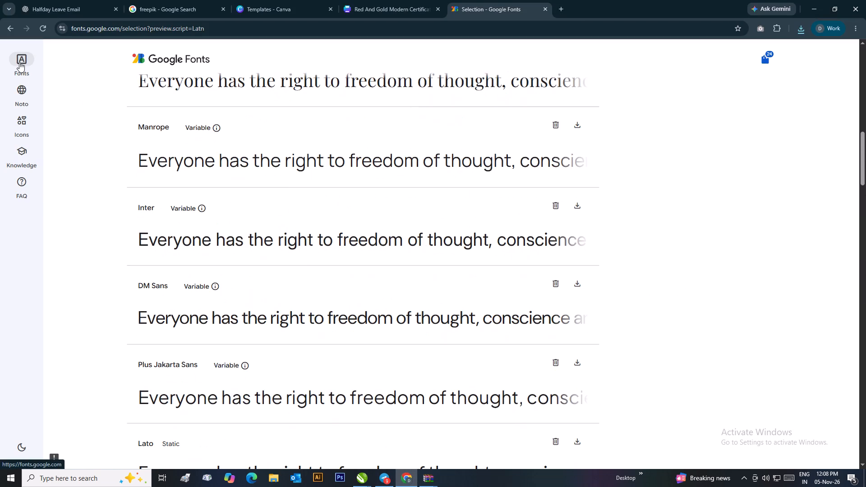
left_click(19, 62)
left_click(284, 64)
type("motion")
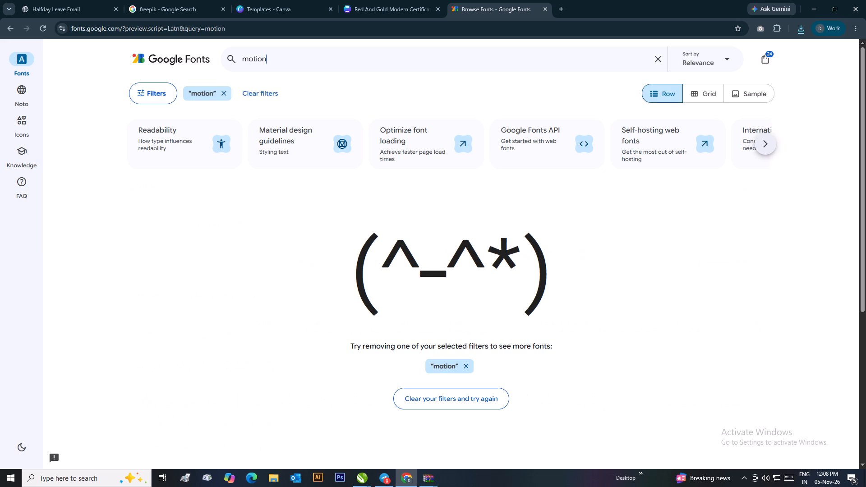
key("BackSpace")
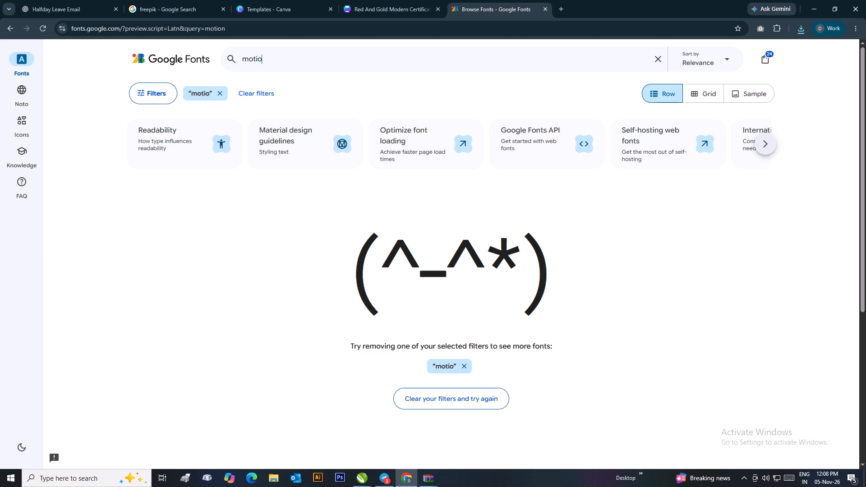
key("BackSpace")
key("BackSpace")
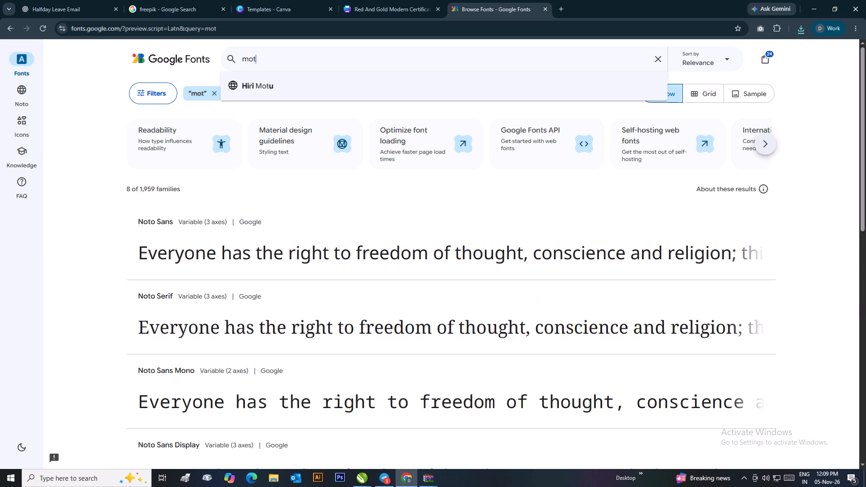
key("BackSpace")
key("BackSpace")
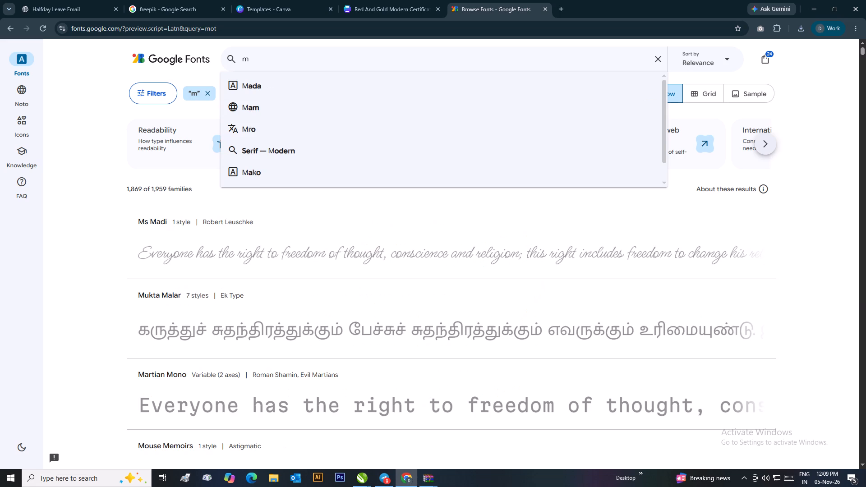
key("BackSpace")
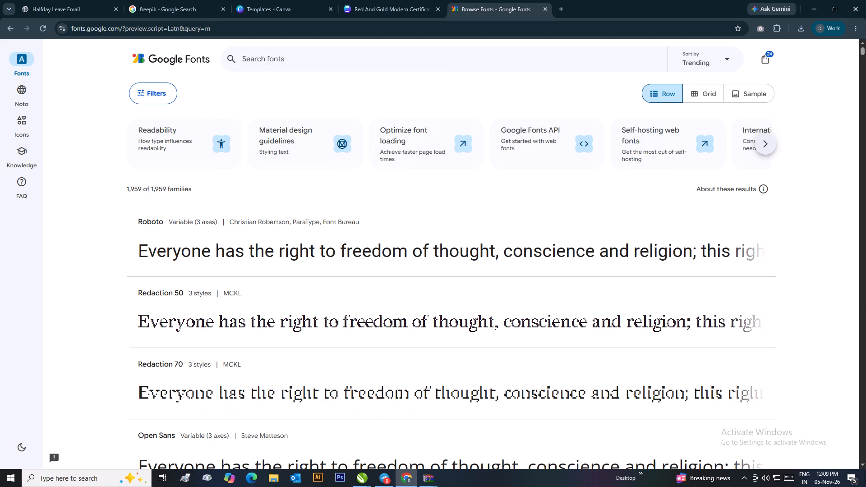
Search the font families for cursive, examine the matches, try cursive fonts, and clear the search.
type("cursive")
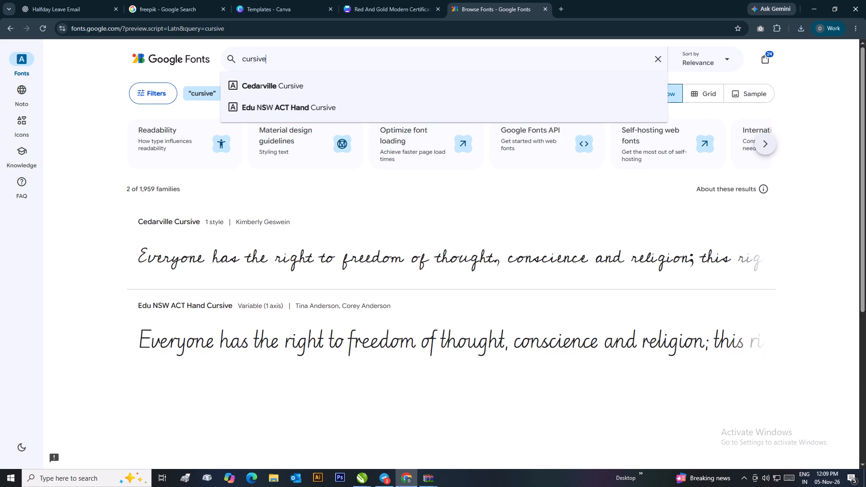
key("Return")
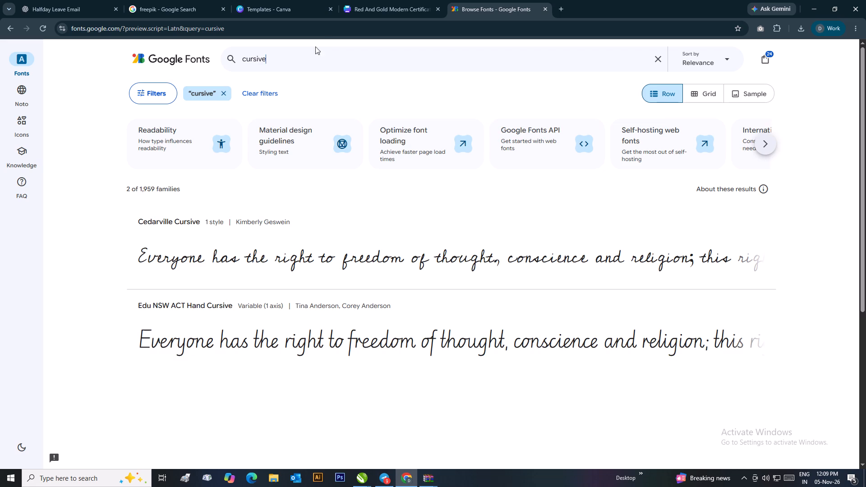
scroll(291, 120, "down", 6)
scroll(290, 173, "down", 5)
scroll(295, 184, "up", 6)
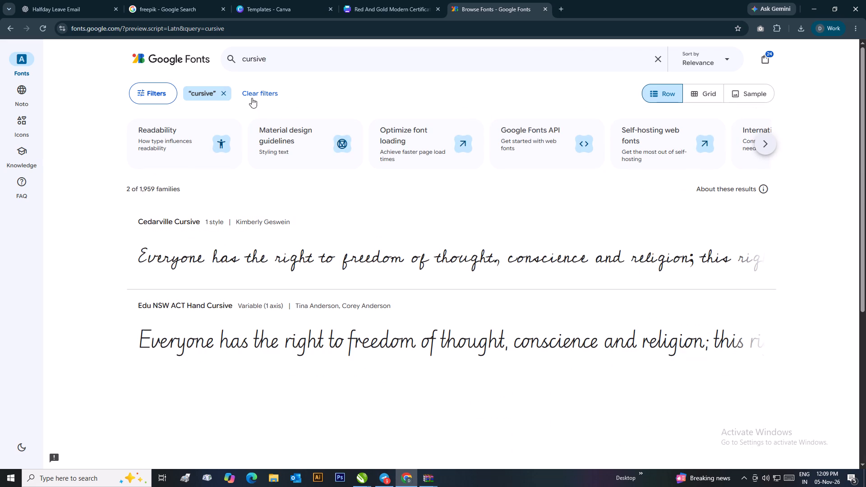
key("space")
type("fonts")
key("Return")
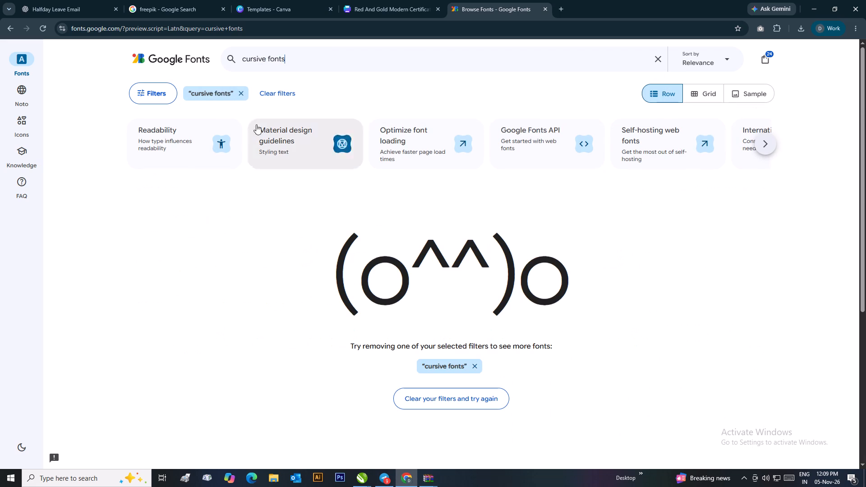
left_click(243, 92)
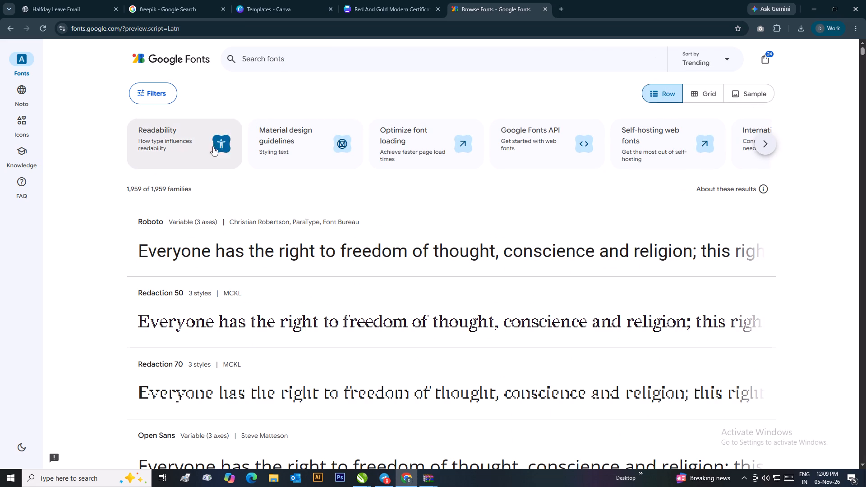
Sort the Google Fonts families by Most popular and examine the list for a suitable certificate font.
scroll(249, 251, "down", 3)
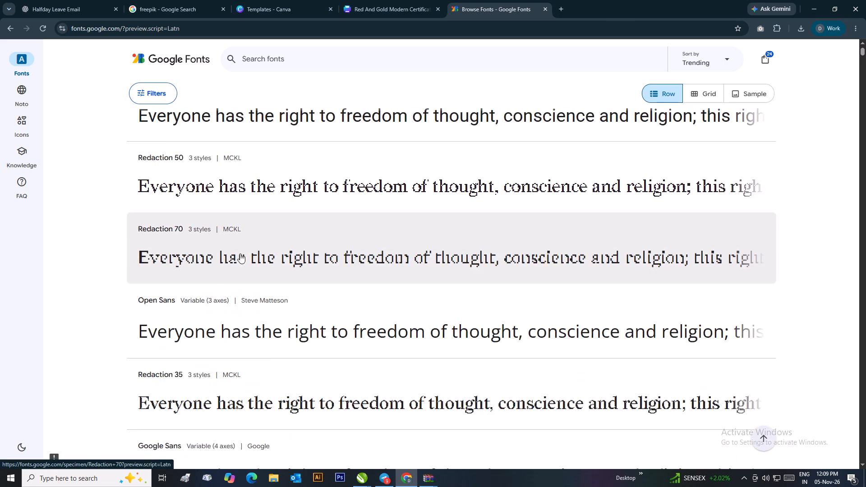
scroll(118, 228, "up", 2)
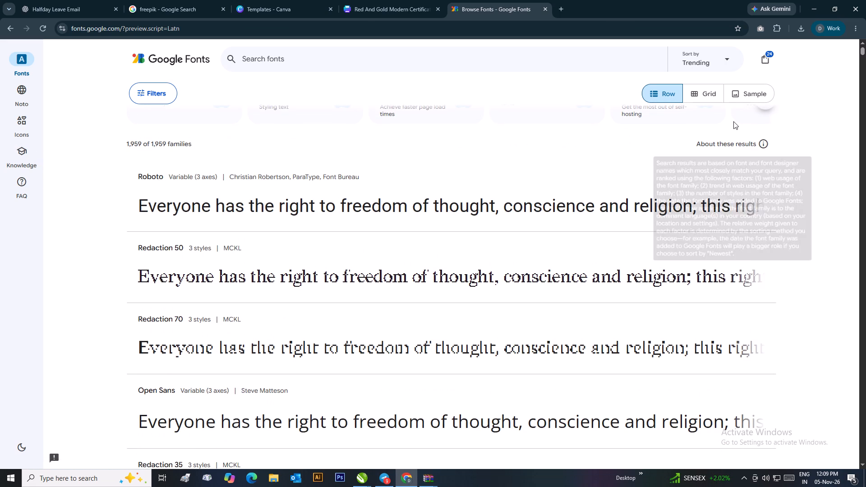
scroll(638, 118, "up", 4)
left_click(725, 60)
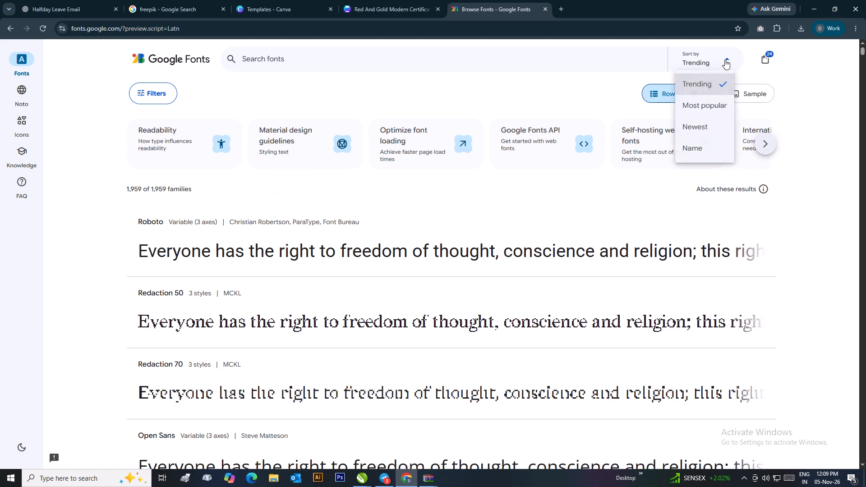
left_click(699, 113)
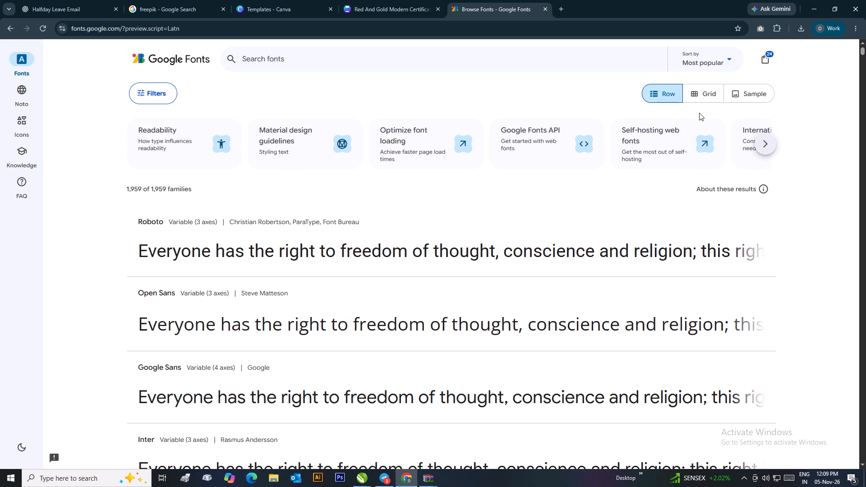
left_click(280, 55)
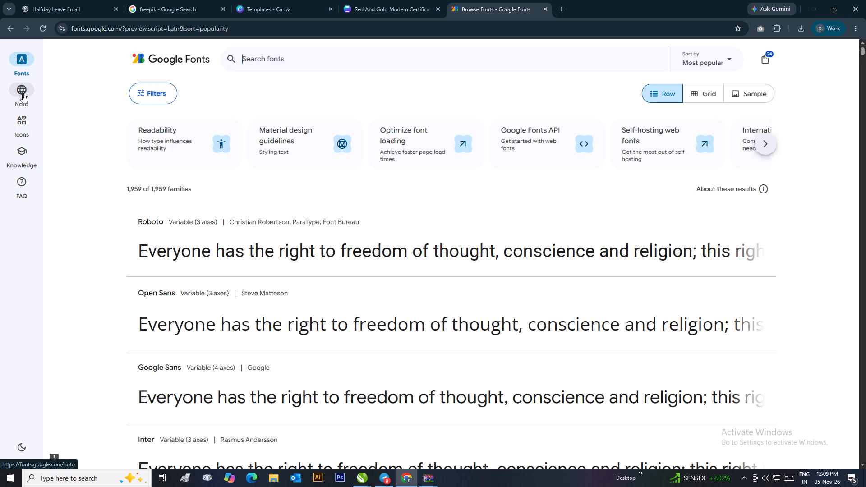
left_click(26, 62)
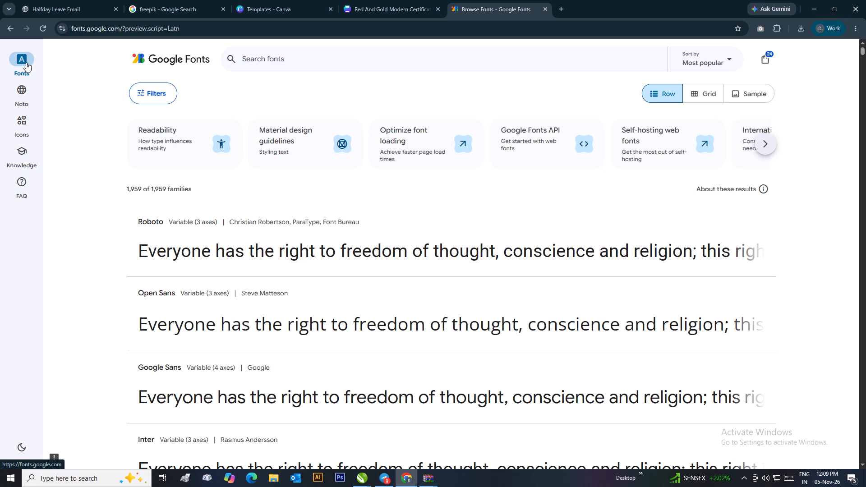
scroll(257, 197, "down", 15)
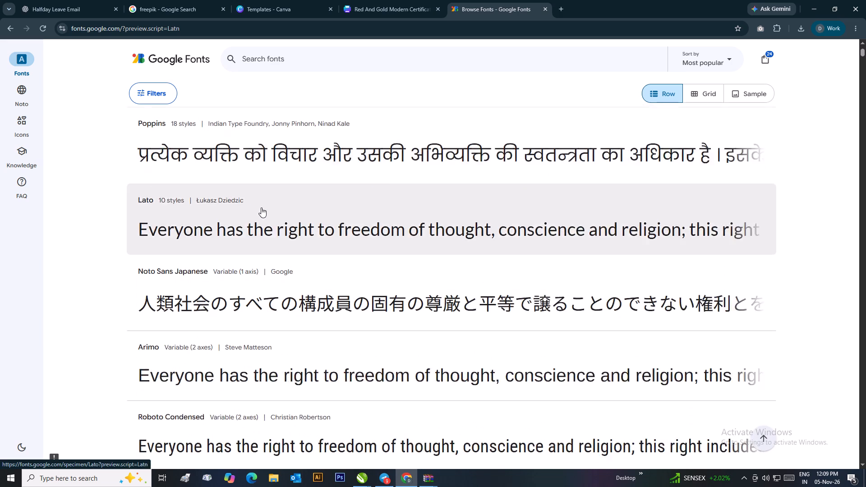
scroll(267, 188, "down", 9)
scroll(675, 115, "down", 5)
scroll(620, 173, "down", 1)
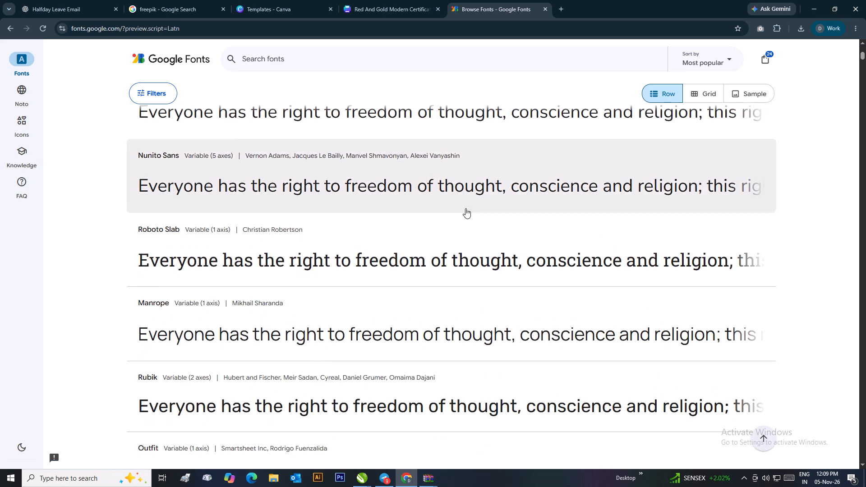
scroll(465, 208, "down", 19)
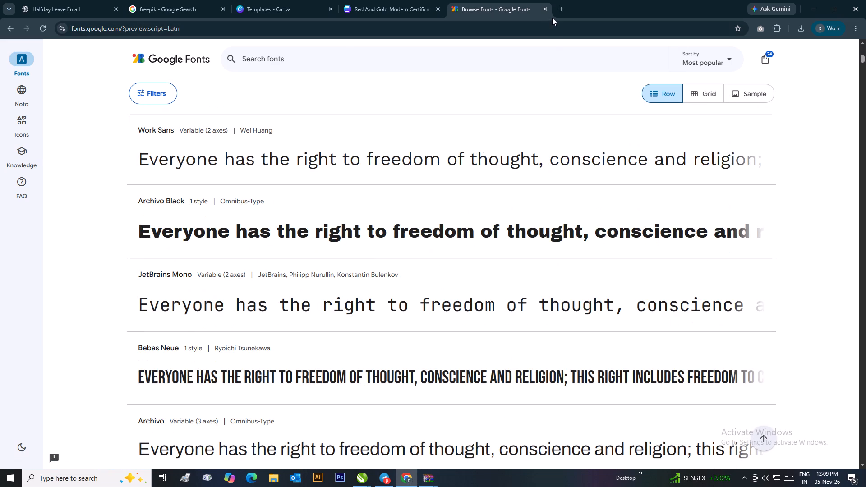
Replace the current Google Fonts page with a new tab, search the web for font, and open the Google Fonts result.
left_click(545, 10)
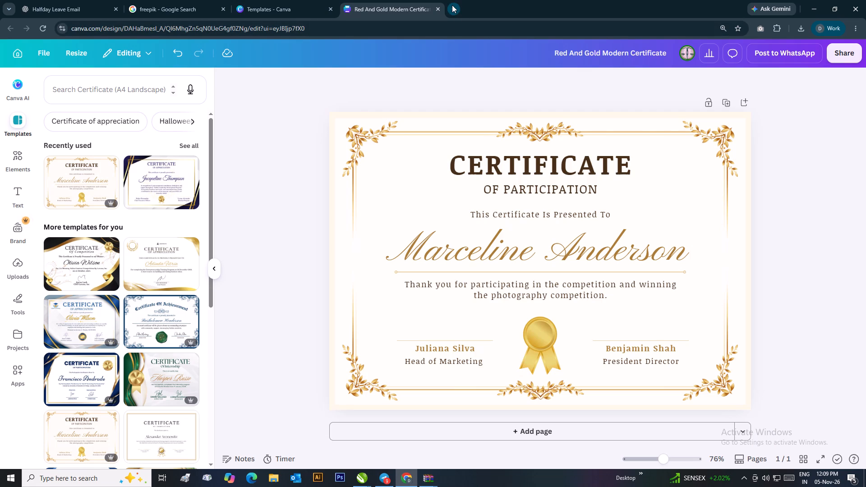
left_click(452, 5)
left_click(337, 171)
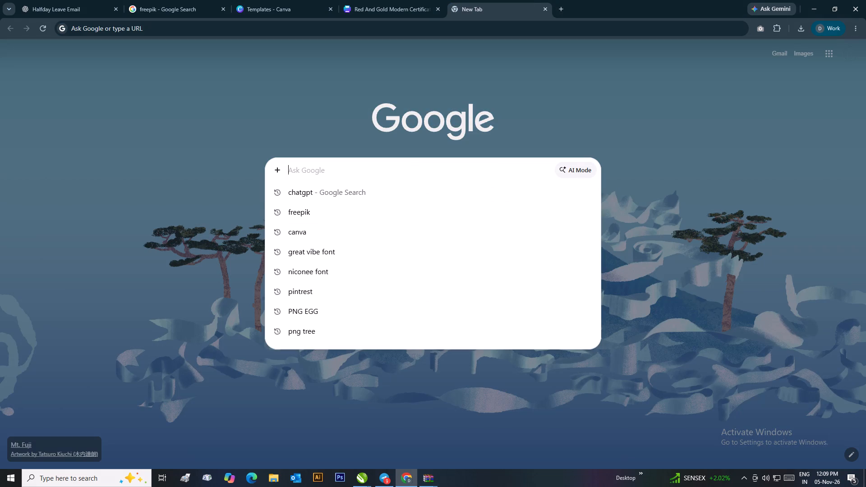
type("font")
key("Return")
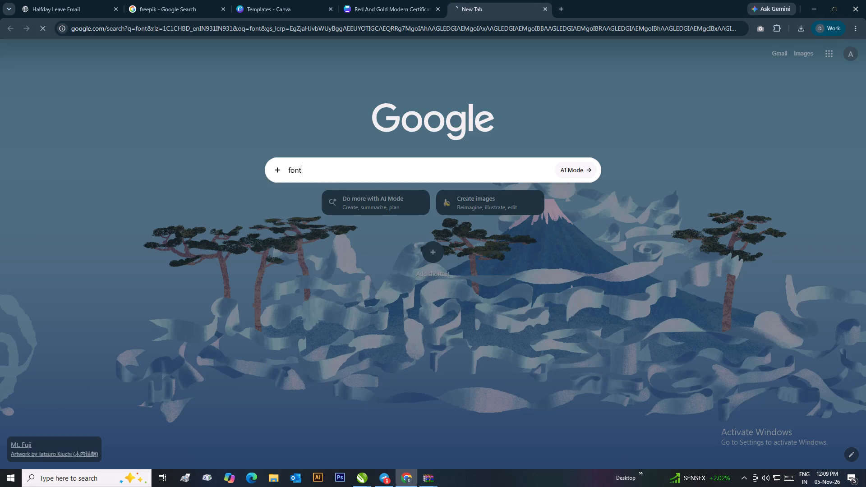
left_click(211, 144)
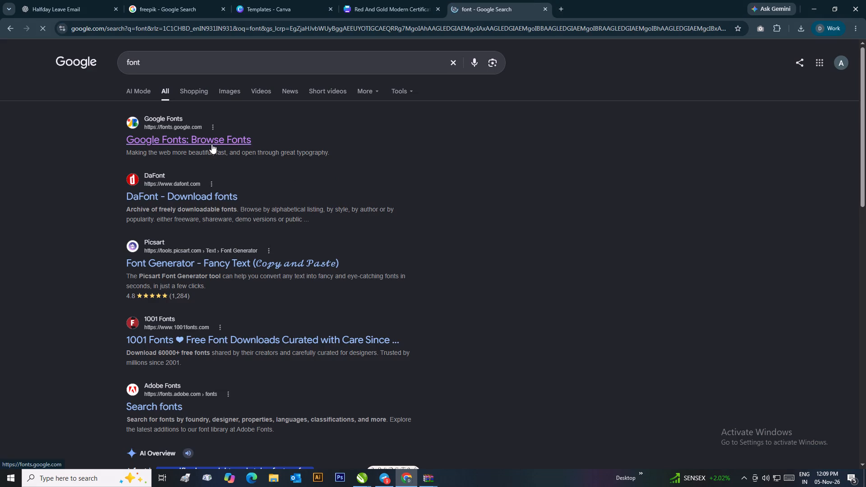
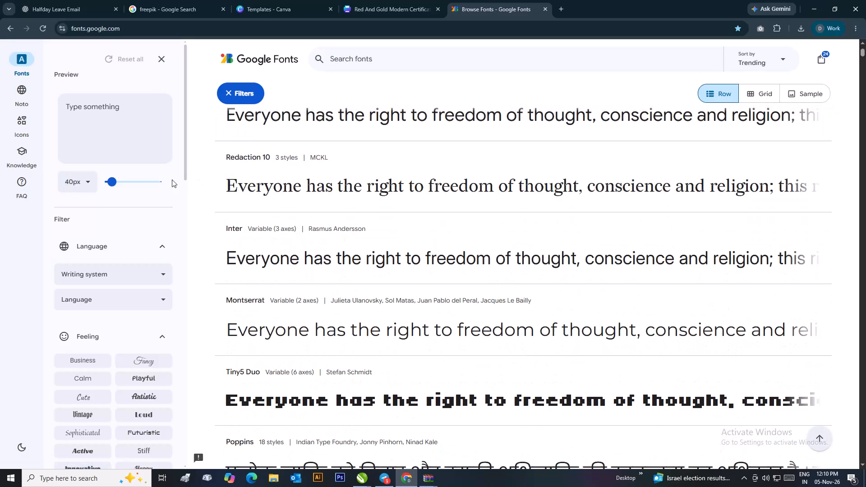
Filter the Google Fonts families by the Fancy feeling.
scroll(92, 396, "down", 2)
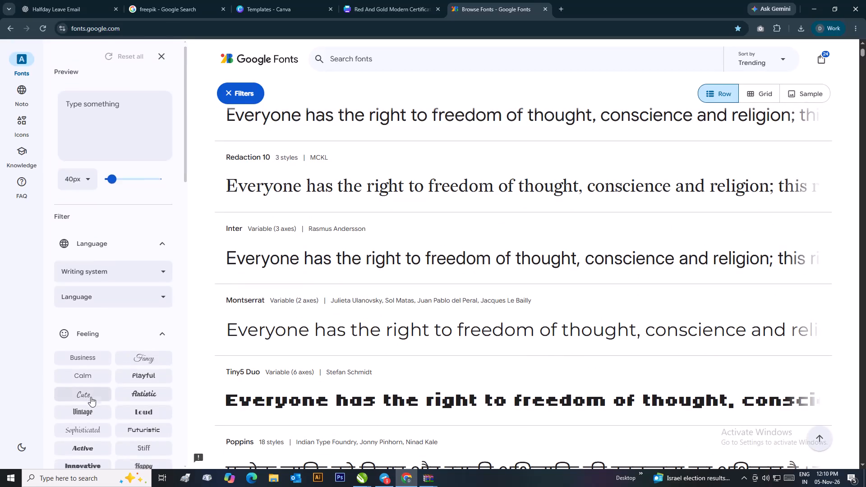
scroll(91, 397, "down", 2)
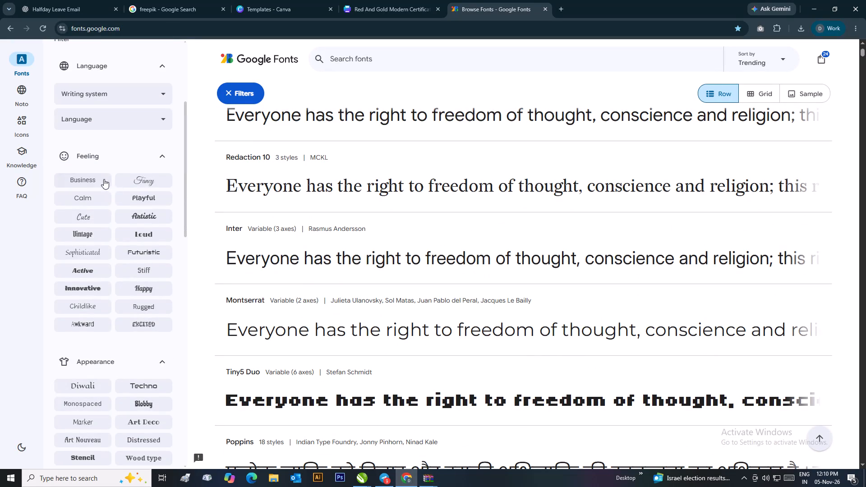
left_click(143, 183)
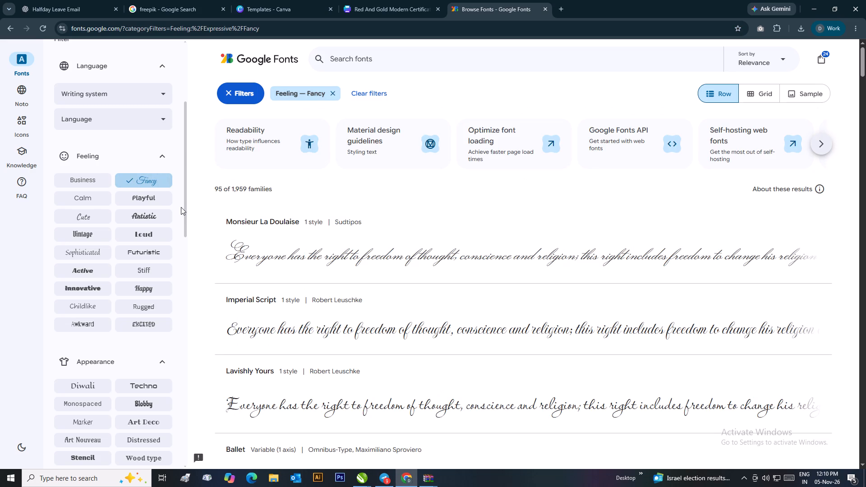
Examine the Fancy font families for a script font suited to the recipient's name on the certificate.
scroll(423, 329, "down", 15)
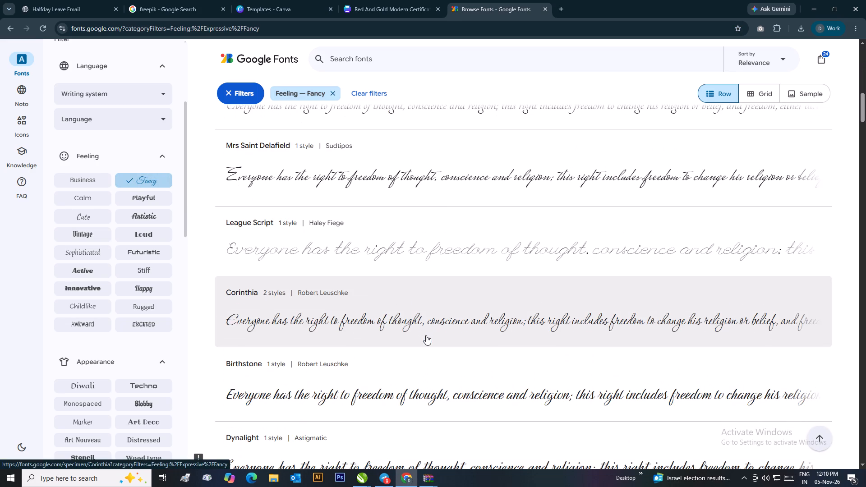
scroll(426, 335, "down", 18)
scroll(426, 335, "down", 5)
scroll(426, 335, "up", 1)
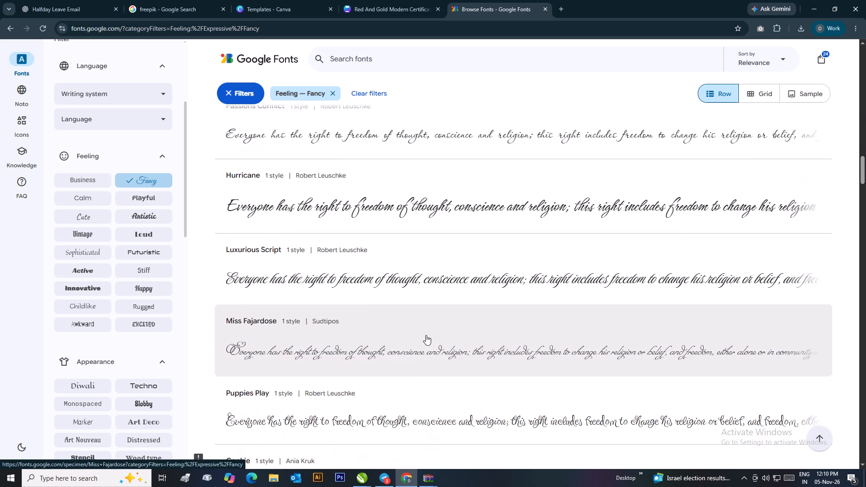
scroll(426, 335, "down", 8)
scroll(426, 335, "up", 1)
scroll(426, 335, "down", 4)
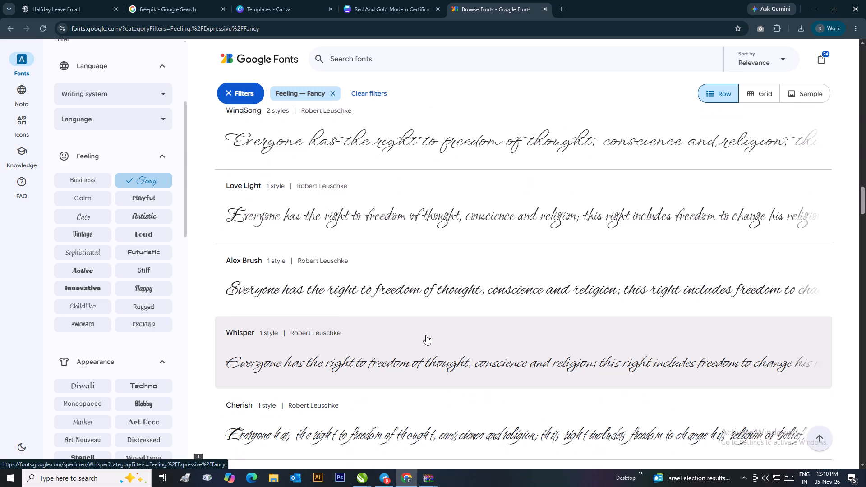
scroll(426, 335, "down", 17)
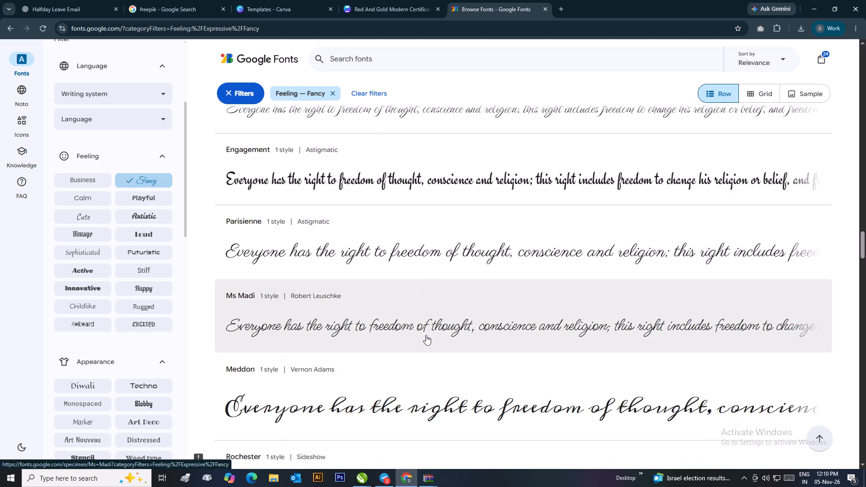
scroll(426, 335, "down", 19)
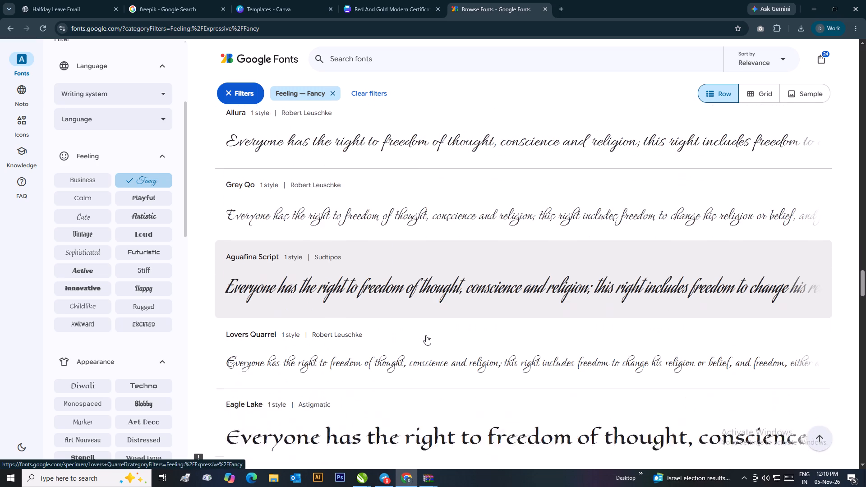
scroll(426, 335, "down", 4)
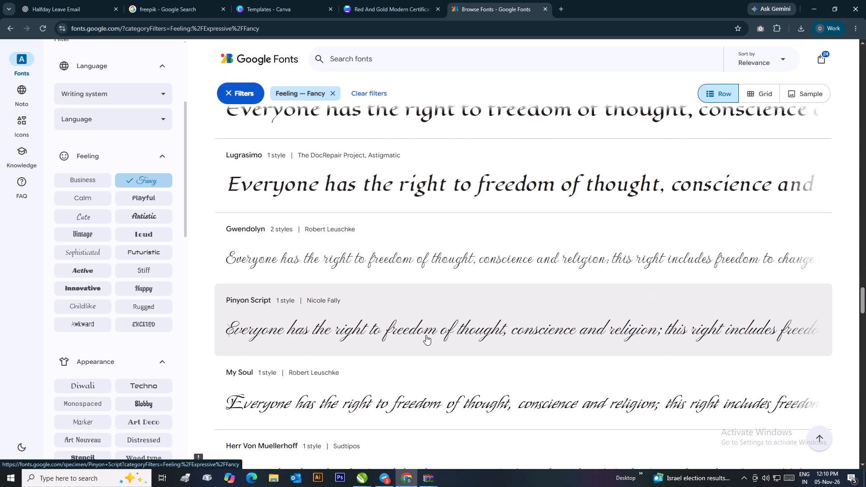
scroll(426, 335, "down", 3)
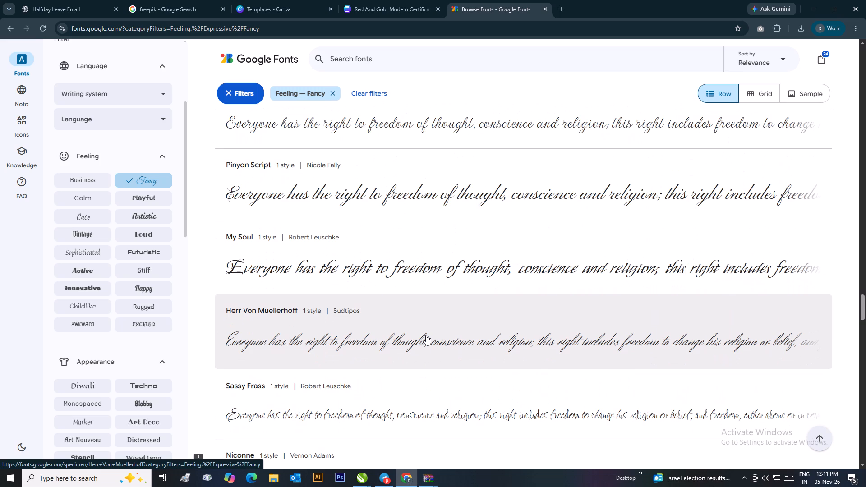
scroll(426, 335, "down", 3)
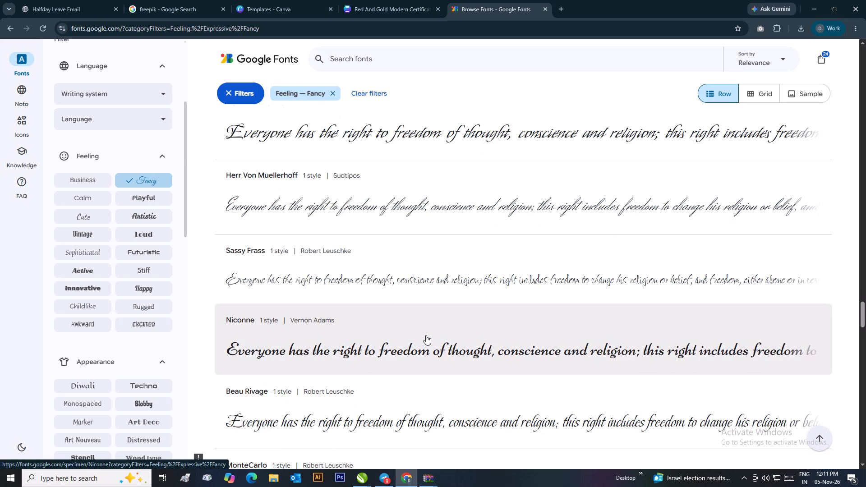
scroll(426, 335, "down", 2)
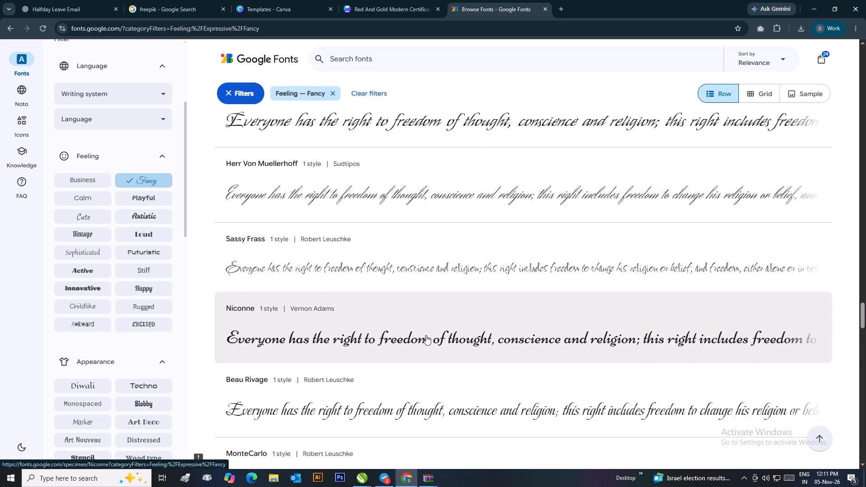
scroll(426, 335, "down", 4)
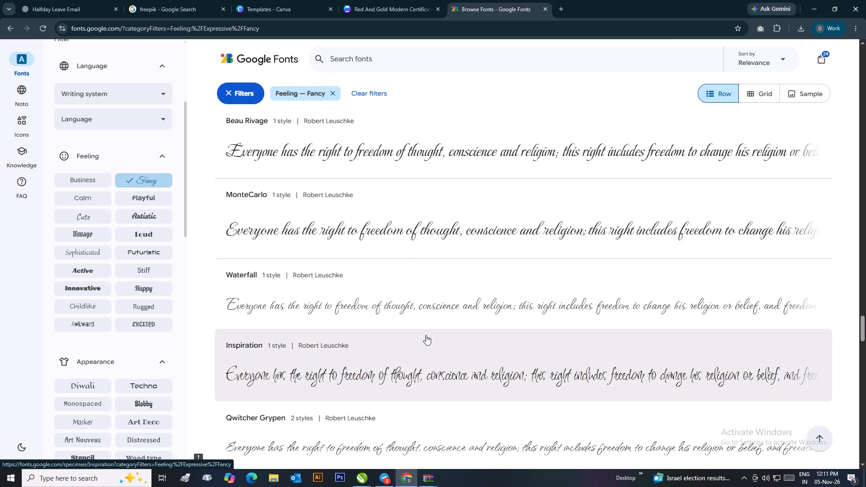
scroll(426, 335, "down", 4)
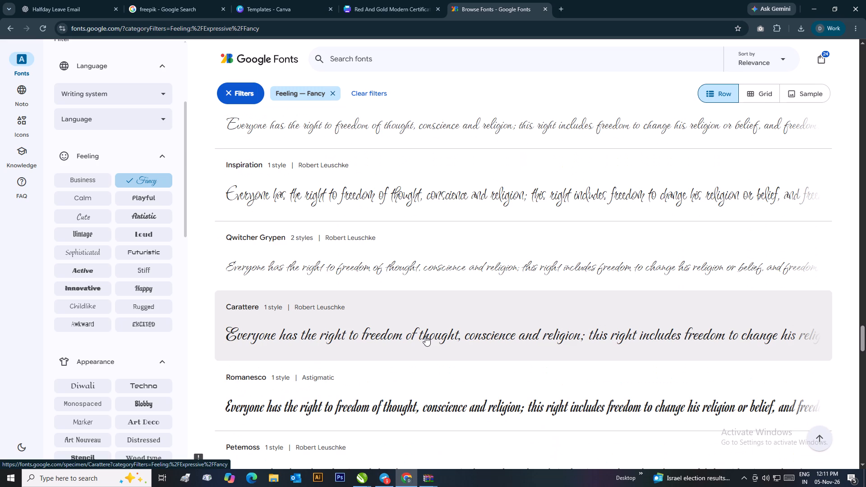
scroll(425, 337, "down", 2)
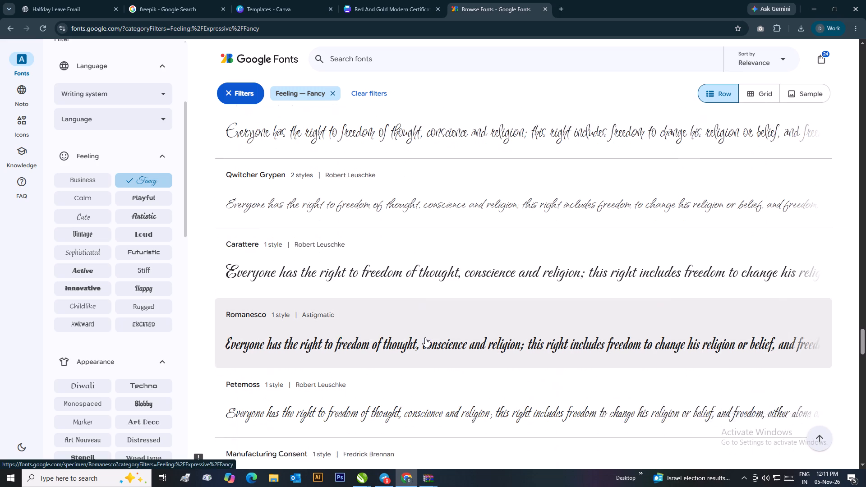
scroll(424, 339, "down", 3)
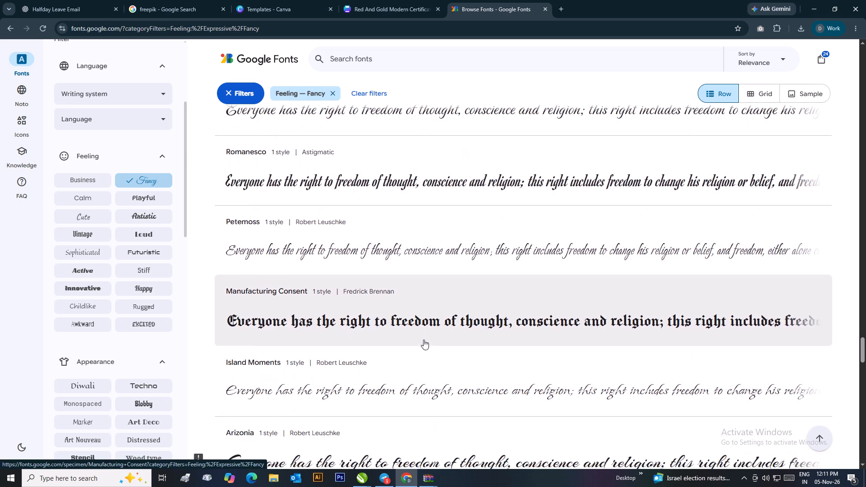
scroll(424, 340, "down", 9)
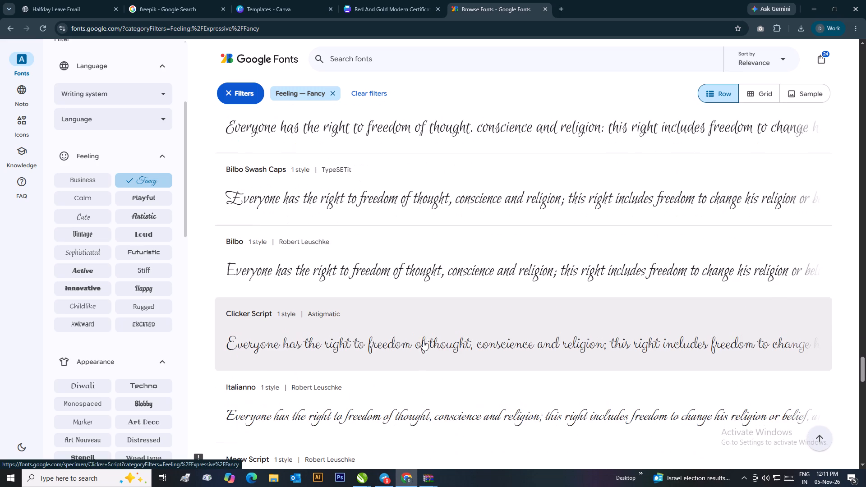
scroll(423, 340, "down", 3)
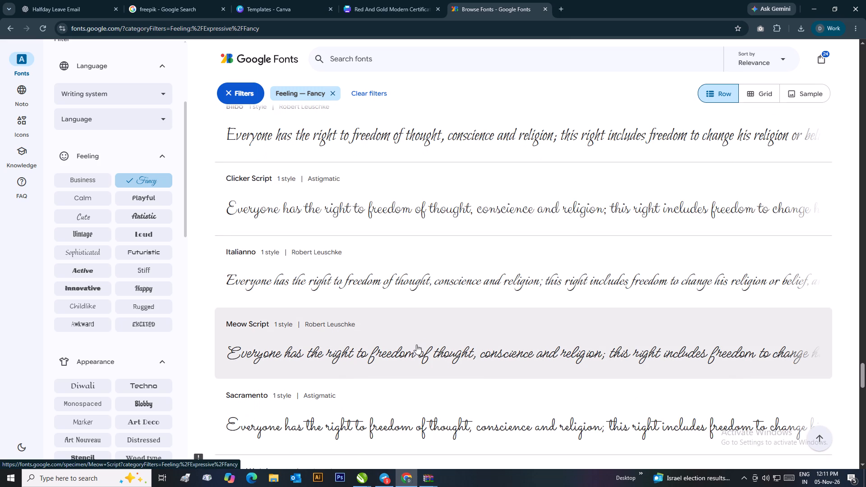
Open the Italianno family, add it to the font selection, and download only its ZIP archive.
left_click(684, 276)
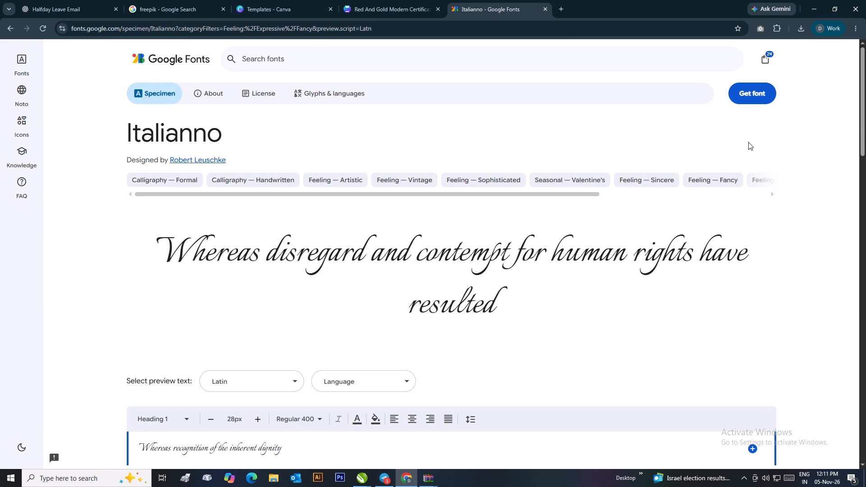
left_click(760, 100)
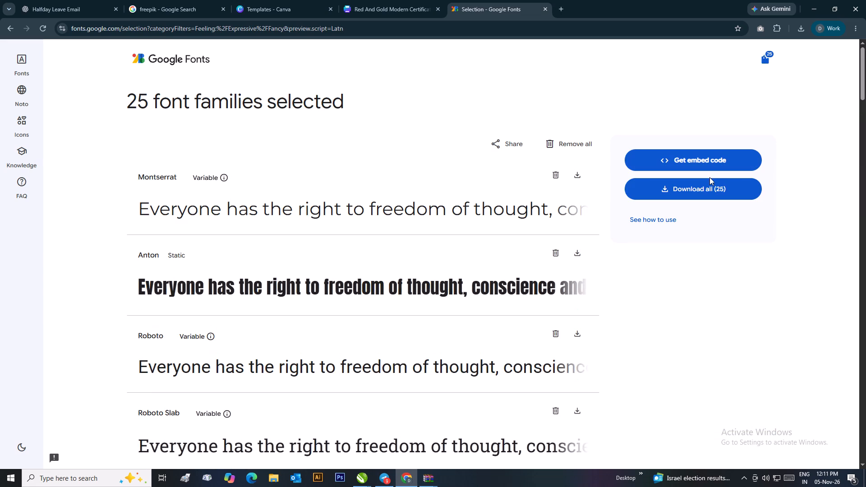
scroll(349, 349, "down", 19)
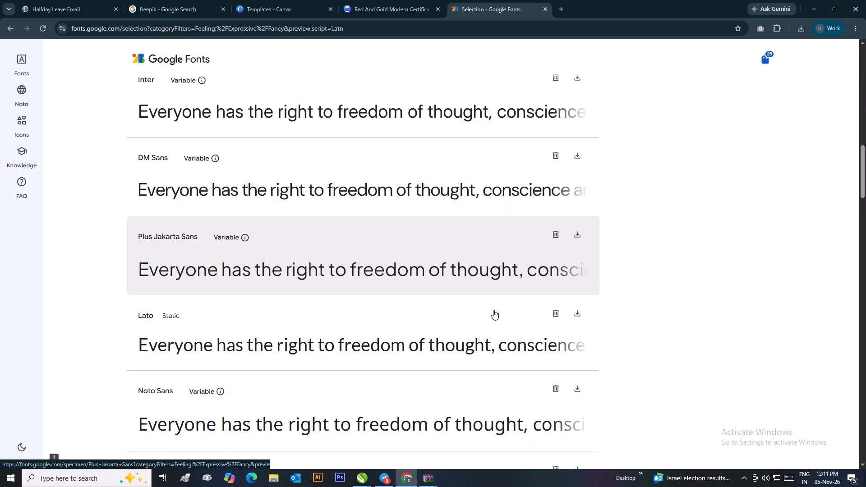
scroll(493, 310, "down", 19)
scroll(517, 300, "down", 5)
scroll(517, 300, "up", 1)
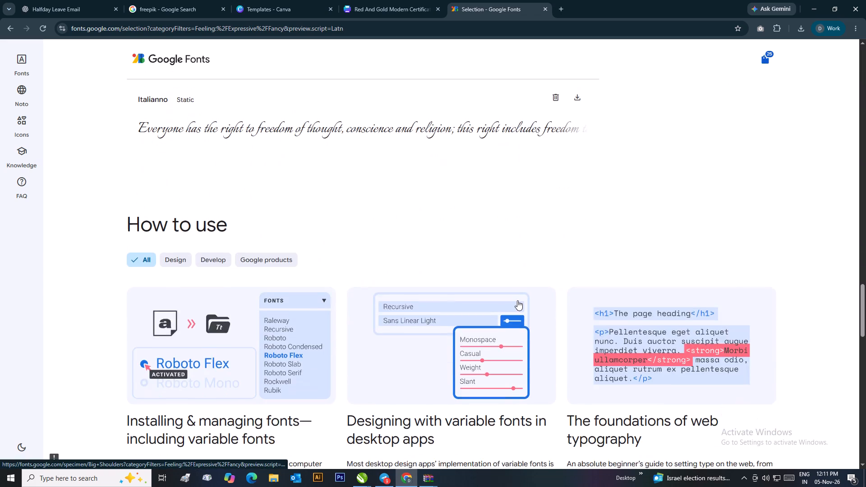
scroll(517, 300, "up", 1)
left_click(580, 186)
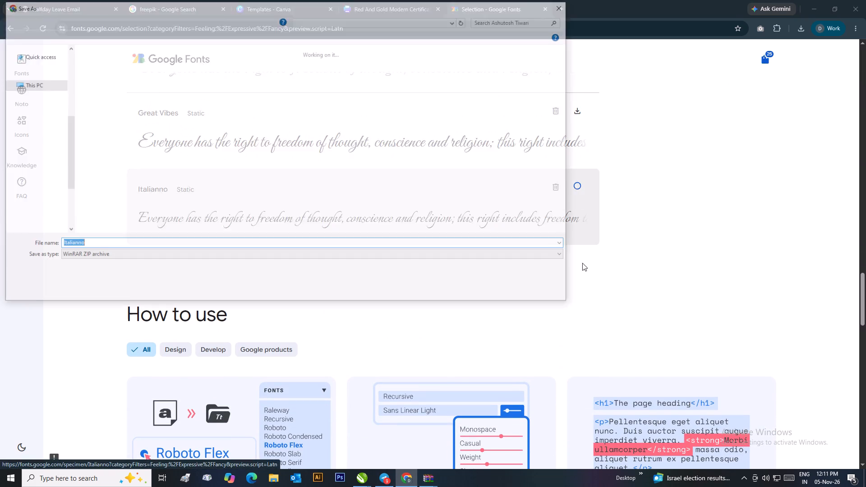
left_click(507, 289)
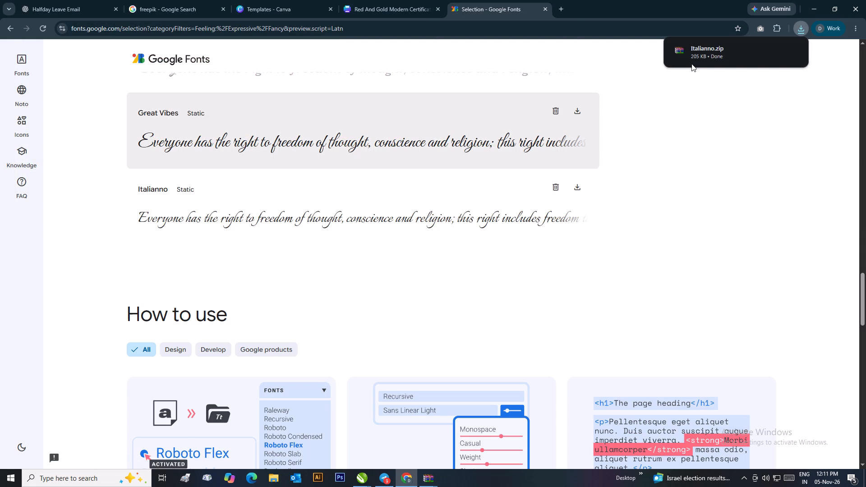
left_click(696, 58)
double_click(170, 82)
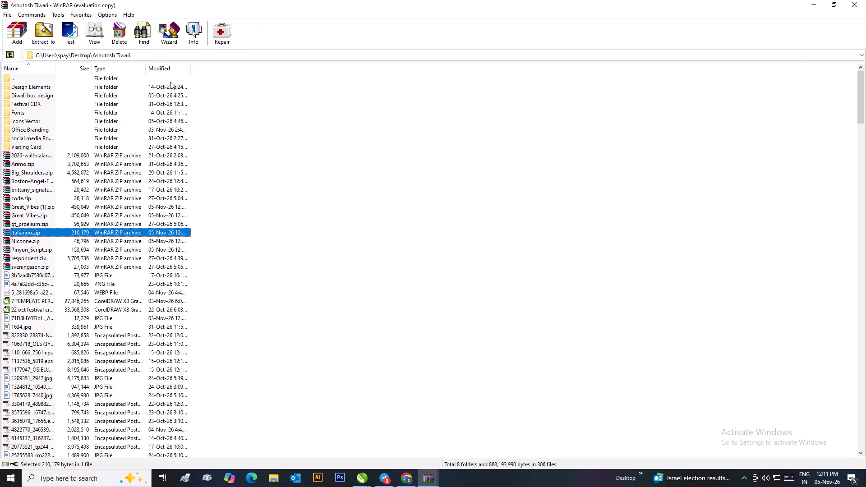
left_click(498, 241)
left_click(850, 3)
Open the downloaded Italianno.zip in WinRAR, install the Italianno Regular font, and close the font preview.
left_click(802, 28)
left_click(718, 70)
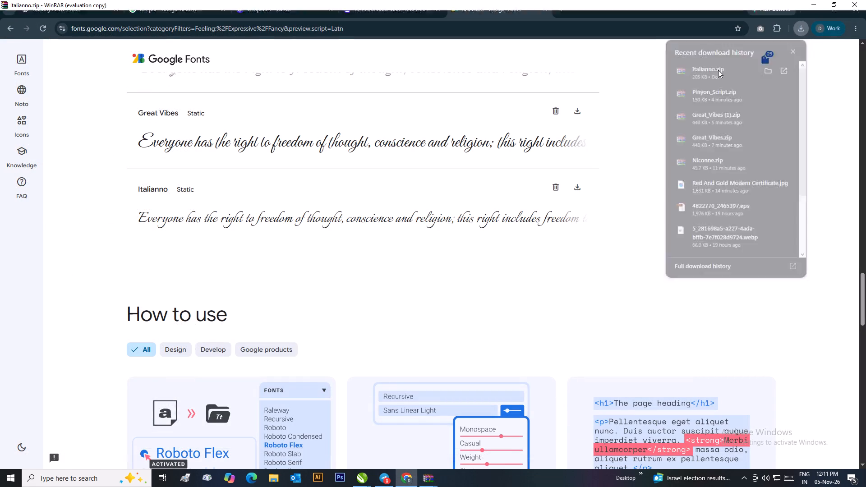
double_click(149, 87)
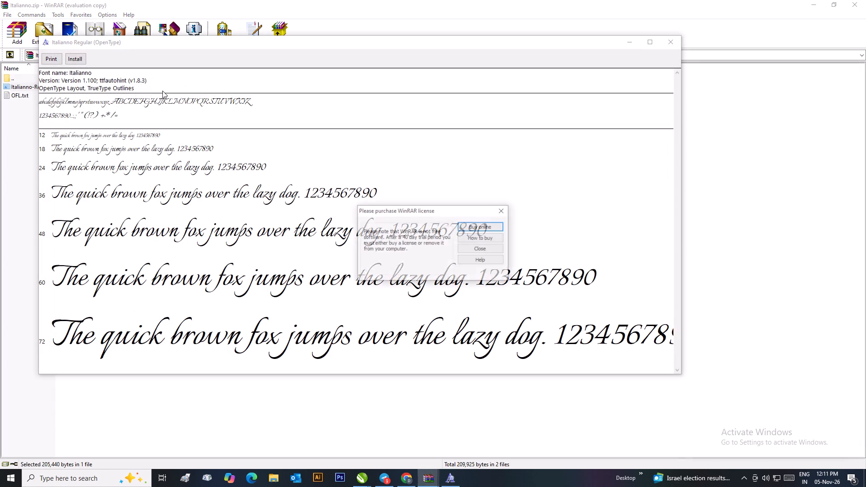
left_click(472, 248)
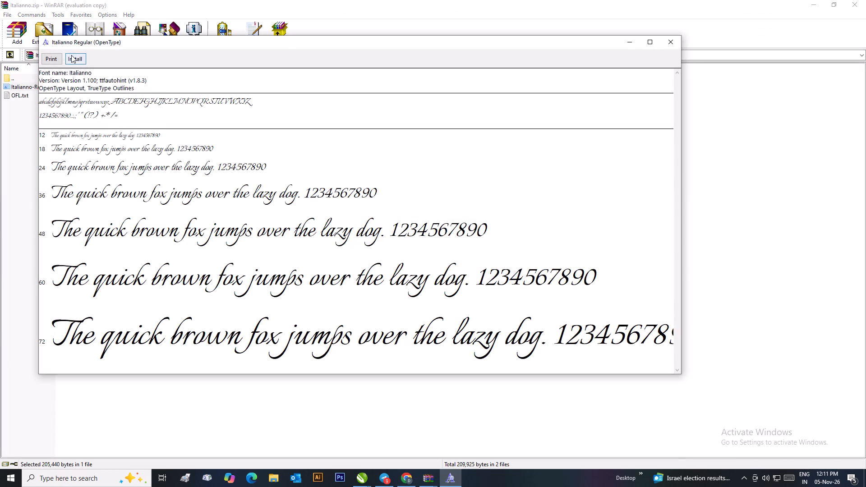
left_click(71, 56)
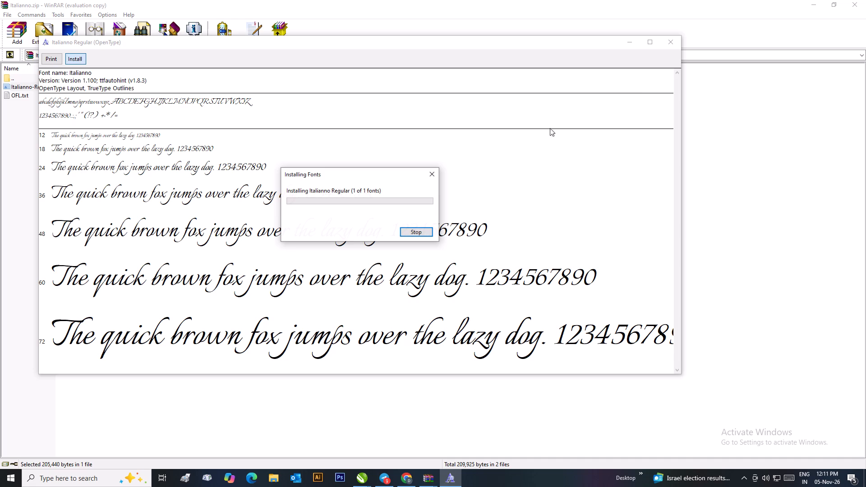
left_click(673, 40)
Switch to the certificates templates document in CorelDRAW and set the recipient's name on the blue-and-white certificate in Italianno.
left_click(362, 474)
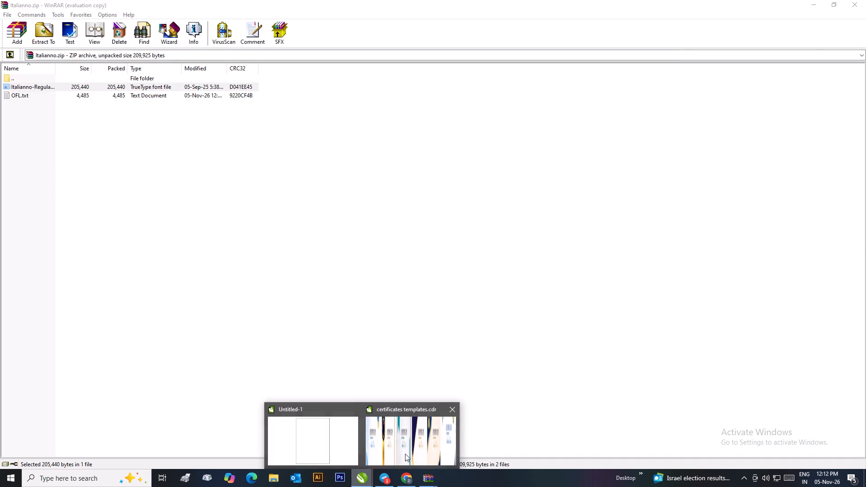
left_click(423, 445)
scroll(338, 238, "up", 1)
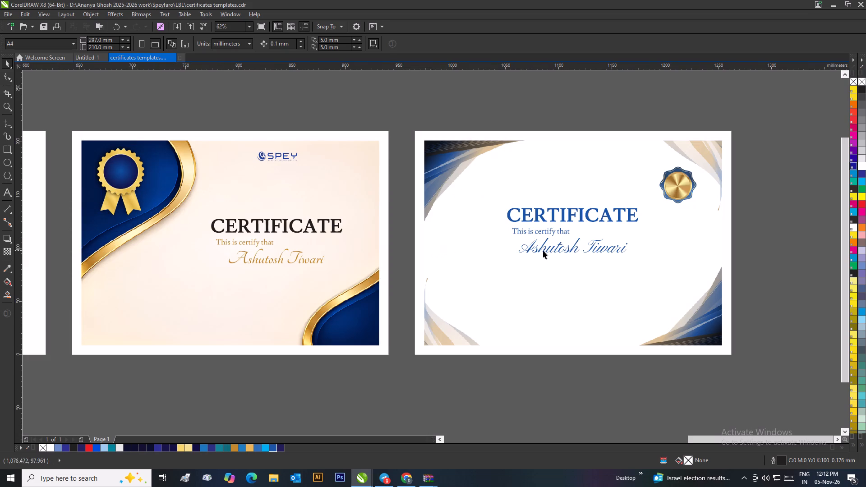
left_click(544, 250)
left_click(280, 40)
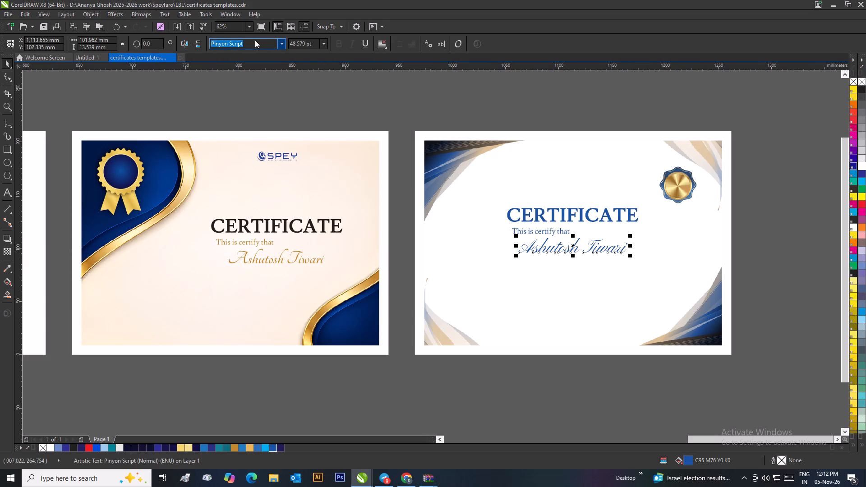
left_click_drag(254, 40, 235, 44)
left_click_drag(247, 44, 198, 44)
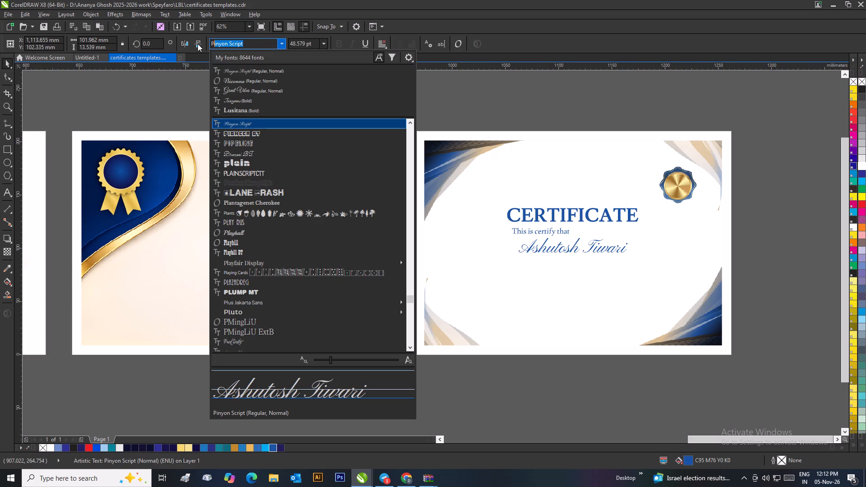
key("BackSpace")
key("BackSpace")
key("BackSpace")
type("itali")
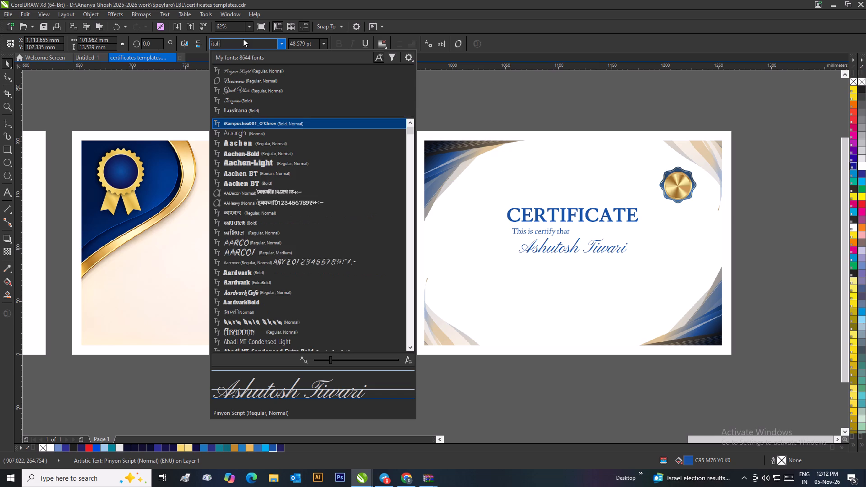
key("a")
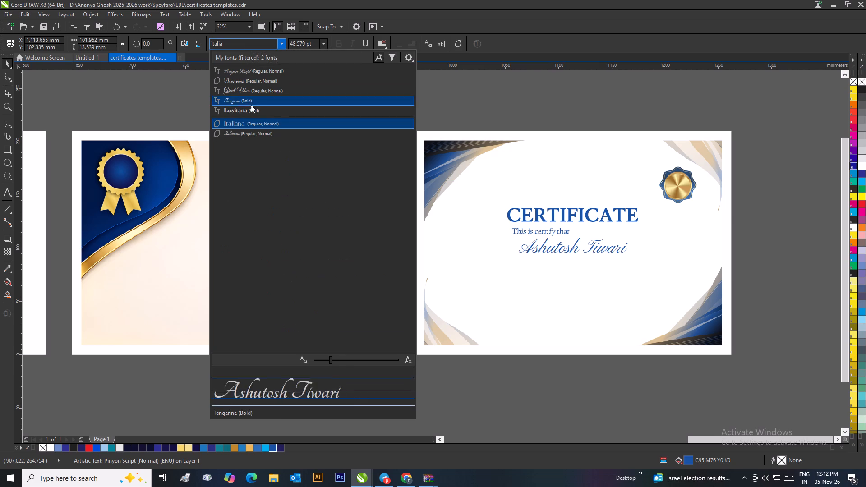
left_click(244, 132)
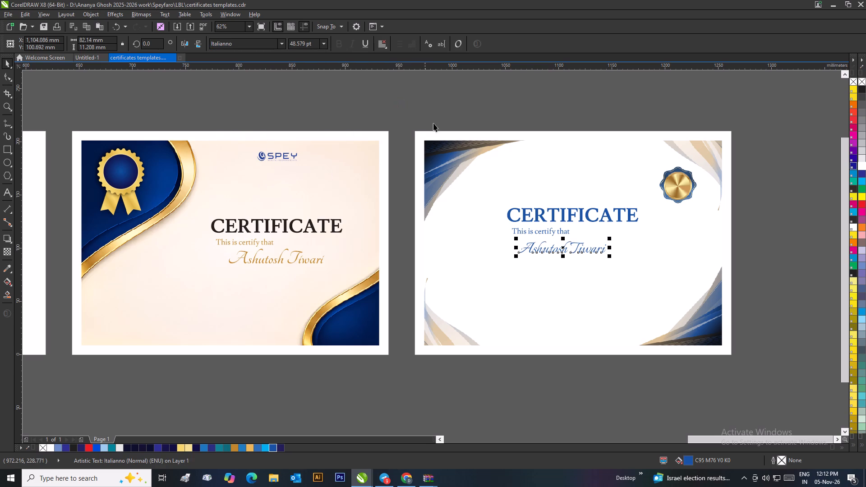
left_click(770, 242)
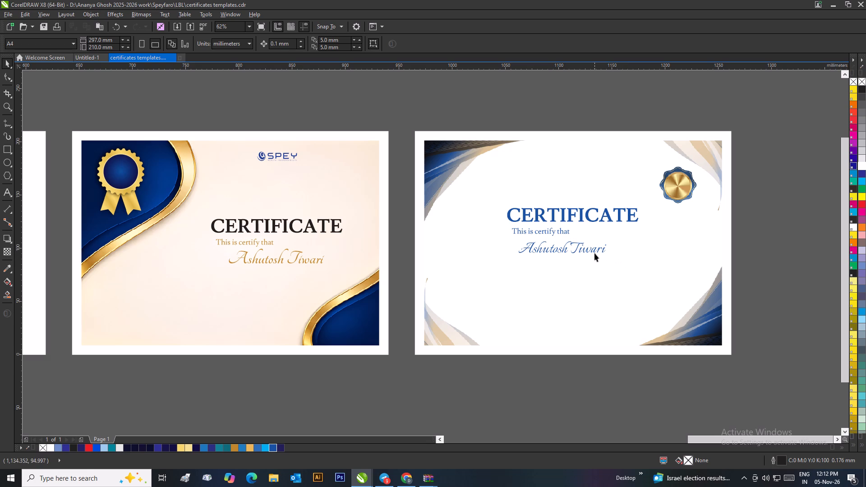
Resize the recipient's name to about 81 mm wide (about 48 pt) and centre it horizontally under the CERTIFICATE heading.
left_click(594, 252)
left_click_drag(611, 257, 613, 258)
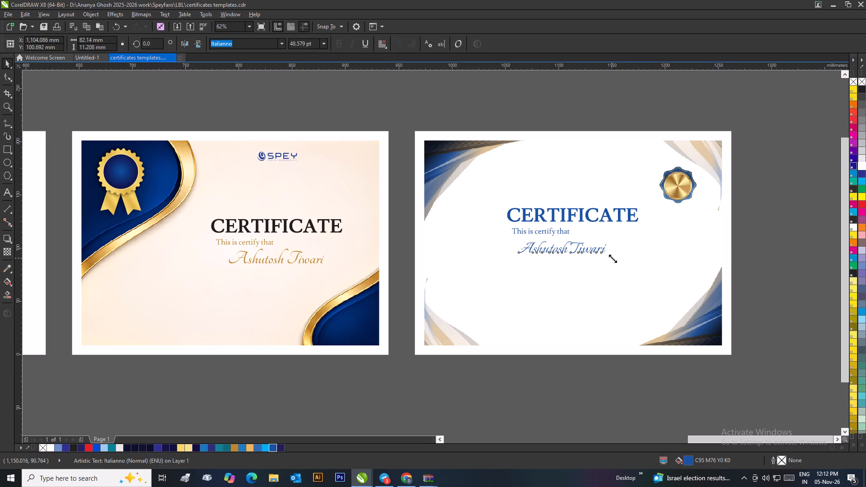
left_click_drag(613, 258, 631, 269)
left_click_drag(631, 261, 627, 264)
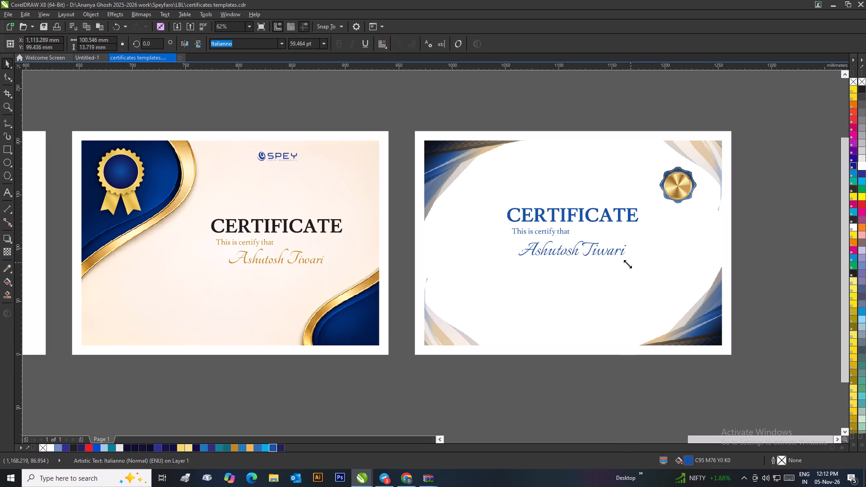
left_click_drag(627, 264, 622, 266)
left_click_drag(597, 253, 604, 249)
left_click_drag(628, 255, 616, 263)
left_click_drag(594, 248, 604, 250)
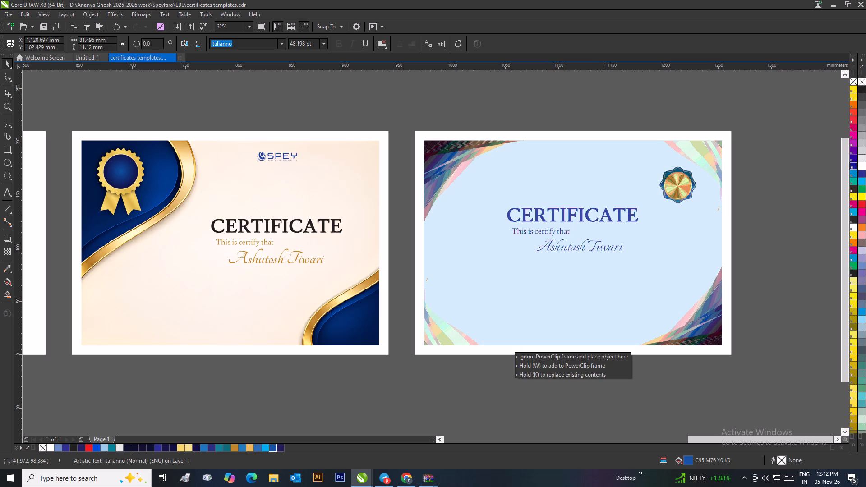
left_click_drag(604, 250, 604, 250)
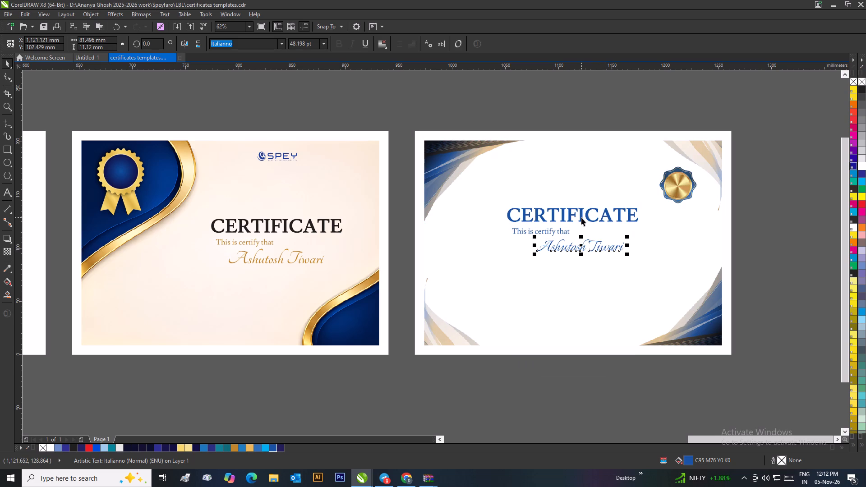
left_click(581, 217, "shift")
key("c")
left_click(775, 242)
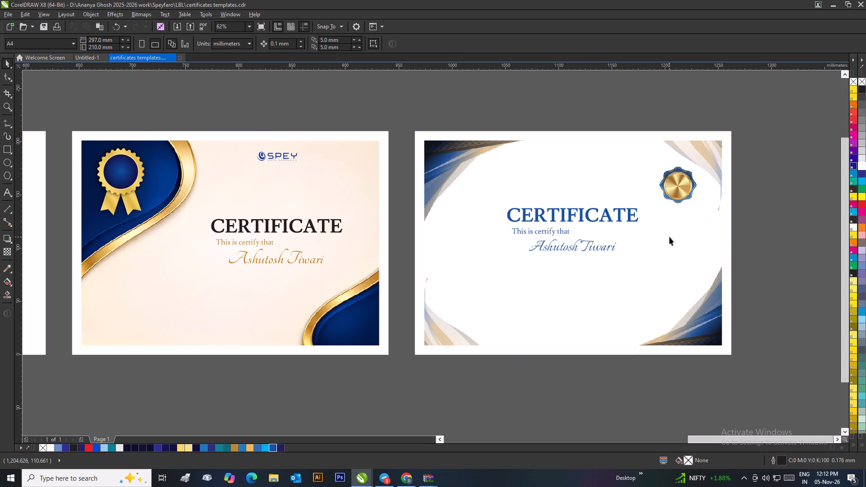
left_click(785, 241)
left_click(781, 235)
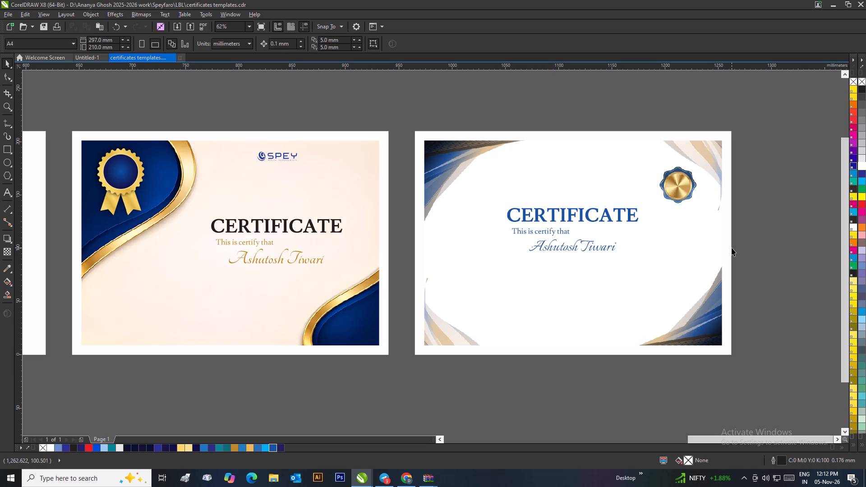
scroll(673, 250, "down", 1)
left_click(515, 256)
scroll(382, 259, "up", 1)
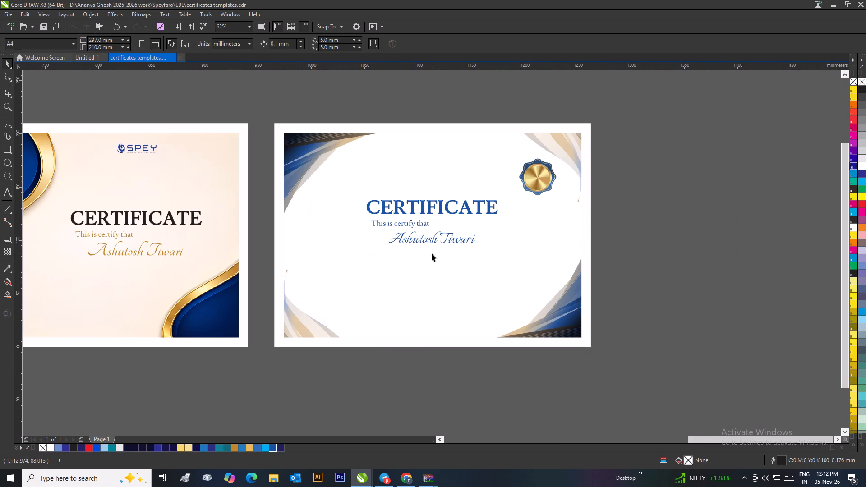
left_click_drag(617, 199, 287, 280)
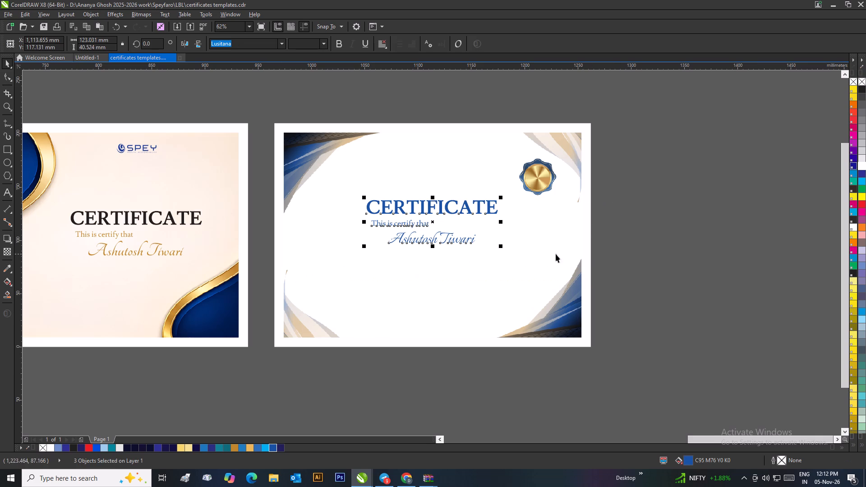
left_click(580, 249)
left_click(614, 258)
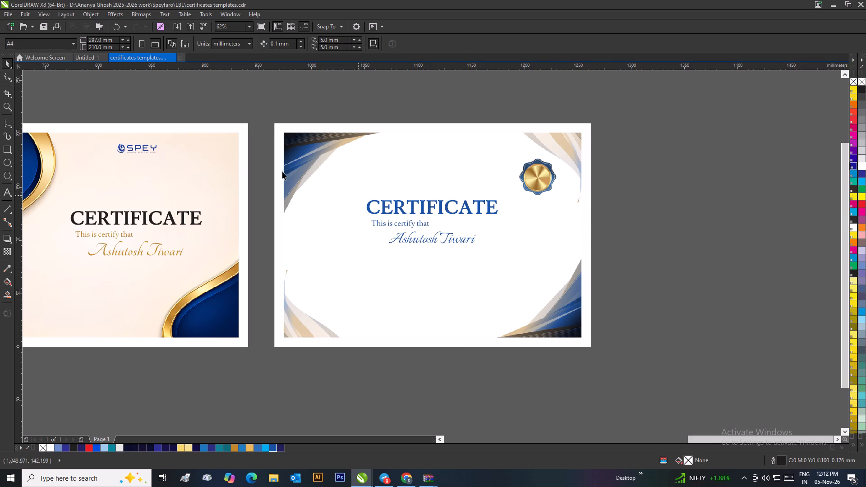
Copy the SPEY logo from the cream certificate to the top of the blue-and-white certificate and centre it horizontally.
left_click(152, 147)
left_click_drag(141, 147, 411, 161)
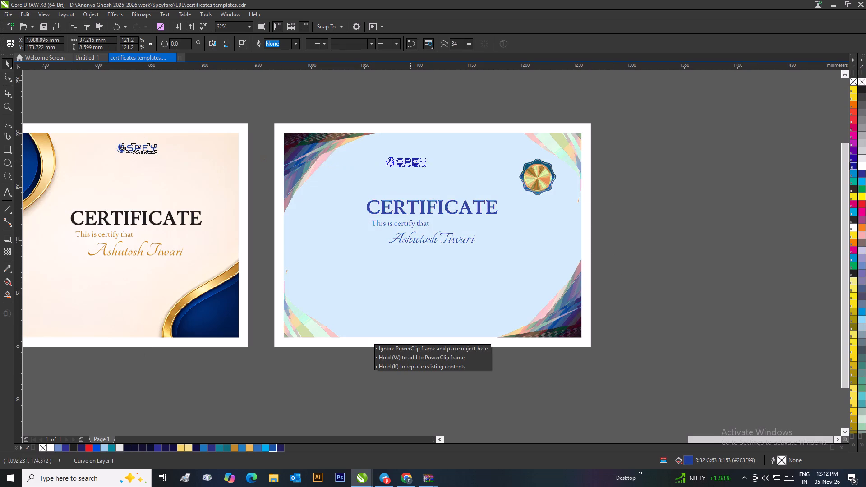
left_click_drag(411, 161, 429, 153)
right_click(429, 153)
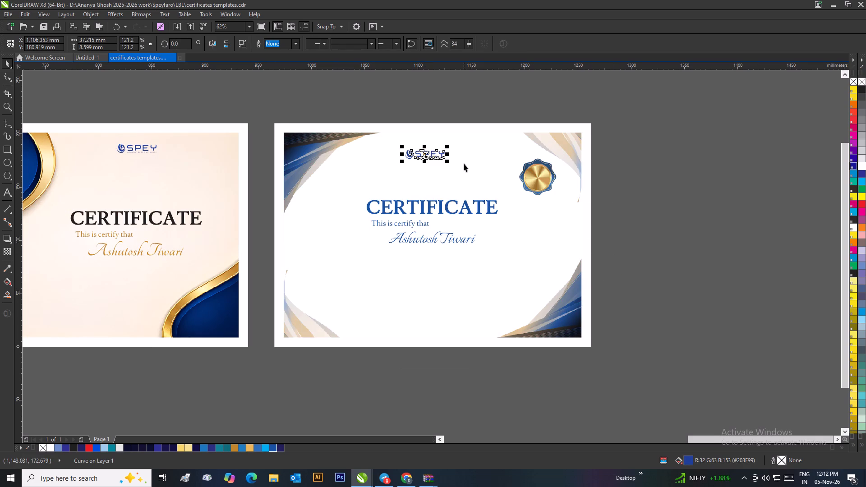
left_click(464, 163, "shift")
key("c")
left_click(663, 235)
Raise the copied SPEY logo and align its top with the logo on the cream certificate.
left_click(440, 153)
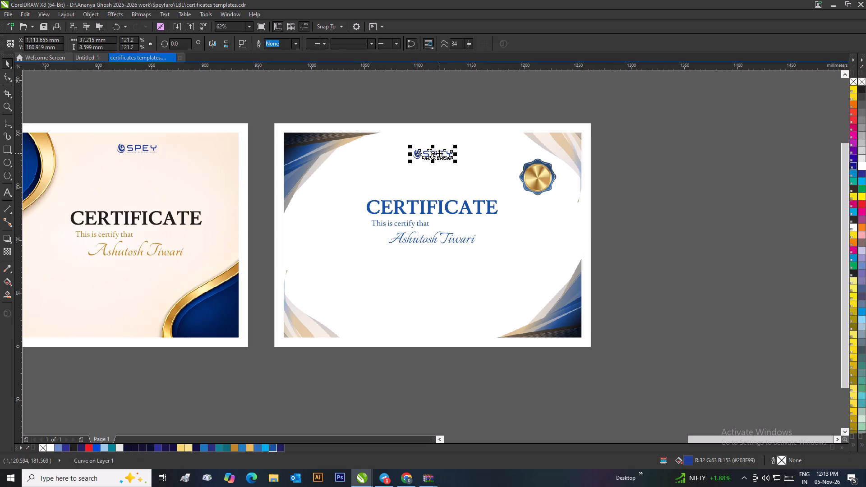
key("Up")
key("Up")
key("Up")
key("Up")
key("Up")
key("Up")
key("Up")
key("Up")
key("Up")
key("Up")
key("Up")
key("Up")
key("Up")
key("Up")
key("Up")
key("Up")
key("Up")
key("Up")
key("Up")
key("Up")
key("Up")
key("Up")
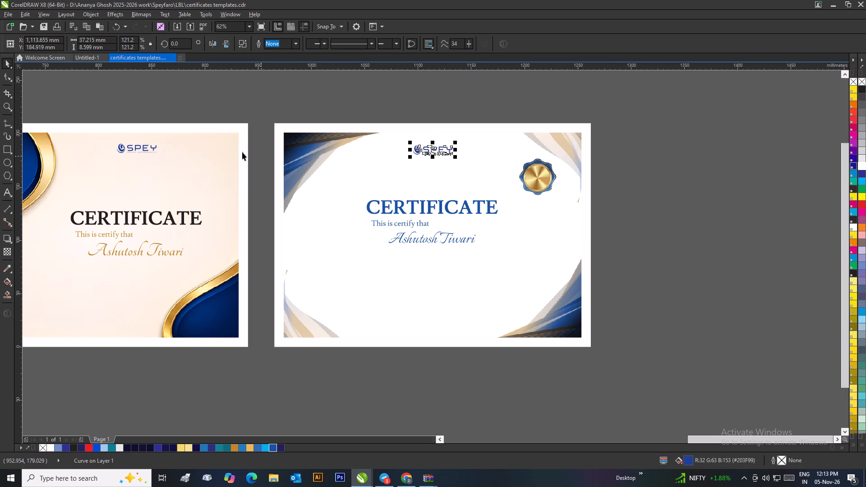
left_click(153, 148, "shift")
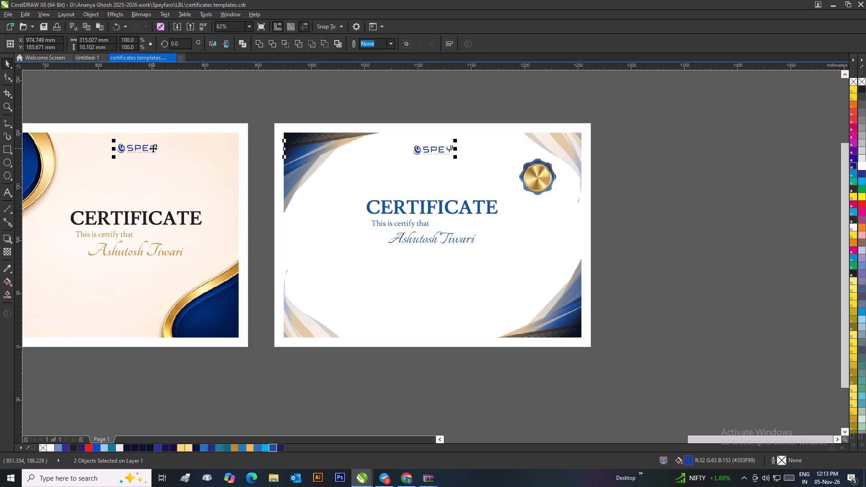
key("t")
left_click(708, 206)
Group the three text lines on the blue-and-white certificate and align the group's top with the cream certificate's CERTIFICATE heading.
left_click_drag(635, 188, 210, 273)
key("ctrl+g")
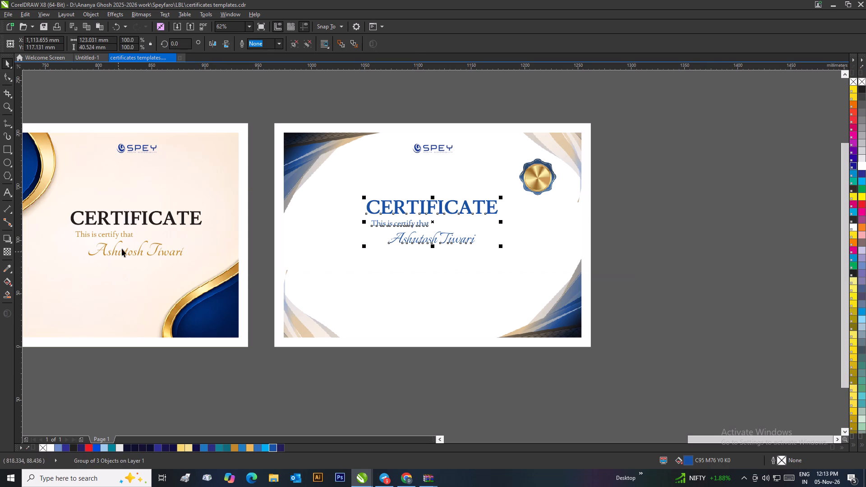
left_click(183, 220, "shift")
key("t")
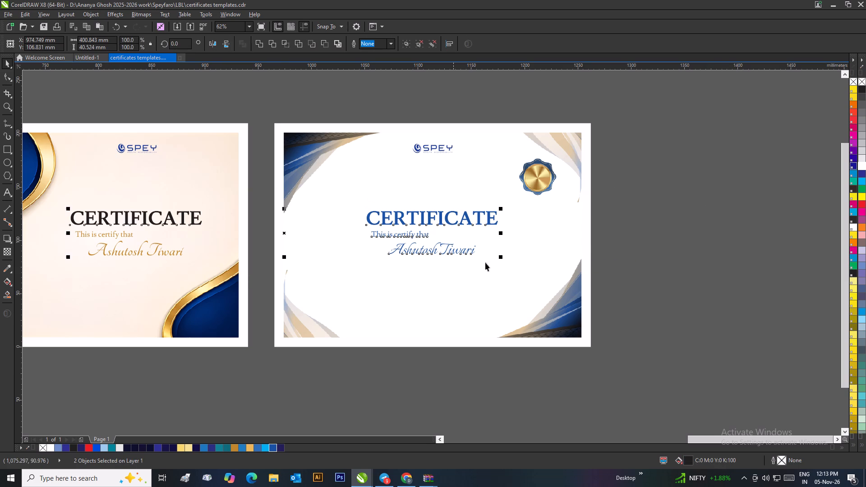
left_click(738, 257)
Centre the text group horizontally on the blue-and-white certificate's background.
left_click(441, 214)
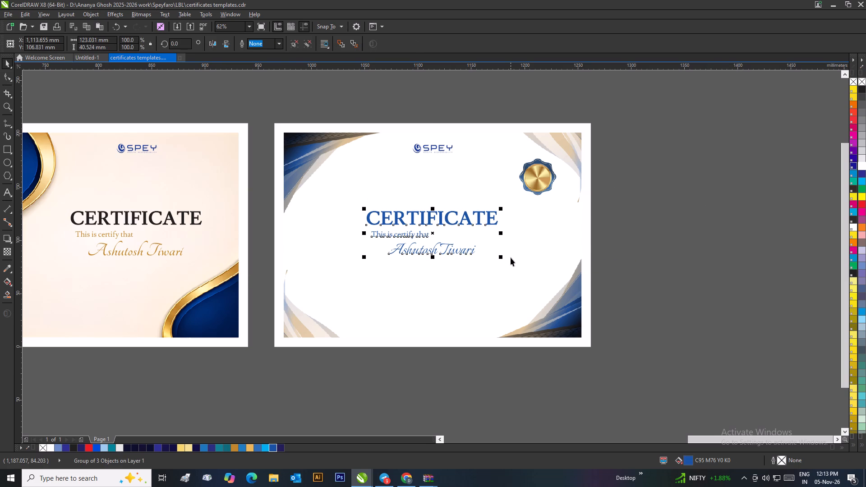
left_click(511, 257)
key("c")
left_click(645, 258)
Examine the row of certificate designs and the empty area below the first blue certificate.
scroll(541, 266, "down", 1)
scroll(392, 259, "down", 2)
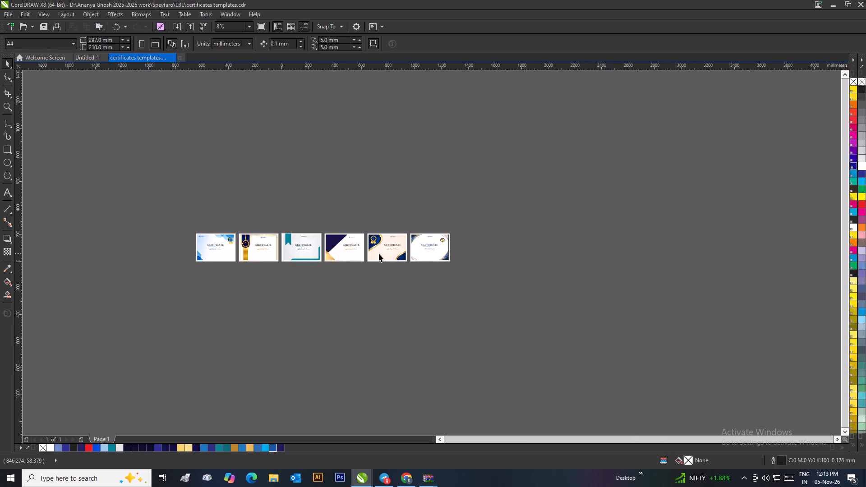
scroll(216, 257, "up", 2)
scroll(454, 251, "up", 1)
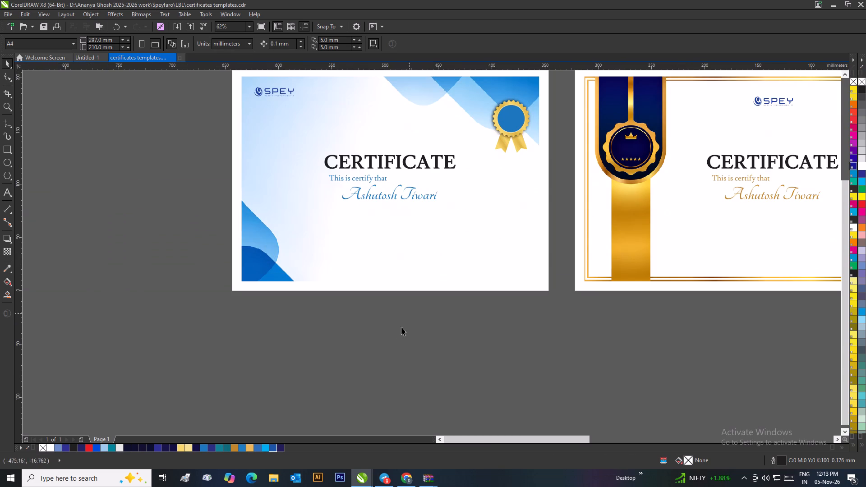
left_click(404, 334)
scroll(401, 325, "down", 2)
scroll(439, 262, "up", 2)
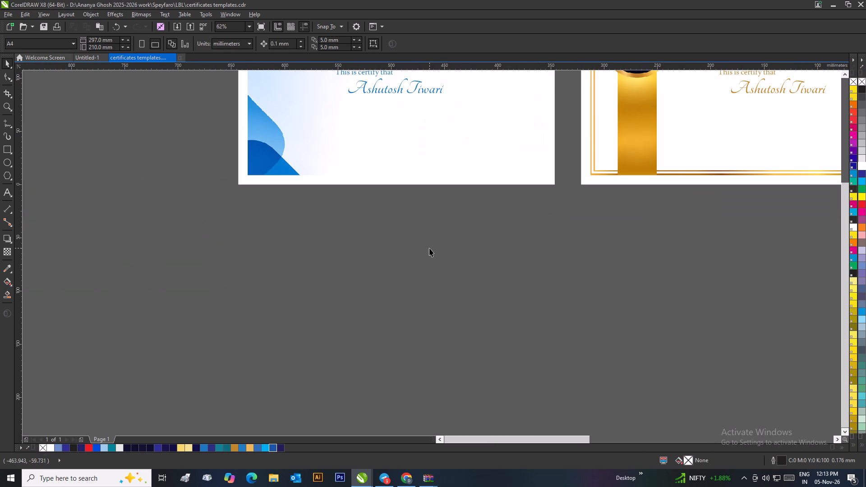
scroll(428, 247, "down", 2)
scroll(438, 242, "up", 2)
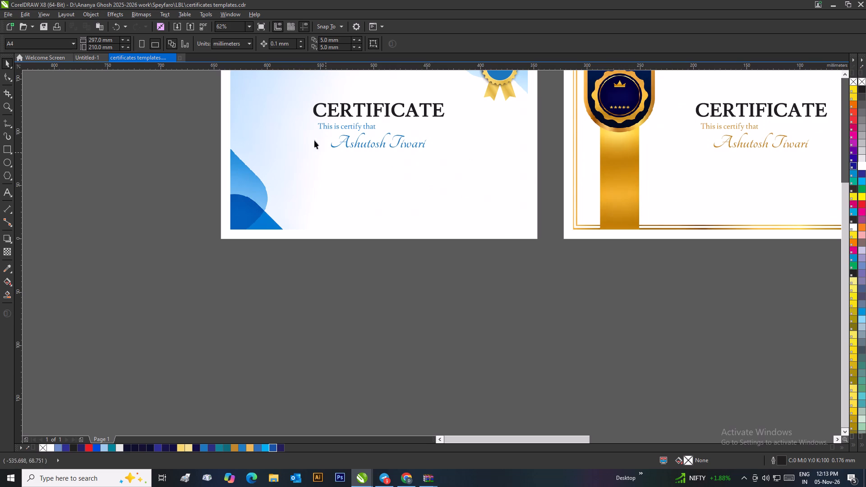
Search for "new b" in the named desktop folder and open the Birthday New template drawing.
key("ctrl+o")
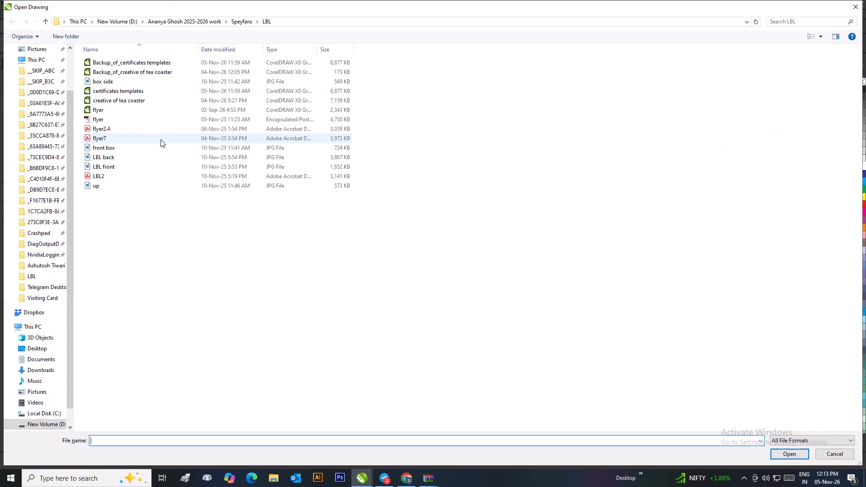
left_click(44, 24)
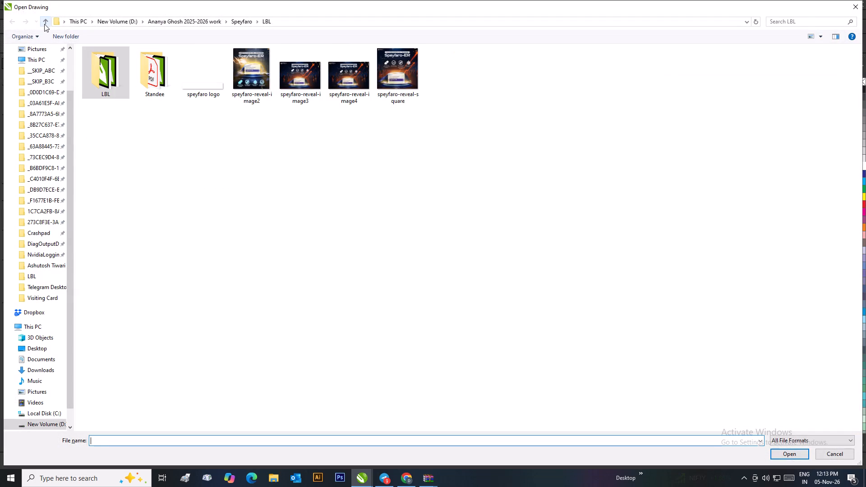
left_click(46, 21)
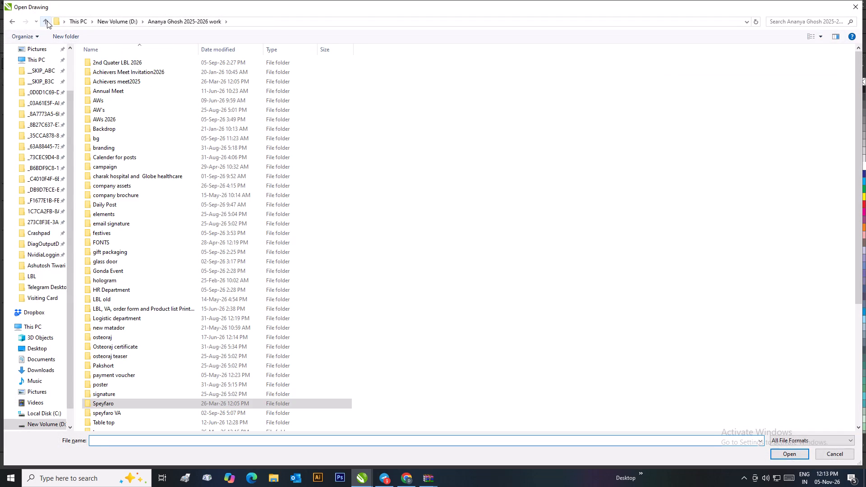
scroll(92, 143, "down", 2)
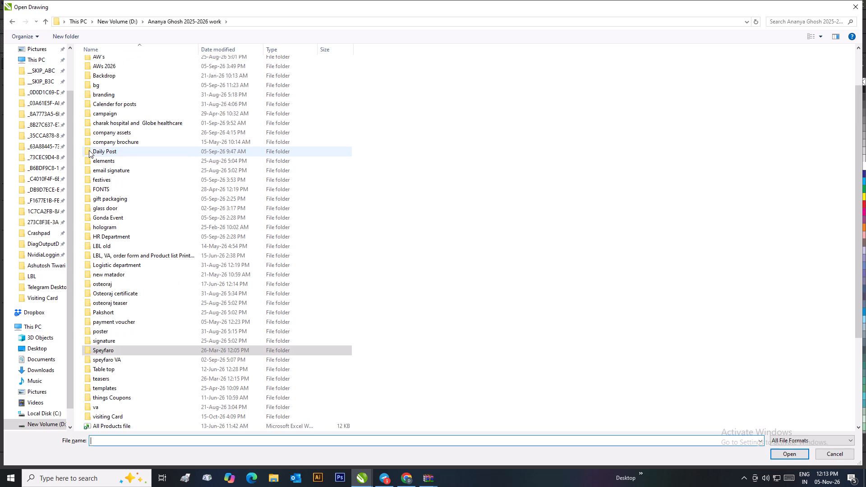
scroll(90, 150, "down", 3)
left_click(48, 21)
scroll(39, 93, "up", 5)
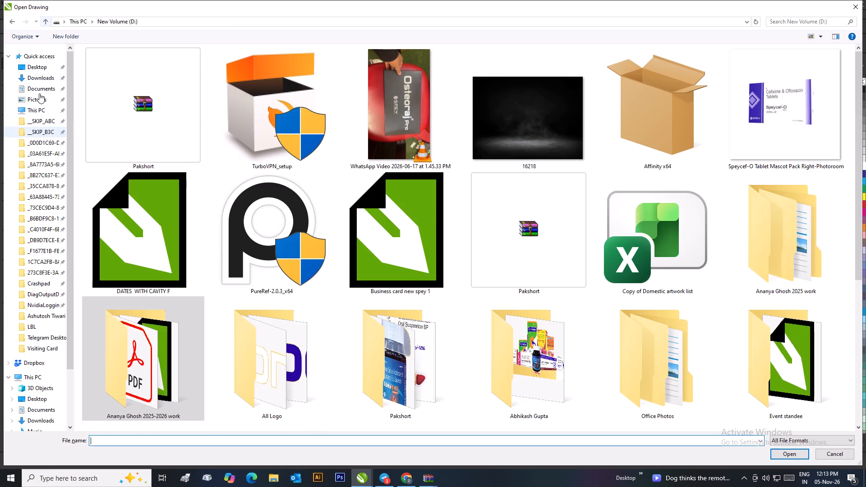
left_click(41, 314)
left_click(774, 23)
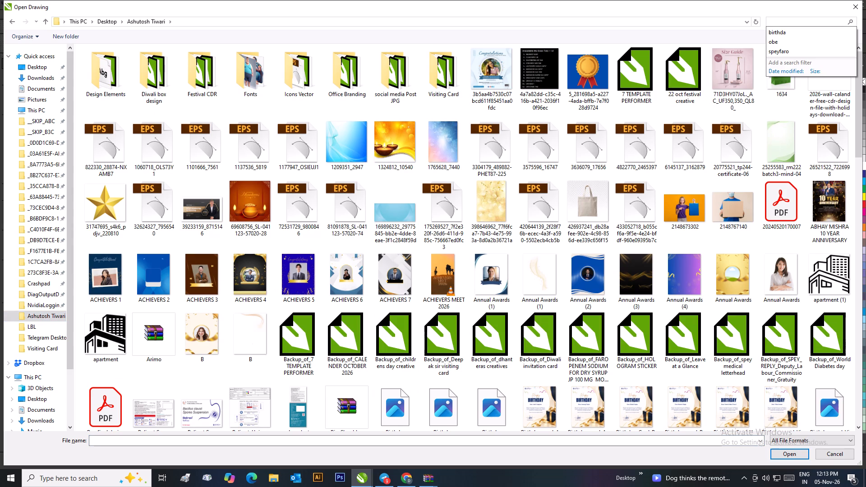
type("new b")
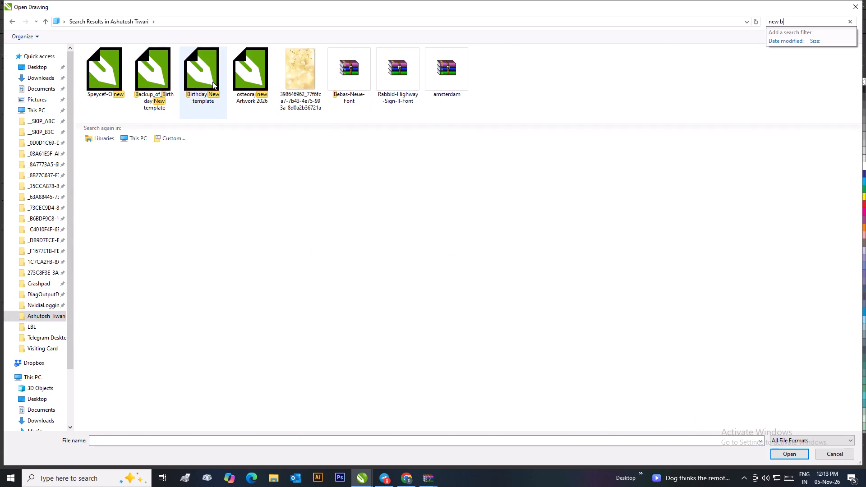
double_click(212, 82)
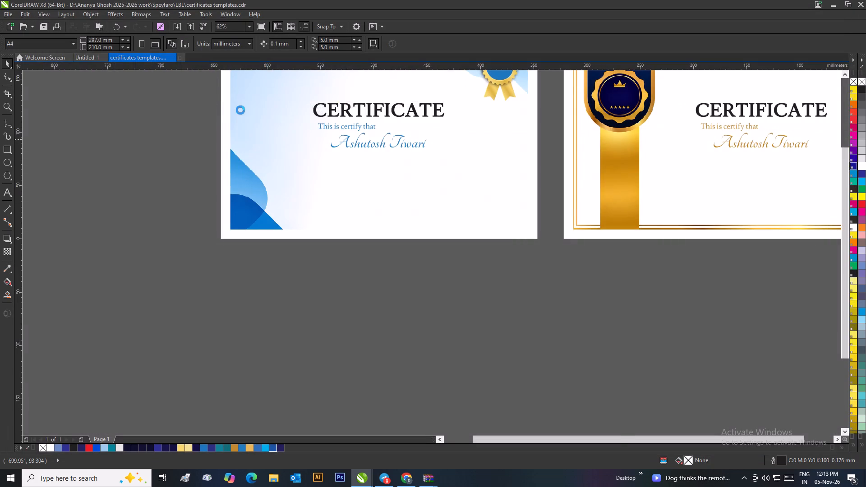
Ungroup all objects of the gold-and-navy birthday card that carries the Managing Director signature.
scroll(254, 139, "down", 4)
scroll(252, 261, "up", 4)
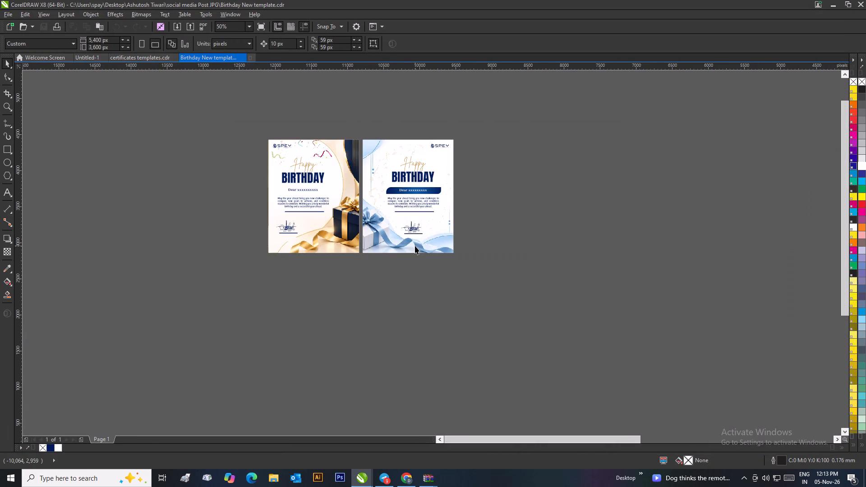
scroll(276, 242, "up", 3)
left_click(493, 203)
right_click(493, 203)
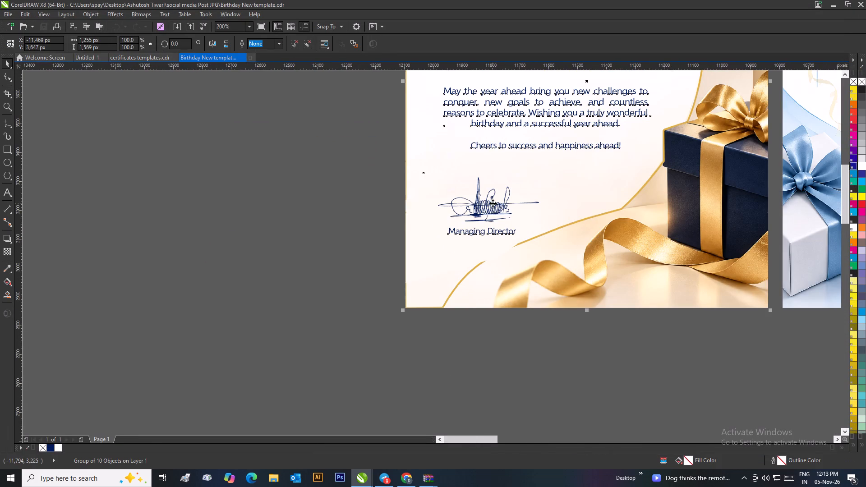
left_click(522, 250)
left_click(351, 225)
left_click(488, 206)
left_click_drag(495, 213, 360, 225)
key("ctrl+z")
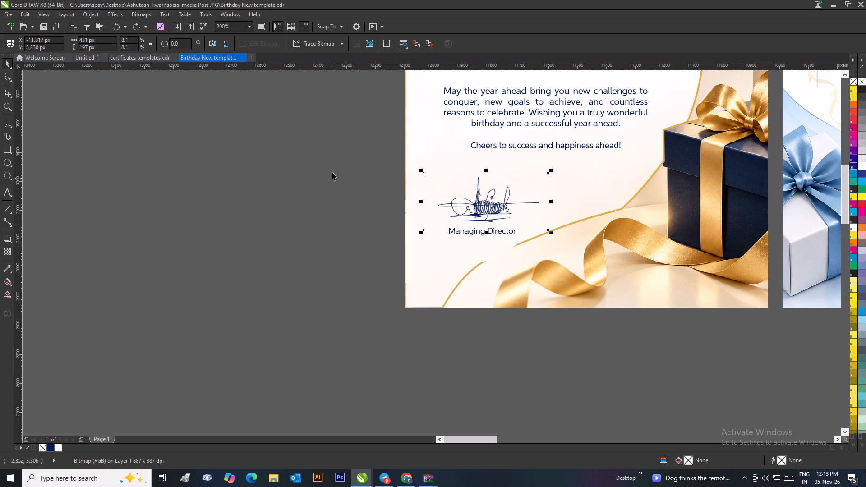
Group the signature image with its Managing Director label on the gold-and-navy birthday card.
left_click(333, 169)
left_click_drag(345, 167, 593, 263)
key("ctrl+g")
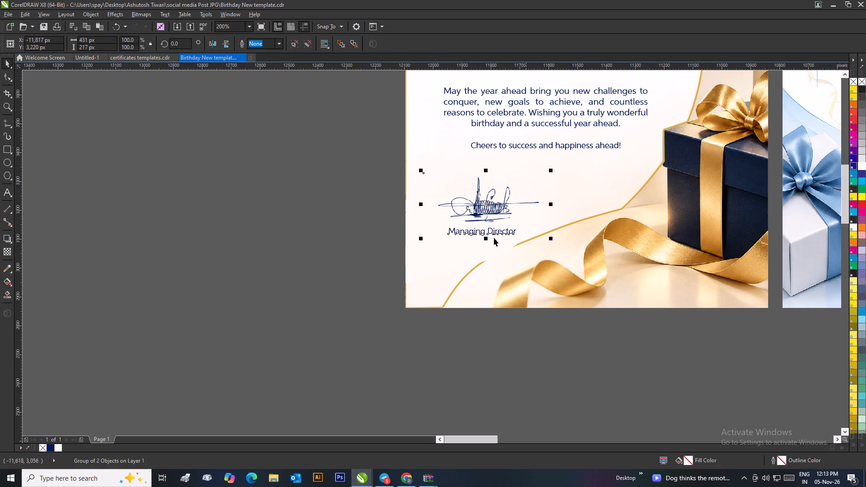
left_click(379, 211)
Copy the signature group from the birthday card and paste it into the certificates templates drawing.
left_click(488, 198)
right_click(488, 198)
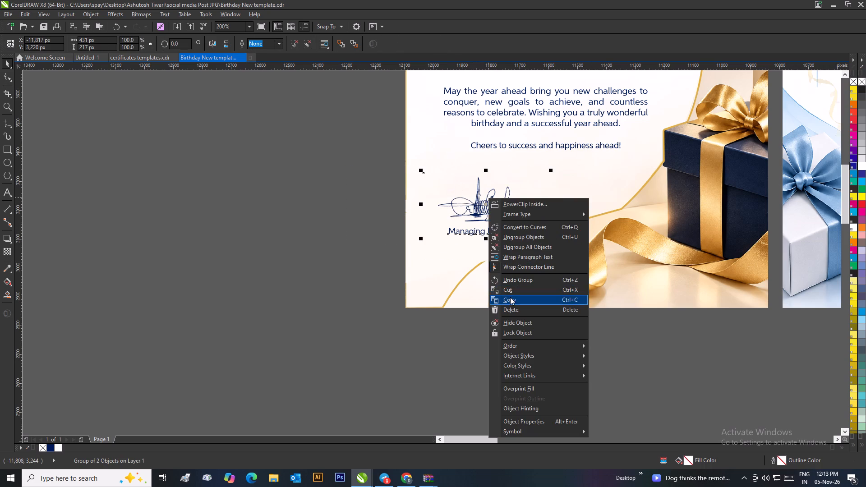
left_click(510, 297)
left_click(145, 52)
left_click(152, 58)
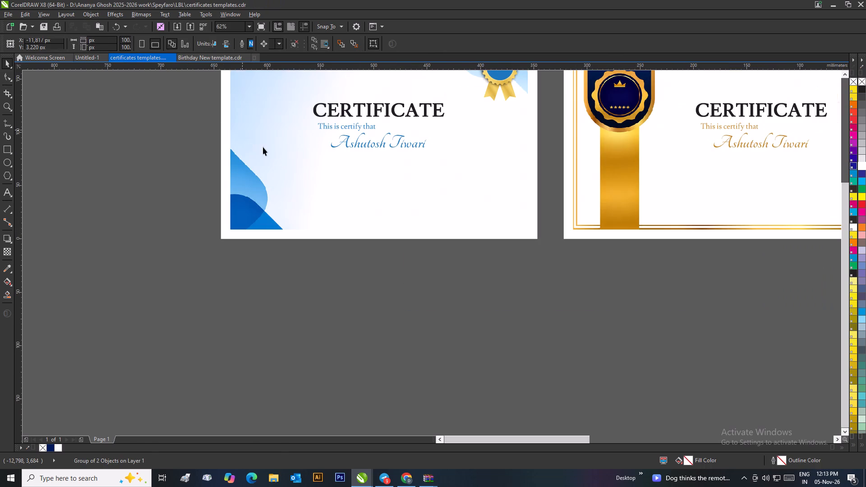
key("ctrl+v")
Move the pasted signature below the name on the blue-and-white certificate with the round gold seal and enlarge it to about 60 by 30 mm.
scroll(313, 196, "down", 4)
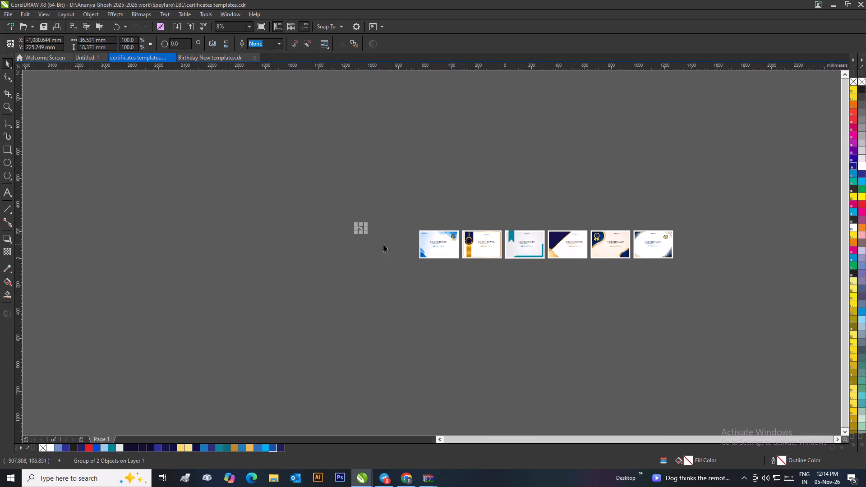
left_click_drag(360, 227, 649, 243)
scroll(658, 254, "up", 3)
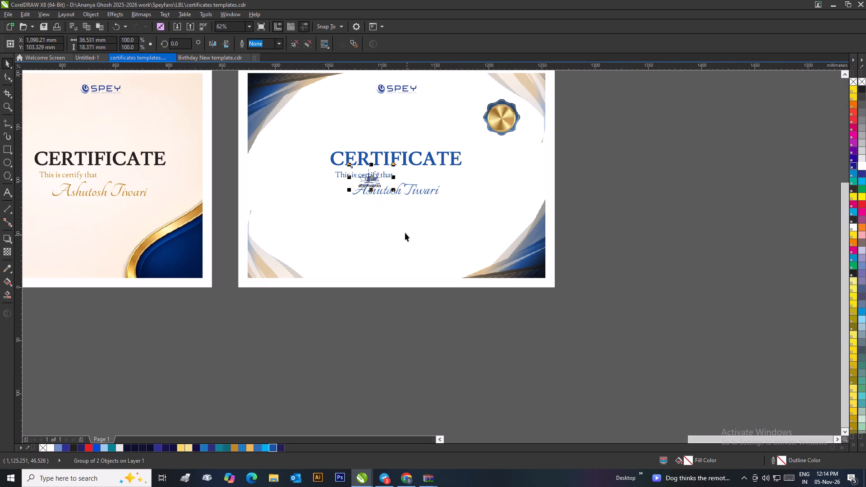
left_click_drag(368, 182, 358, 252)
left_click_drag(384, 262, 409, 283)
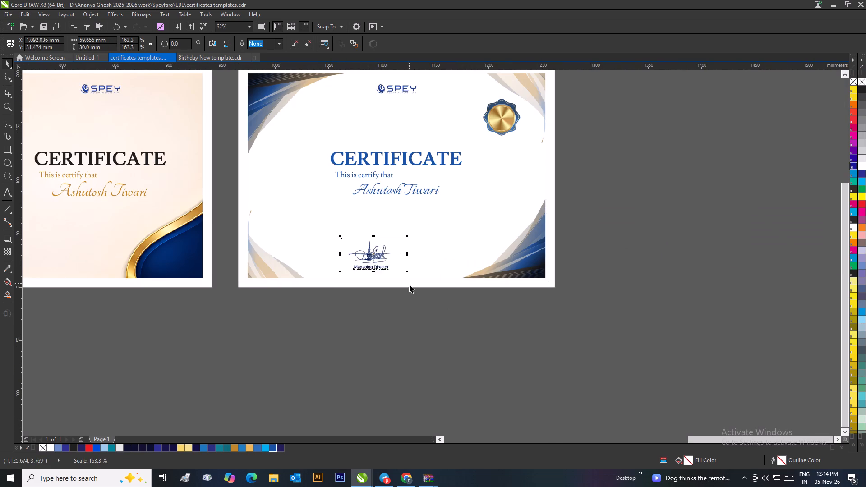
left_click(422, 322)
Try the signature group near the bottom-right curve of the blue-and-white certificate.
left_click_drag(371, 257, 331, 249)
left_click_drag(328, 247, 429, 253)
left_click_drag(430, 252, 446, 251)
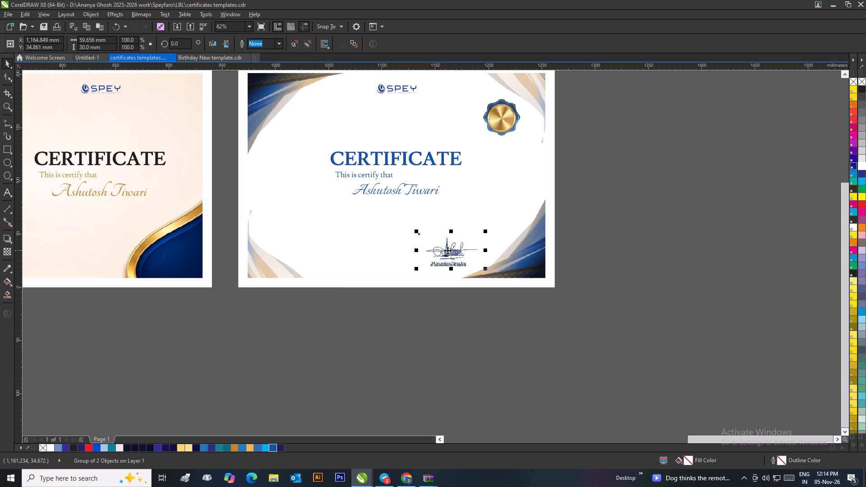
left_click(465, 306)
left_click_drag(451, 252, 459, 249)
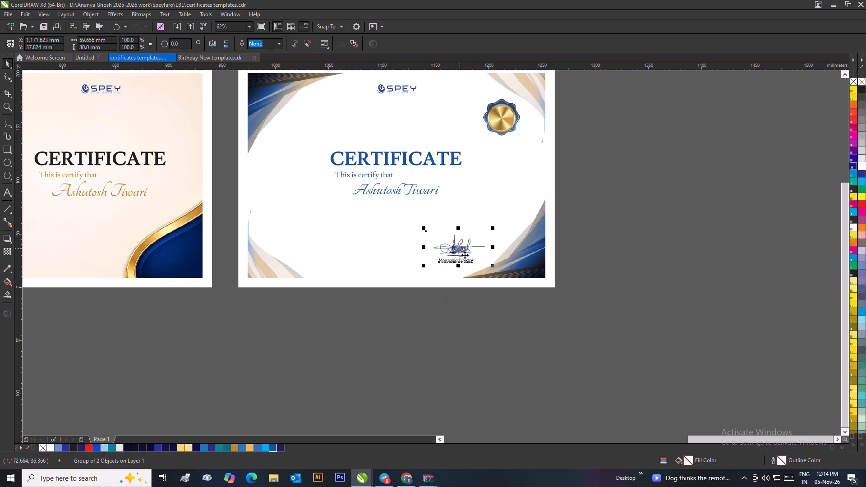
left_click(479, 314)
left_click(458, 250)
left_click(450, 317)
Move the signature group to the lower-left area of the blue-and-white certificate, at about X 1,042 mm, Y 38 mm.
scroll(507, 285, "down", 2)
scroll(307, 252, "up", 2)
scroll(512, 241, "down", 1)
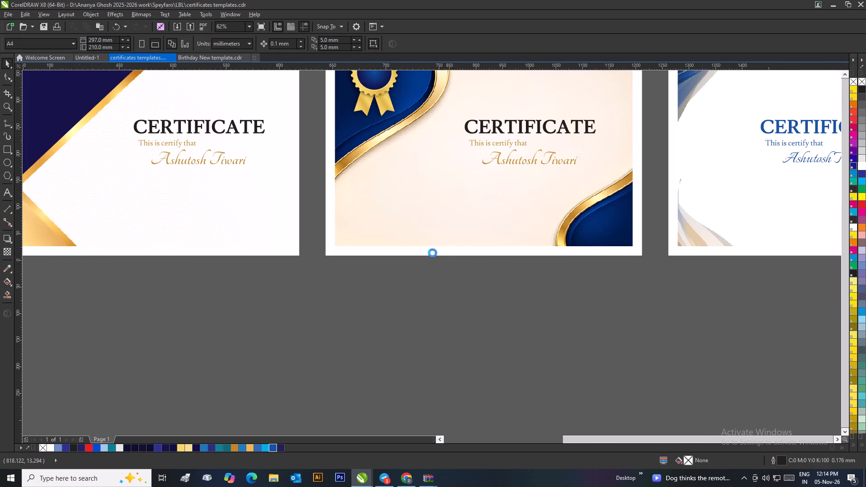
left_click_drag(618, 240, 545, 242)
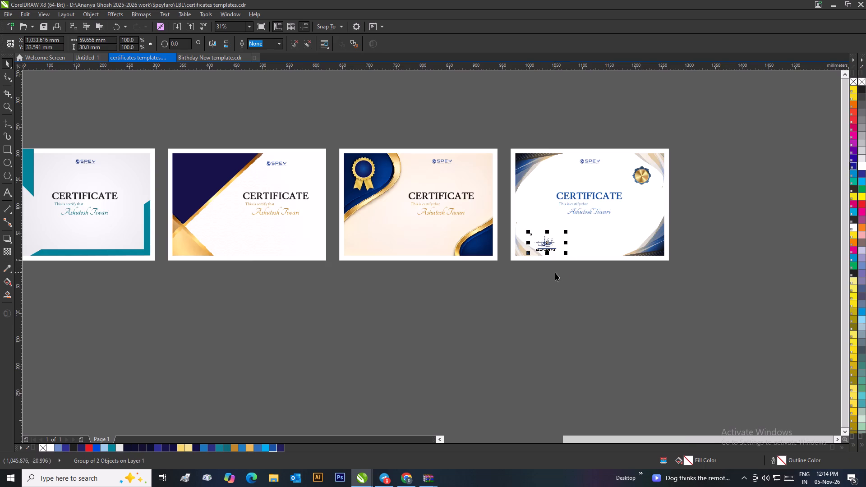
left_click(557, 273)
scroll(558, 249, "up", 1)
left_click_drag(402, 242, 411, 238)
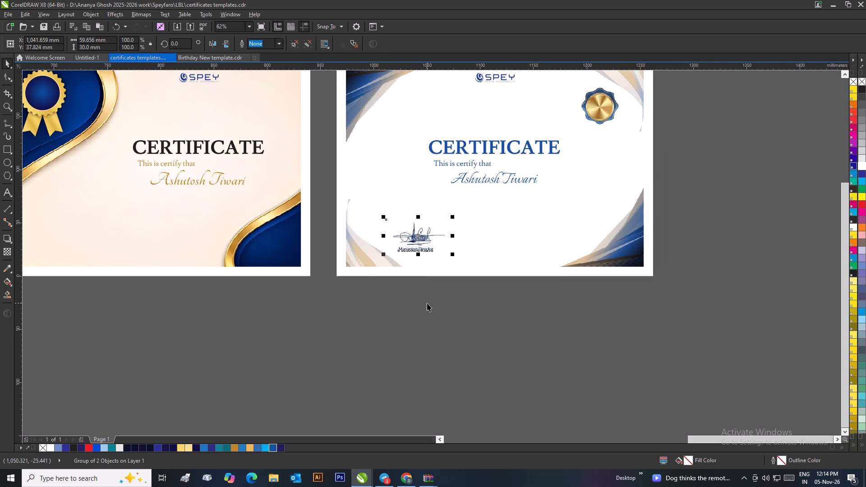
left_click(427, 303)
Place a copy of the signature group in the lower-left area of the cream certificate, at about X 688 mm, Y 43 mm.
scroll(481, 268, "down", 2)
scroll(286, 235, "up", 1)
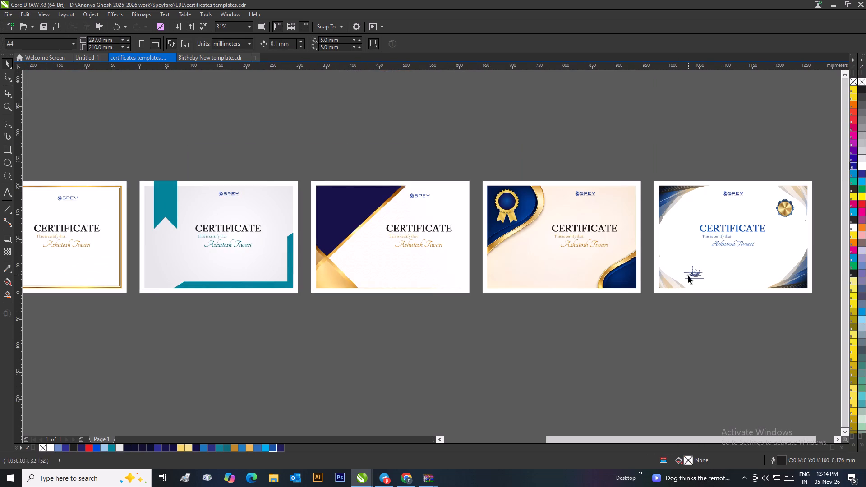
left_click_drag(692, 274, 503, 271)
right_click(503, 271)
left_click(509, 308)
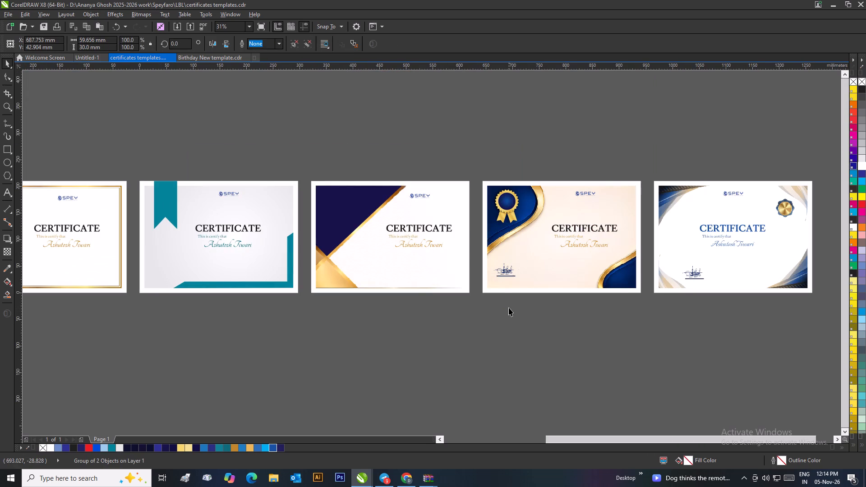
Place a copy of the signature group on the navy-and-gold diagonal certificate, just beside its bottom-left gold triangle.
scroll(369, 265, "up", 1)
left_click_drag(711, 262, 610, 276)
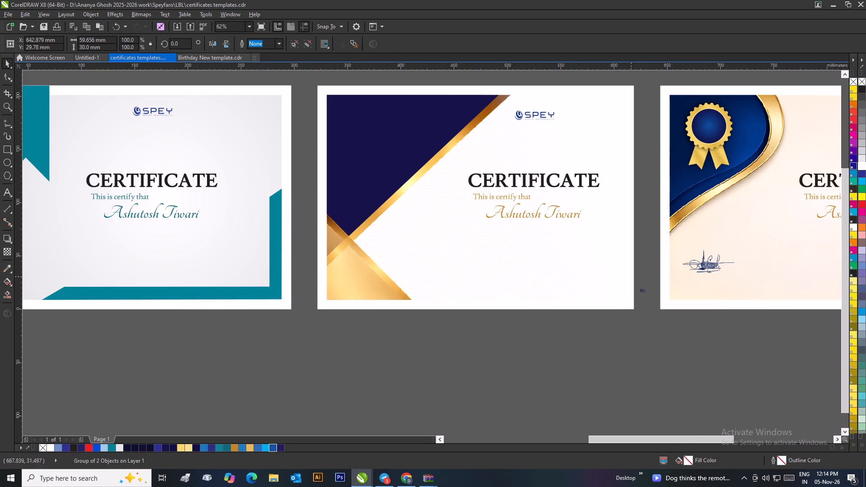
left_click_drag(610, 276, 451, 268)
right_click(451, 268)
left_click(497, 353)
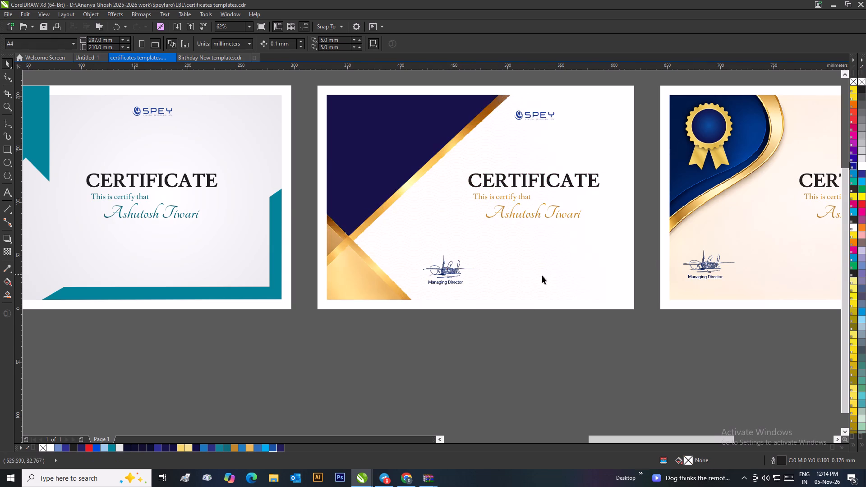
Place a copy of the signature group in the teal certificate's lower-left area, at about X 58 mm, Y 49 mm.
scroll(552, 281, "down", 2)
scroll(283, 254, "up", 1)
scroll(465, 253, "up", 1)
scroll(580, 253, "down", 1)
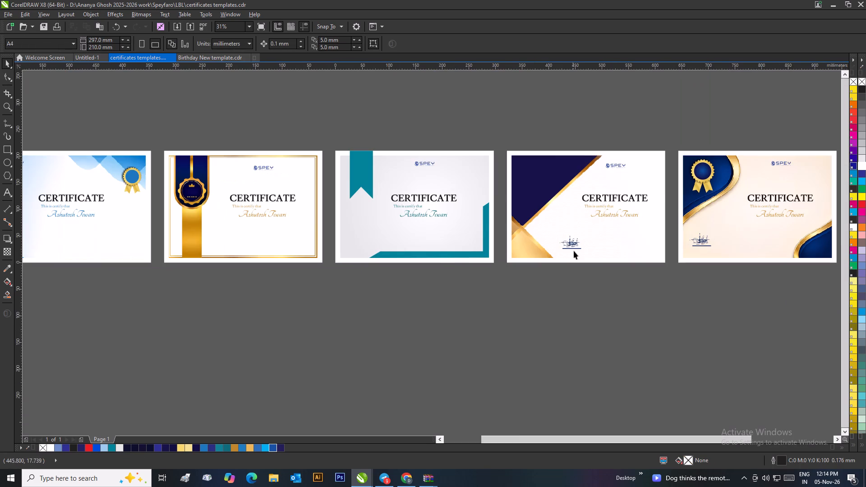
left_click_drag(574, 243, 369, 237)
right_click(369, 237)
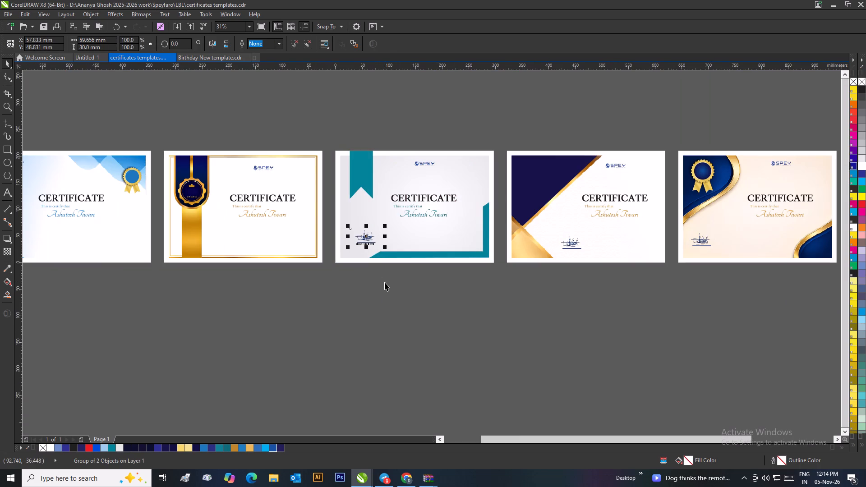
left_click(385, 282)
Place a copy of the signature group beside the gold ribbon on the gold-framed certificate and nudge it slightly up and left.
left_click_drag(368, 236, 226, 245)
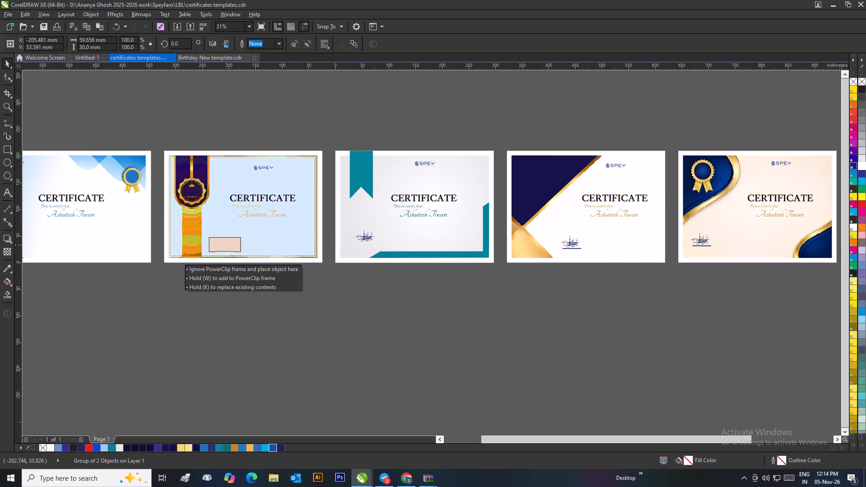
left_click_drag(226, 245, 225, 244)
right_click(225, 244)
left_click(233, 275)
scroll(219, 247, "up", 2)
left_click_drag(455, 241, 451, 239)
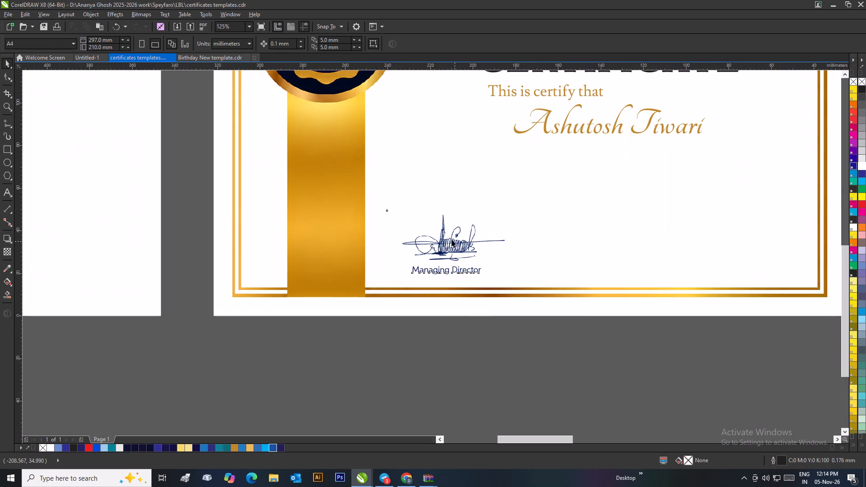
left_click_drag(451, 239, 446, 228)
scroll(449, 235, "down", 2)
left_click(425, 294)
scroll(418, 260, "up", 2)
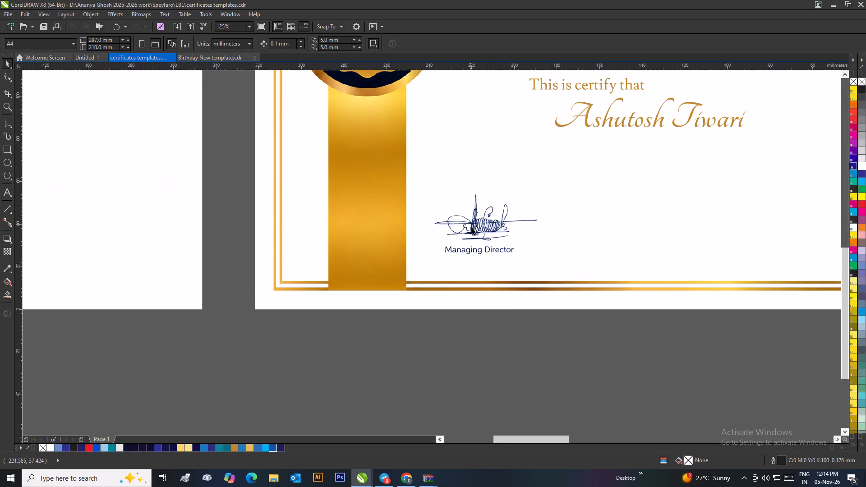
left_click(471, 227)
Place a copy of the signature group beside the blue shapes in the lower-left area of the first blue certificate.
scroll(476, 248, "down", 2)
left_click_drag(391, 311, 387, 306)
scroll(318, 257, "up", 1)
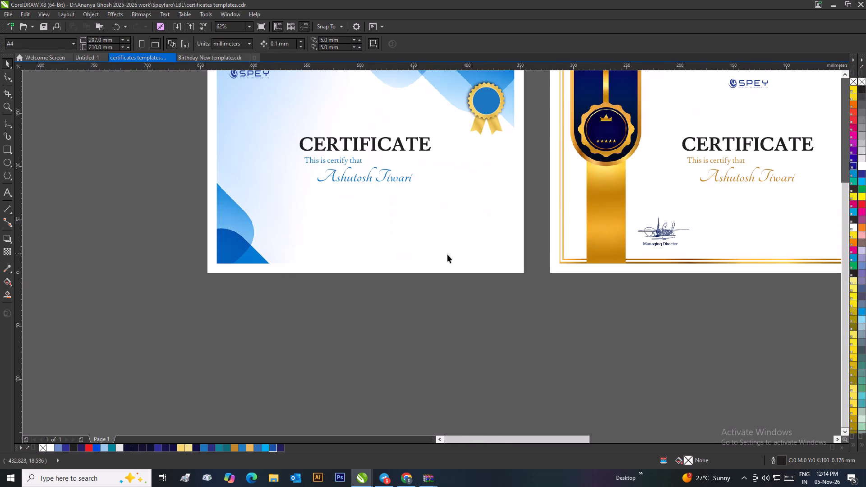
left_click_drag(661, 230, 297, 232)
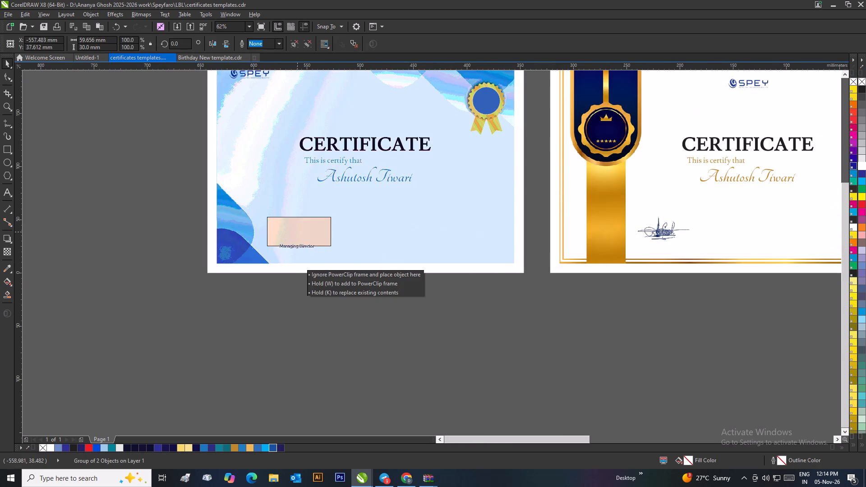
left_click_drag(297, 232, 294, 232)
right_click(294, 232)
left_click(327, 290)
scroll(328, 278, "down", 1)
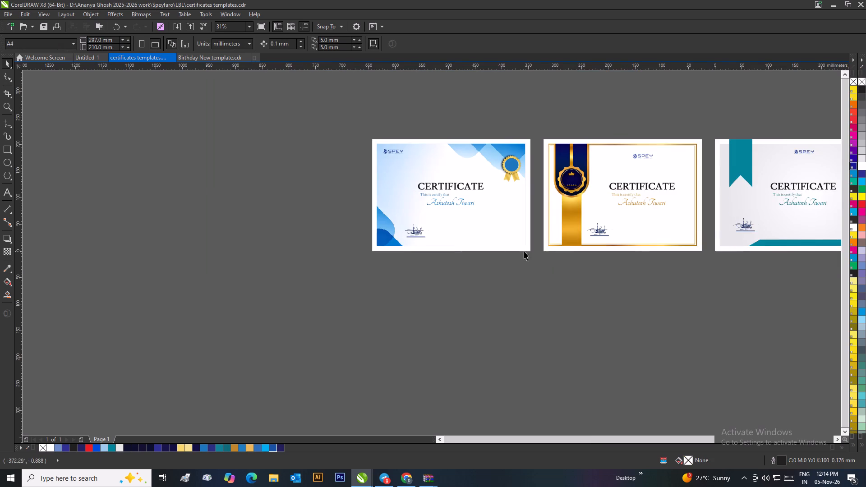
Align the top edges of the signature groups on all certificates except the teal one.
scroll(571, 237, "up", 1)
scroll(553, 242, "down", 4)
scroll(506, 252, "up", 3)
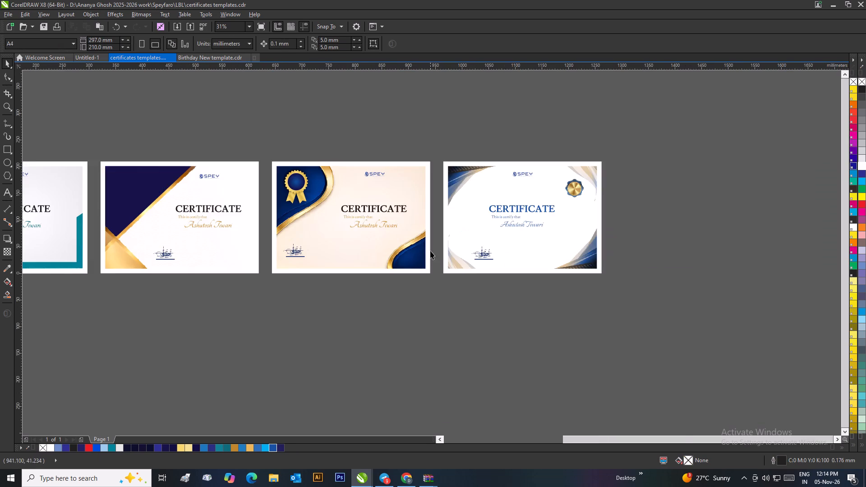
scroll(474, 251, "up", 1)
scroll(451, 259, "down", 2)
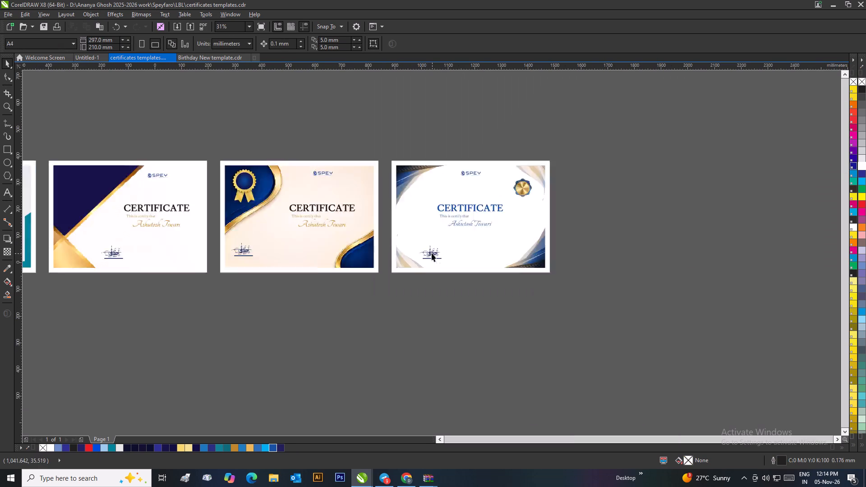
left_click_drag(512, 247, 52, 266)
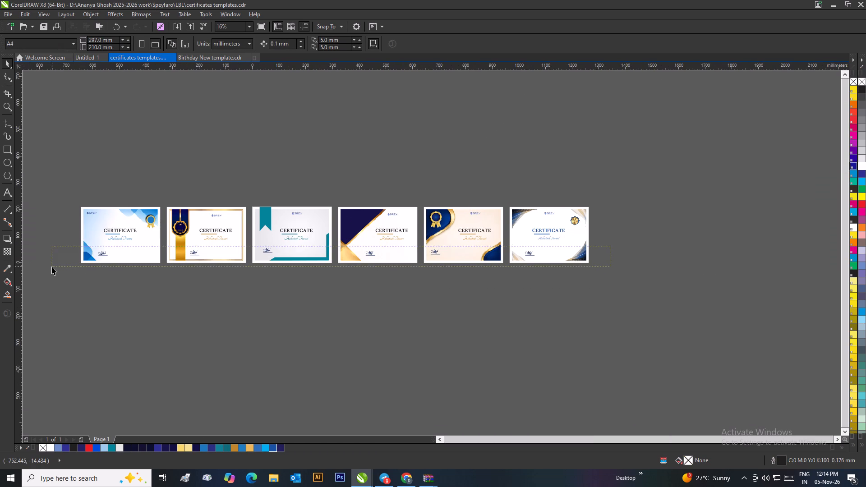
left_click_drag(52, 266, 41, 266)
key("t")
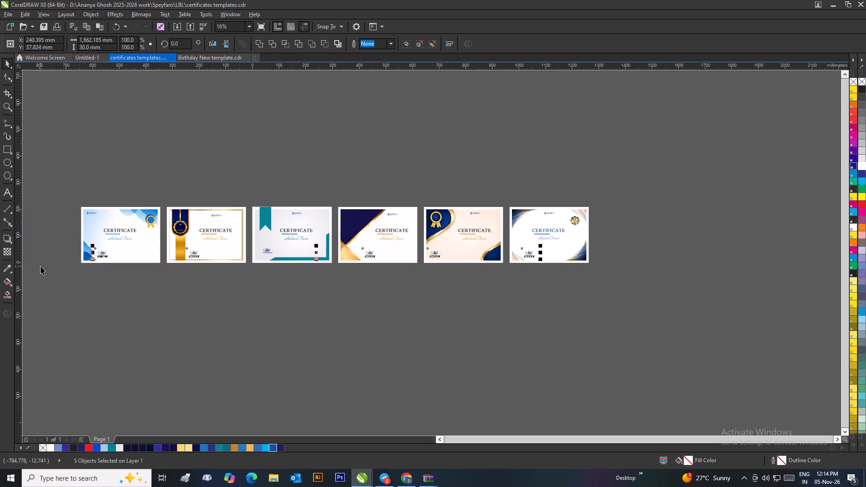
left_click(126, 298)
Inspect the signature placement and text blocks across the row of certificates.
scroll(356, 256, "up", 2)
scroll(405, 261, "down", 1)
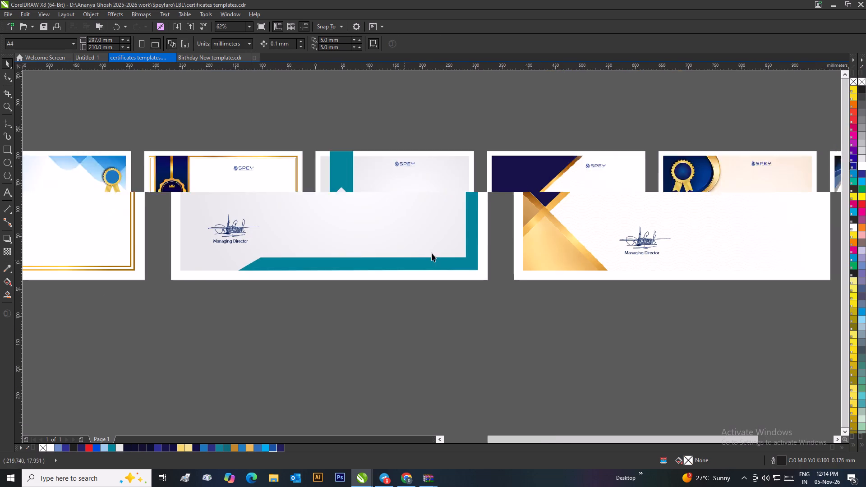
scroll(432, 253, "down", 1)
scroll(593, 248, "up", 3)
scroll(454, 252, "down", 1)
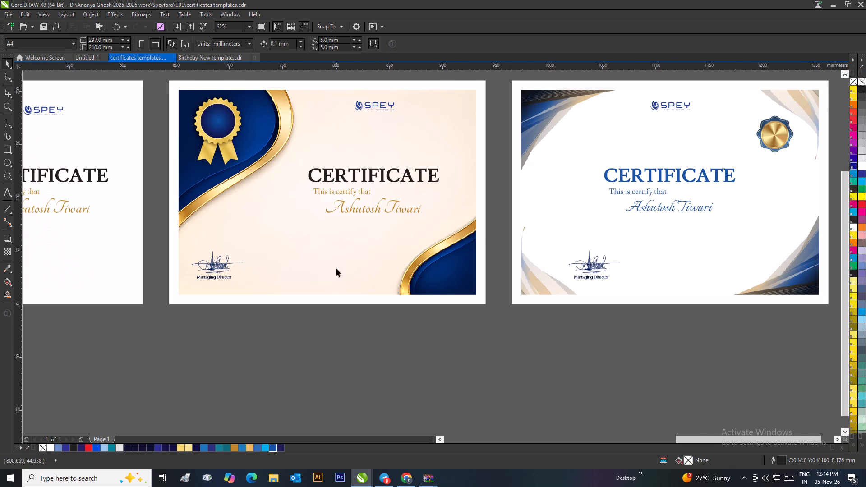
left_click(351, 376)
scroll(414, 335, "down", 1)
left_click(668, 221)
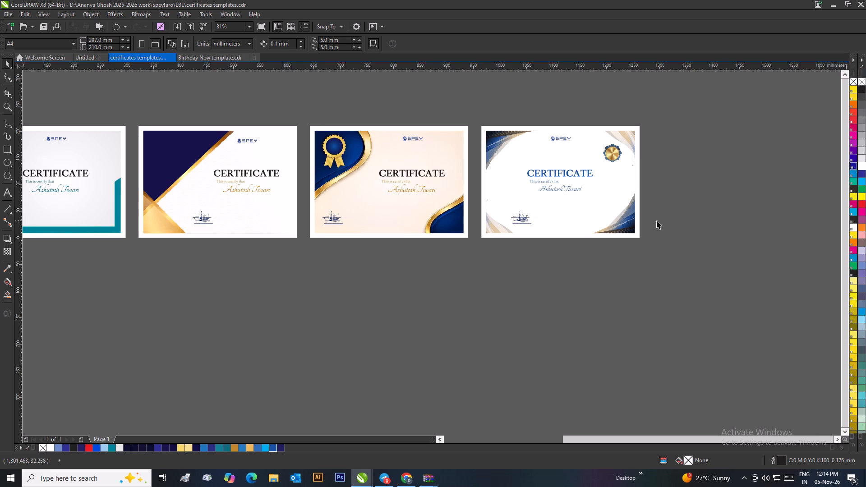
scroll(662, 166, "down", 1)
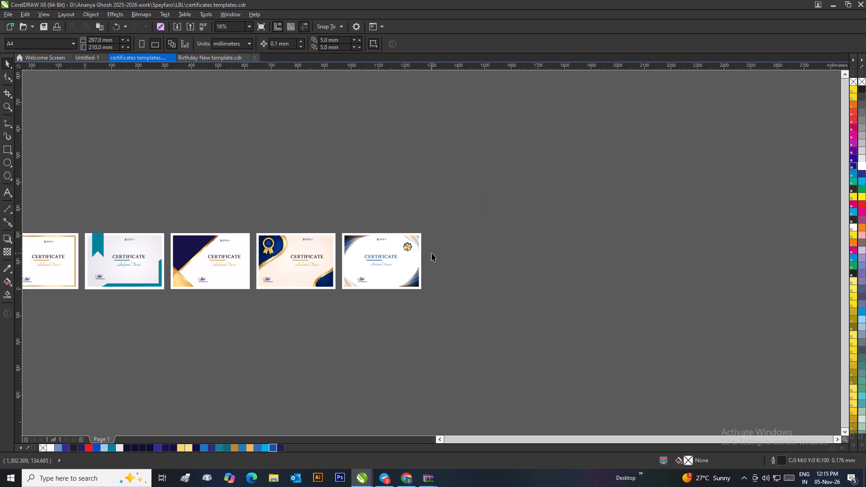
left_click_drag(442, 255, 470, 280)
scroll(361, 267, "up", 2)
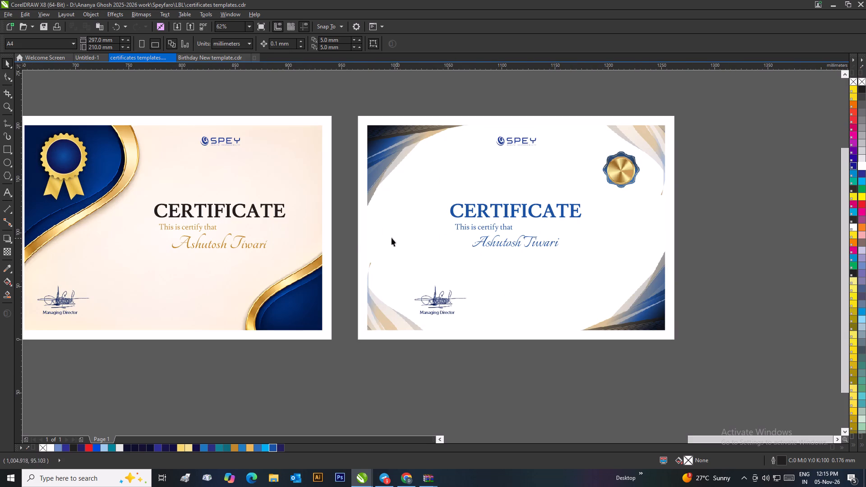
Ungroup the text block on the blue-and-beige certificate and delete its blue recipient name.
left_click_drag(352, 185, 138, 264)
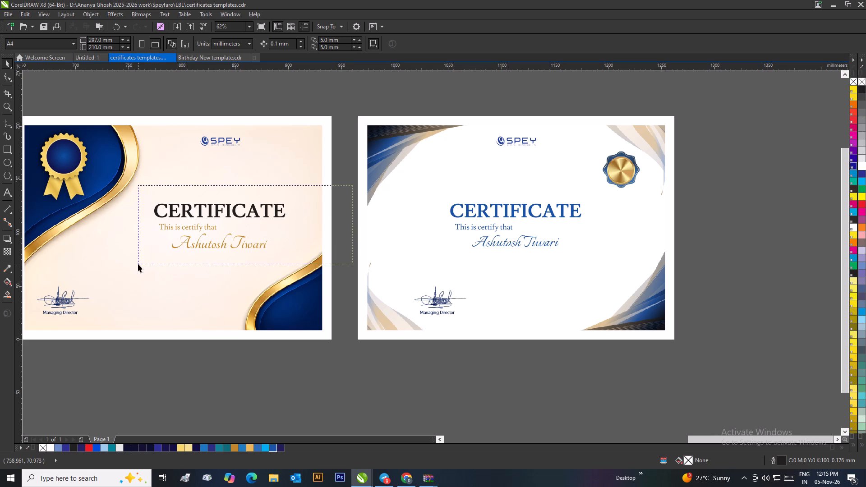
left_click_drag(138, 264, 335, 236)
left_click(507, 244)
right_click(507, 244)
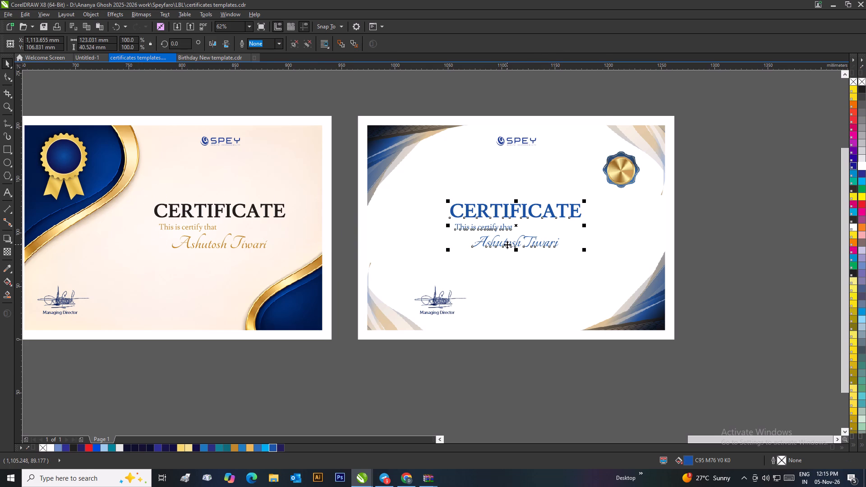
left_click(544, 53)
left_click(525, 84)
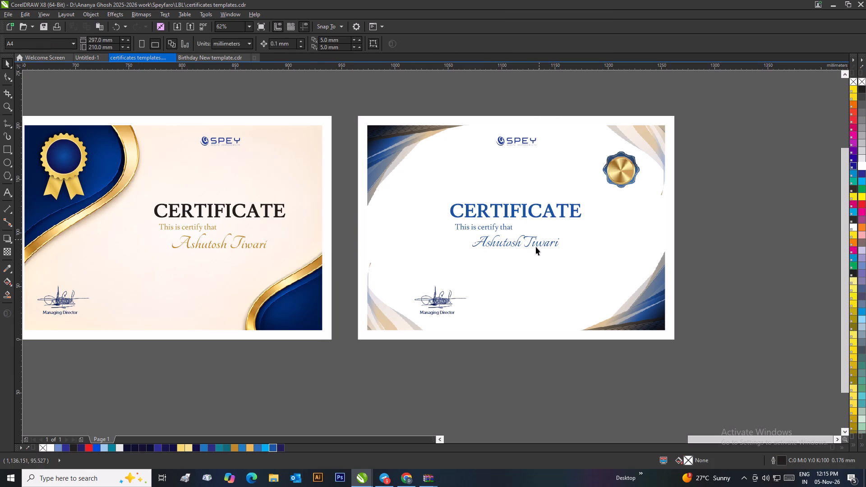
left_click(534, 241)
key("Delete")
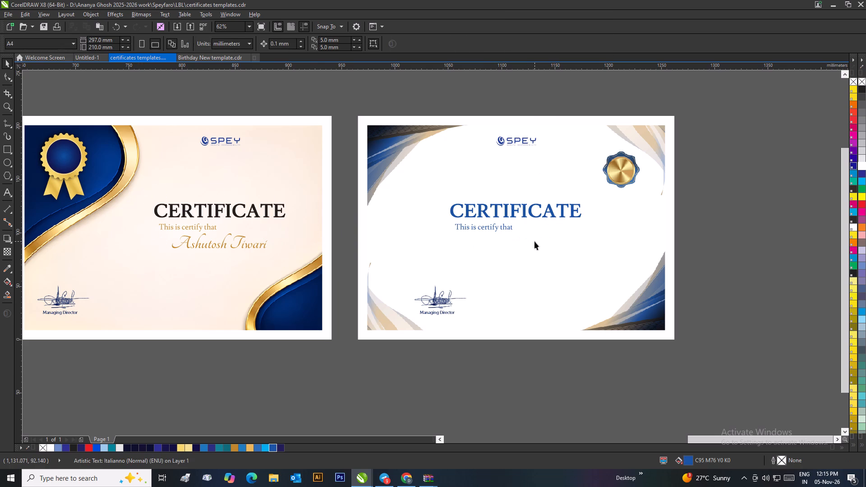
Group the cream certificate's heading, certify line and name, and place a copy over the blue-and-beige certificate's heading, aligned to its top and centre.
left_click_drag(341, 191, 155, 254)
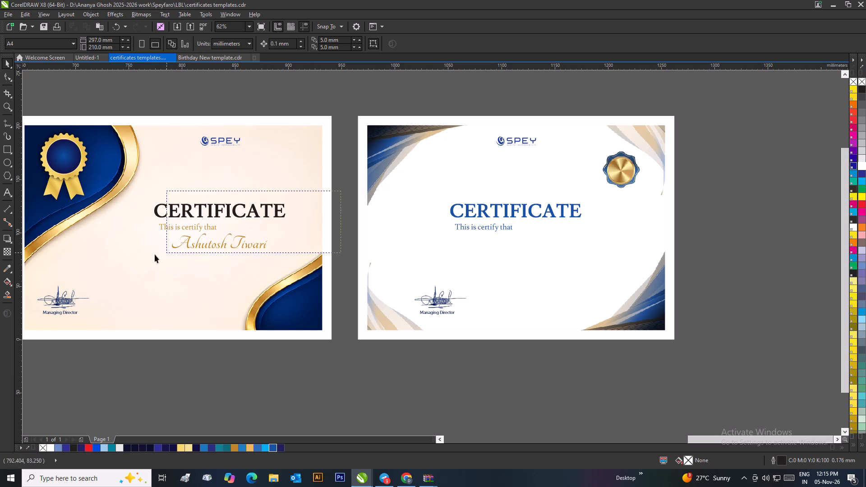
left_click_drag(155, 254, 118, 262)
key("ctrl+g")
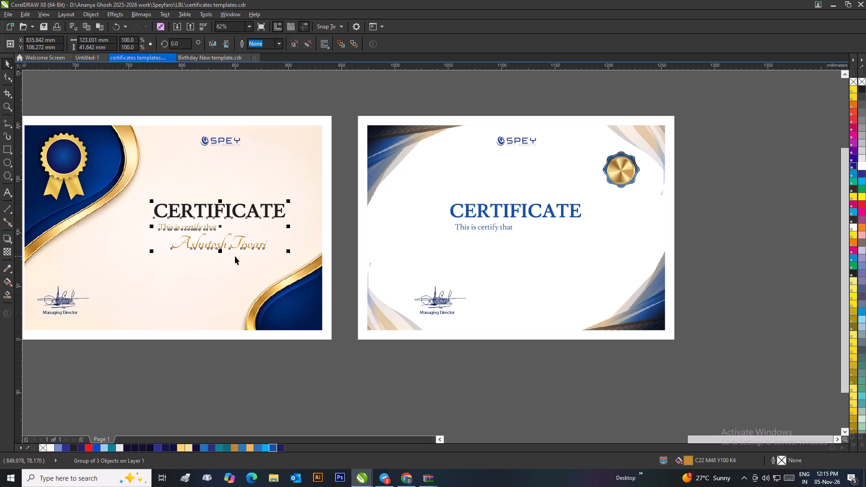
left_click_drag(217, 214, 592, 259)
right_click(592, 259)
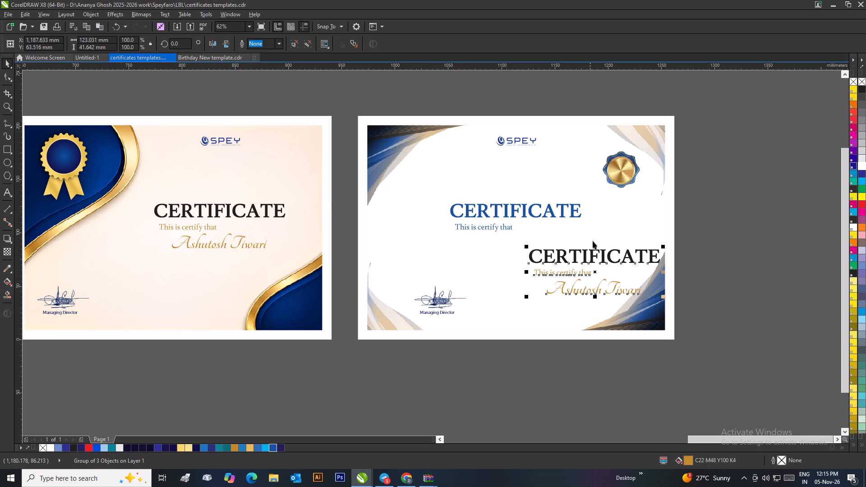
left_click(572, 210, "shift")
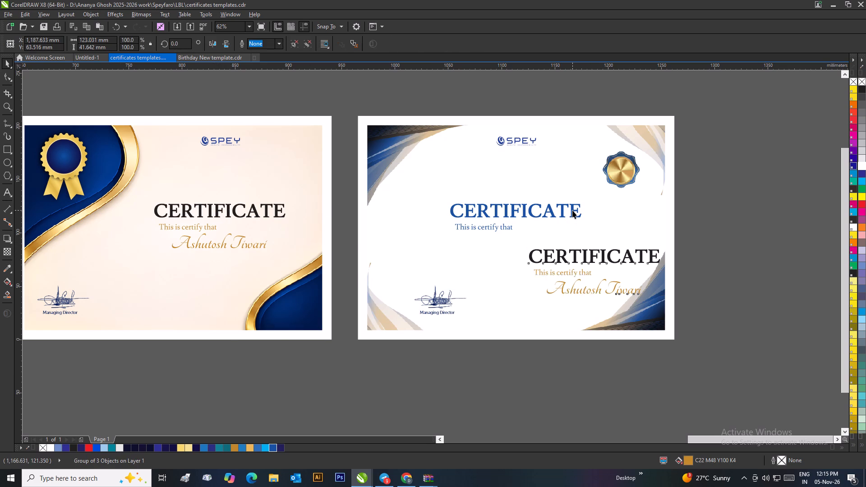
key("t")
key("c")
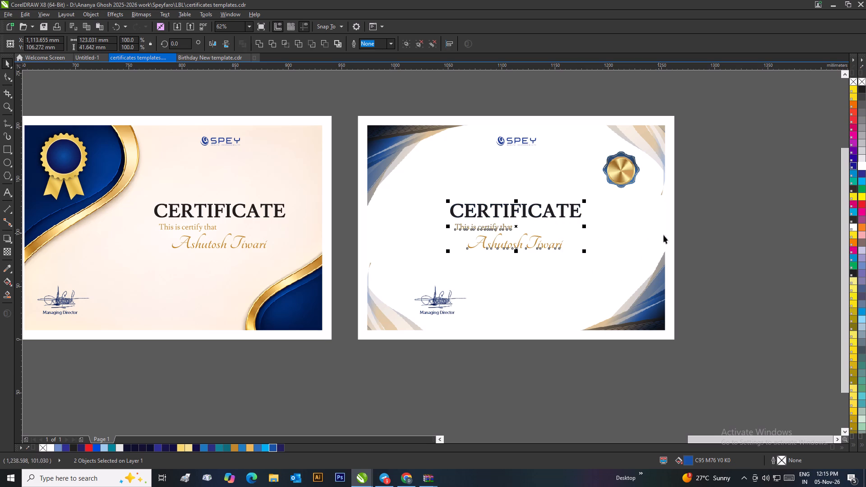
left_click(720, 248)
Shift the copied text group backward in the stacking order until it sits behind the old blue heading.
left_click(552, 213)
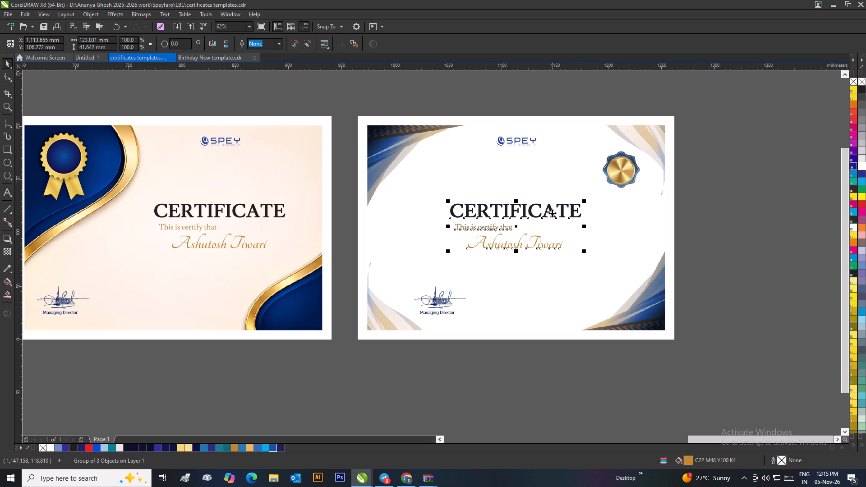
key("ctrl+Page_Down")
key("ctrl+Page_Down")
key("ctrl+Page_Down")
key("ctrl+Page_Down")
key("ctrl+Page_Down")
key("ctrl+Page_Down")
key("ctrl+Page_Down")
key("ctrl+Page_Down")
key("ctrl+Page_Down")
key("ctrl+Page_Down")
key("ctrl+Page_Down")
key("ctrl+Page_Down")
key("ctrl+Page_Down")
key("ctrl+Page_Down")
key("ctrl+Page_Down")
key("ctrl+Page_Down")
key("ctrl+Page_Down")
key("ctrl+Page_Down")
key("ctrl+Page_Down")
key("ctrl+Page_Down")
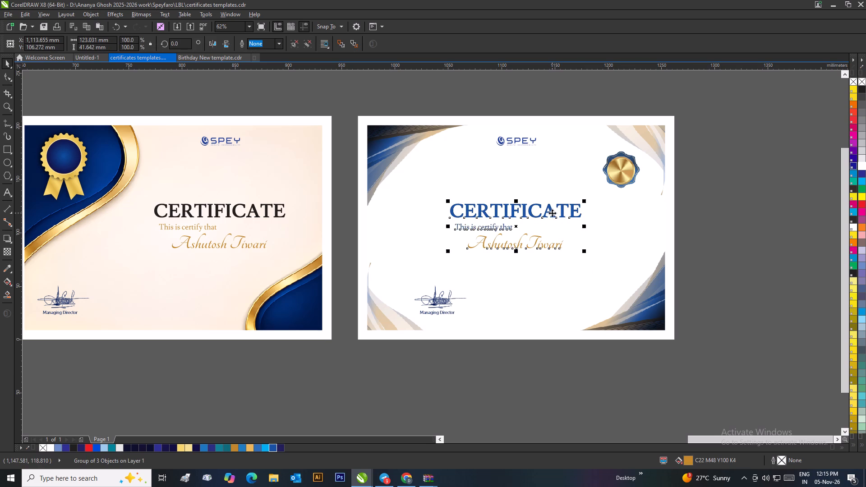
key("ctrl+Page_Up")
key("ctrl+Page_Up")
key("ctrl+Page_Up")
key("ctrl+Page_Up")
key("ctrl+Page_Up")
key("ctrl+Page_Up")
key("ctrl+Page_Up")
key("ctrl+Page_Up")
key("ctrl+Page_Up")
key("ctrl+Page_Up")
key("ctrl+Page_Up")
key("ctrl+Page_Up")
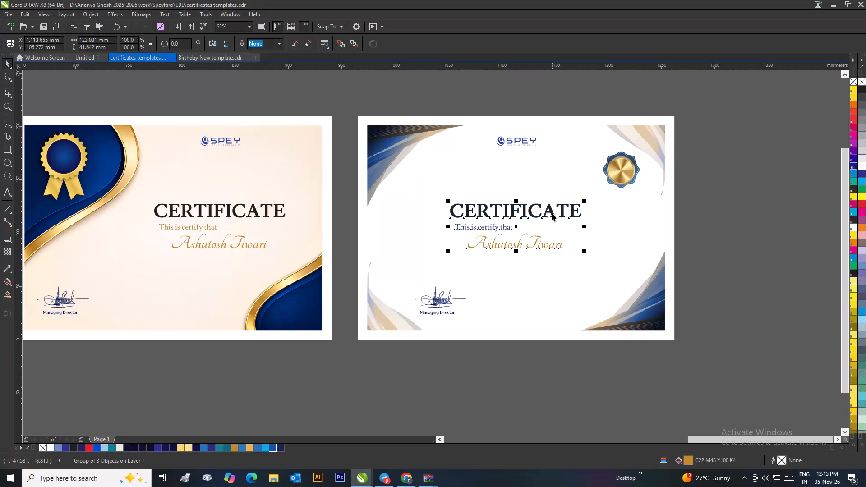
key("ctrl+Page_Up")
key("ctrl+Page_Down")
key("ctrl+Page_Down")
key("ctrl+Page_Up")
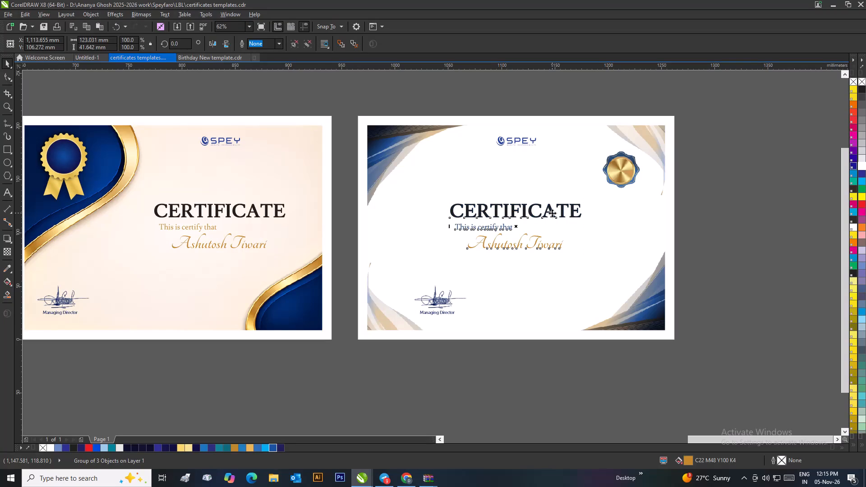
key("ctrl+Page_Down")
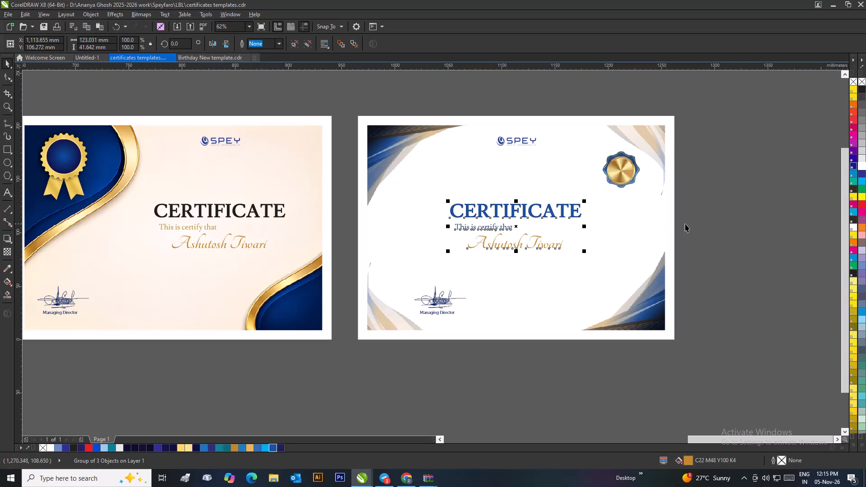
Delete the old blue CERTIFICATE heading and the old certify line from the blue-and-beige certificate.
left_click(685, 224)
left_click(544, 213)
key("Delete")
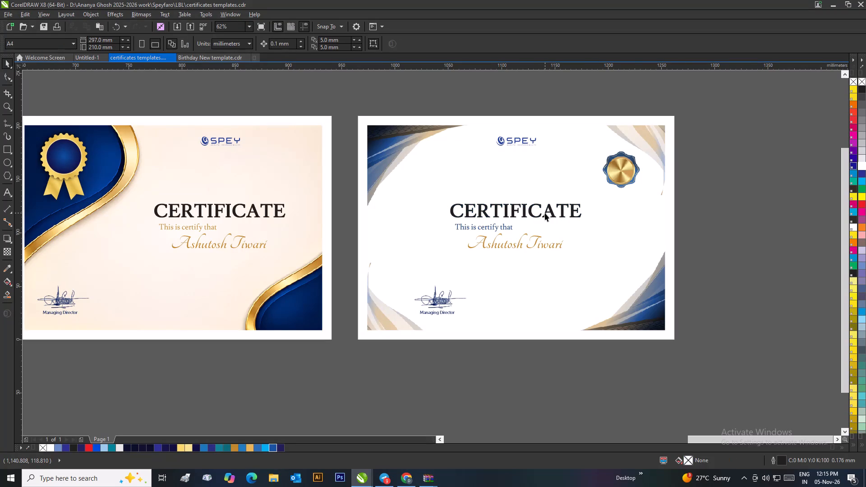
left_click(508, 225)
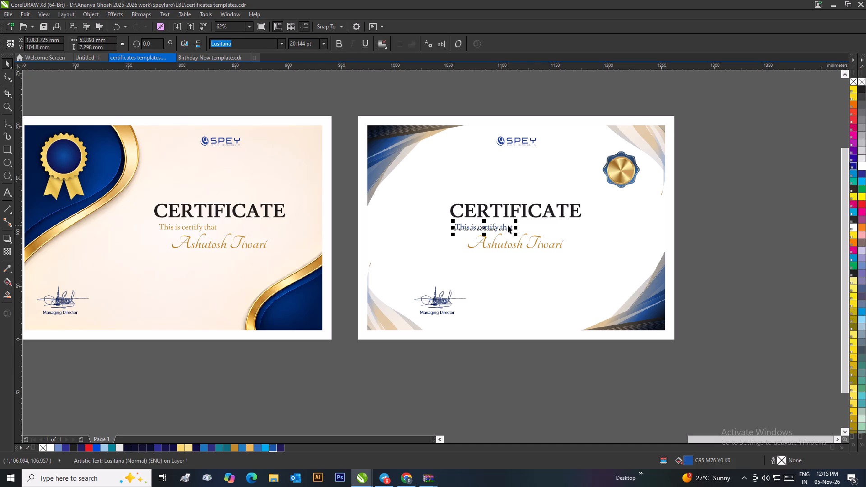
key("Delete")
Recolour the copied text group on the blue-and-beige certificate blue, C95 M76 Y0 K0.
left_click(502, 227)
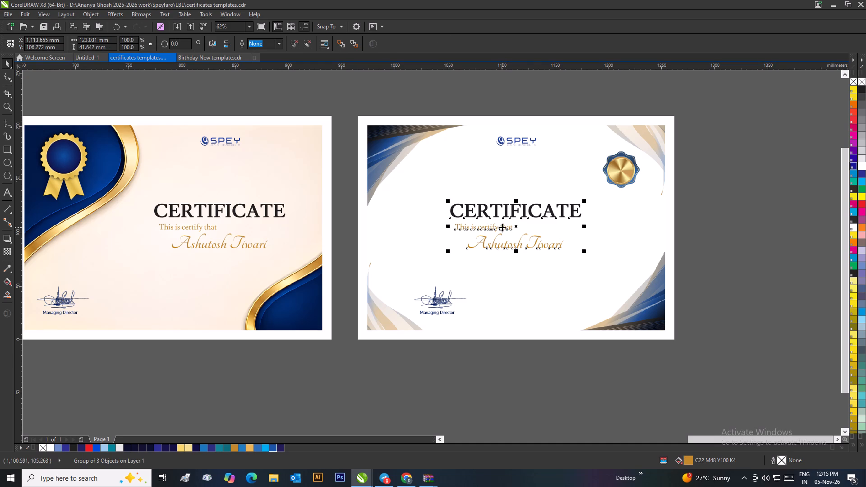
left_click(272, 447)
left_click(467, 381)
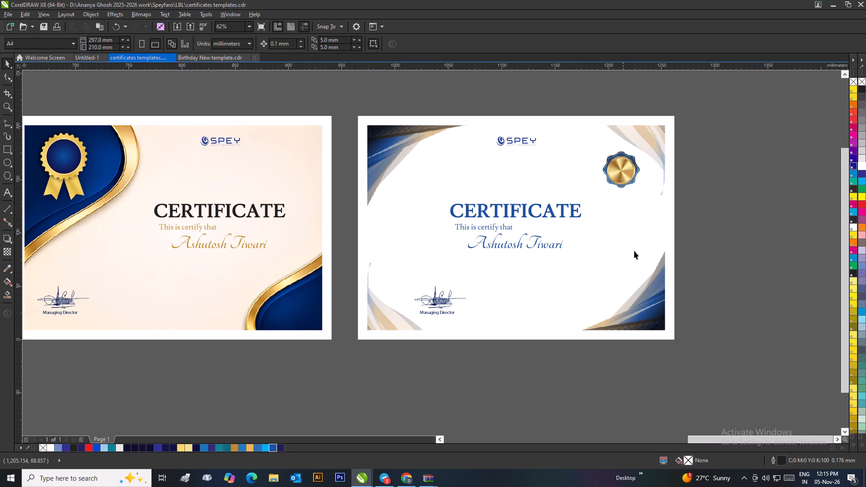
Ungroup the blue-and-beige certificate's text block and recolour only its CERTIFICATE heading black.
left_click_drag(701, 201, 459, 256)
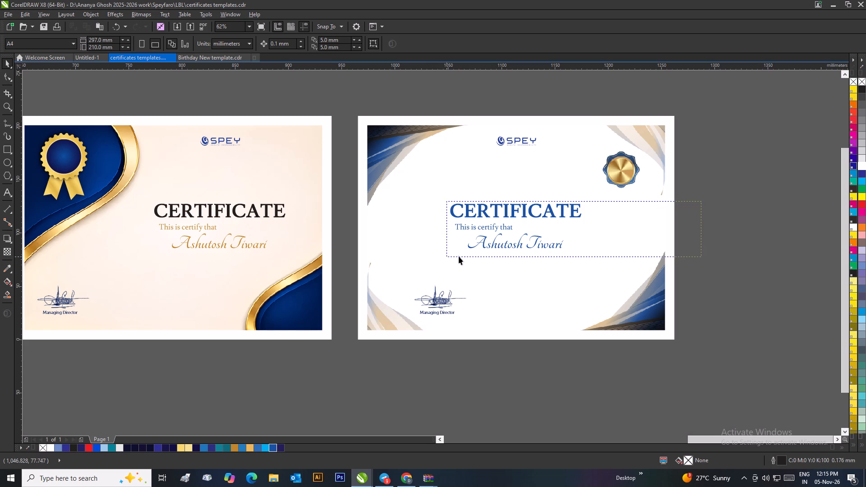
left_click_drag(459, 256, 590, 253)
left_click(530, 213)
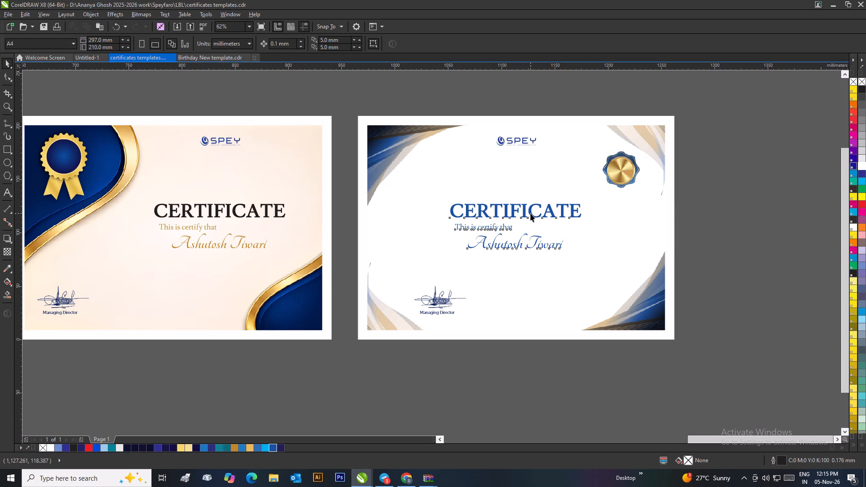
right_click(530, 213)
left_click(550, 264)
left_click(705, 214)
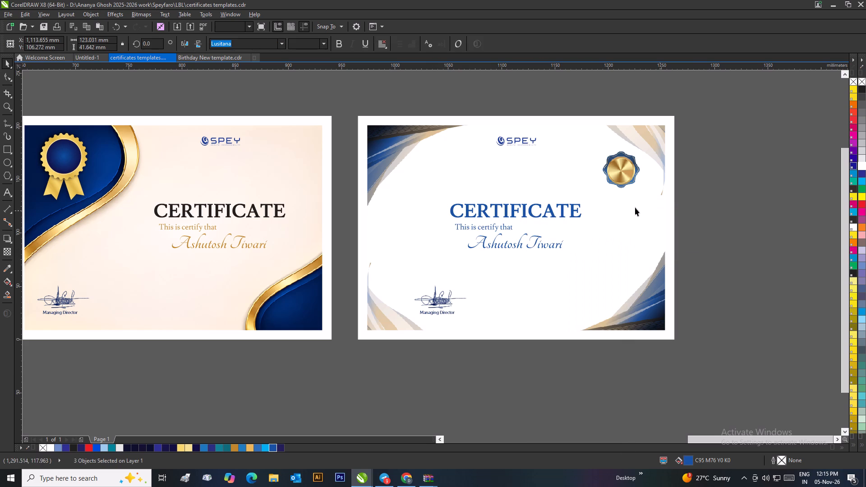
left_click(572, 210)
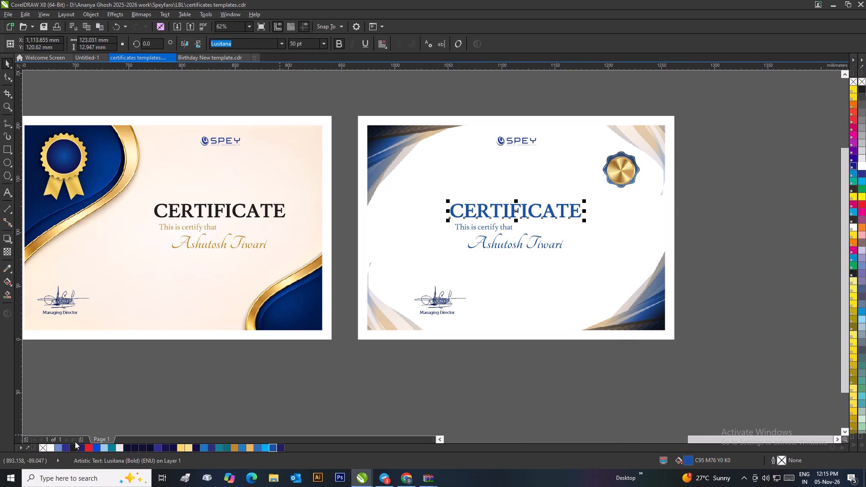
left_click(73, 446)
left_click(645, 370)
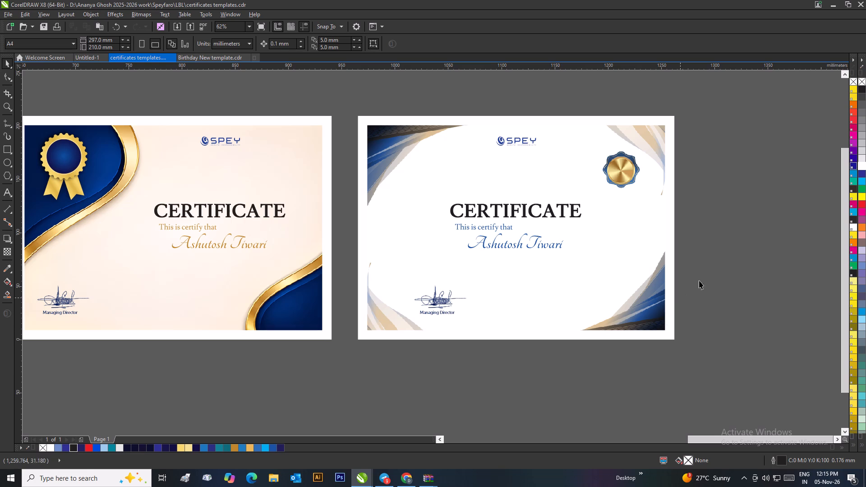
Group the heading, certify line and recipient name on the blue-and-beige certificate and centre the group horizontally on its background.
left_click_drag(709, 192, 390, 256)
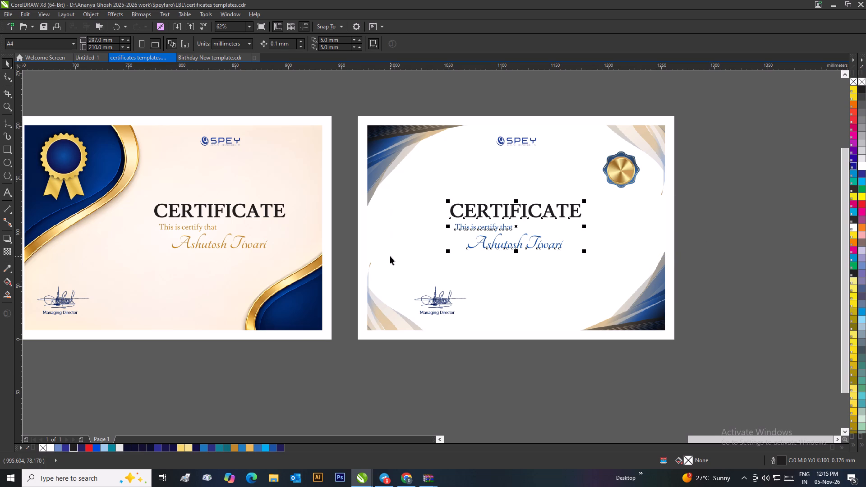
key("ctrl+g")
left_click(501, 268, "shift")
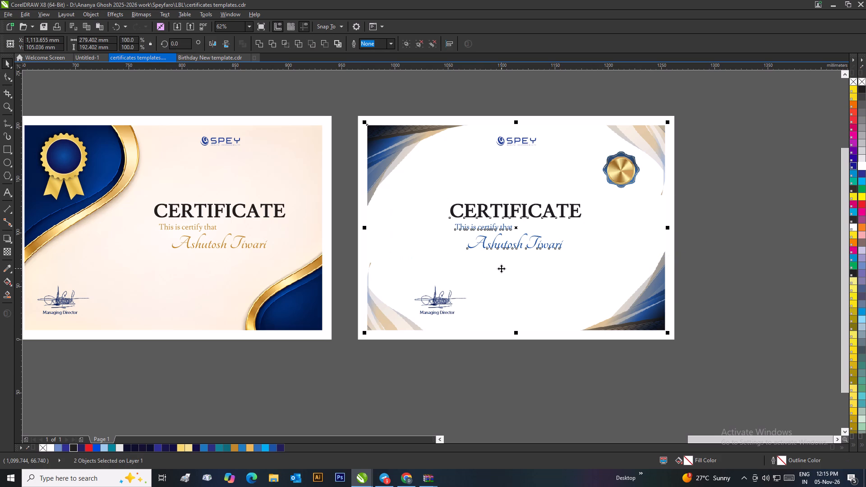
key("c")
left_click(713, 251)
Examine the row of certificates to compare the placement of their headings, logos and signatures.
scroll(701, 252, "down", 1)
scroll(368, 222, "up", 1)
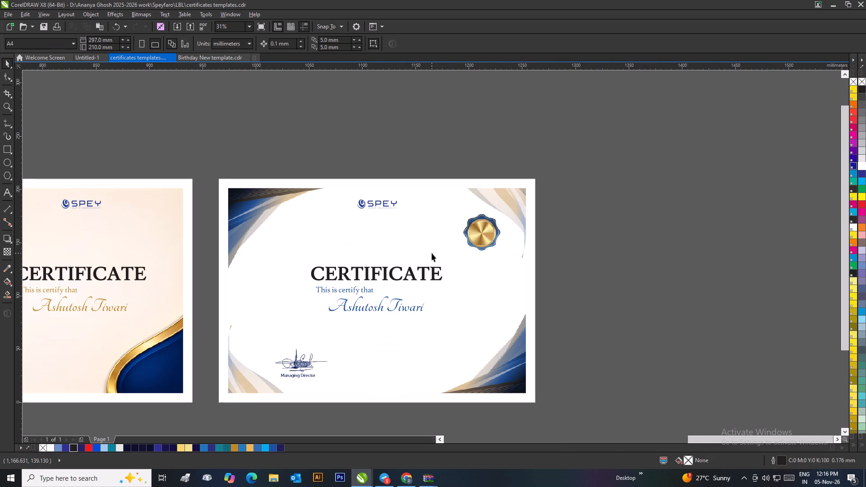
scroll(432, 259, "down", 2)
scroll(216, 264, "up", 1)
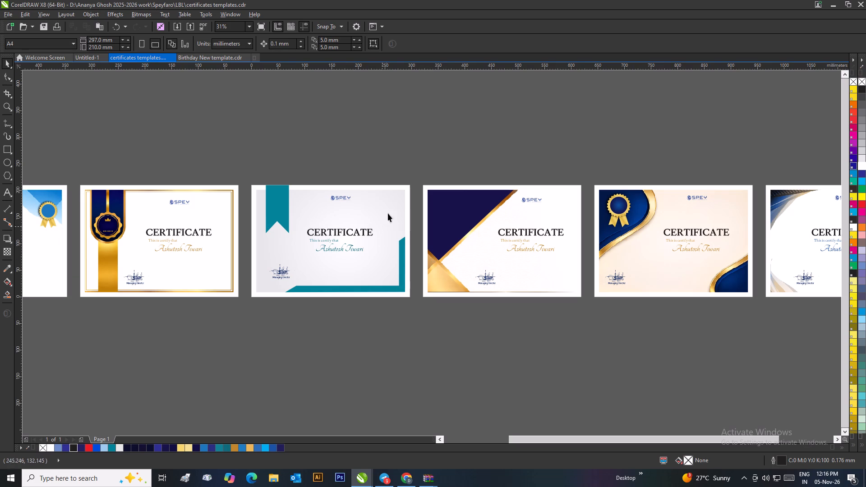
left_click(403, 170)
scroll(531, 227, "up", 1)
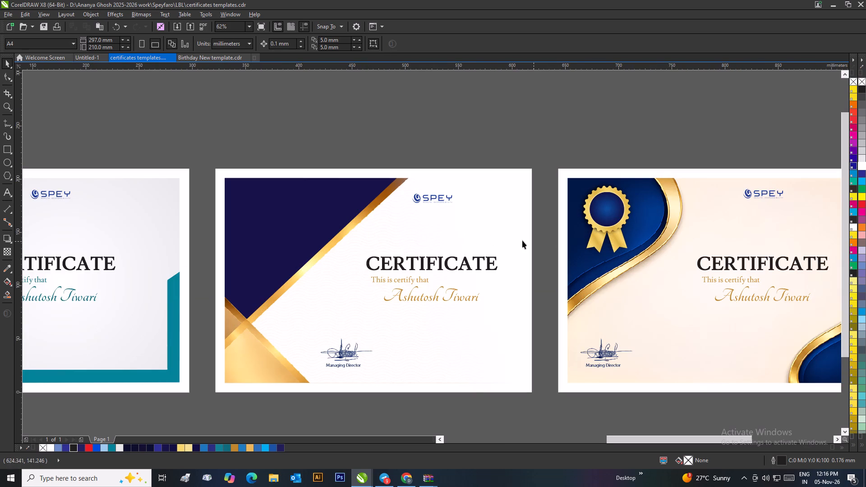
scroll(468, 240, "down", 3)
left_click(423, 334)
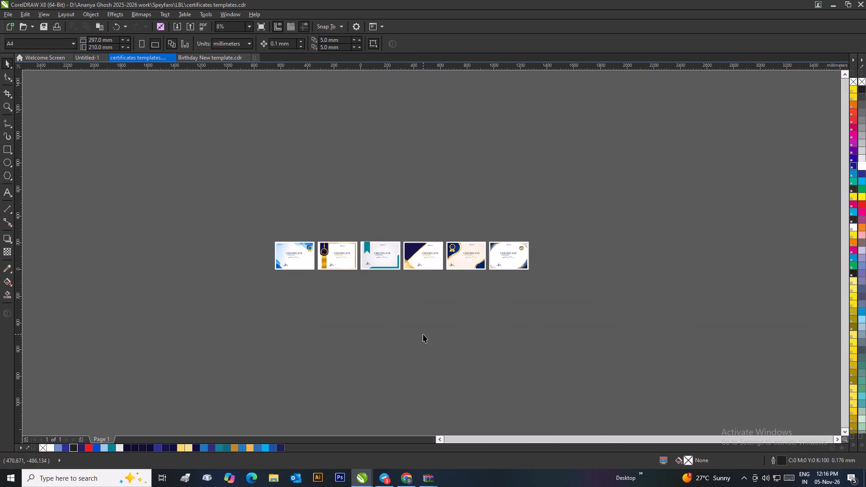
Save the drawing as certificates templates in the LBL folder in CDR format, version 18.0, replacing the existing file.
left_click(11, 15)
left_click(35, 102)
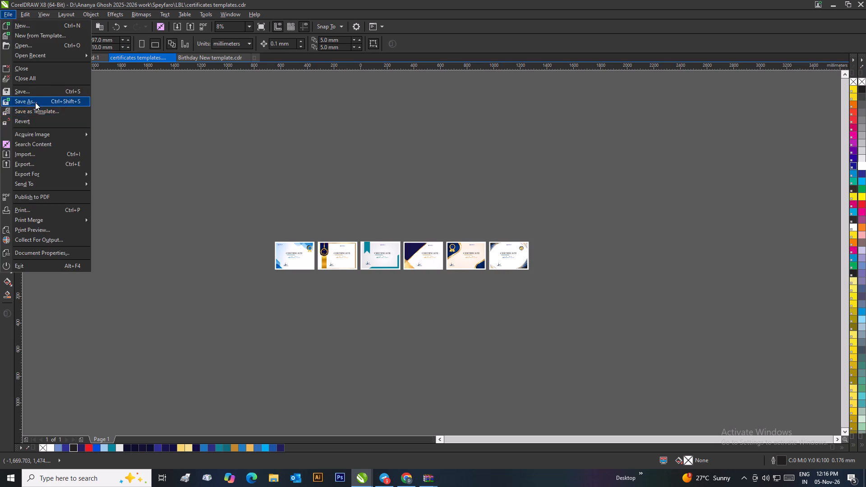
left_click(780, 447)
left_click(778, 451)
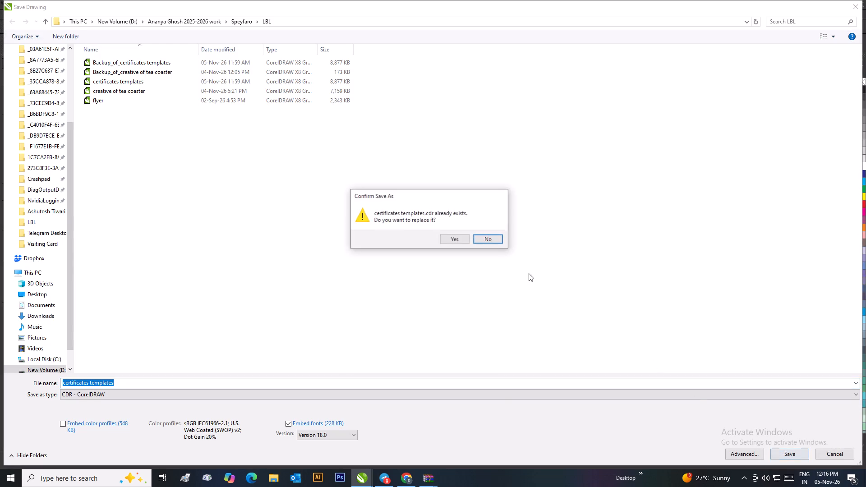
left_click(462, 241)
Review all six certificates up close and as a full row to check the consistency of the set.
left_click(530, 241)
scroll(461, 257, "up", 2)
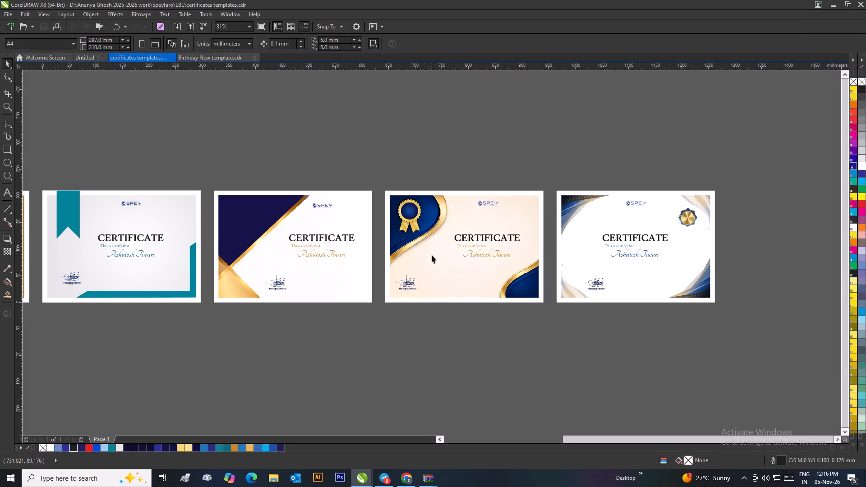
scroll(476, 261, "up", 1)
scroll(433, 253, "down", 1)
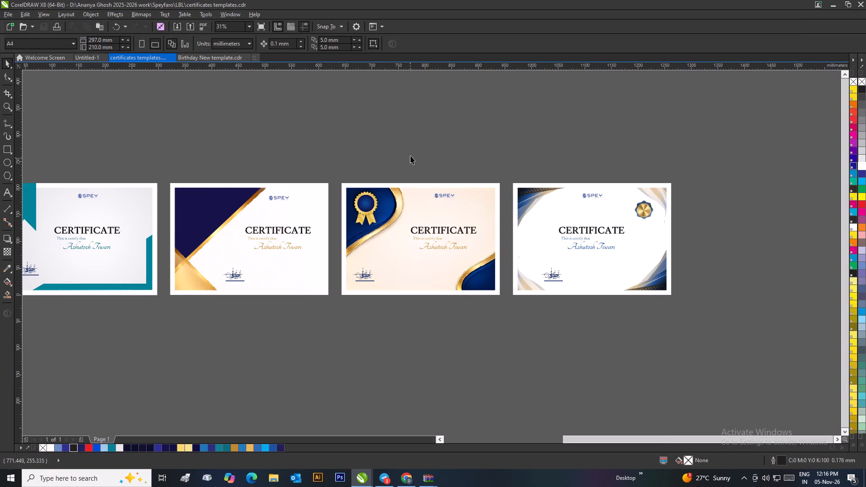
left_click(410, 155)
scroll(509, 181, "down", 1)
scroll(234, 274, "up", 2)
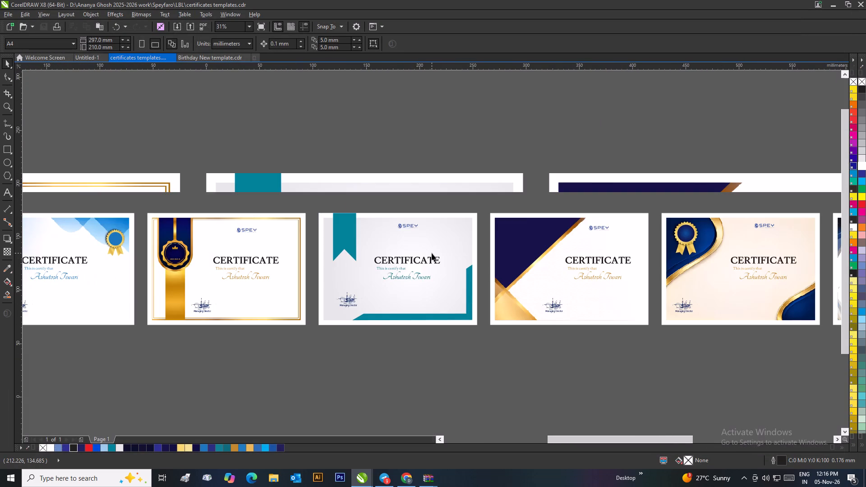
left_click(476, 135)
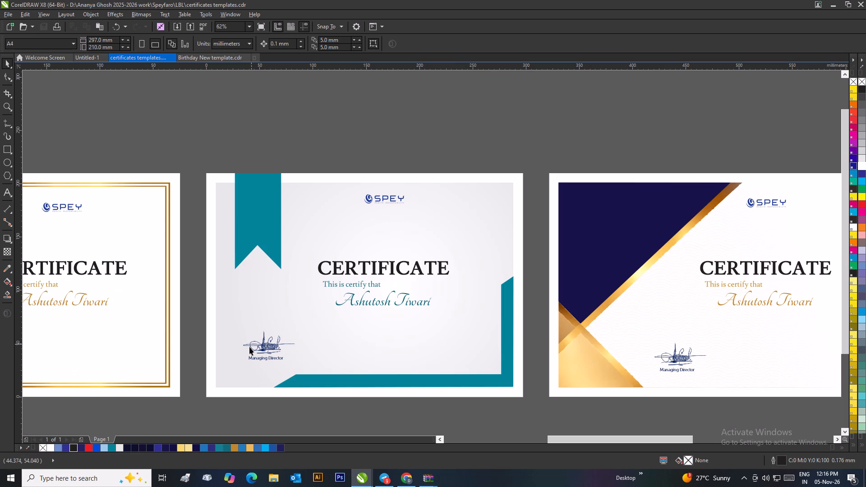
scroll(316, 303, "down", 2)
scroll(358, 266, "up", 1)
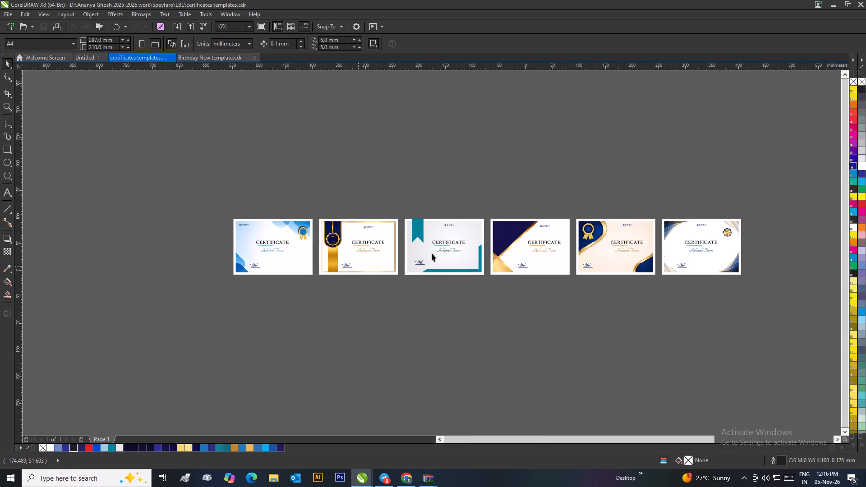
scroll(437, 248, "down", 1)
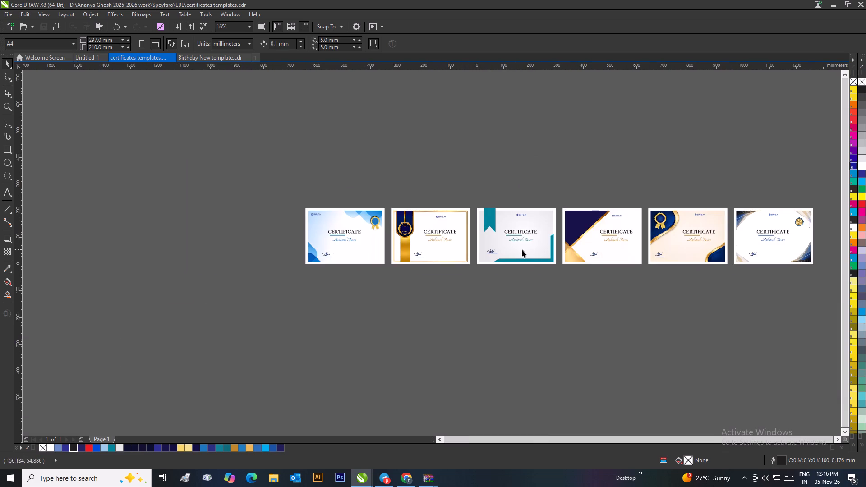
scroll(531, 249, "down", 1)
scroll(497, 242, "up", 1)
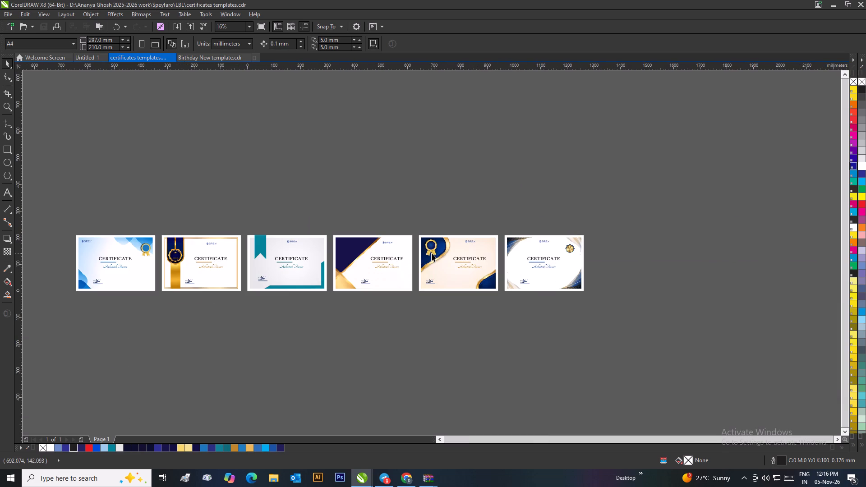
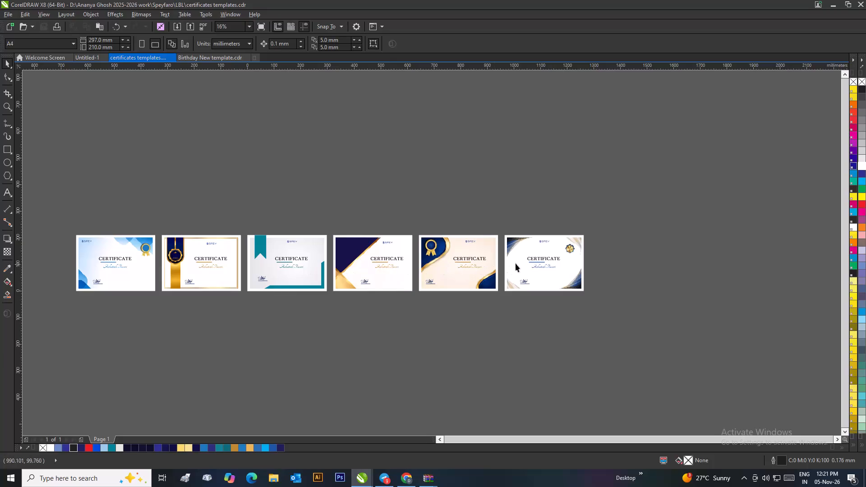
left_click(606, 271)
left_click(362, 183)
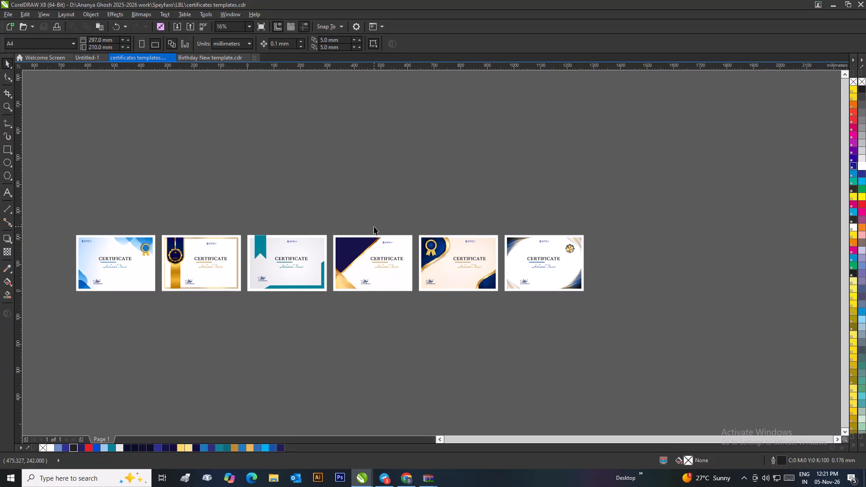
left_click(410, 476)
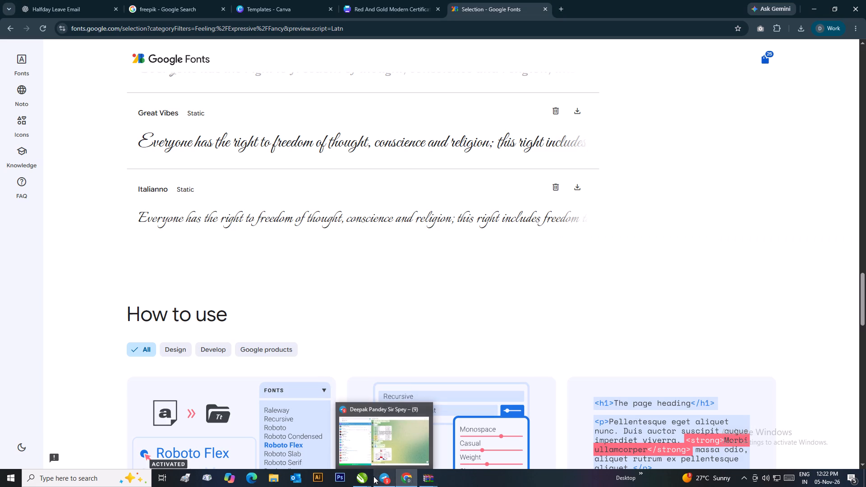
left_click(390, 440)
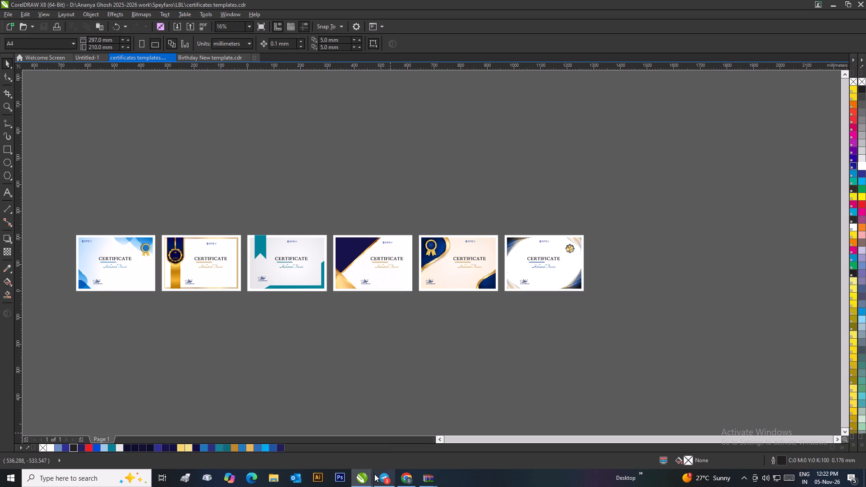
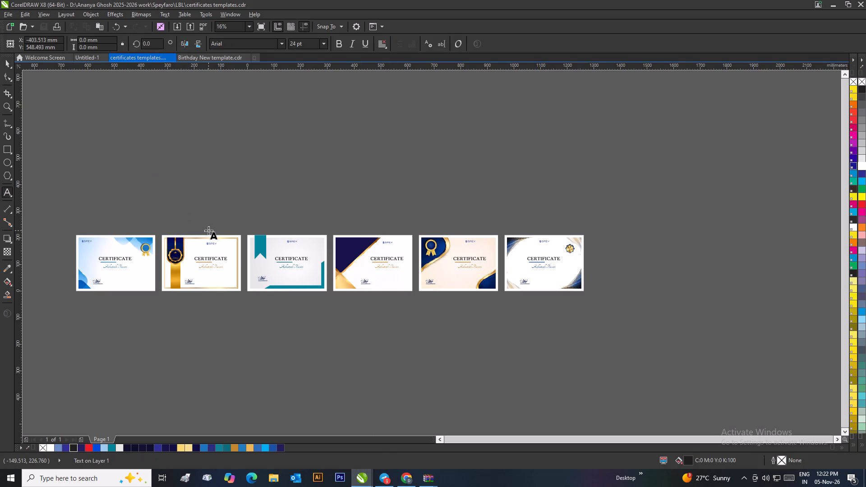
key("ctrl+v")
Break the pasted text into five lines, one certificate headline per line from EXCELLENCE to PERFORMANCE.
scroll(176, 142, "up", 3)
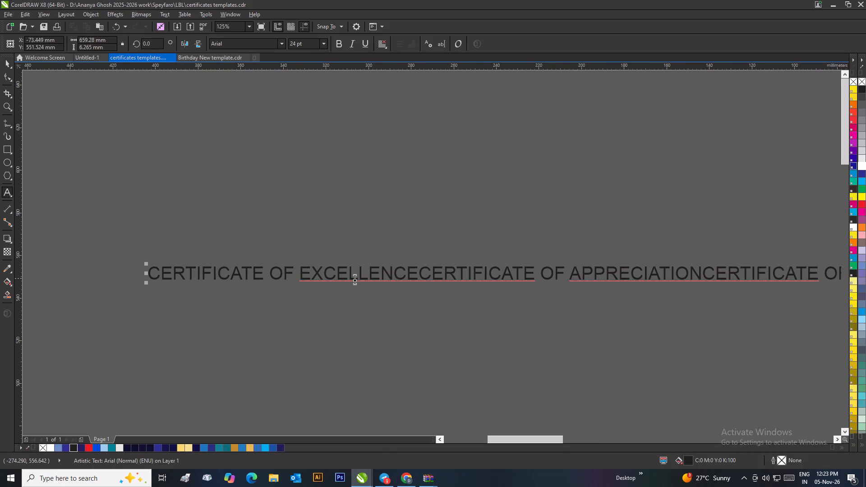
left_click(420, 274)
key("Return")
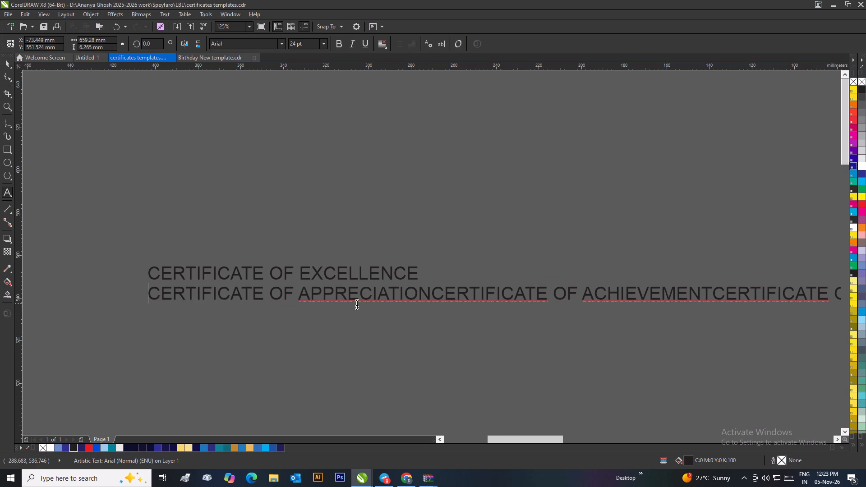
left_click(432, 292)
key("Return")
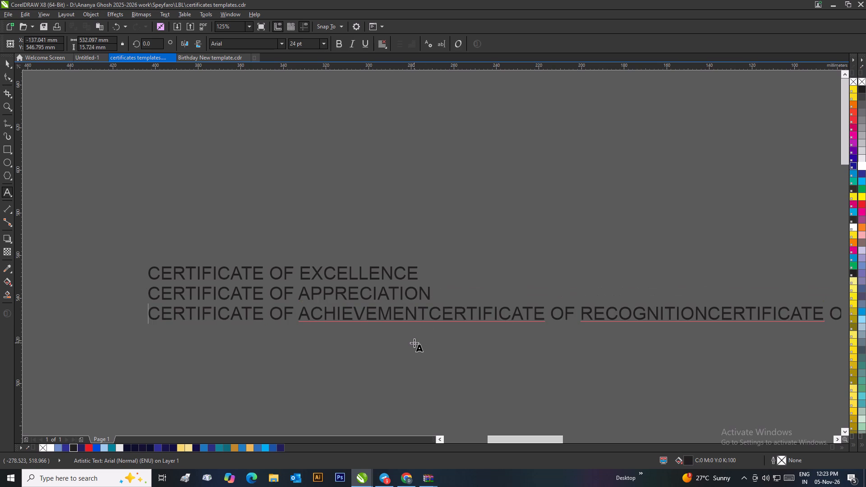
left_click(431, 311)
key("Return")
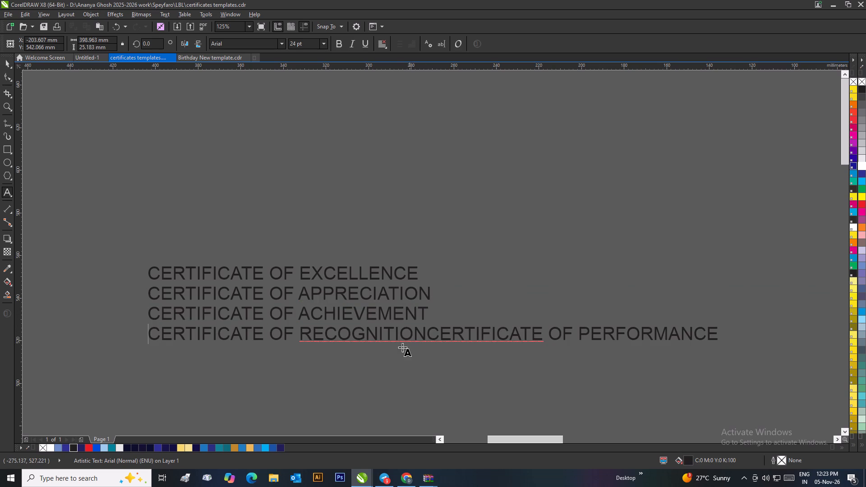
left_click(430, 332)
key("Return")
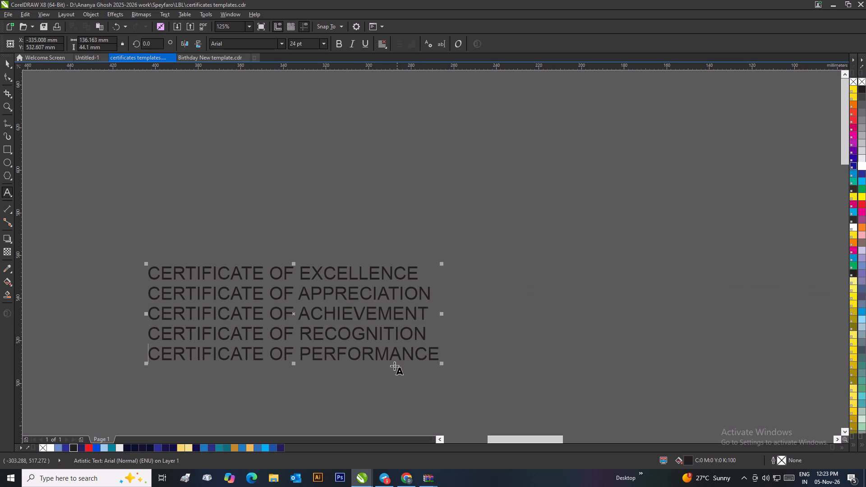
Format the five-line headline list in 10% Black with the Lusitana Bold font.
left_click(7, 64)
left_click(197, 177)
left_click_drag(130, 208, 515, 390)
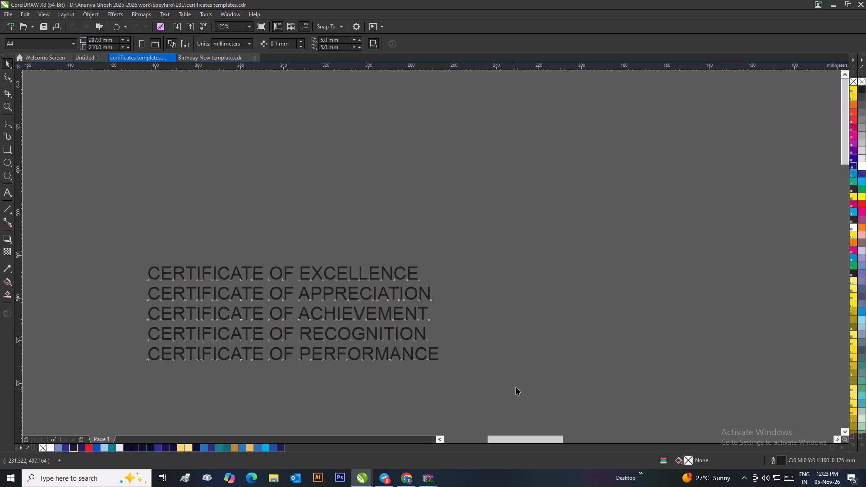
left_click(120, 447)
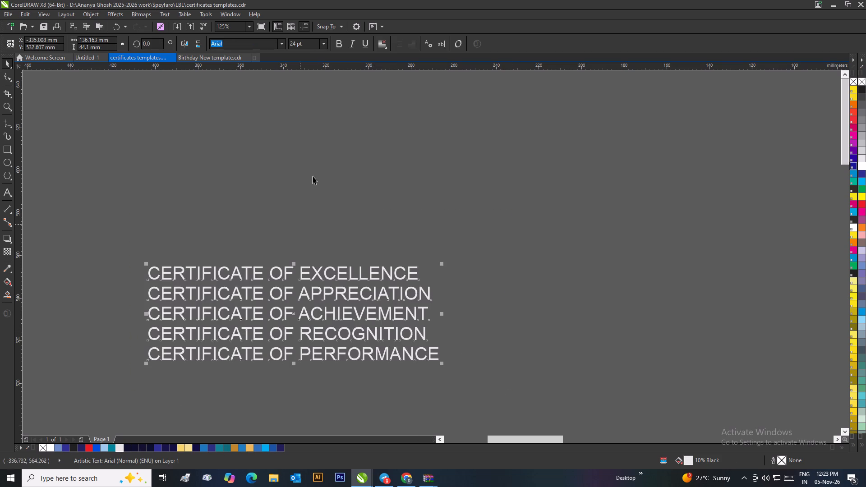
left_click(279, 42)
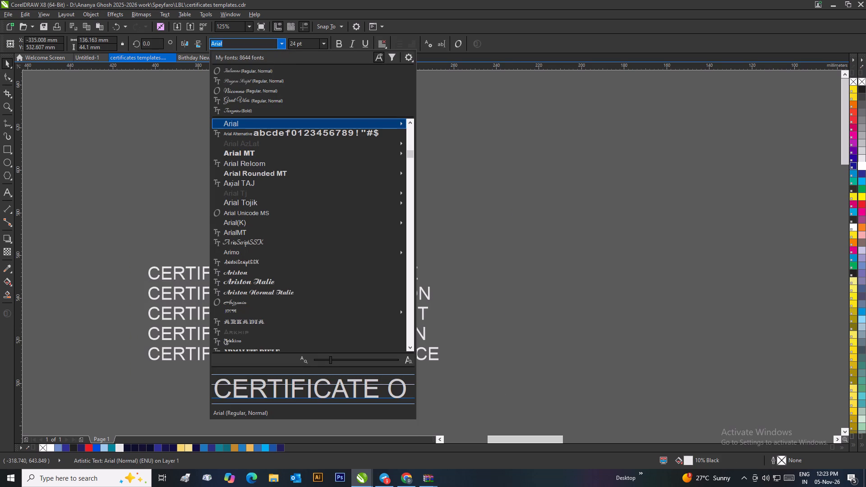
key("BackSpace")
type("lus")
key("i")
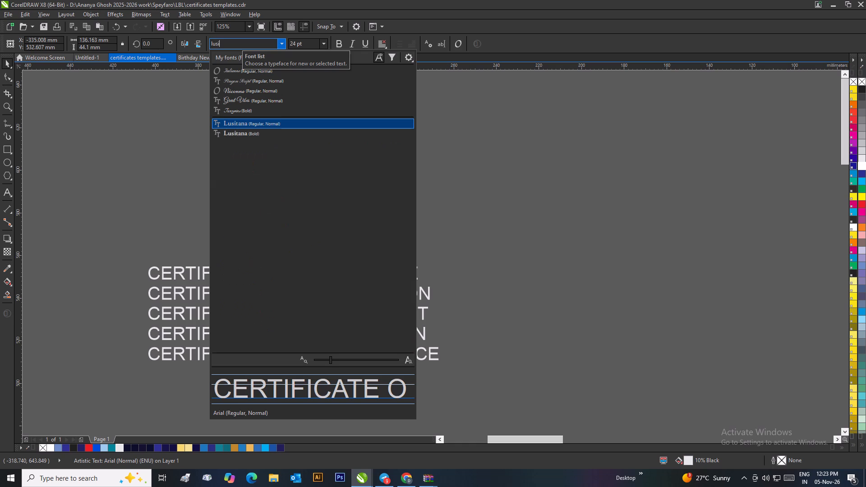
left_click(243, 133)
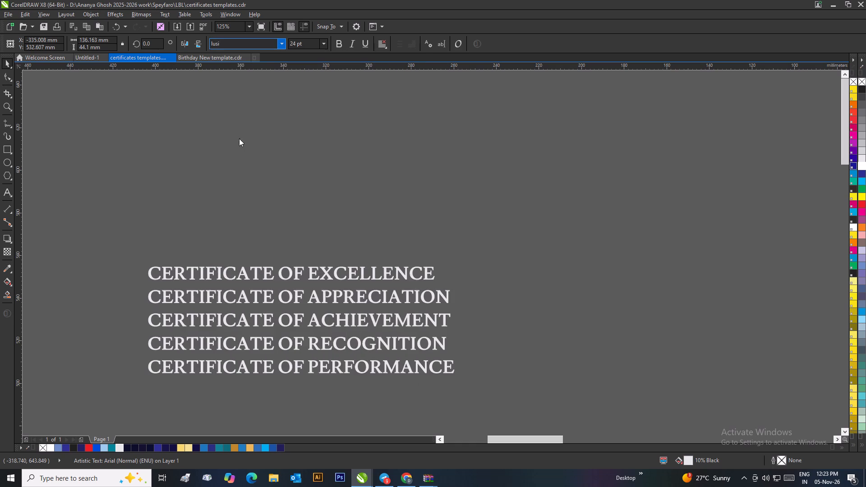
left_click(249, 162)
Move the headline list onto the empty area just below the first, blue certificate.
scroll(257, 180, "down", 3)
scroll(482, 291, "down", 2)
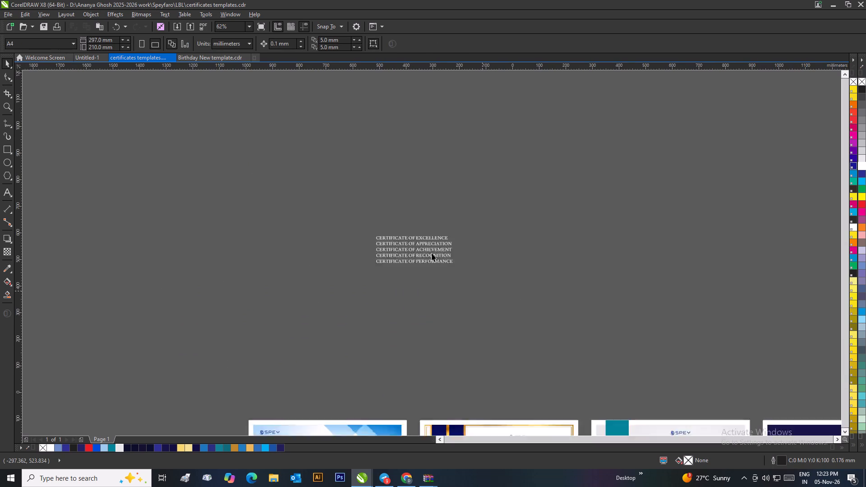
left_click_drag(427, 252, 410, 383)
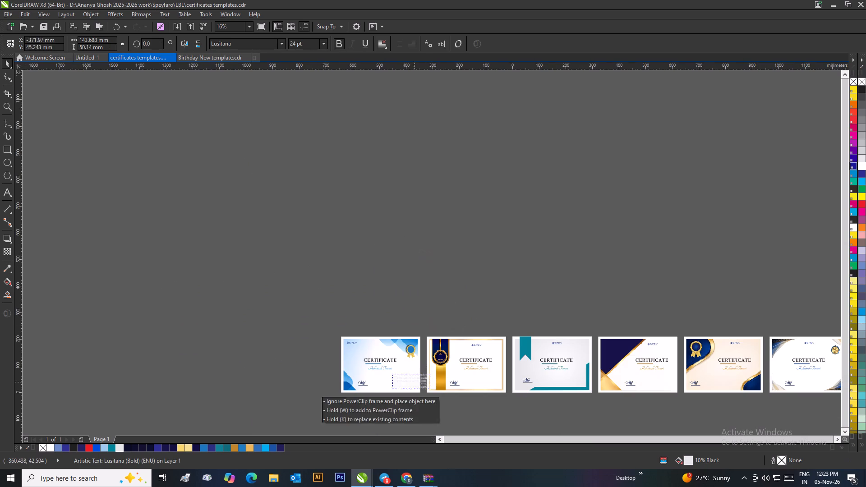
left_click_drag(410, 383, 405, 383)
scroll(384, 394, "up", 2)
scroll(432, 247, "down", 1)
scroll(453, 211, "up", 1)
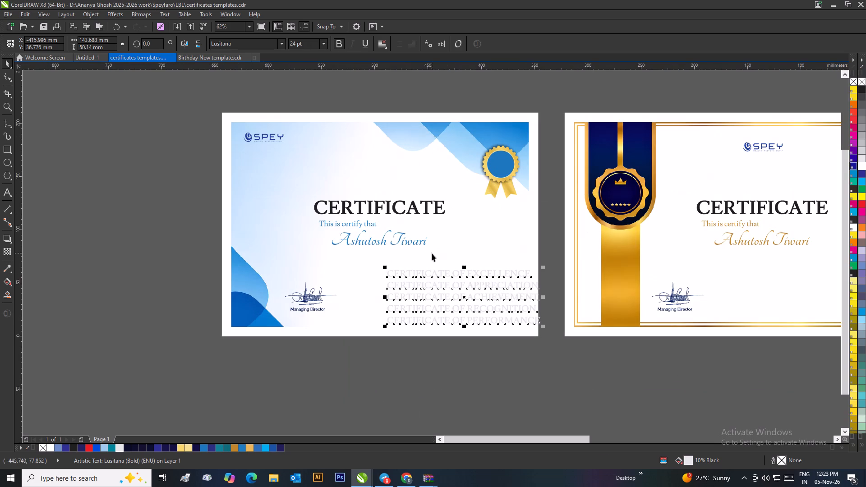
left_click(449, 385)
left_click(456, 300)
left_click_drag(465, 299, 452, 298)
left_click_drag(460, 286, 419, 369)
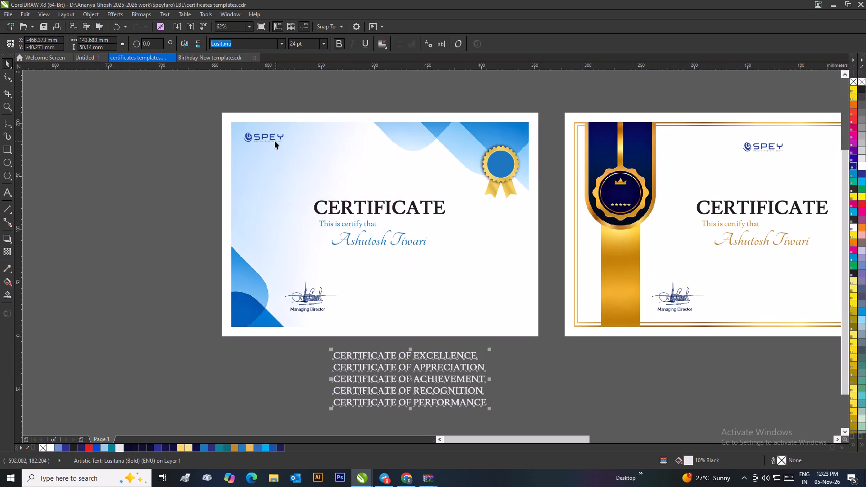
Place a copy of the first certificate's SPEY logo on the empty area beside that certificate.
left_click(272, 140)
left_click_drag(273, 137, 126, 121)
right_click(126, 121)
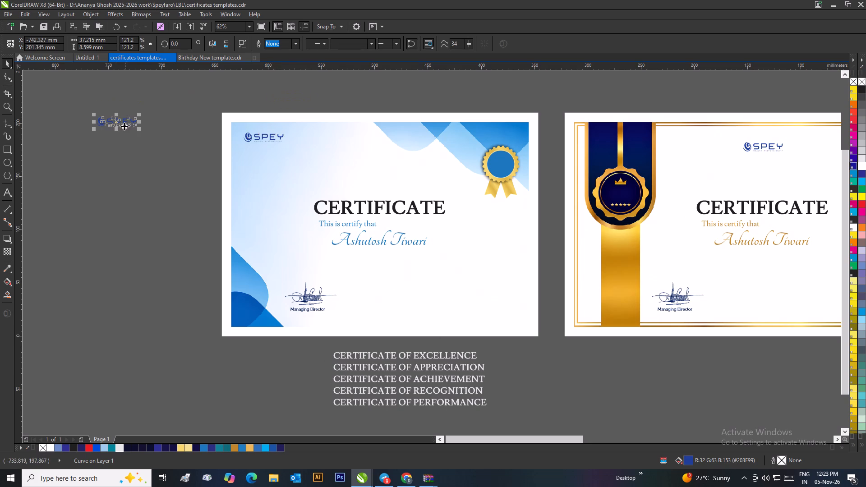
Delete the SPEY lettering and tagline nodes from the logo copy, keeping only the swirl symbol.
scroll(121, 127, "up", 2)
key("F10")
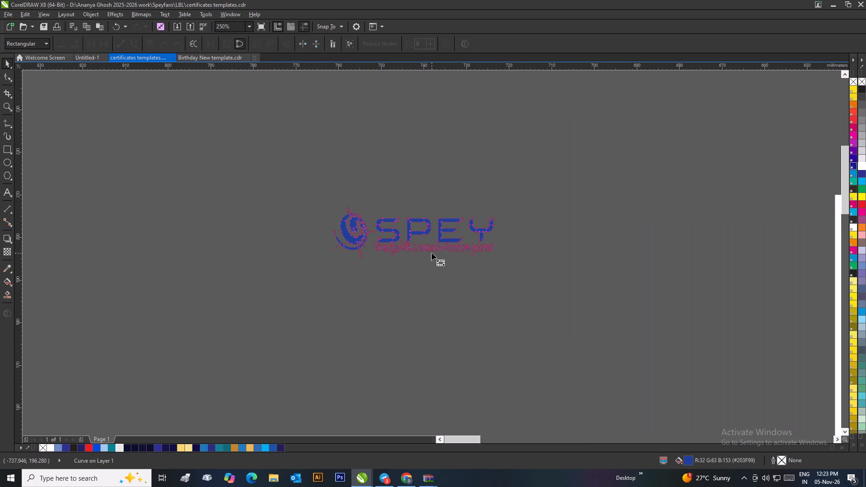
scroll(432, 253, "up", 2)
left_click_drag(197, 89, 588, 265)
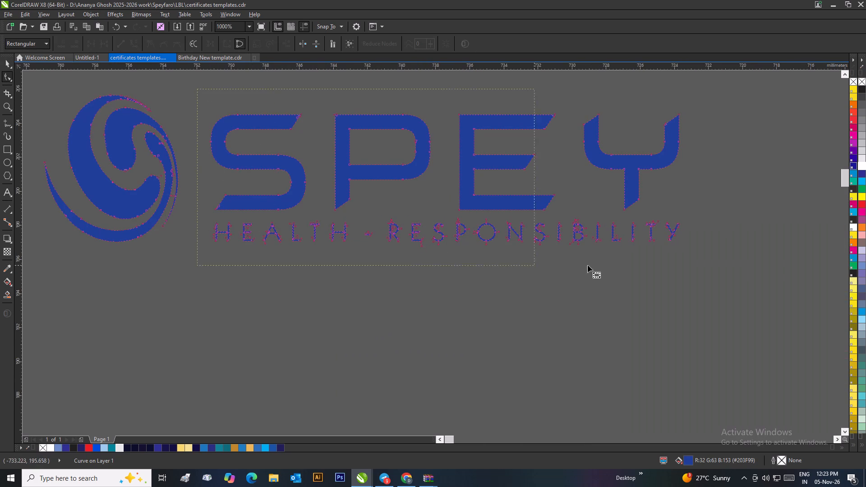
left_click_drag(588, 265, 774, 261)
key("Delete")
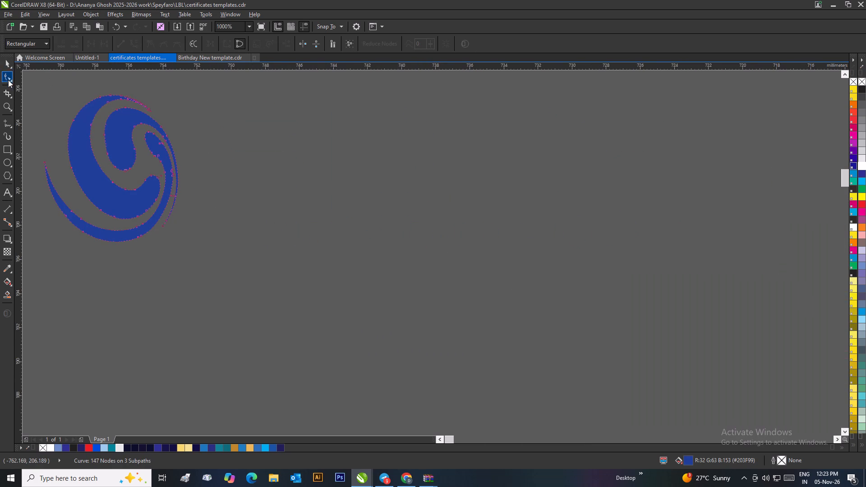
left_click(6, 63)
Enlarge the swirl symbol to about 119 × 131 mm and centre it on the first certificate's background.
scroll(60, 89, "down", 3)
scroll(546, 299, "down", 2)
scroll(525, 272, "up", 1)
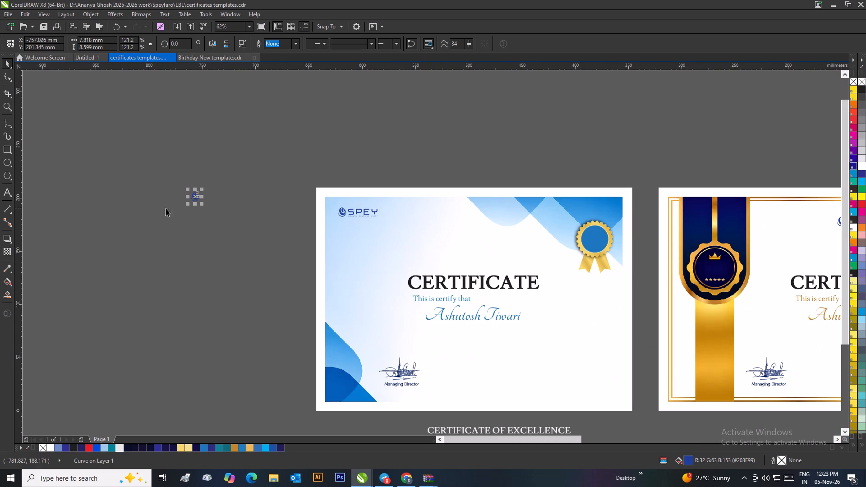
left_click_drag(200, 206, 283, 302)
left_click_drag(245, 236, 486, 295)
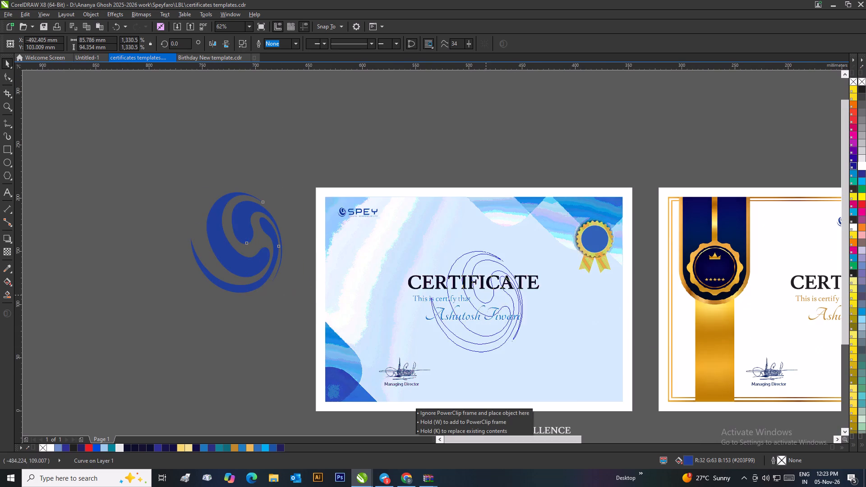
left_click_drag(486, 295, 499, 297)
left_click_drag(542, 359, 581, 405)
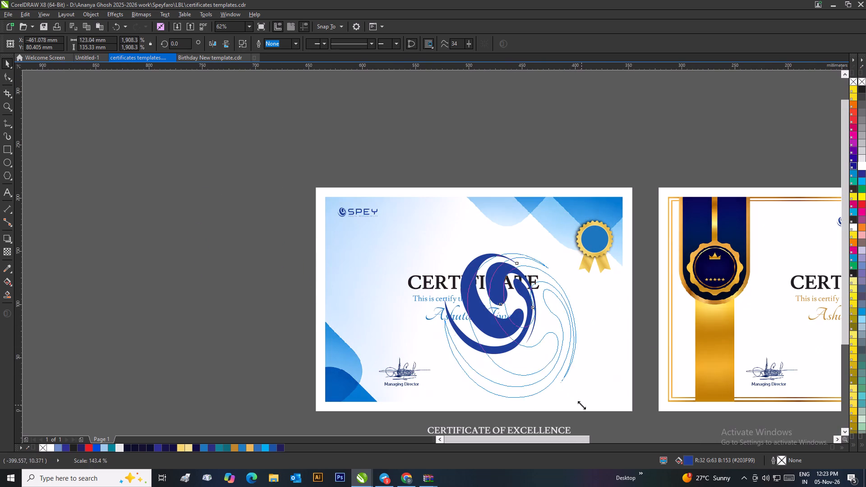
left_click_drag(581, 405, 577, 400)
left_click_drag(513, 343, 477, 316)
left_click(592, 340, "shift")
key("c")
key("e")
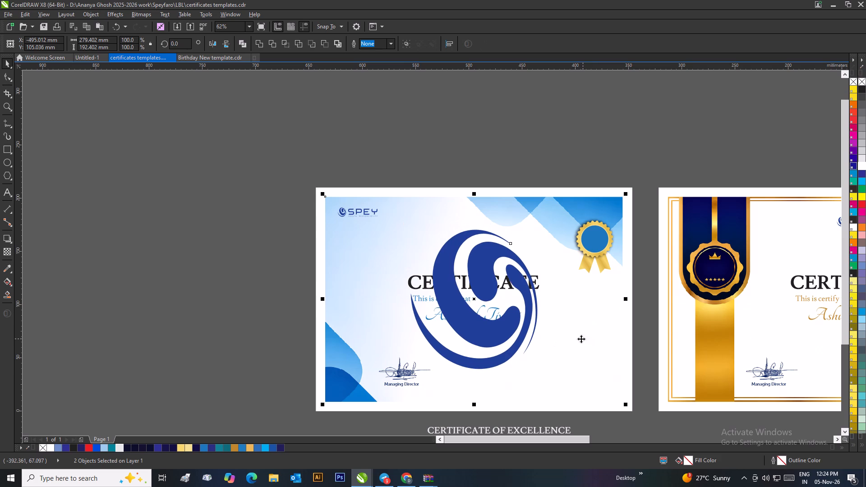
Send the large swirl symbol back in the stacking order, behind the first certificate's heading and recipient text.
left_click(538, 123)
left_click(491, 260)
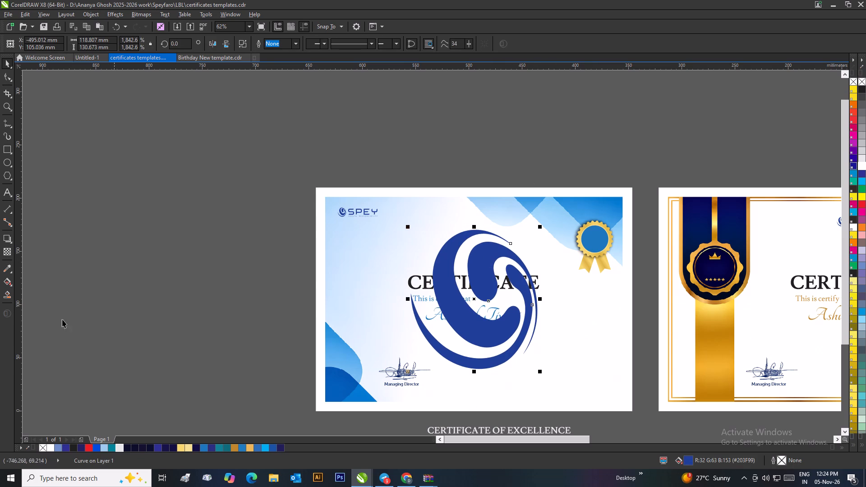
key("ctrl+Page_Down")
key("ctrl+Page_Down")
key("ctrl+Page_Down")
key("ctrl+Page_Down")
key("ctrl+Page_Down")
key("ctrl+Page_Down")
key("ctrl+Page_Down")
key("ctrl+Page_Down")
key("ctrl+Page_Down")
key("ctrl+Page_Down")
key("ctrl+Page_Down")
key("ctrl+Page_Down")
key("ctrl+Page_Down")
key("ctrl+Page_Down")
key("ctrl+Page_Down")
key("ctrl+Page_Down")
key("ctrl+Page_Down")
key("ctrl+Page_Down")
key("ctrl+Page_Down")
key("ctrl+Page_Down")
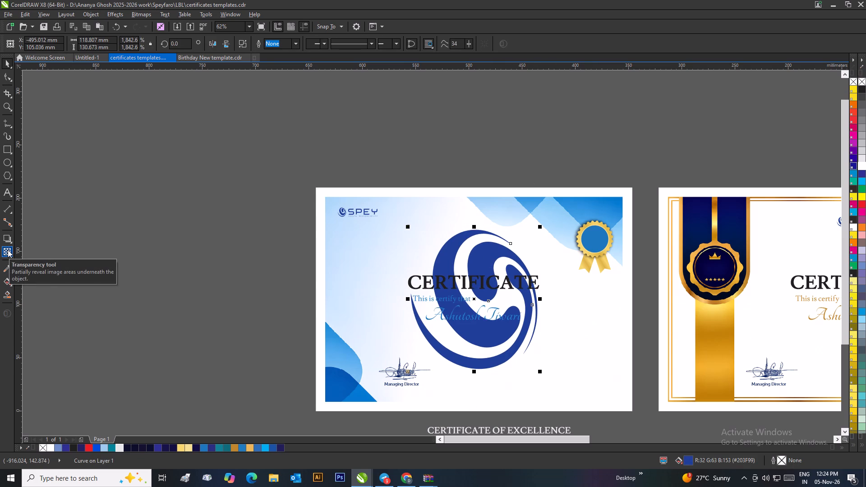
left_click(83, 285)
left_click(449, 256)
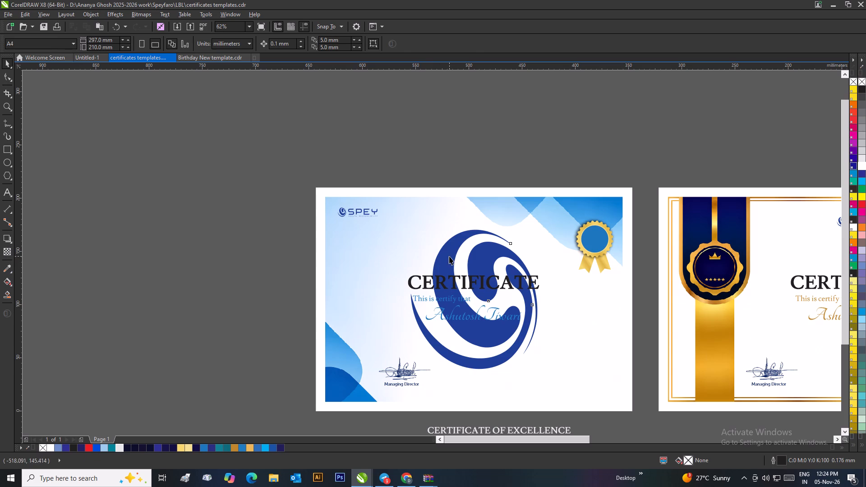
Apply a uniform transparency of 95 to the large swirl symbol on the first certificate.
left_click(9, 253)
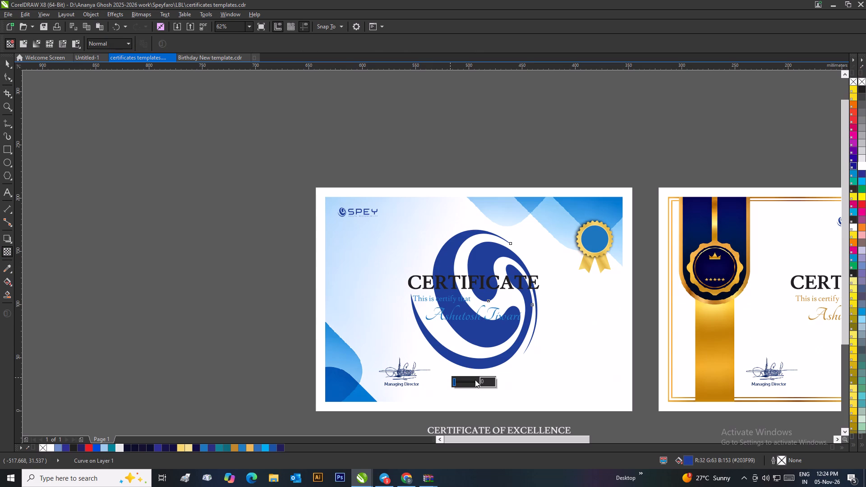
left_click(472, 382)
left_click(489, 381)
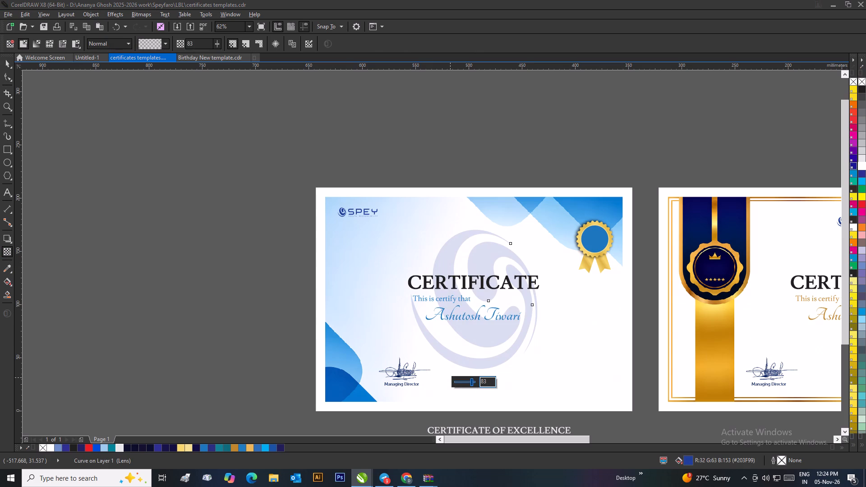
key("BackSpace")
key("BackSpace")
type("95")
key("Return")
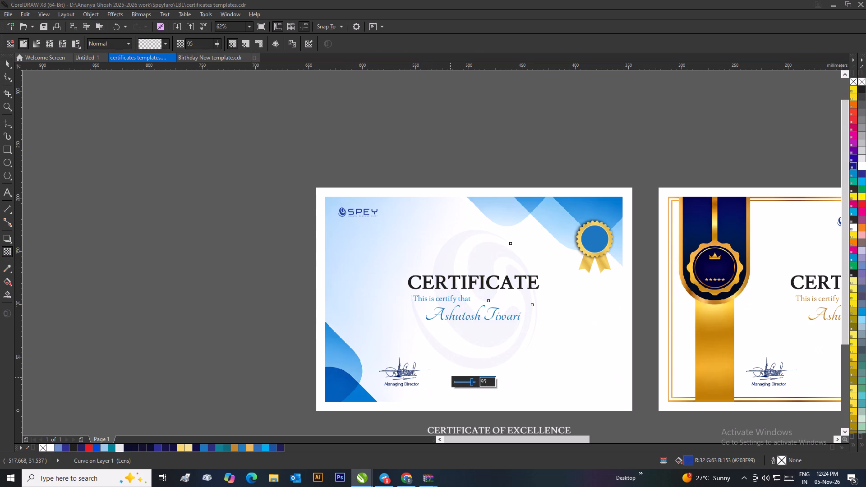
left_click(3, 62)
left_click(207, 161)
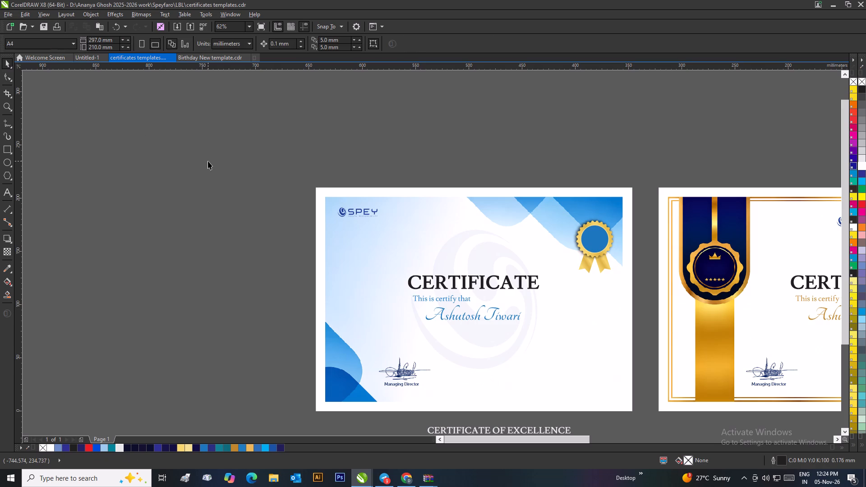
Move the faded swirl symbol down about 5 mm on the first certificate and centre it horizontally on the background.
scroll(413, 290, "down", 2)
scroll(575, 267, "up", 1)
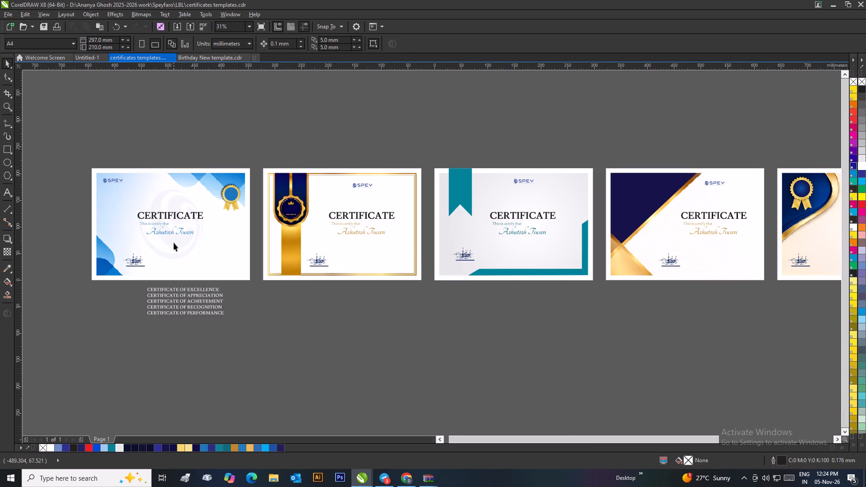
left_click(174, 240)
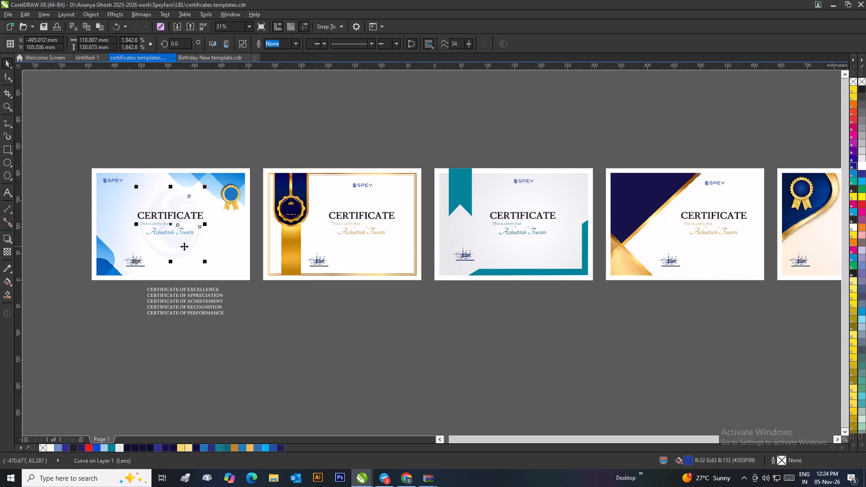
scroll(184, 246, "up", 1)
left_click_drag(426, 247, 427, 253)
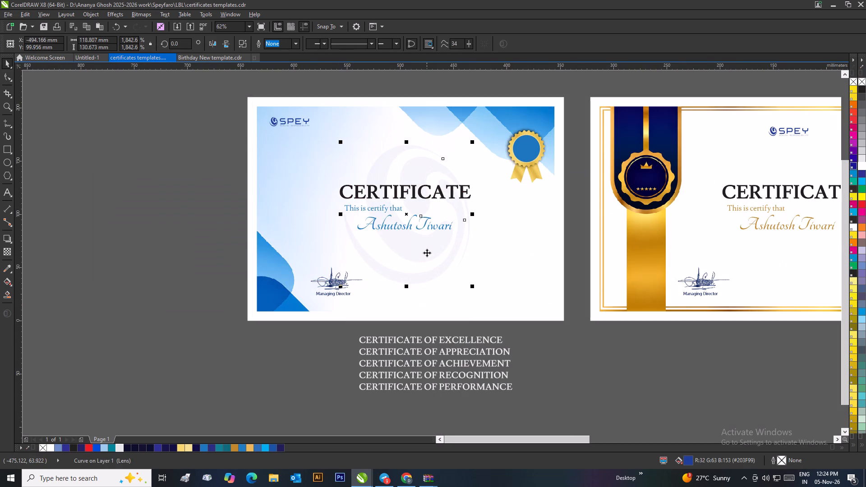
left_click(513, 265, "shift")
key("c")
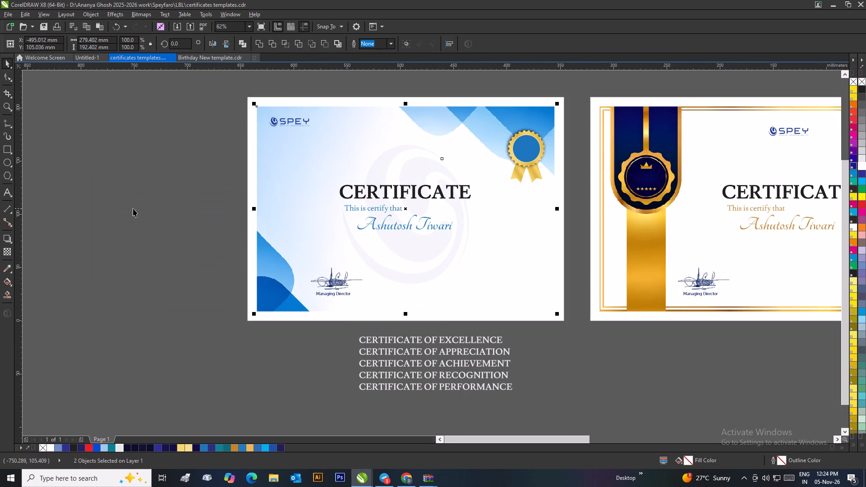
left_click(133, 208)
Copy the faded swirl symbol onto the second certificate and centre it horizontally and vertically on that certificate's background.
left_click(402, 241)
scroll(371, 239, "down", 2)
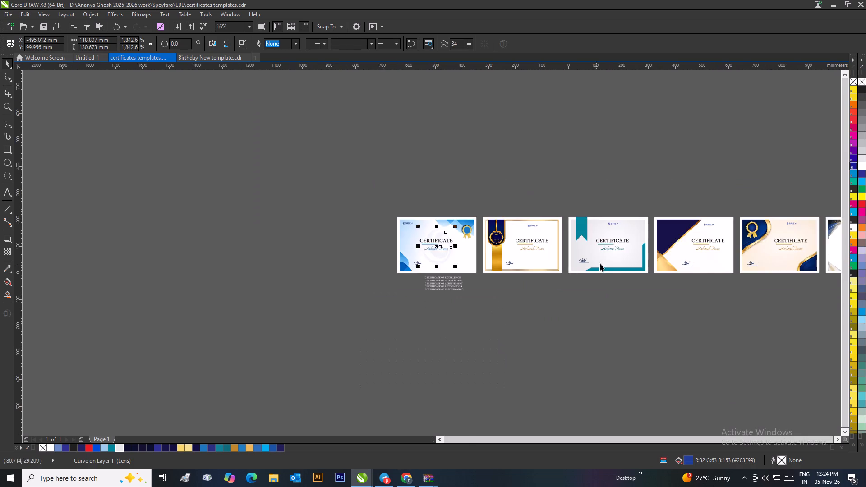
scroll(600, 262, "up", 1)
left_click_drag(112, 240, 293, 251)
right_click(293, 251)
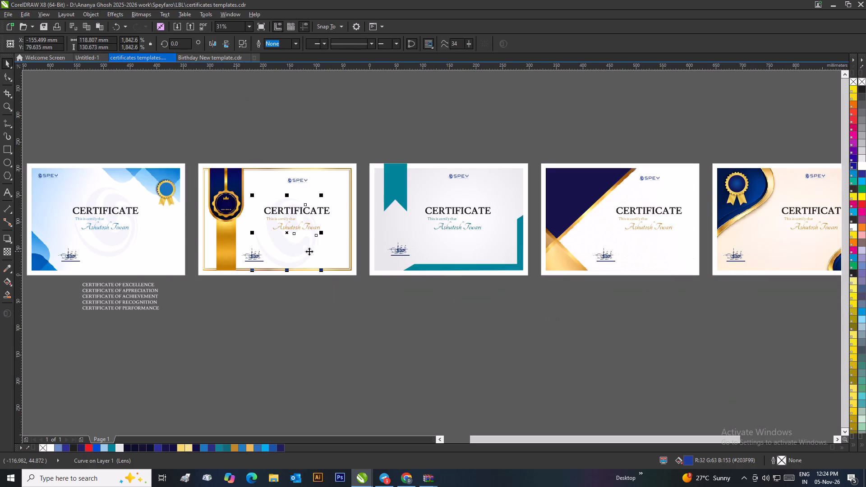
left_click(334, 251, "shift")
key("c")
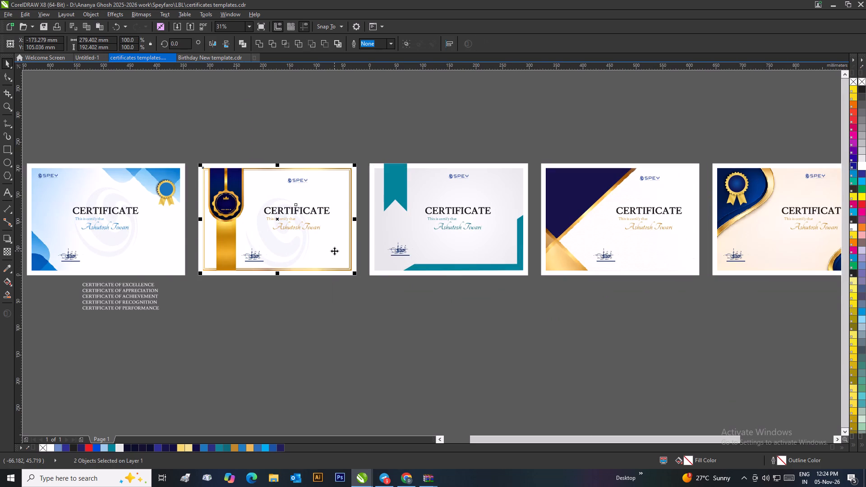
key("e")
left_click(340, 134)
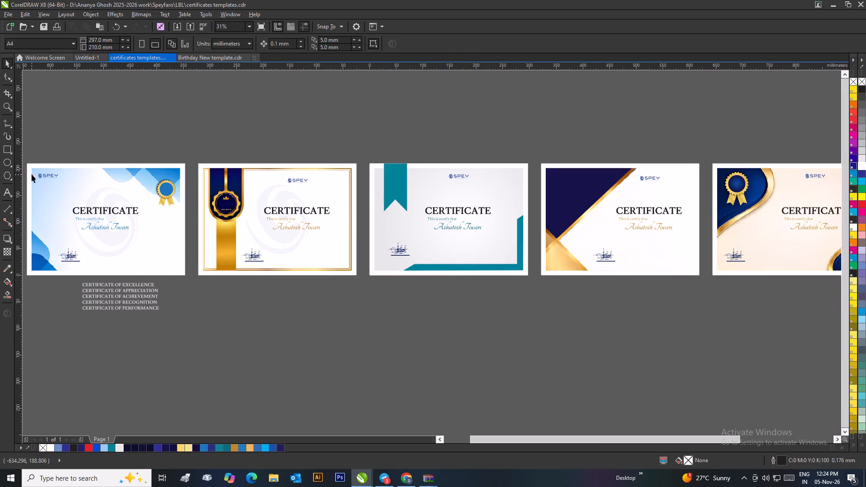
Draw a helper rectangle about 199 × 3 mm along the second certificate's top border, spanning from the ribbon's edge to the inner side border.
left_click(5, 152)
scroll(298, 199, "up", 1)
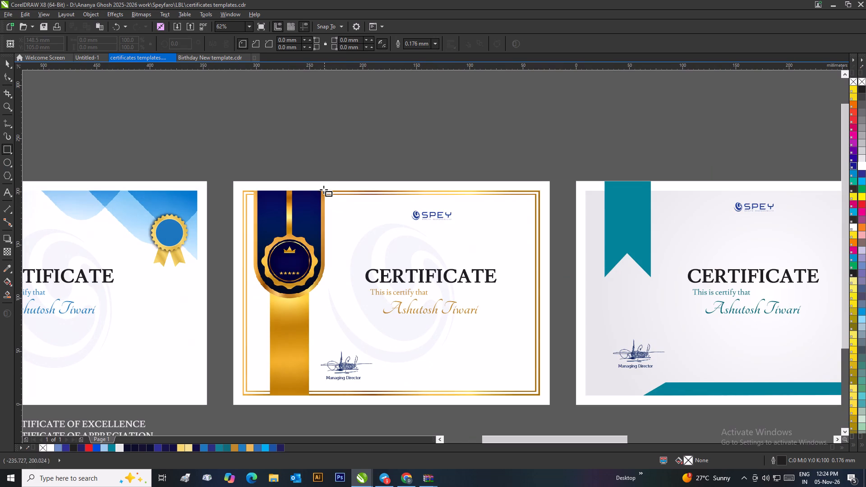
left_click_drag(323, 188, 539, 192)
left_click(6, 64)
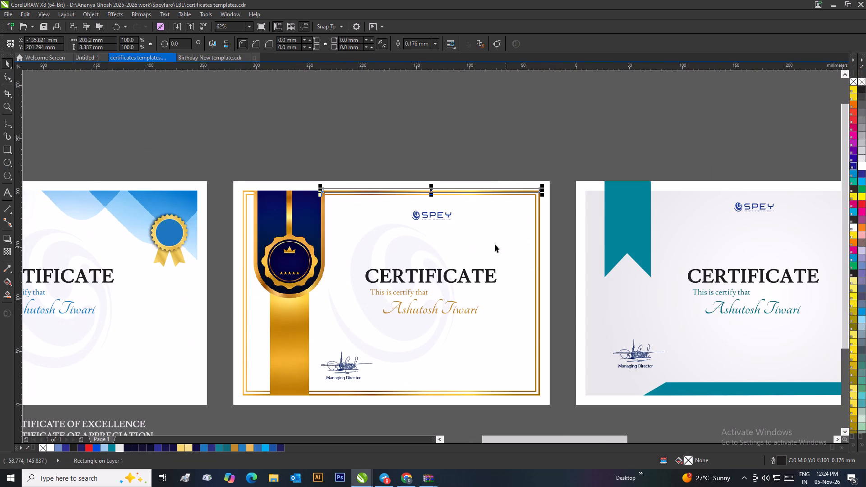
scroll(483, 242, "up", 1)
scroll(125, 151, "up", 2)
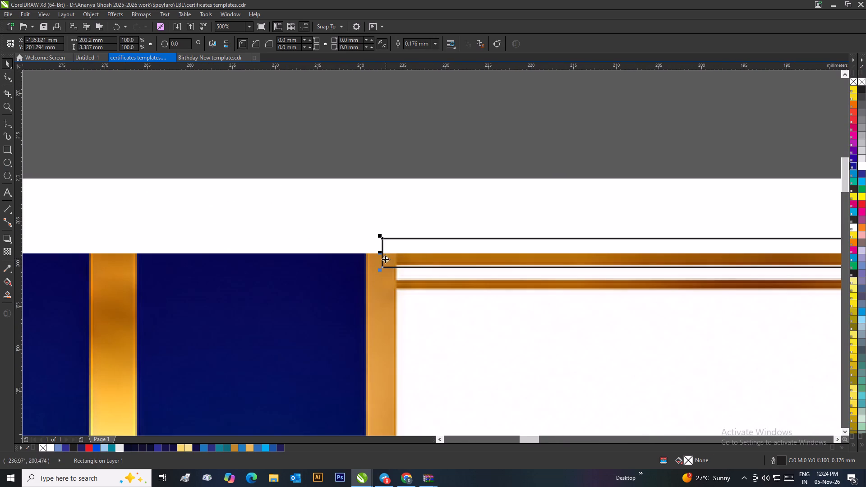
left_click_drag(380, 251, 393, 262)
scroll(393, 266, "down", 3)
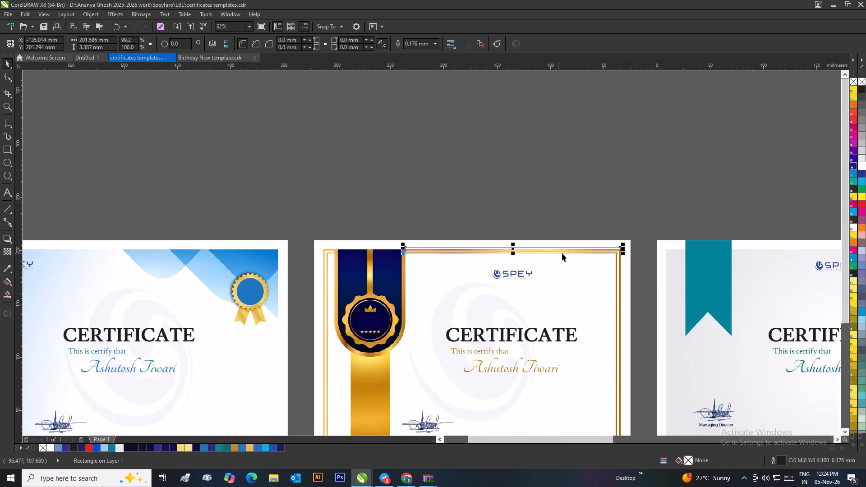
scroll(637, 250, "up", 3)
left_click_drag(301, 248, 282, 270)
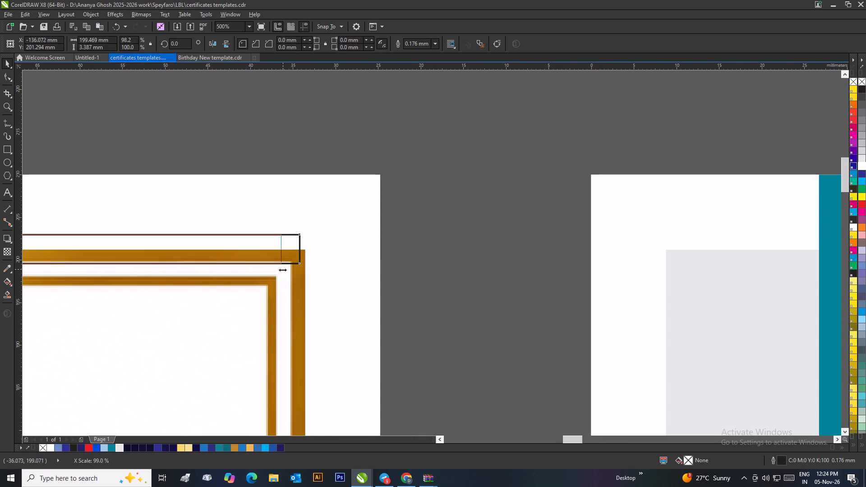
left_click_drag(282, 270, 277, 277)
scroll(291, 289, "down", 3)
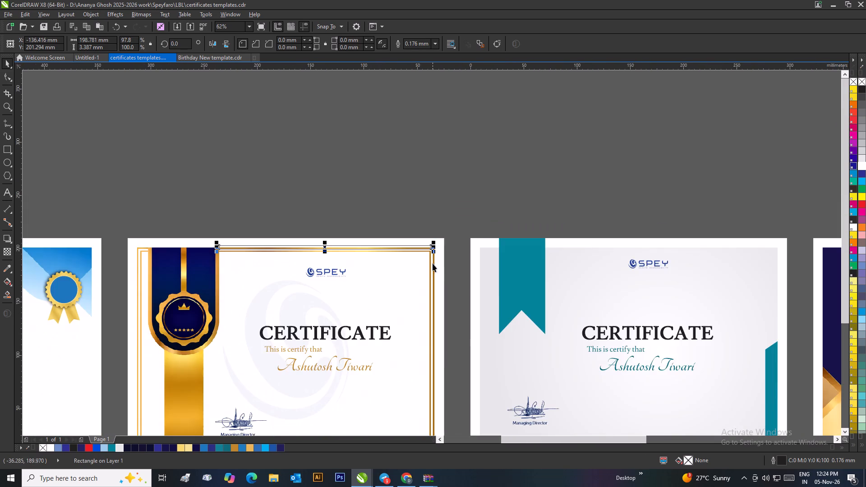
Centre the second certificate's swirl symbol horizontally on the helper rectangle along the top border.
scroll(410, 301, "up", 1)
left_click(230, 250)
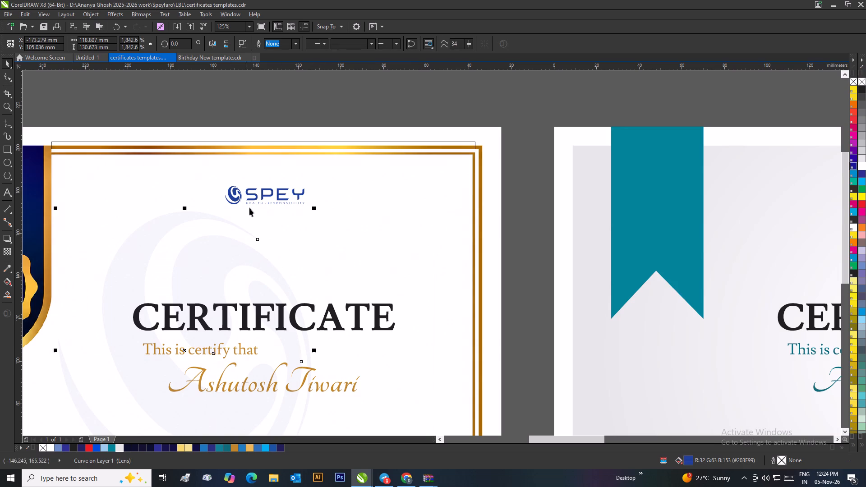
left_click(275, 146, "shift")
key("c")
left_click(300, 105)
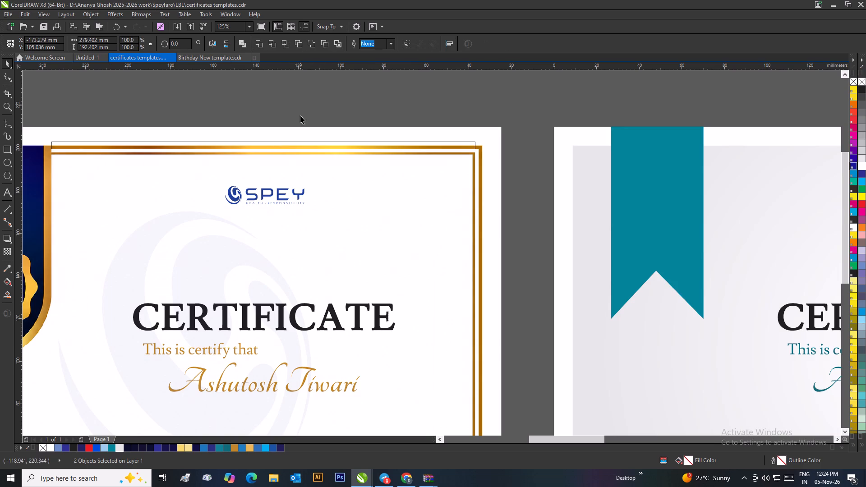
left_click(250, 259)
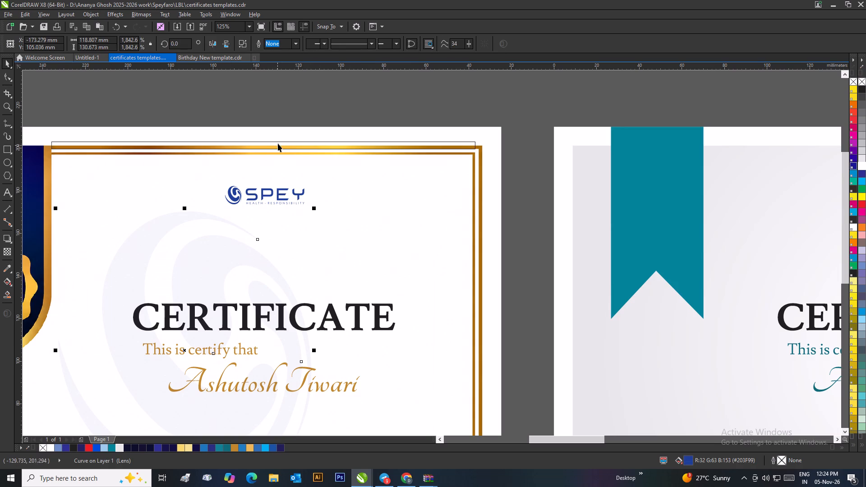
left_click(278, 141, "shift")
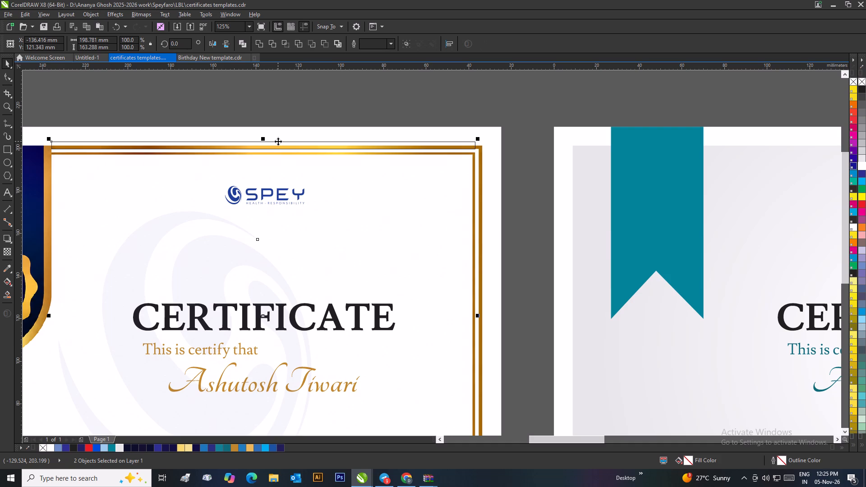
key("c")
scroll(286, 154, "down", 2)
left_click(454, 214)
Centre the second certificate's swirl symbol vertically on the certificate background.
scroll(447, 275, "up", 1)
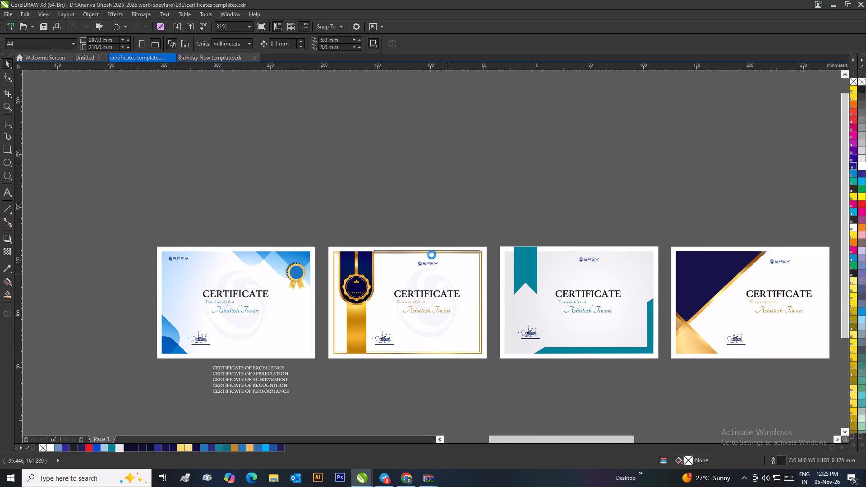
left_click(413, 261)
left_click(471, 263, "shift")
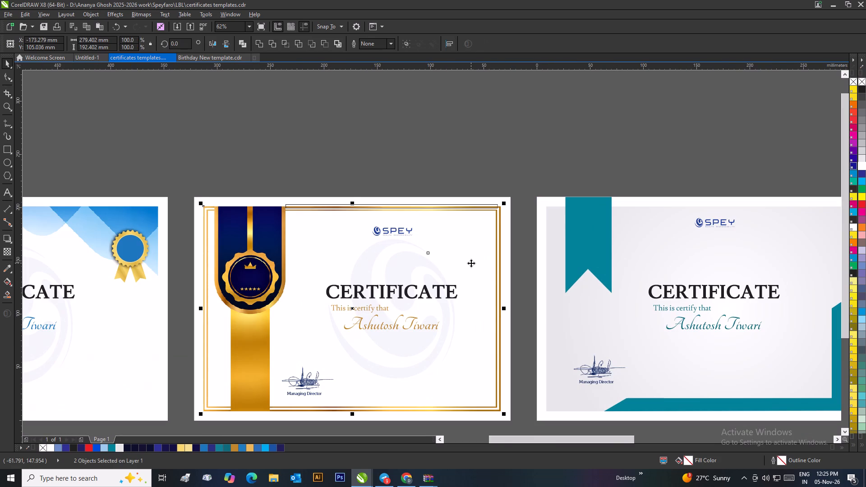
key("e")
left_click(464, 163)
Move the helper rectangle off the second certificate to the empty area above the certificates.
left_click(460, 204)
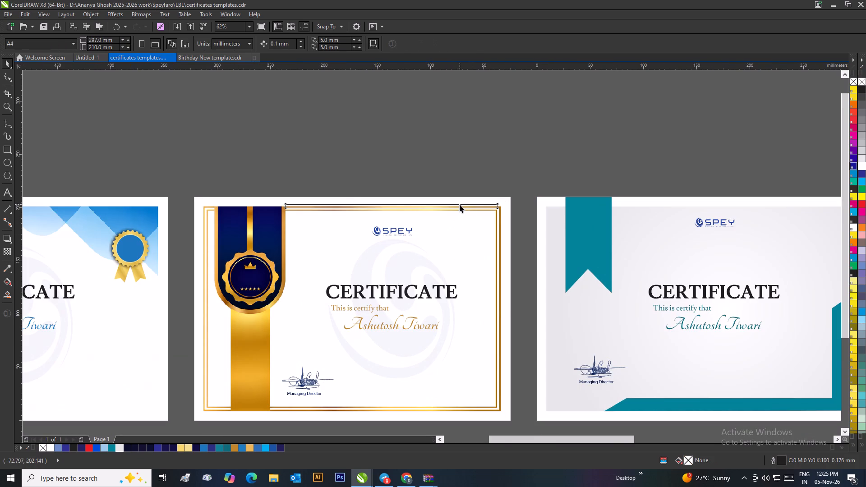
left_click_drag(460, 204, 636, 155)
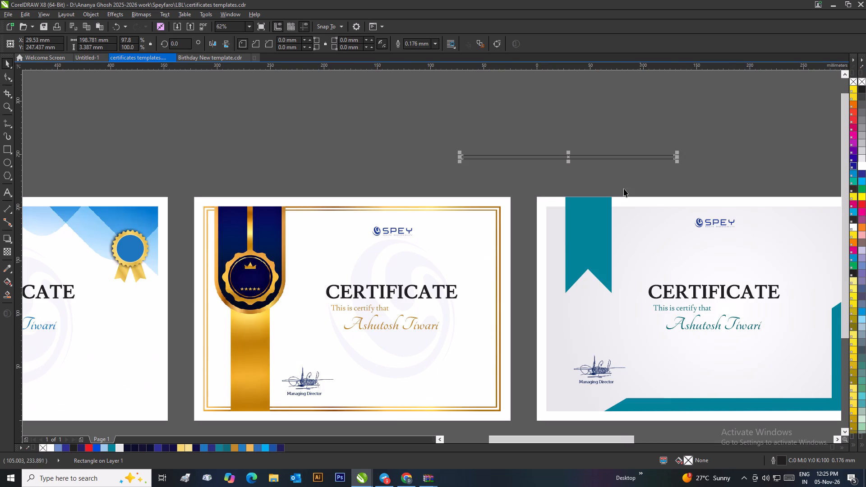
Recolour the second certificate's swirl symbol with a 60% Black fill.
scroll(593, 214, "down", 2)
scroll(494, 289, "up", 1)
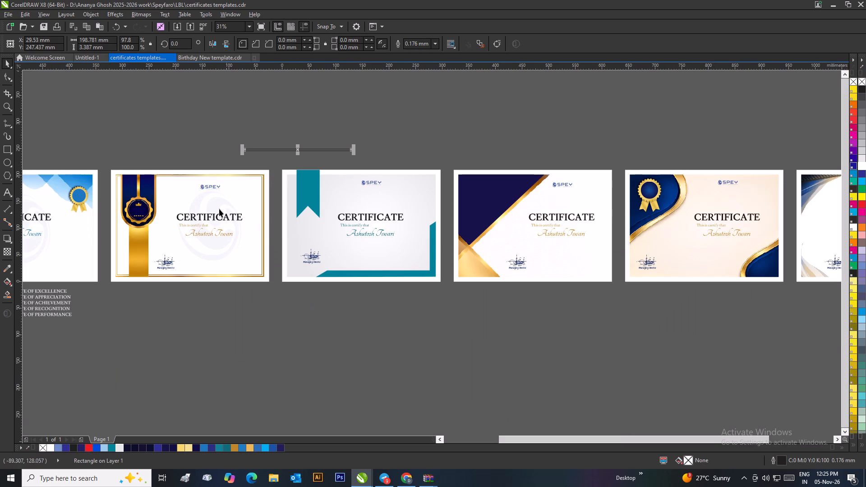
left_click(216, 202)
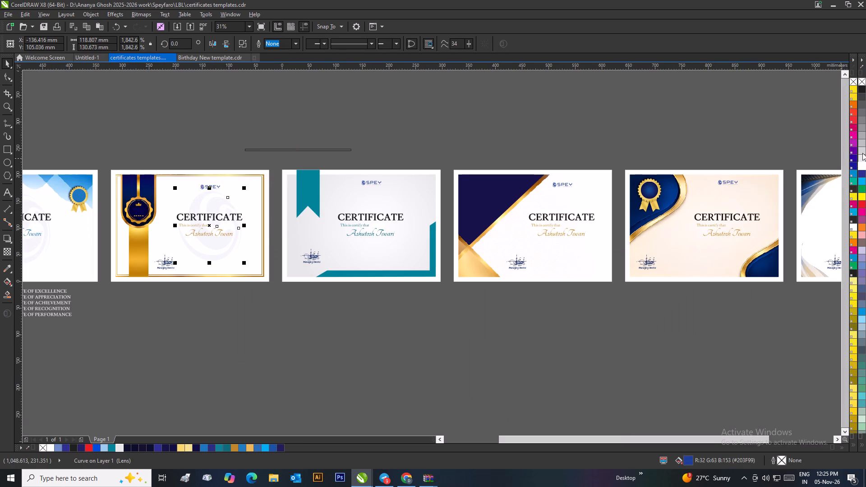
left_click(861, 150)
left_click(862, 141)
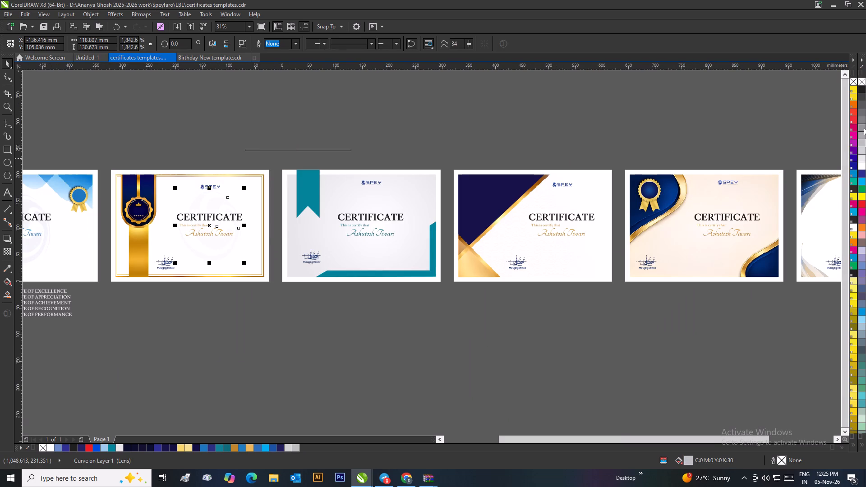
left_click(864, 128)
left_click(864, 120)
left_click(864, 116)
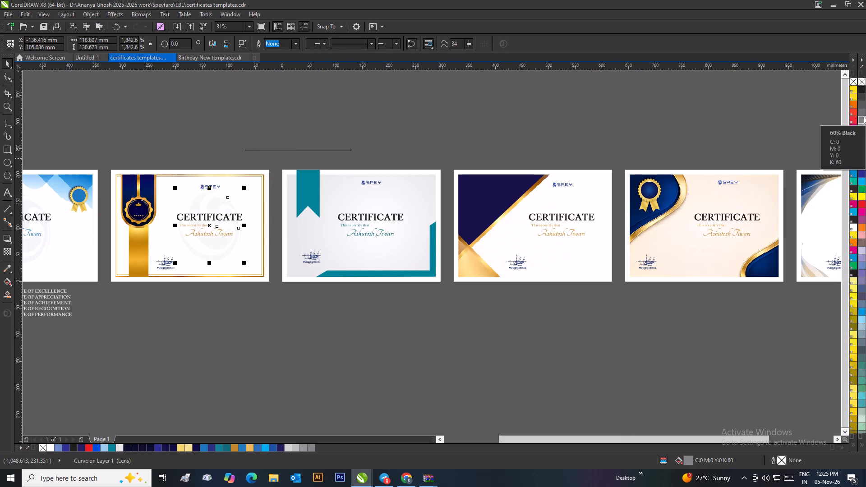
left_click(762, 125)
Place a copy of the second certificate's grey swirl symbol behind the heading area of the third, teal-ribbon certificate.
scroll(254, 220, "up", 1)
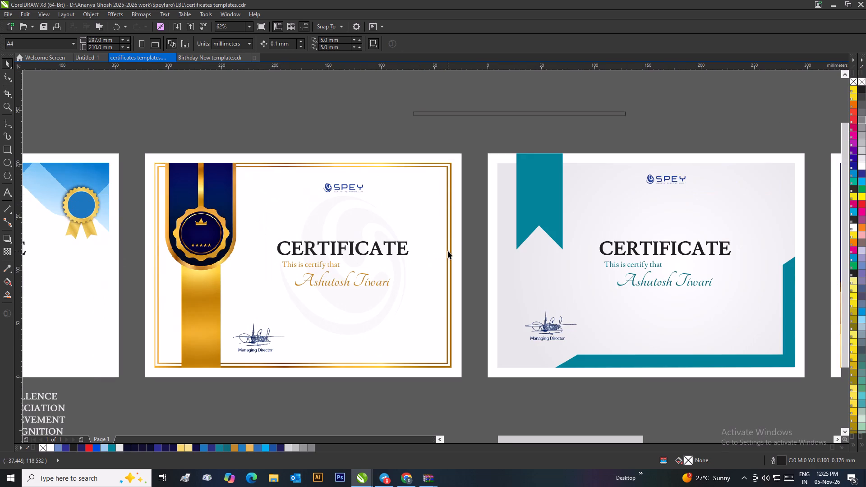
scroll(453, 253, "down", 1)
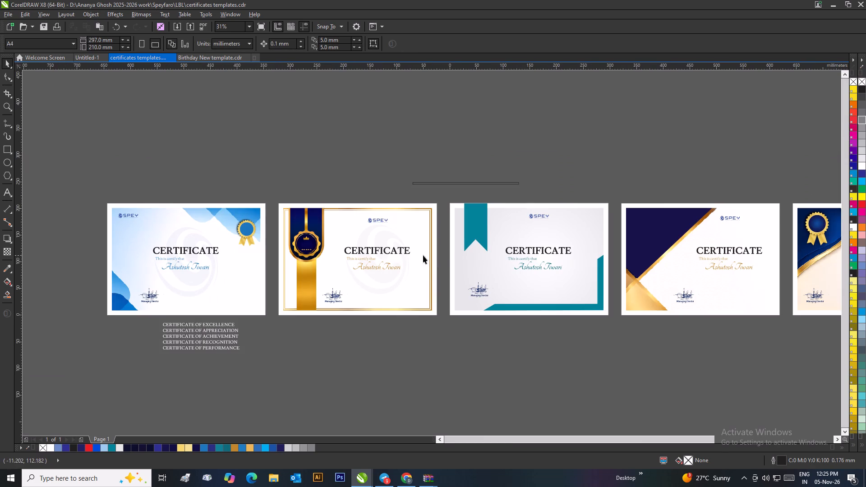
scroll(514, 236, "up", 1)
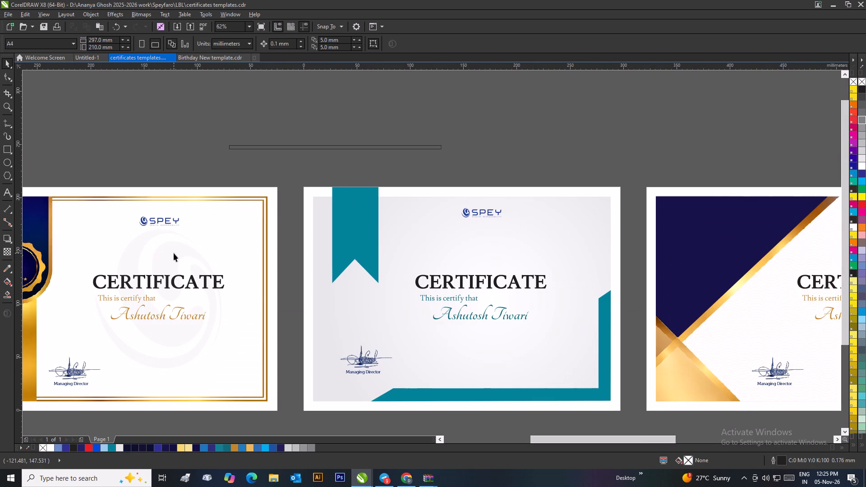
left_click_drag(173, 253, 487, 249)
right_click(487, 249)
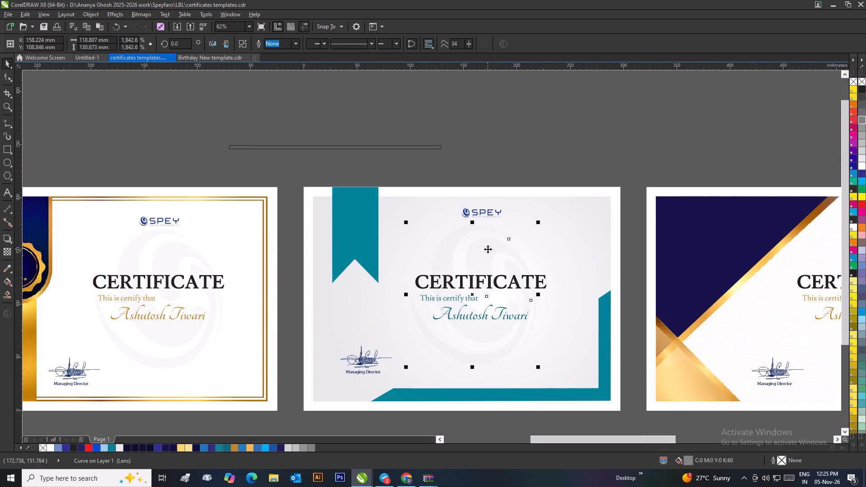
Send the second certificate's swirl symbol back in the stacking order so it sits behind the text and just above the background.
scroll(179, 286, "up", 3)
scroll(432, 253, "down", 2)
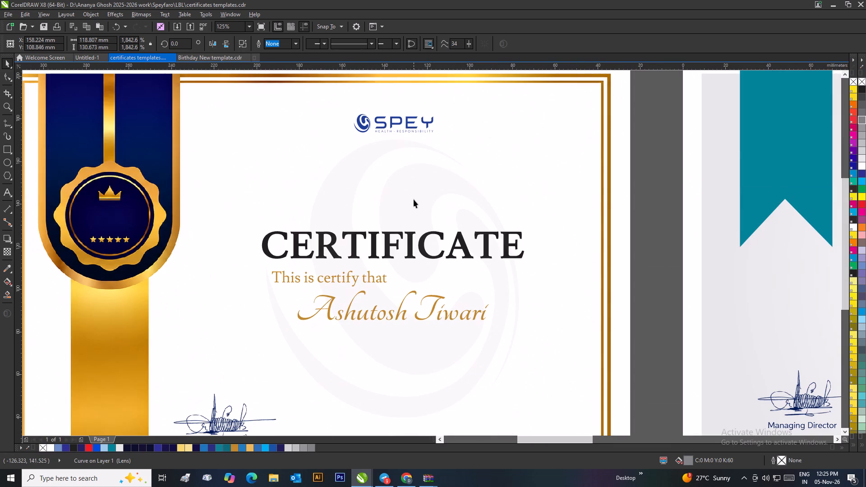
left_click(414, 195)
key("ctrl+Page_Down")
key("ctrl+Page_Down")
key("ctrl+Page_Down")
key("ctrl+Page_Down")
key("ctrl+Page_Down")
key("ctrl+Page_Down")
key("ctrl+Page_Down")
key("ctrl+Page_Down")
key("ctrl+Page_Down")
key("ctrl+Page_Down")
key("ctrl+Page_Down")
key("ctrl+Page_Down")
key("ctrl+Page_Down")
key("ctrl+Page_Down")
key("ctrl+Page_Down")
key("ctrl+Page_Down")
key("ctrl+Page_Down")
key("ctrl+Page_Down")
key("ctrl+Page_Down")
key("ctrl+Page_Down")
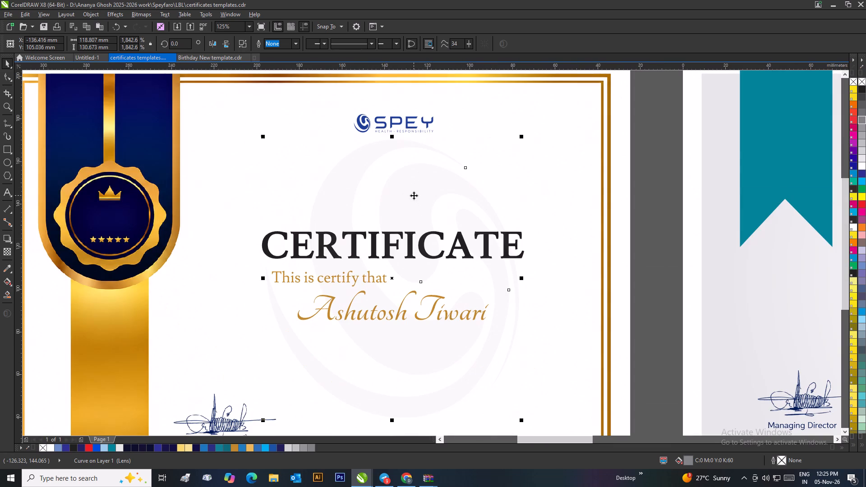
key("ctrl+Page_Down")
key("ctrl+Page_Down")
key("ctrl+Page_Down")
key("ctrl+Page_Down")
key("ctrl+Page_Down")
key("ctrl+Page_Down")
key("ctrl+Page_Down")
key("ctrl+Page_Down")
key("ctrl+Page_Down")
key("ctrl+Page_Down")
key("ctrl+Page_Down")
key("ctrl+Page_Down")
key("ctrl+Page_Down")
key("ctrl+Page_Down")
key("ctrl+Page_Down")
key("ctrl+Page_Down")
key("ctrl+Page_Down")
key("ctrl+Page_Down")
key("ctrl+Page_Down")
key("ctrl+Page_Down")
key("ctrl+Page_Up")
key("ctrl+Page_Up")
Centre the third, teal-ribbon certificate's swirl symbol horizontally and vertically on the certificate background.
scroll(414, 195, "down", 2)
left_click(569, 182)
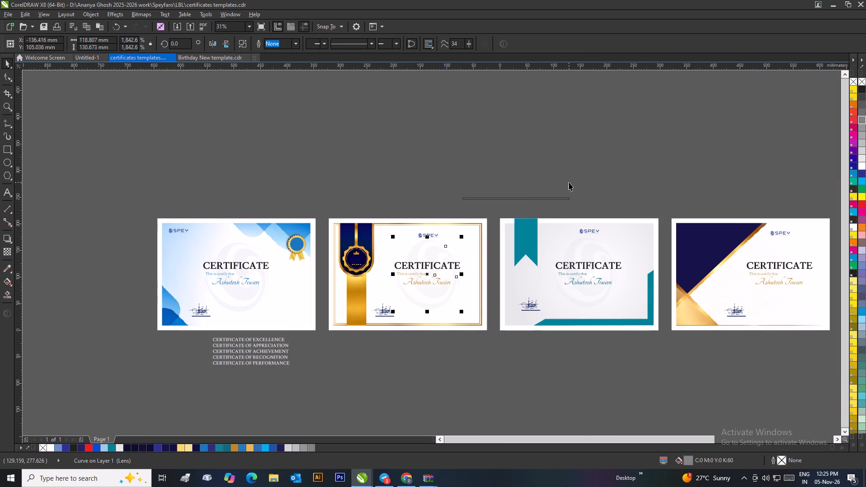
scroll(623, 263, "up", 2)
left_click(318, 199)
scroll(318, 200, "down", 1)
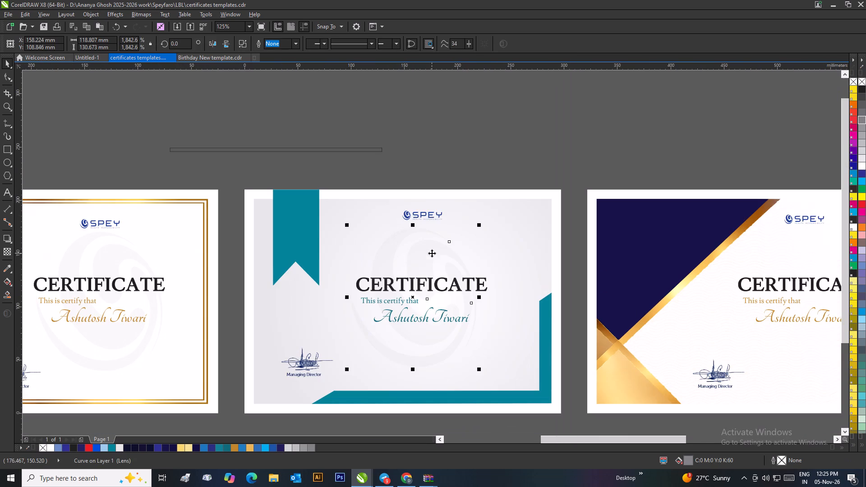
left_click(500, 250, "shift")
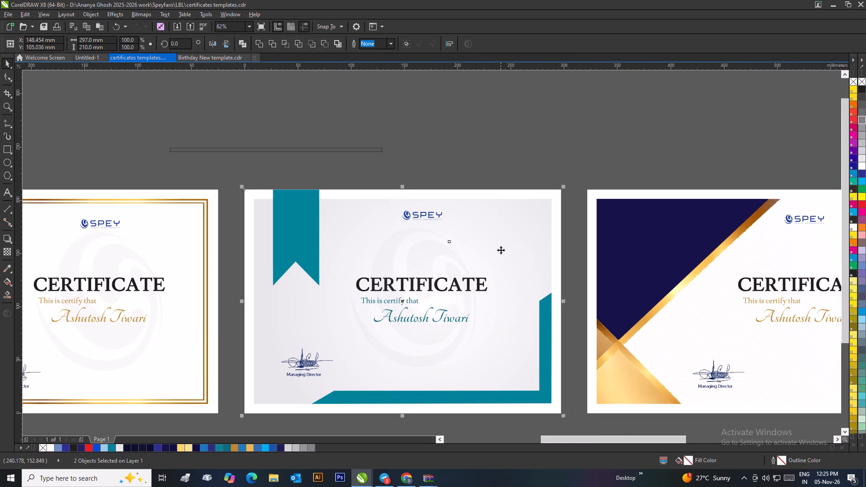
type("ce")
left_click(488, 137)
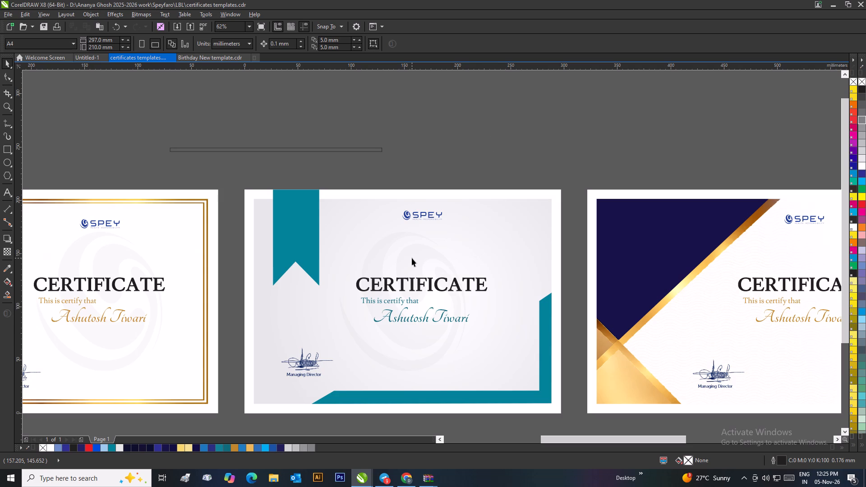
Send the third certificate's swirl symbol back in the stacking order so it sits behind the text and just above the background.
left_click(412, 258)
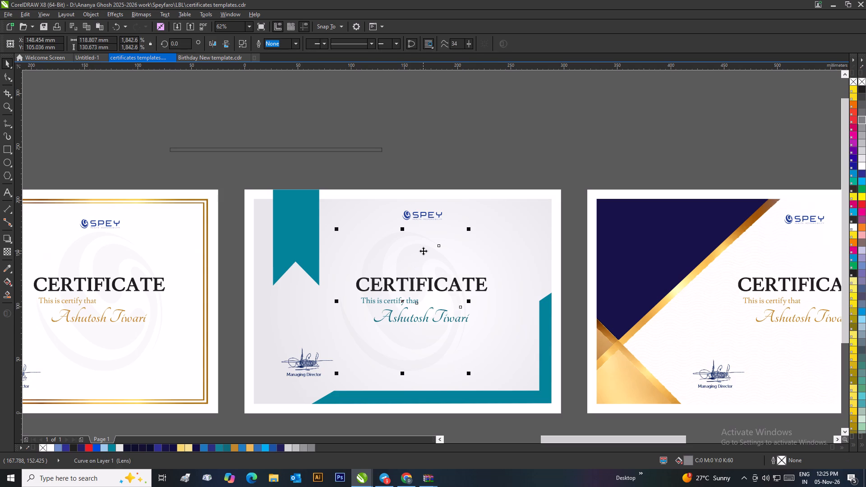
key("ctrl+Page_Down")
key("ctrl+Page_Down")
key("ctrl+Page_Down")
key("ctrl+Page_Down")
key("ctrl+Page_Down")
key("ctrl+Page_Down")
key("ctrl+Page_Down")
key("ctrl+Page_Down")
key("ctrl+Page_Down")
key("ctrl+Page_Down")
key("ctrl+Page_Down")
key("ctrl+Page_Down")
key("ctrl+Page_Down")
key("ctrl+Page_Down")
key("ctrl+Page_Down")
key("ctrl+Page_Down")
key("ctrl+Page_Down")
key("ctrl+Page_Down")
key("ctrl+Page_Down")
key("ctrl+Page_Down")
key("ctrl+Page_Up")
key("ctrl+Page_Up")
key("ctrl+Page_Up")
key("ctrl+Page_Up")
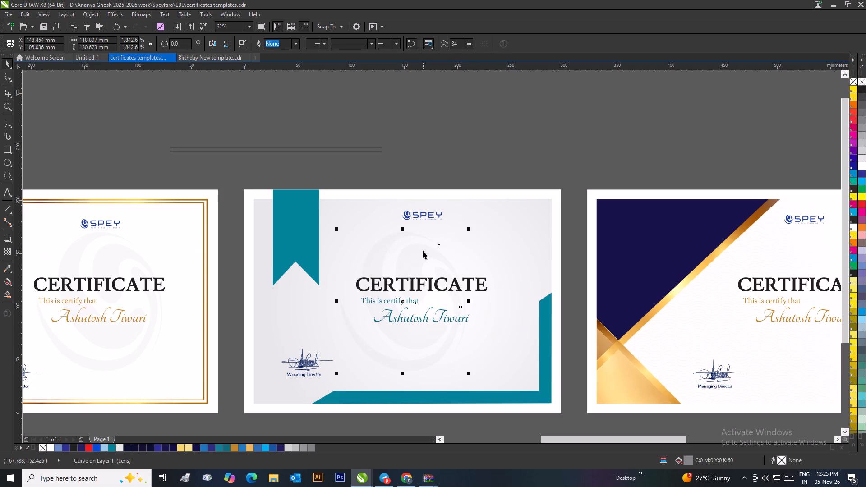
key("ctrl+Page_Up")
key("ctrl+Page_Down")
key("ctrl+Page_Down")
key("ctrl+Page_Up")
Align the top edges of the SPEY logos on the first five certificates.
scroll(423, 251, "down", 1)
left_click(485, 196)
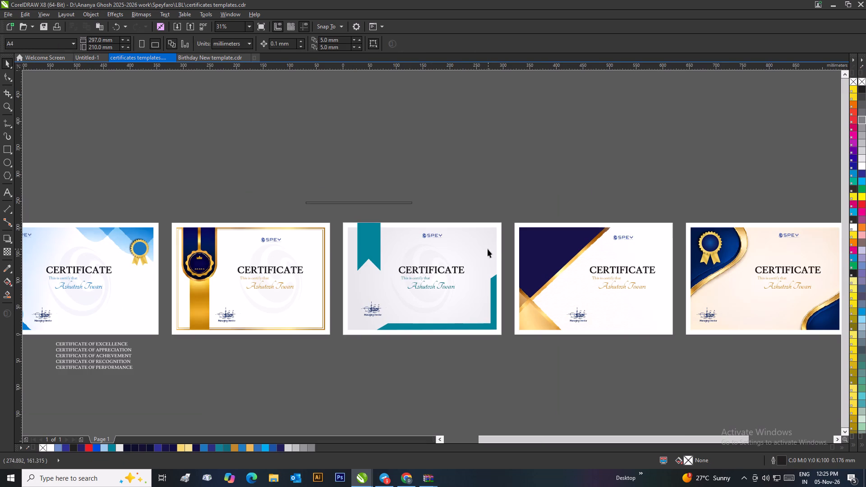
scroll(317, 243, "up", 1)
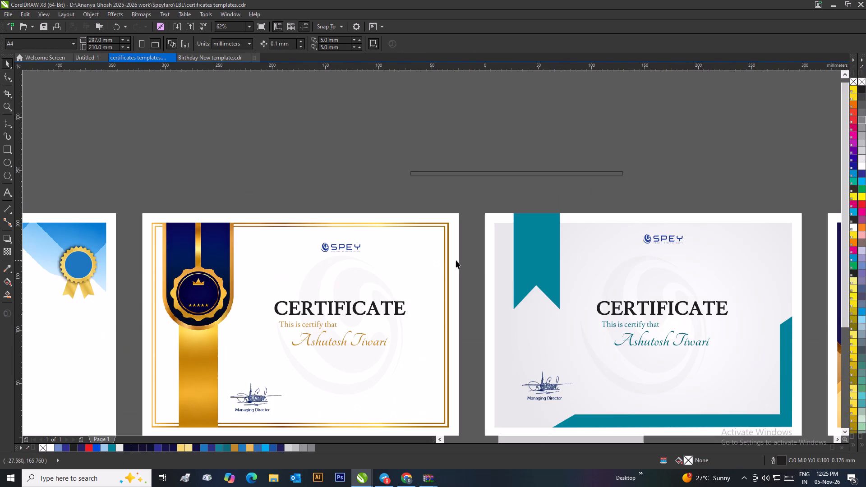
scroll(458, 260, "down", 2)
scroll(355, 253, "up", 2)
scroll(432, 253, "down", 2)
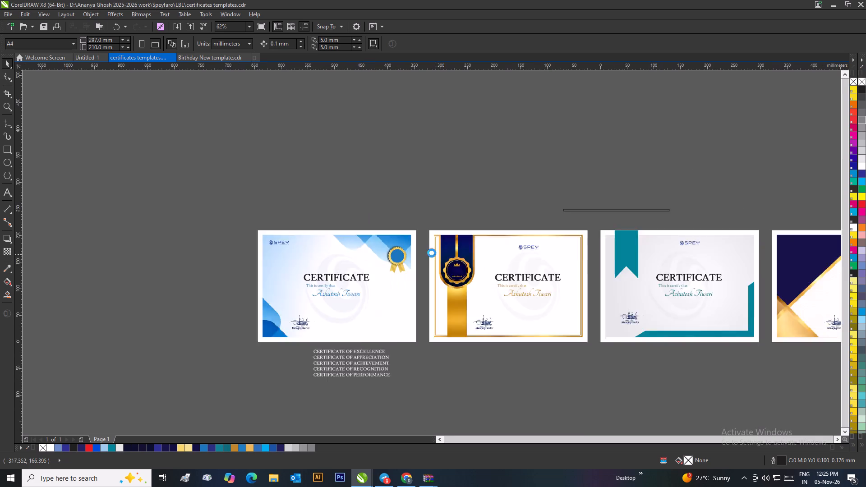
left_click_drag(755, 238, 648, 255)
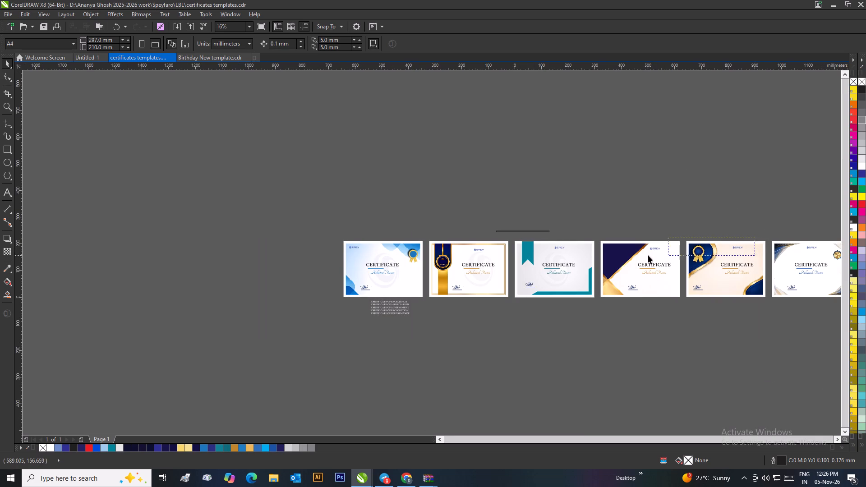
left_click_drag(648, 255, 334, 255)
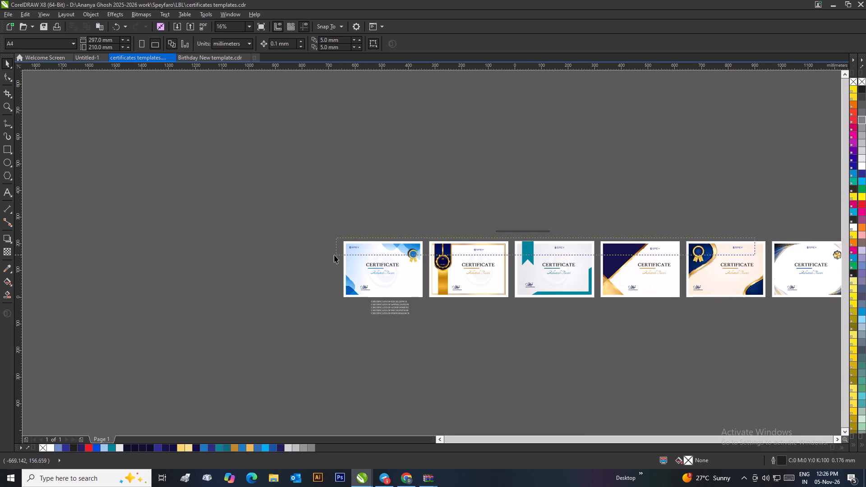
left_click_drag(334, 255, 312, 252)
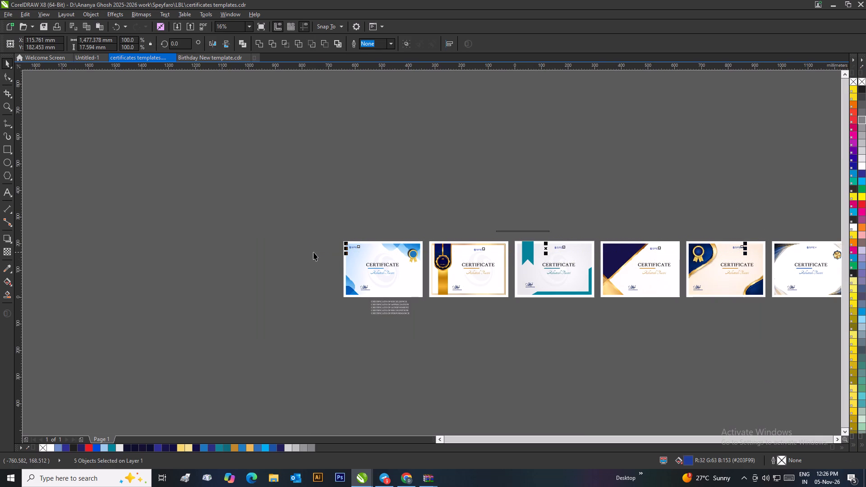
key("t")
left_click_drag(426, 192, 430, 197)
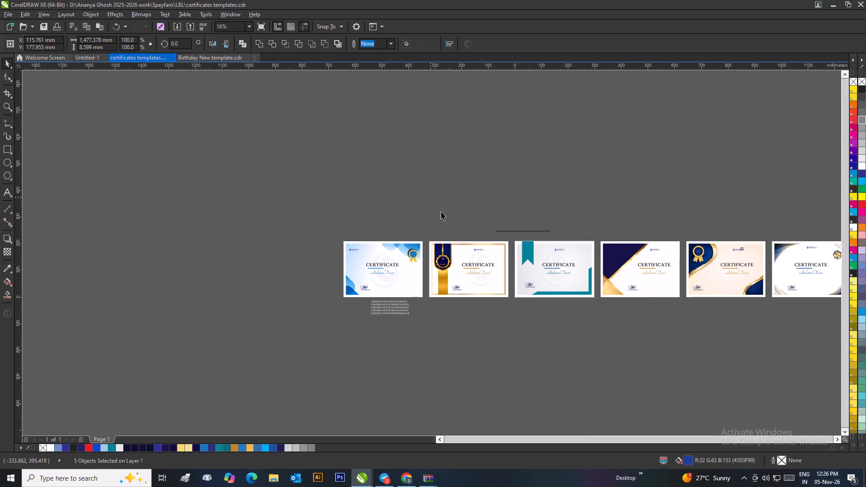
Align the SPEY logos of all six certificates along their top edges.
scroll(549, 252, "up", 2)
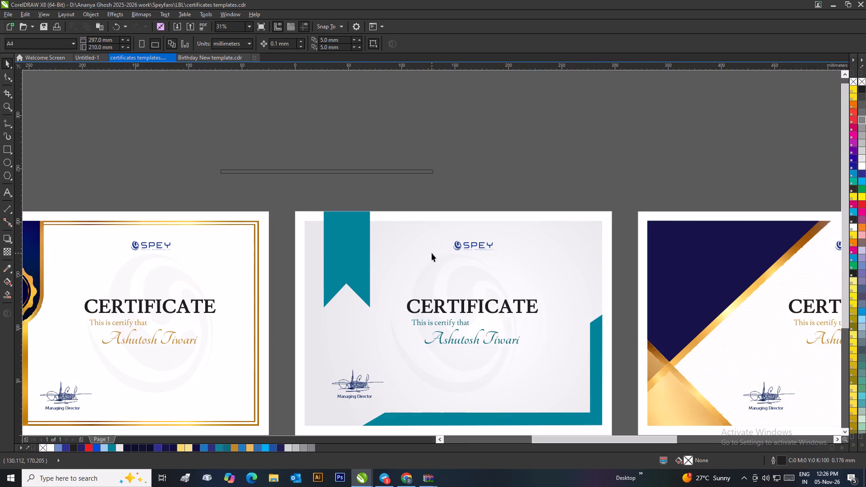
scroll(433, 255, "down", 2)
scroll(356, 257, "up", 1)
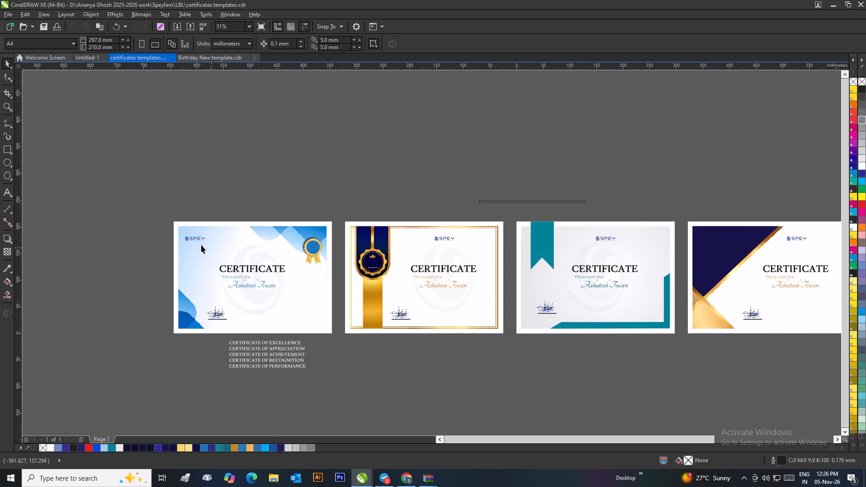
left_click_drag(147, 225, 844, 246)
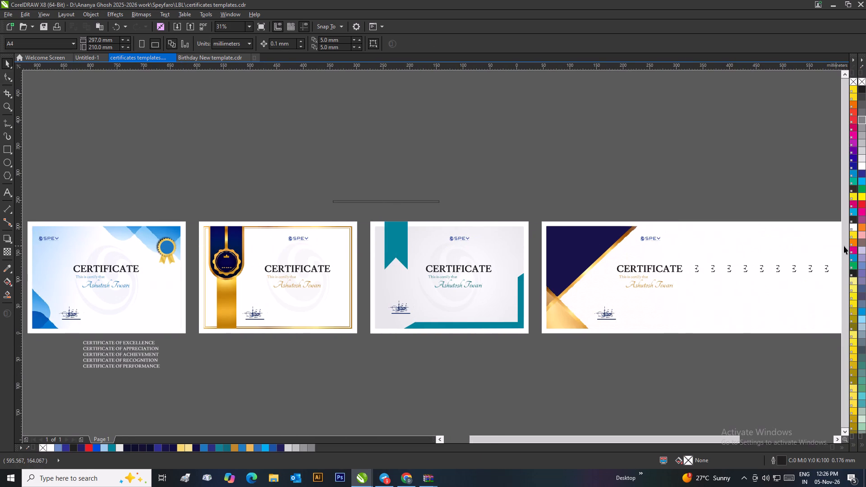
left_click_drag(844, 246, 816, 246)
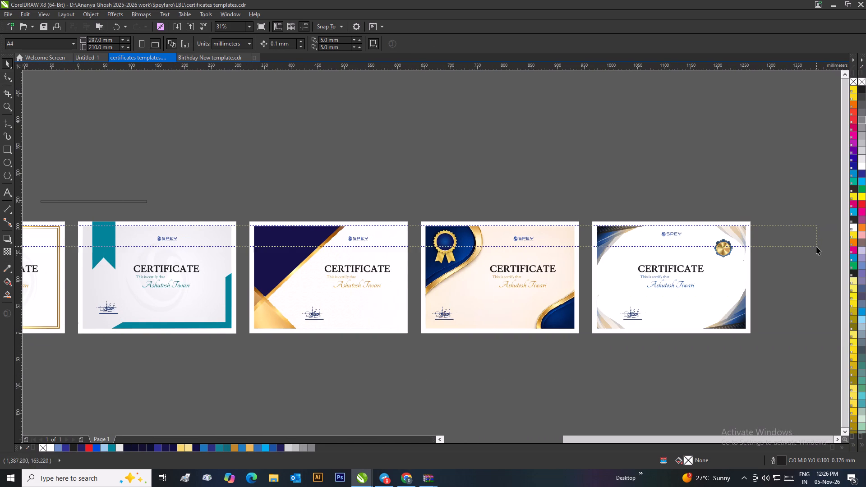
left_click_drag(816, 246, 707, 239)
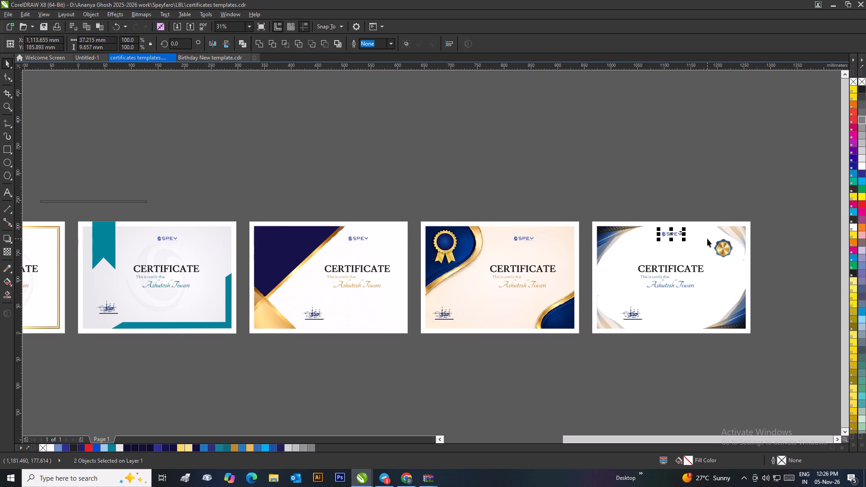
left_click_drag(720, 202, 0, 246)
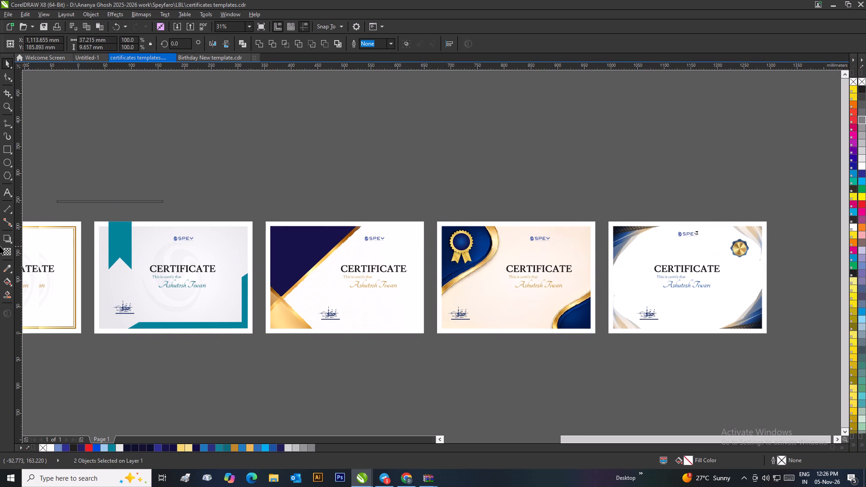
left_click_drag(0, 246, 27, 251)
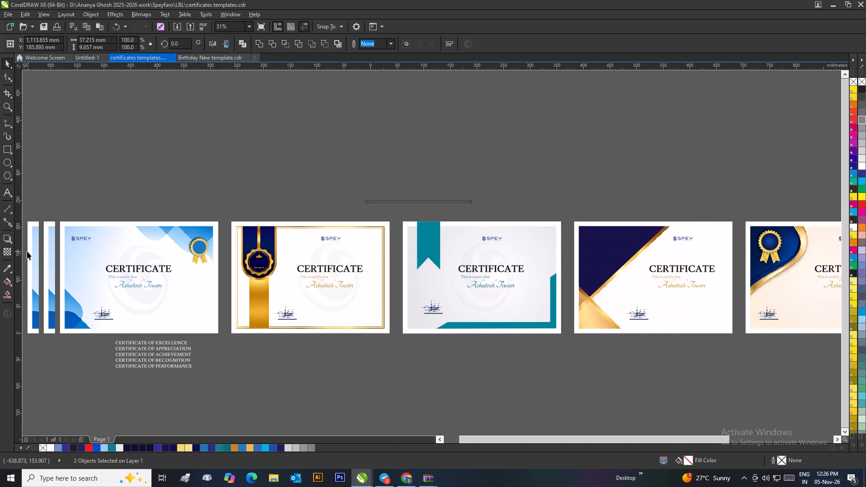
left_click_drag(27, 251, 55, 250)
key("t")
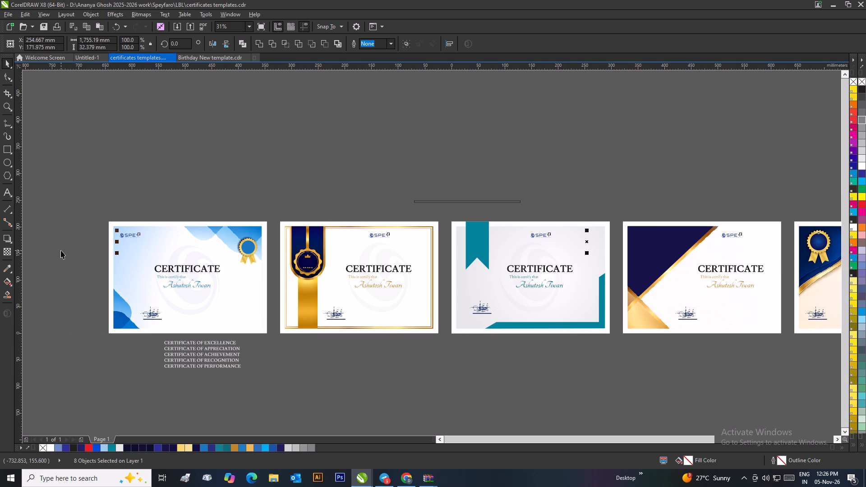
left_click(294, 168)
Place a copy of the third certificate's swirl symbol behind the heading area of the fourth, navy-and-gold triangle certificate.
scroll(309, 180, "down", 2)
scroll(591, 270, "up", 2)
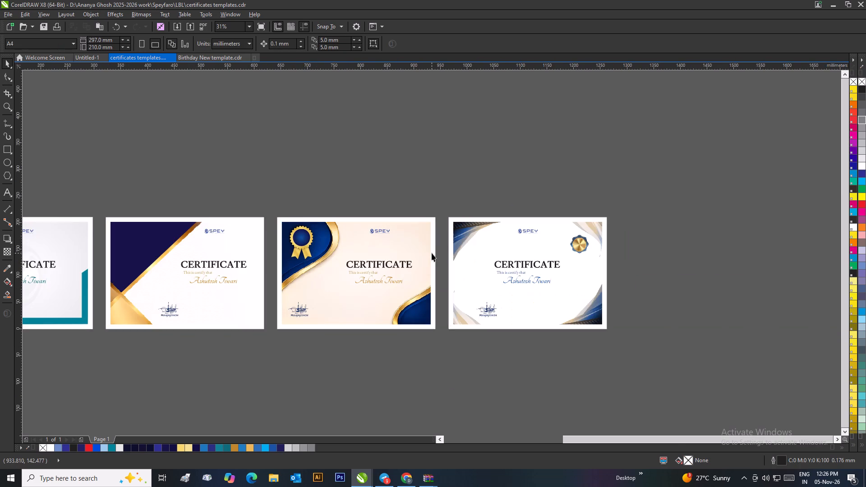
scroll(417, 243, "up", 1)
scroll(602, 272, "down", 1)
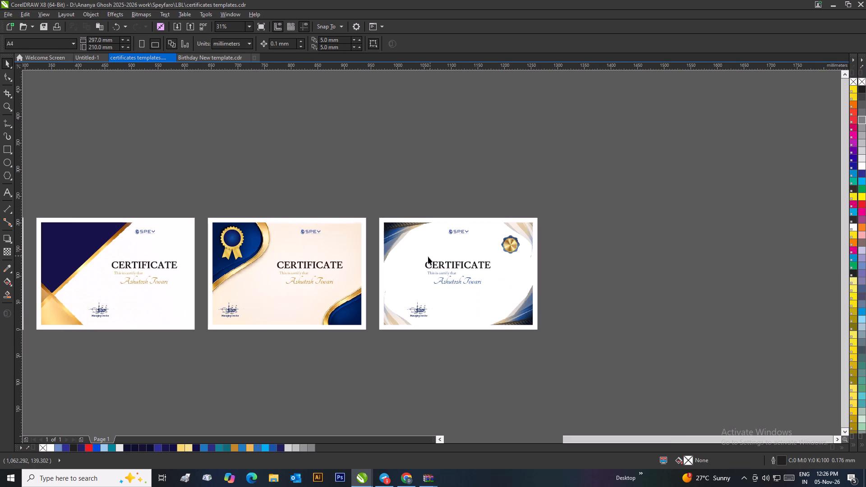
scroll(211, 271, "down", 1)
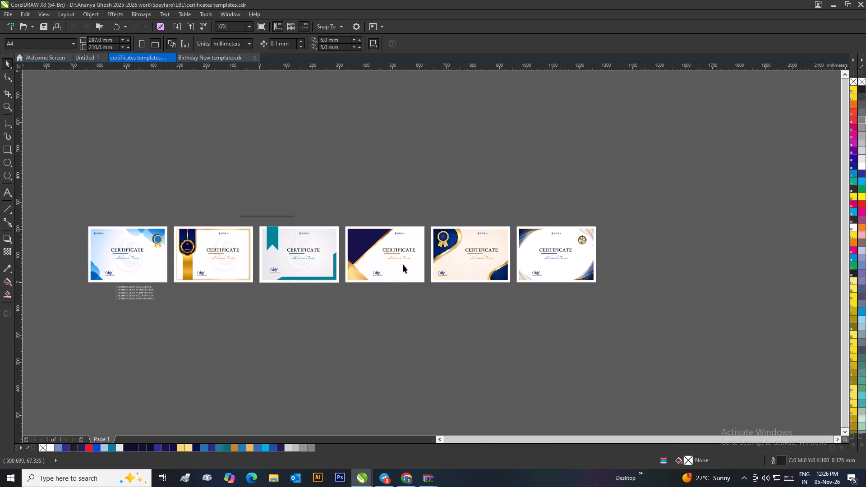
scroll(311, 252, "up", 1)
scroll(432, 253, "up", 1)
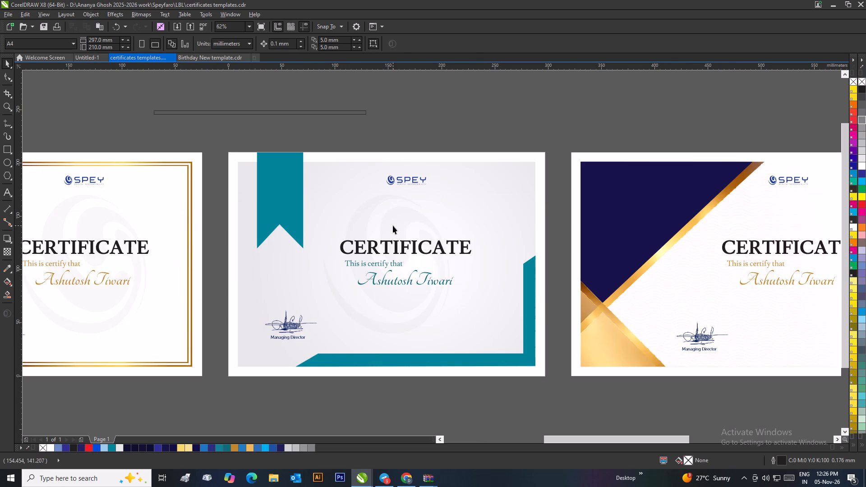
left_click(393, 225)
scroll(386, 224, "down", 1)
left_click_drag(436, 253, 622, 257)
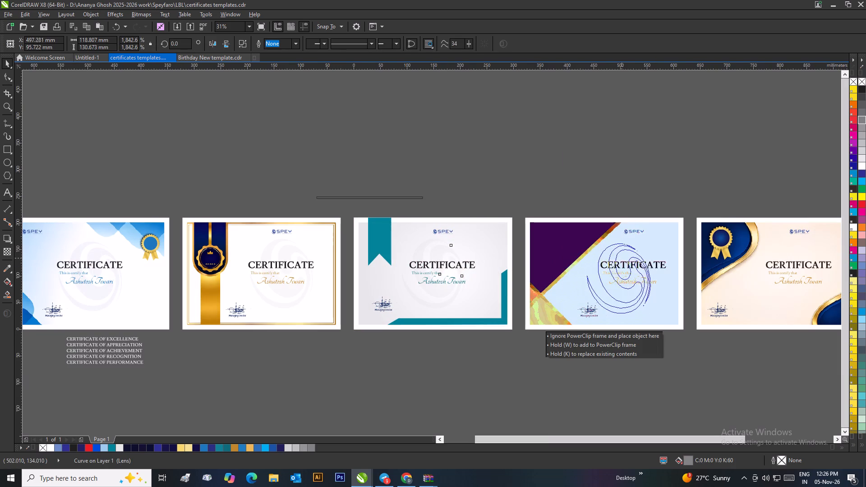
left_click_drag(622, 257, 636, 257)
right_click(636, 257)
scroll(653, 255, "up", 1)
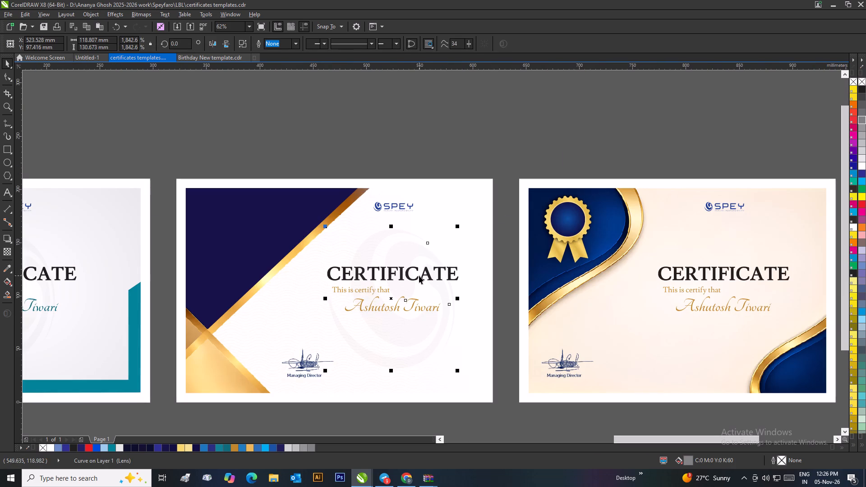
Centre the fourth certificate's swirl symbol vertically on the certificate background.
left_click(441, 204, "shift")
key("e")
left_click(441, 141)
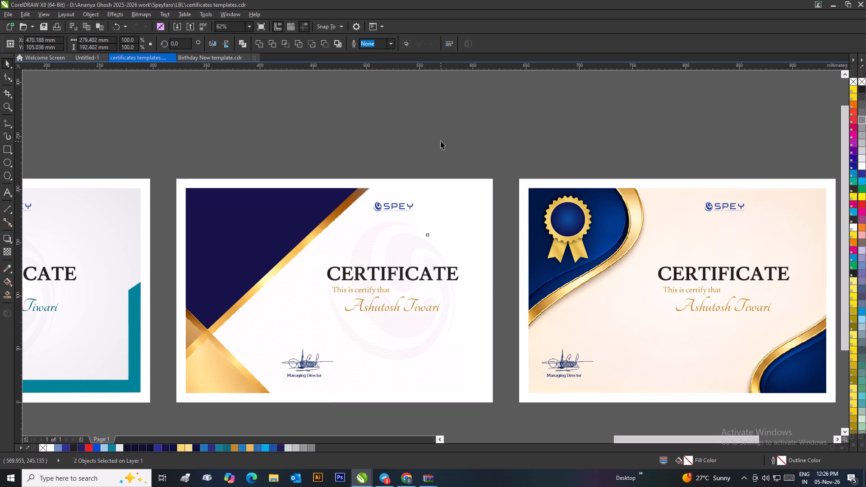
PowerClip the fourth certificate's faded swirl symbol inside its certificate background.
left_click(400, 250)
scroll(415, 299, "down", 1)
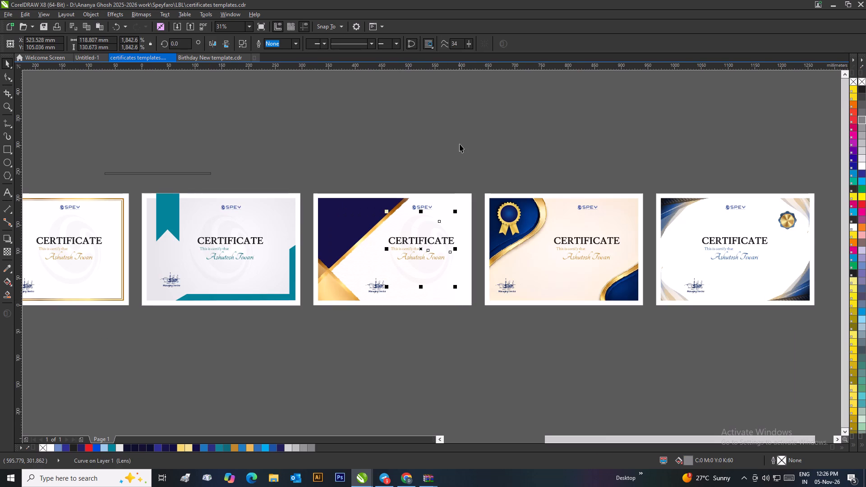
right_click(428, 223)
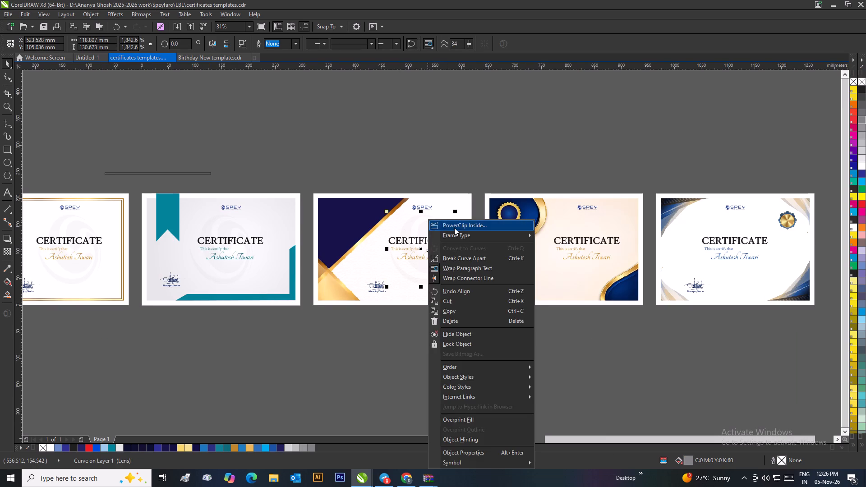
left_click(454, 228)
left_click(459, 214)
left_click(468, 169)
Place a copy of the third certificate's swirl symbol behind the heading area of the fifth, navy-and-gold ribbon certificate.
scroll(453, 232, "up", 2)
scroll(432, 253, "down", 1)
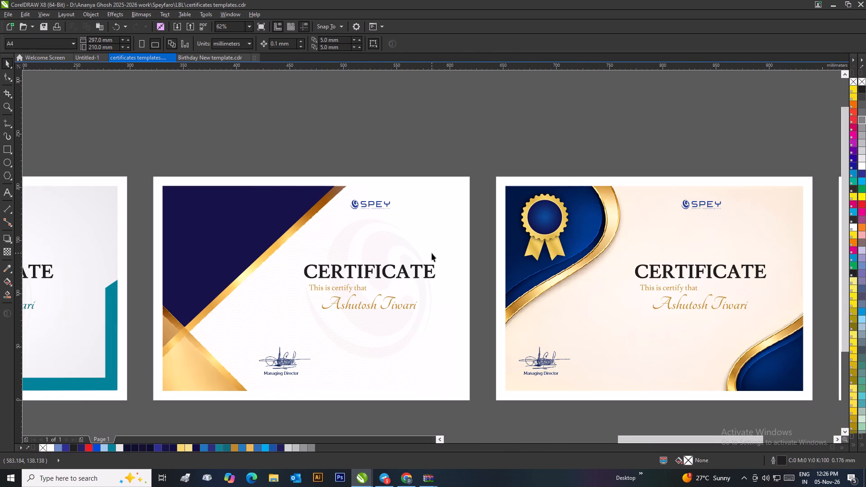
scroll(424, 261, "down", 2)
scroll(502, 253, "up", 2)
scroll(212, 268, "down", 1)
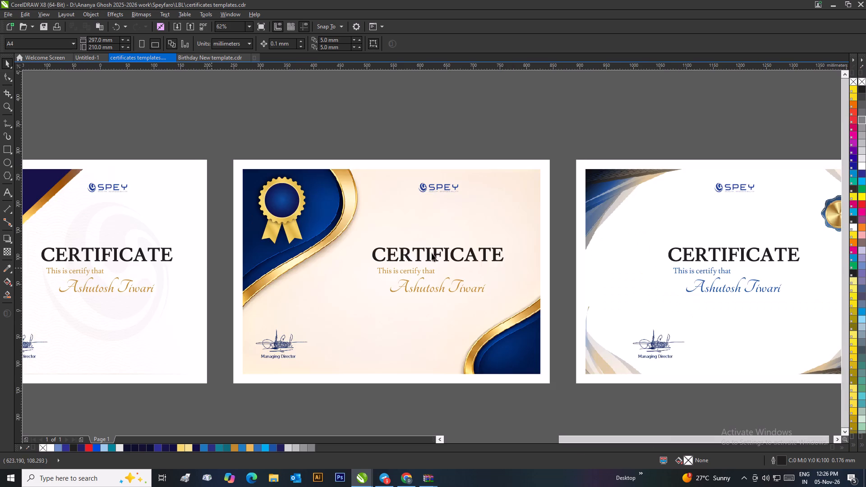
left_click_drag(185, 235, 548, 235)
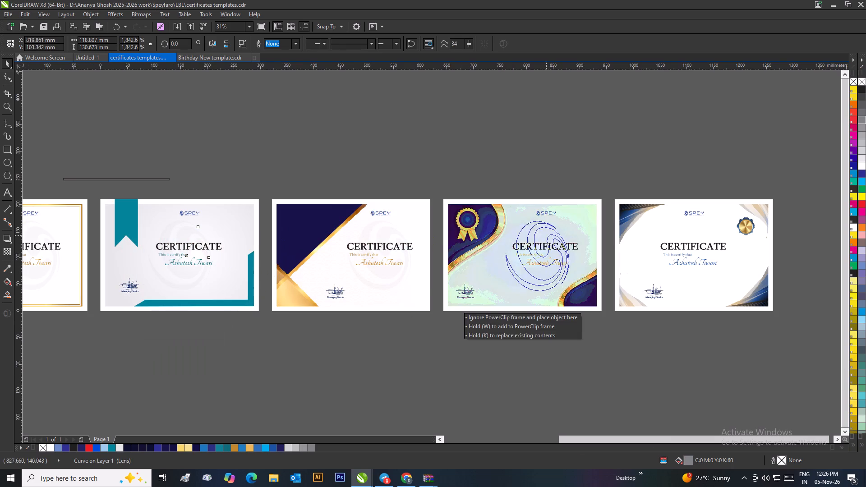
left_click_drag(548, 235, 561, 233)
right_click(561, 233)
scroll(562, 234, "up", 1)
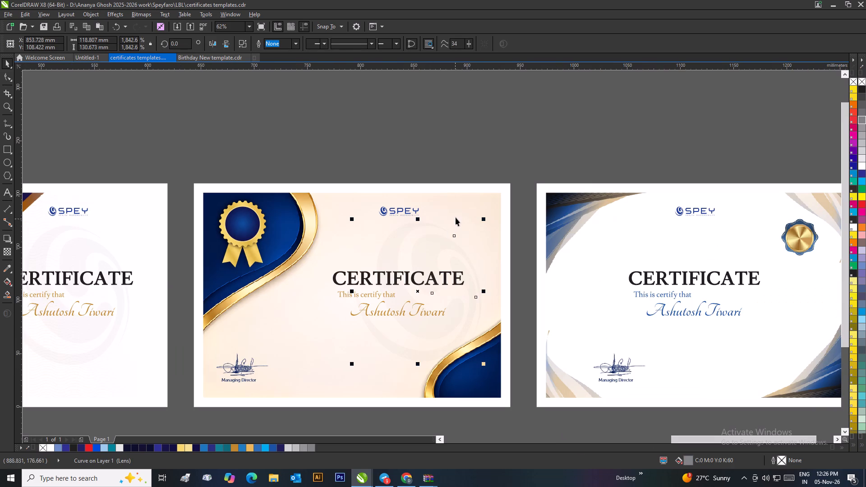
Centre the fifth certificate's swirl symbol horizontally and vertically on its background.
left_click(462, 212, "shift")
type("ce")
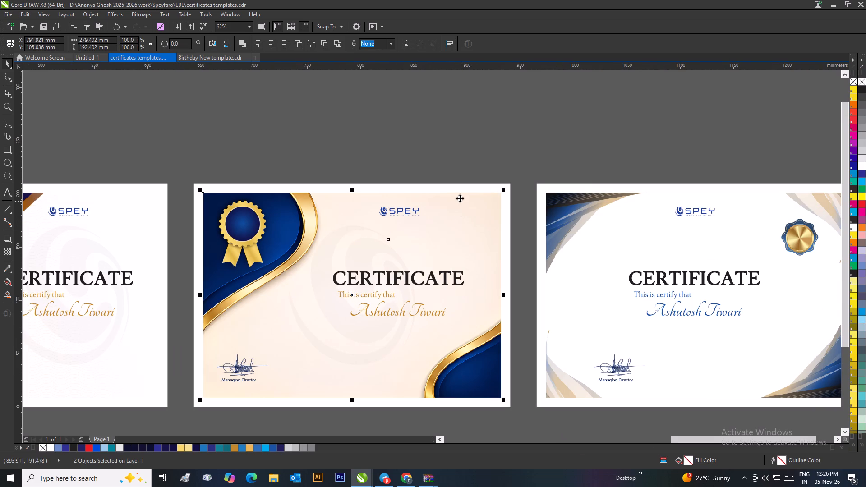
left_click(458, 141)
Shift the fifth certificate's swirl symbol about 15 mm to the right at the same height, toward the heading.
left_click_drag(369, 248, 383, 248)
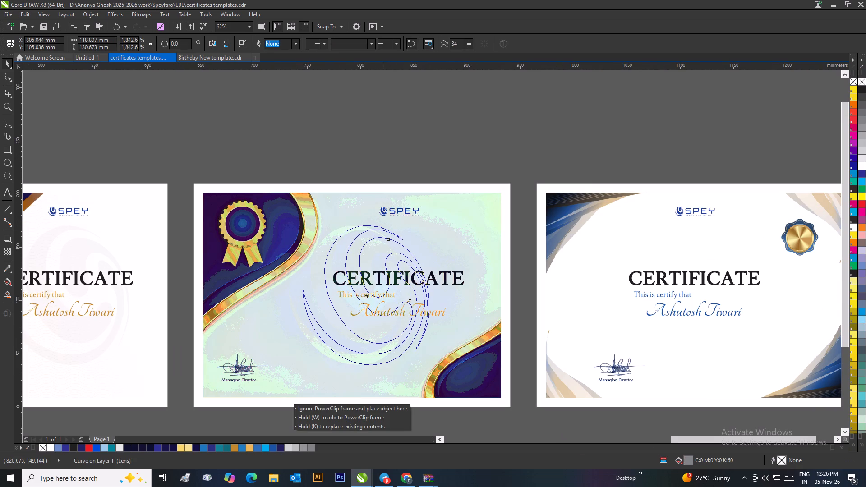
left_click_drag(383, 248, 385, 248)
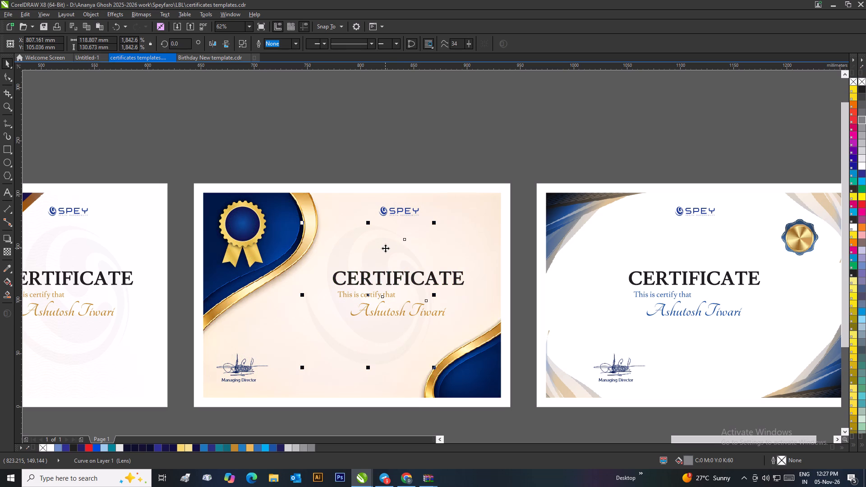
left_click(455, 161)
scroll(431, 177, "down", 2)
scroll(431, 271, "up", 2)
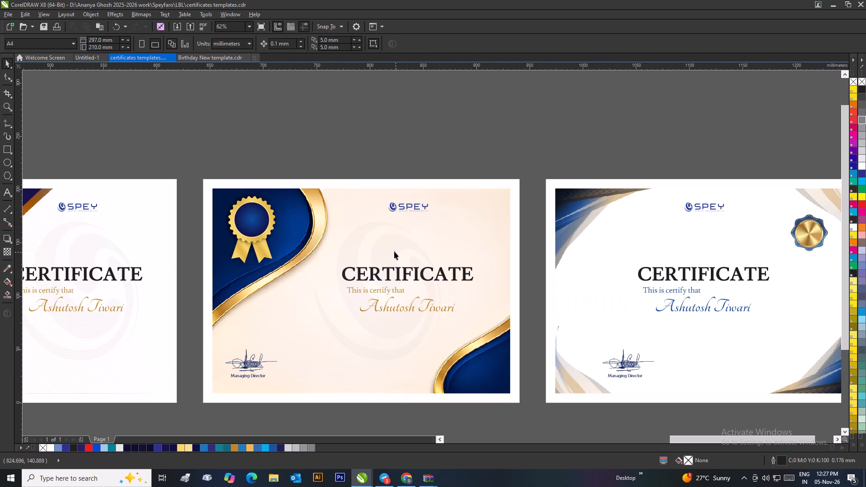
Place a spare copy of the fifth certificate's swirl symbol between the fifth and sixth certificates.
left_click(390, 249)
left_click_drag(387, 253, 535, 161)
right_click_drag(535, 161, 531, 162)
PowerClip the fifth certificate's original swirl symbol inside its cream background.
left_click(385, 245)
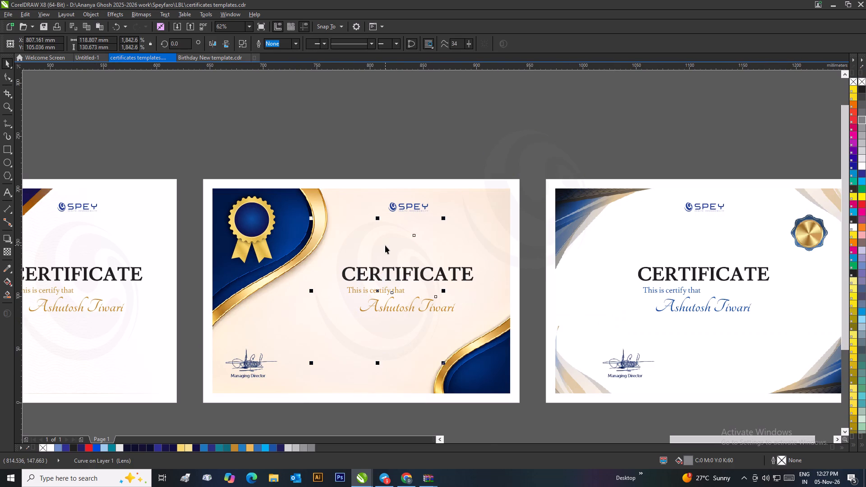
right_click(385, 245)
left_click(412, 227)
left_click(356, 205)
left_click(377, 151)
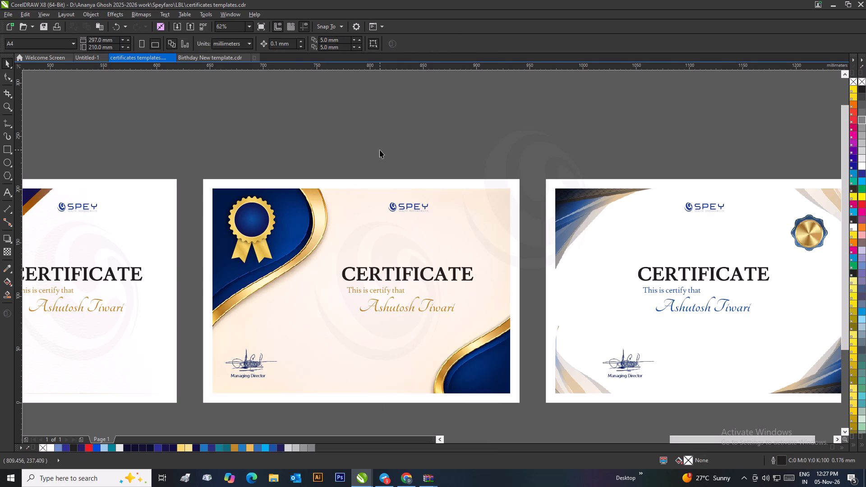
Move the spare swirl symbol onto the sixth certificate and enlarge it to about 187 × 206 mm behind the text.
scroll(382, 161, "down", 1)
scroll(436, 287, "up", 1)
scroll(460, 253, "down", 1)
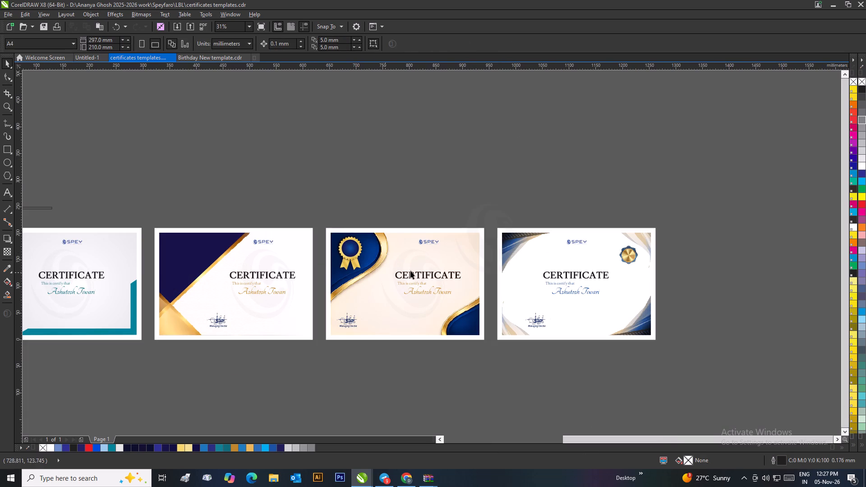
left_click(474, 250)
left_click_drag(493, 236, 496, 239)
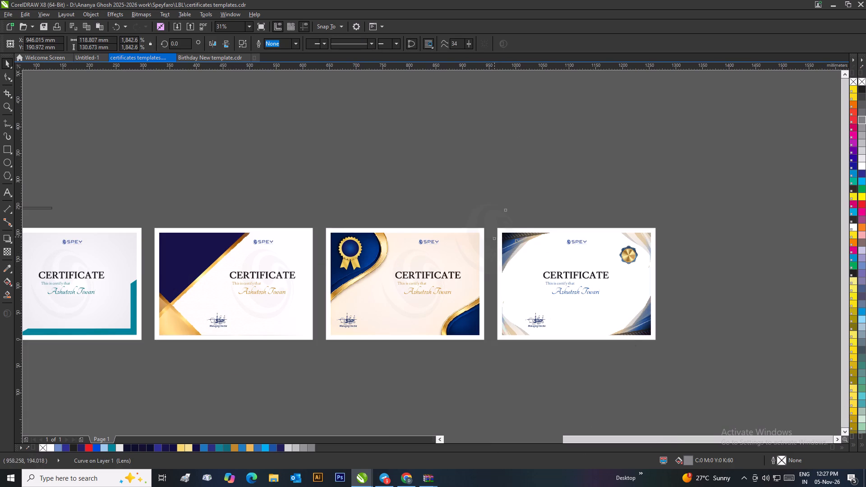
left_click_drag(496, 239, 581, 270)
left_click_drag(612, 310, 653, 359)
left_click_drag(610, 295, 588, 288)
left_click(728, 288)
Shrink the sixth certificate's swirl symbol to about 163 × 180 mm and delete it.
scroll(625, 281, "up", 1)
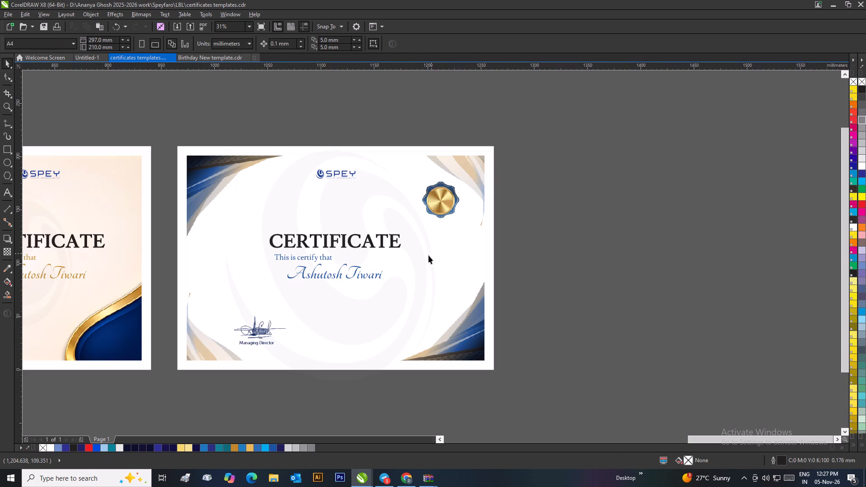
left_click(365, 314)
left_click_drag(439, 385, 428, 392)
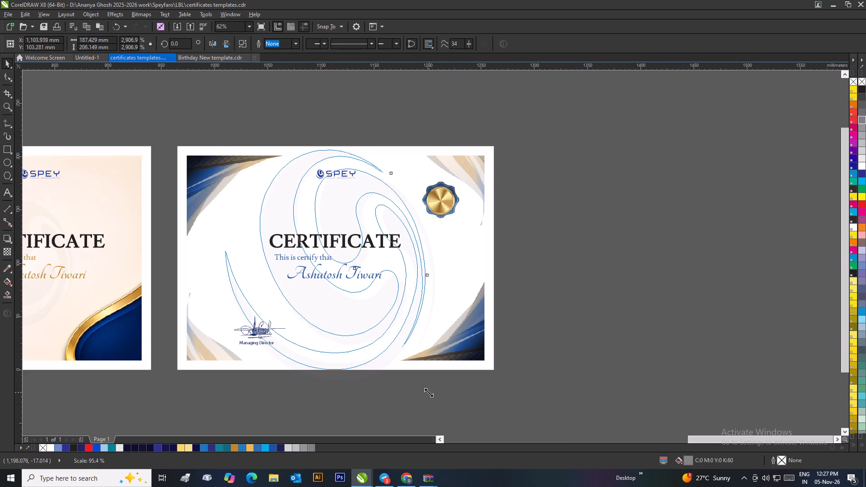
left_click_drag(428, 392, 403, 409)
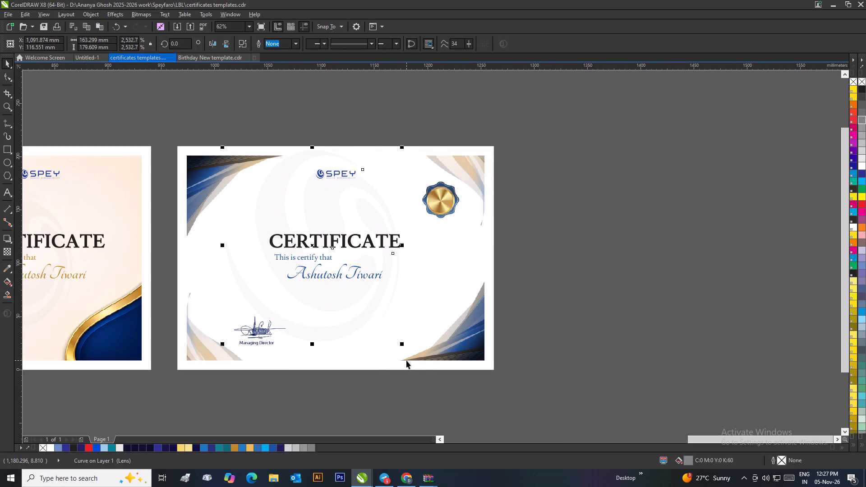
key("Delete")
Place a spare copy of the second certificate's swirl symbol in the area between the second and third certificates.
scroll(459, 345, "down", 2)
scroll(309, 230, "up", 2)
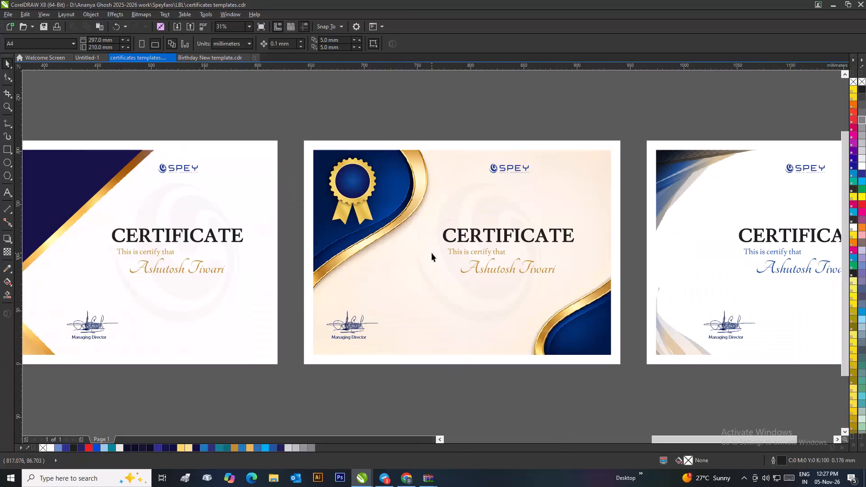
scroll(436, 255, "down", 2)
scroll(209, 248, "up", 2)
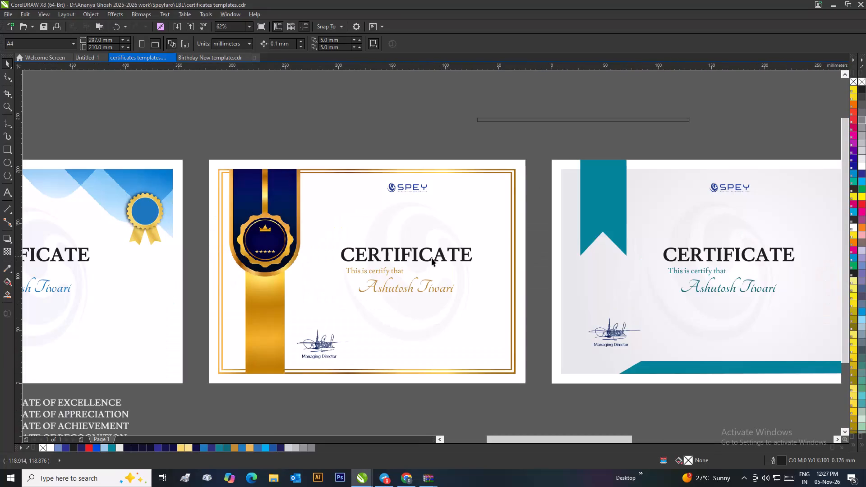
left_click(420, 228)
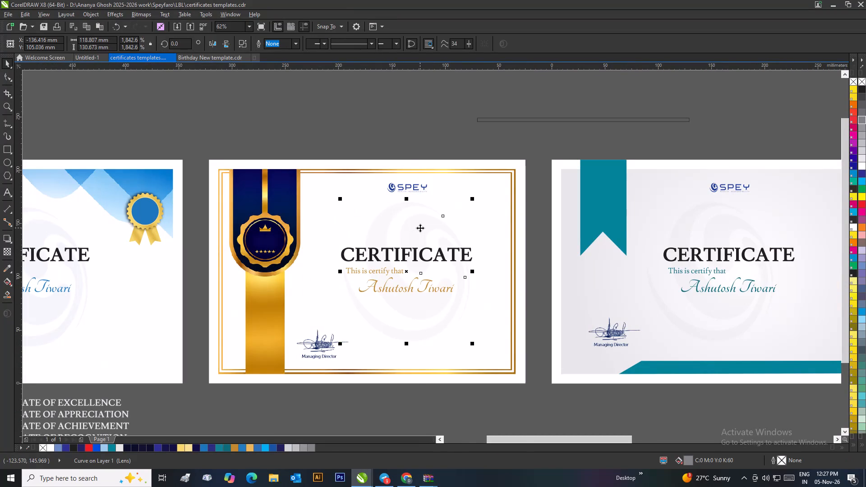
right_click(420, 228)
left_click(404, 112)
left_click_drag(416, 225, 557, 132)
right_click_drag(557, 132, 549, 140)
PowerClip the second certificate's original swirl symbol inside its gold-framed background.
left_click(428, 221)
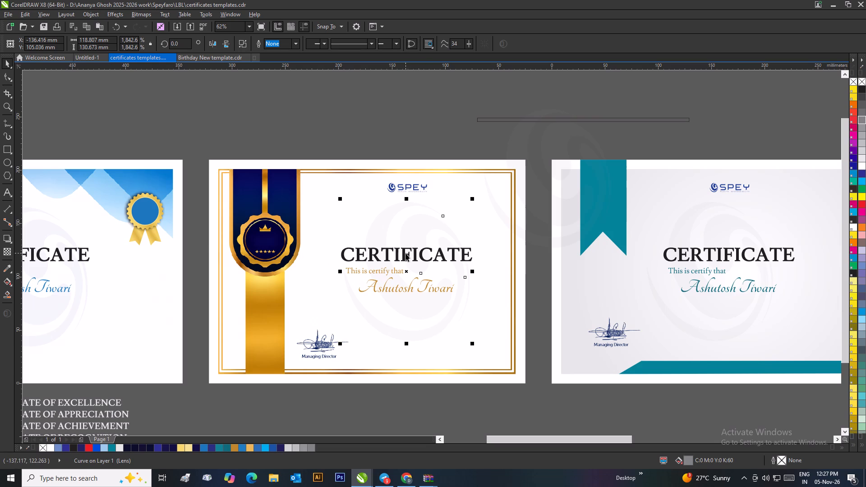
left_click(438, 136)
left_click(418, 225)
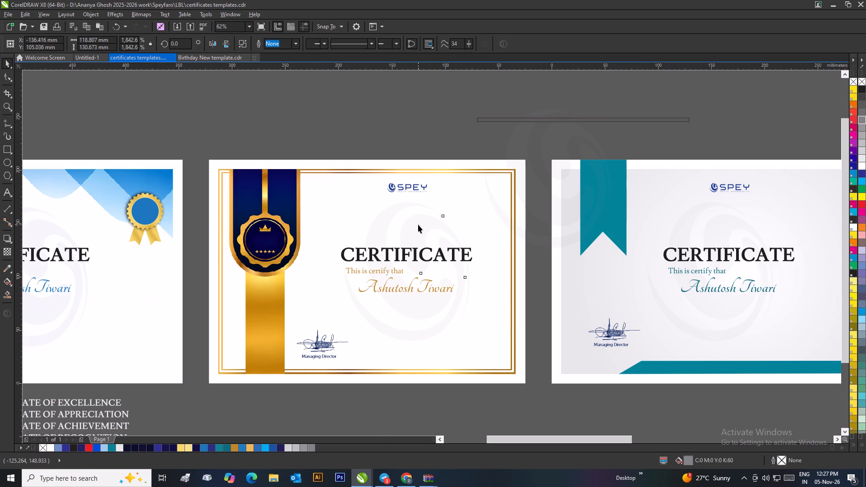
right_click(418, 225)
left_click(445, 132)
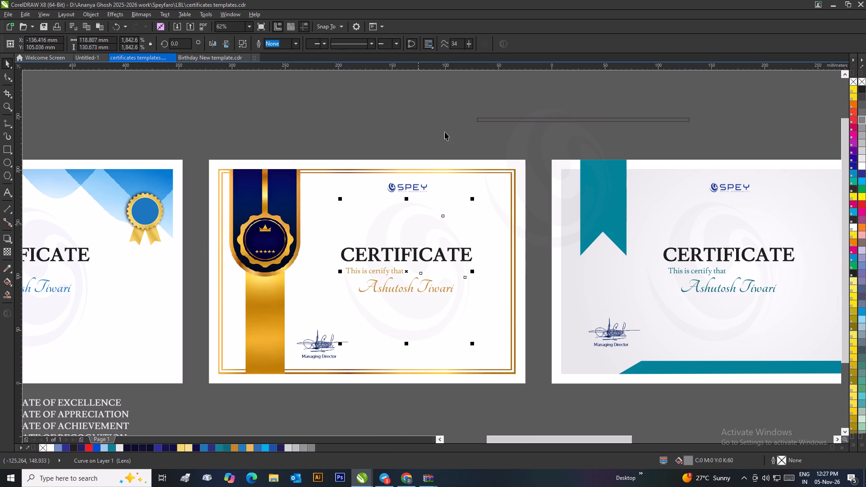
right_click(428, 221)
left_click(461, 226)
left_click(484, 194)
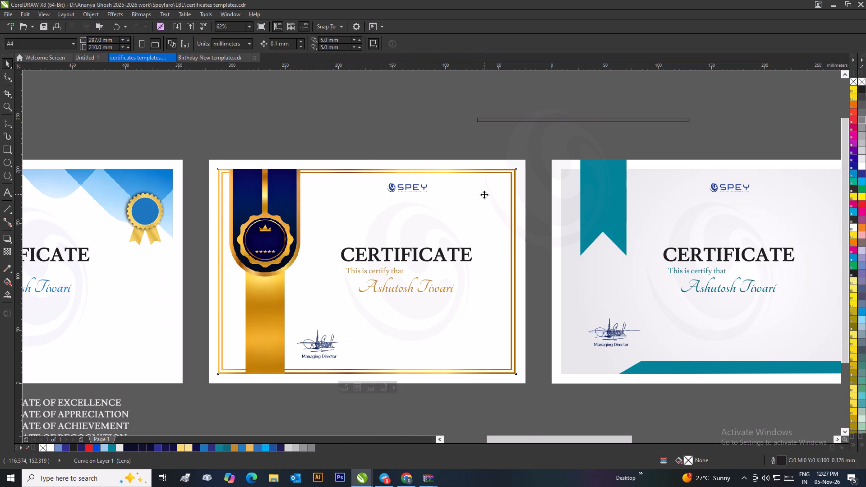
left_click(454, 148)
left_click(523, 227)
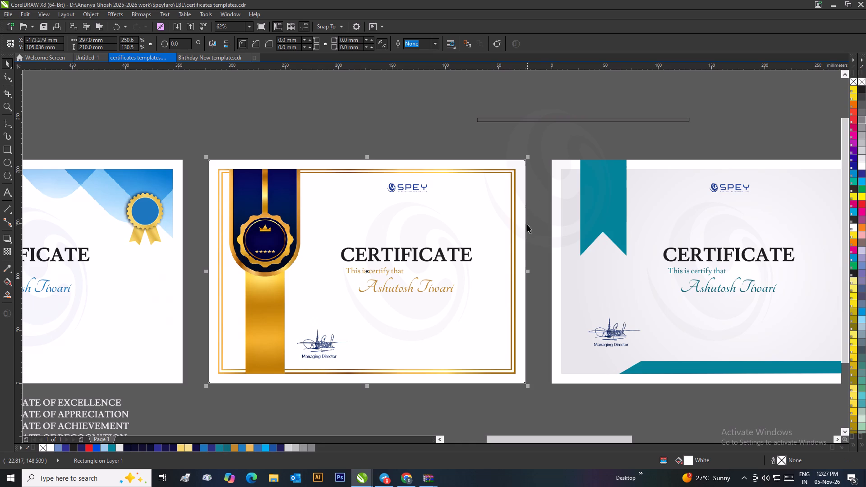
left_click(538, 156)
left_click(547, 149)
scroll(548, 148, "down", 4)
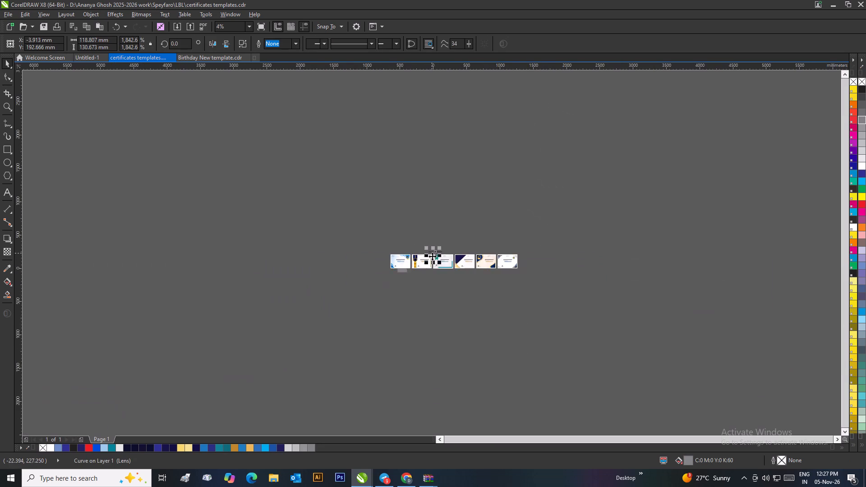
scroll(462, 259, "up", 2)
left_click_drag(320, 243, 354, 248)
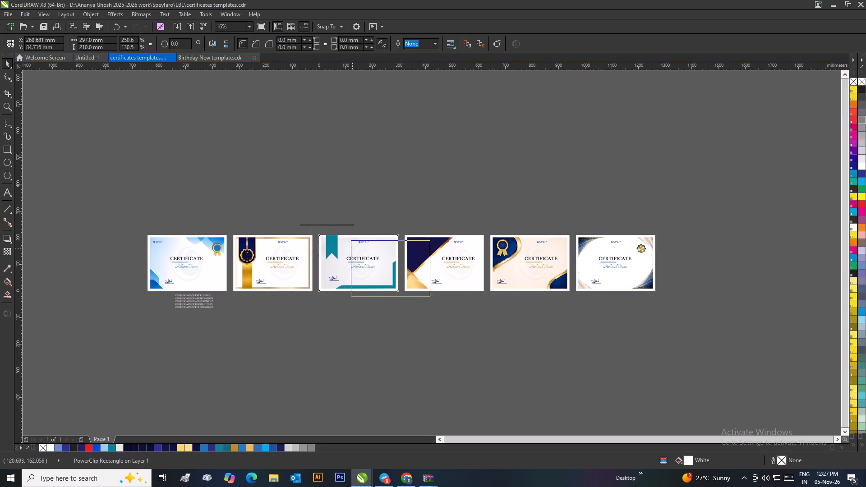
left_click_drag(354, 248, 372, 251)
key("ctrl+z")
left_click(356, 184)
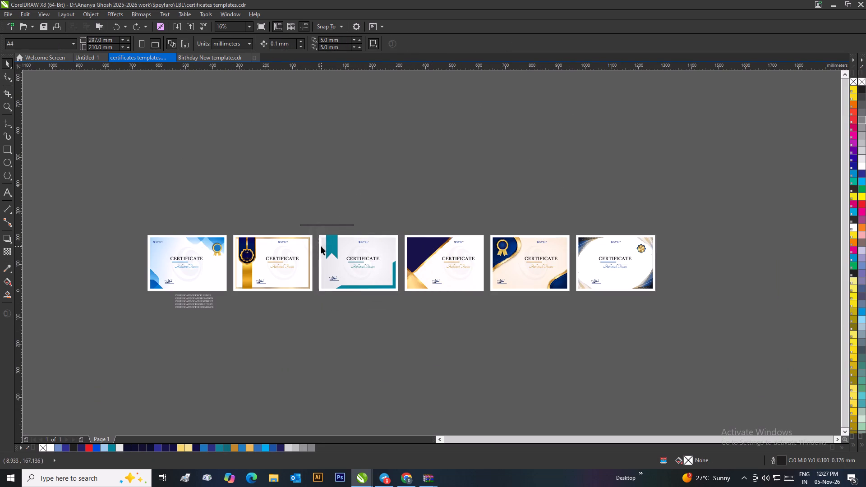
Move the spare swirl symbol onto the sixth certificate and centre it horizontally and vertically on the background.
left_click(314, 236)
left_click_drag(319, 239, 431, 246)
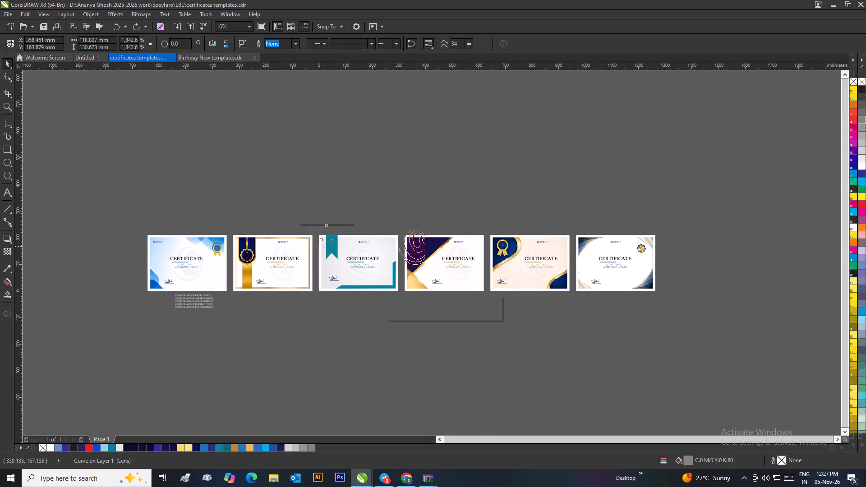
left_click_drag(431, 246, 613, 261)
scroll(614, 262, "up", 3)
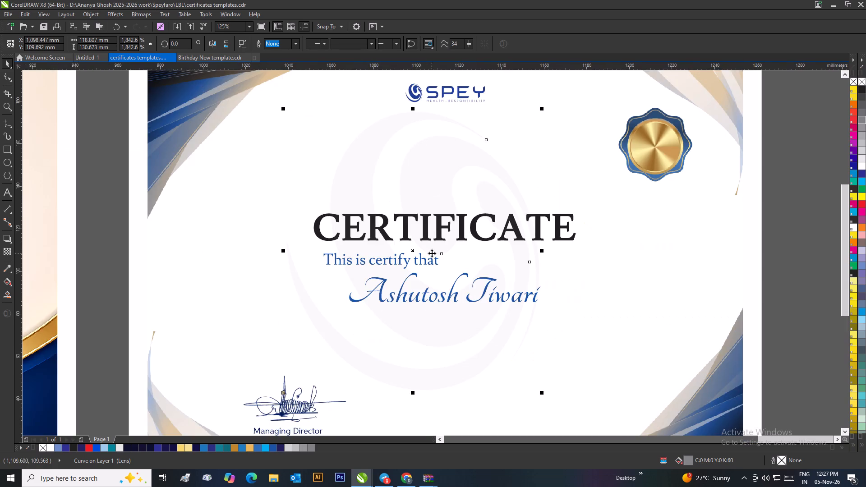
scroll(439, 257, "down", 2)
left_click(467, 262, "shift")
key("c")
key("e")
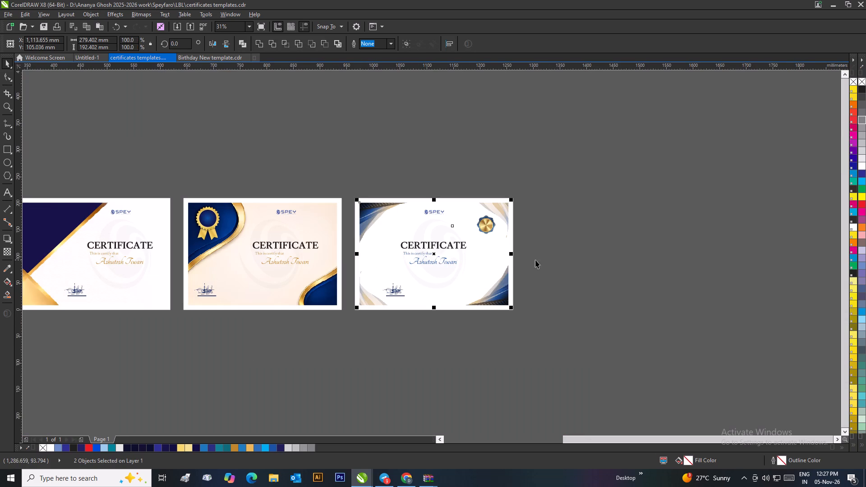
left_click(556, 260)
PowerClip the sixth certificate's swirl symbol inside its blue-and-beige wave background.
left_click(446, 273)
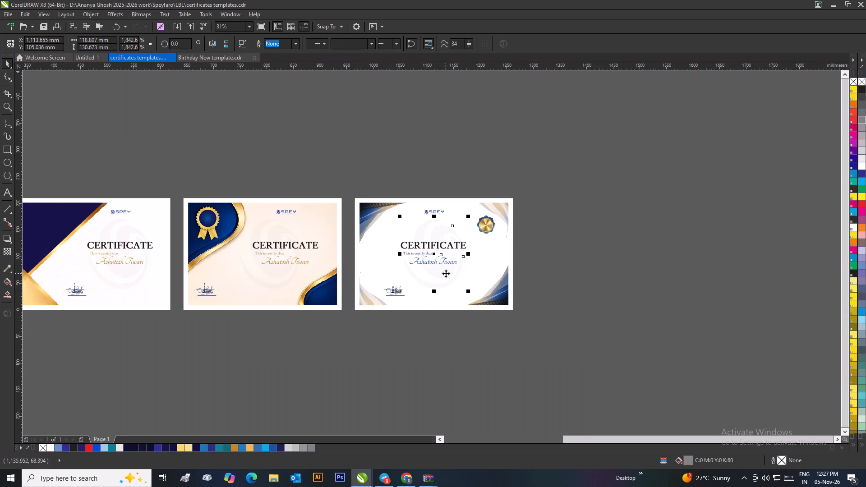
scroll(440, 267, "up", 1)
right_click(432, 253)
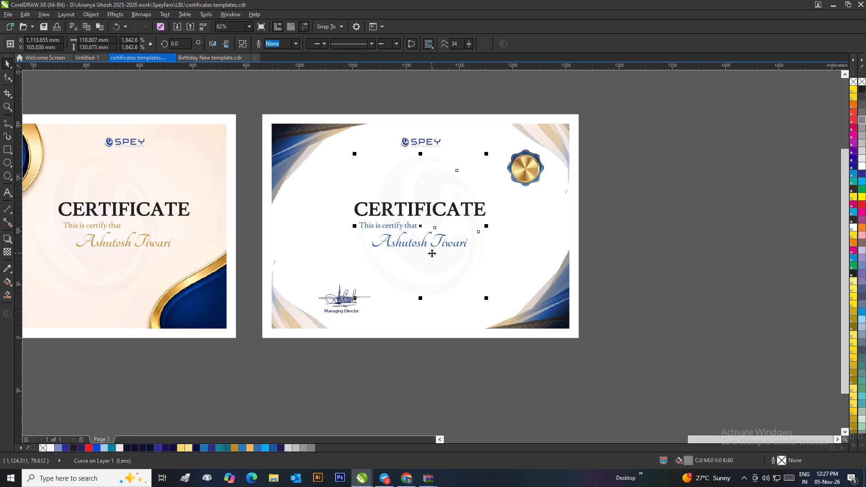
left_click(475, 10)
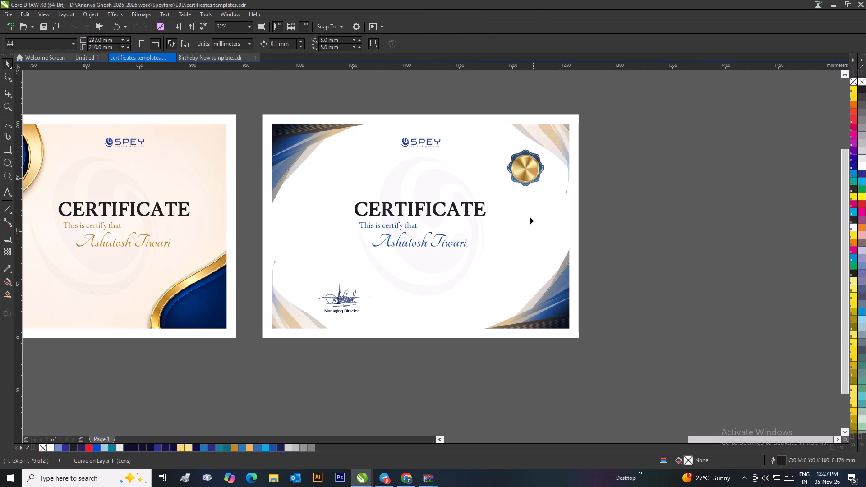
left_click(532, 221)
left_click(630, 221)
scroll(631, 225, "down", 1)
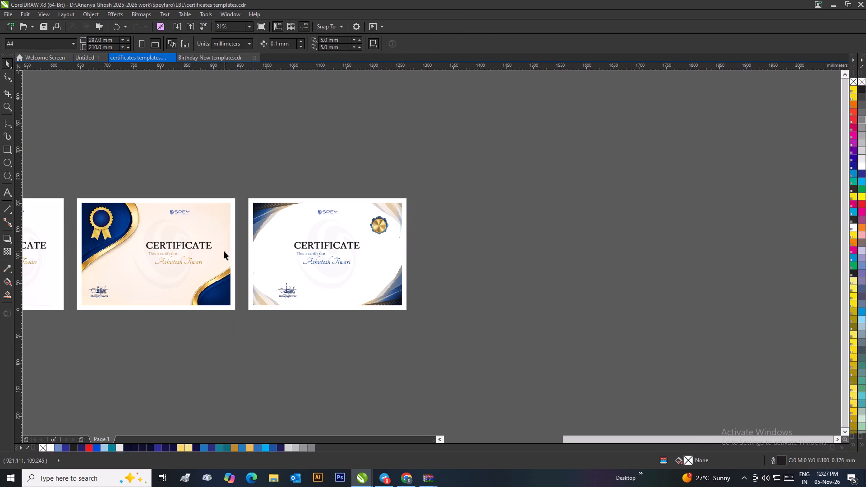
Examine the row of certificates, checking the swirls, logos, names and signatures on the fourth, fifth and sixth designs.
scroll(220, 245, "up", 1)
left_click(428, 117)
scroll(400, 175, "down", 1)
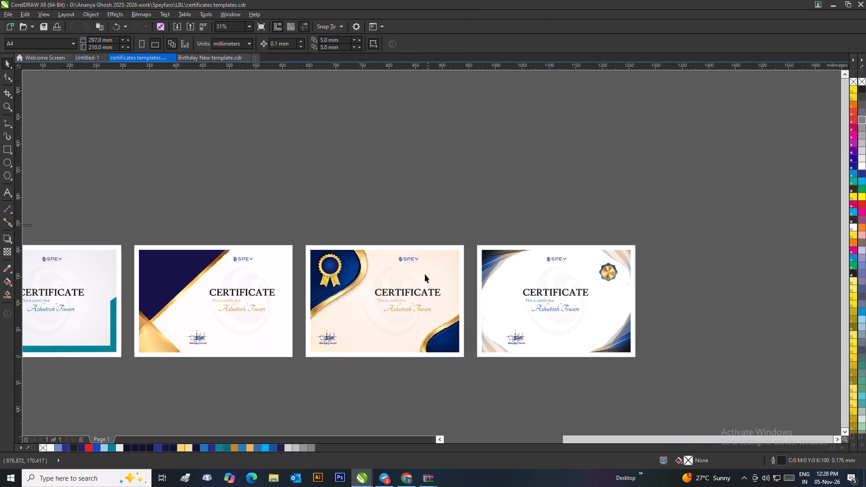
scroll(395, 317, "up", 1)
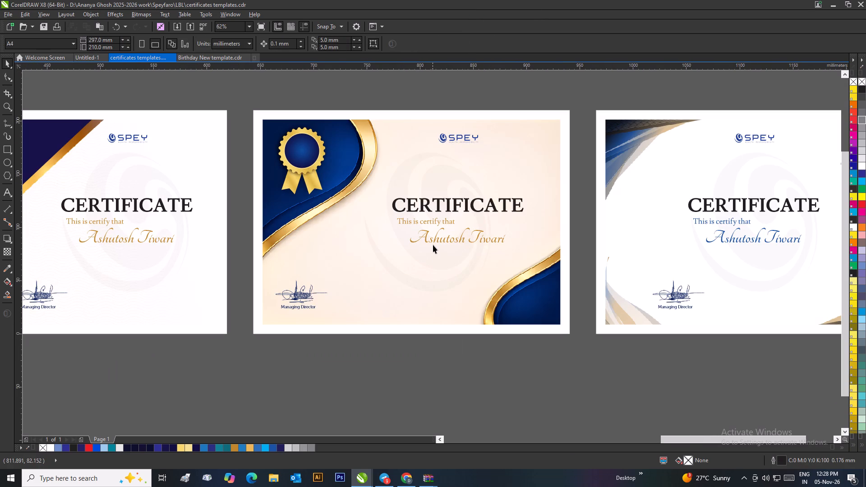
left_click(450, 378)
scroll(464, 348, "down", 1)
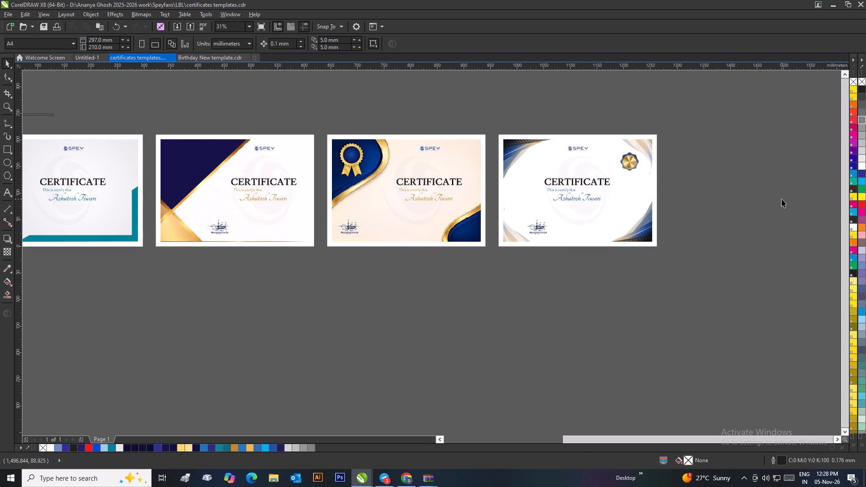
left_click(737, 204)
scroll(499, 190, "down", 2)
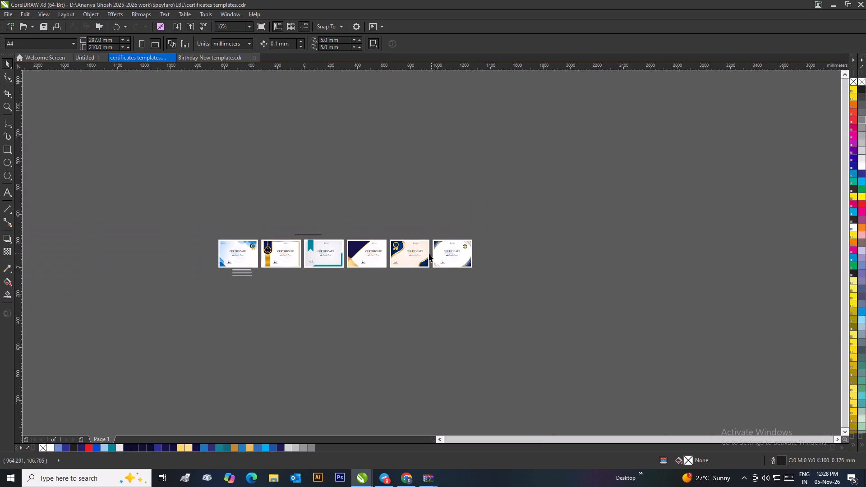
Delete the stray thin rectangle lying above the second and third certificates.
scroll(332, 249, "up", 2)
left_click_drag(255, 164, 424, 207)
key("Delete")
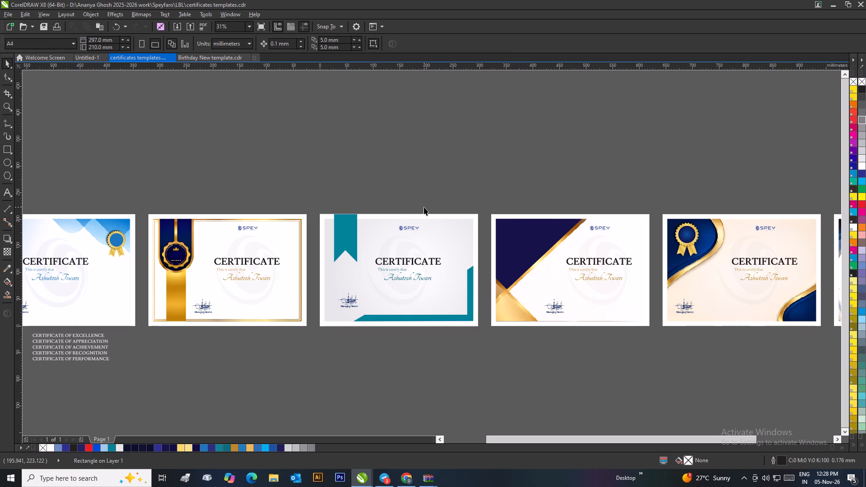
Break apart the five-line headline text below the first certificate into separate single-line text objects.
left_click(74, 336)
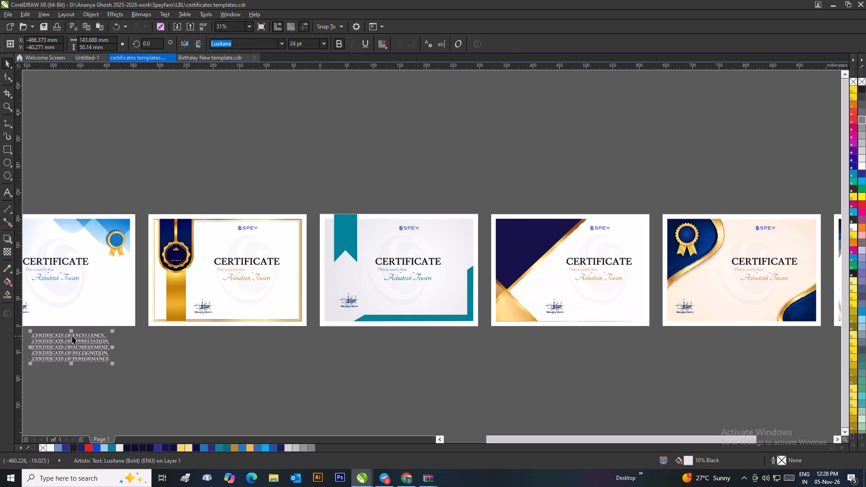
scroll(70, 337, "up", 1)
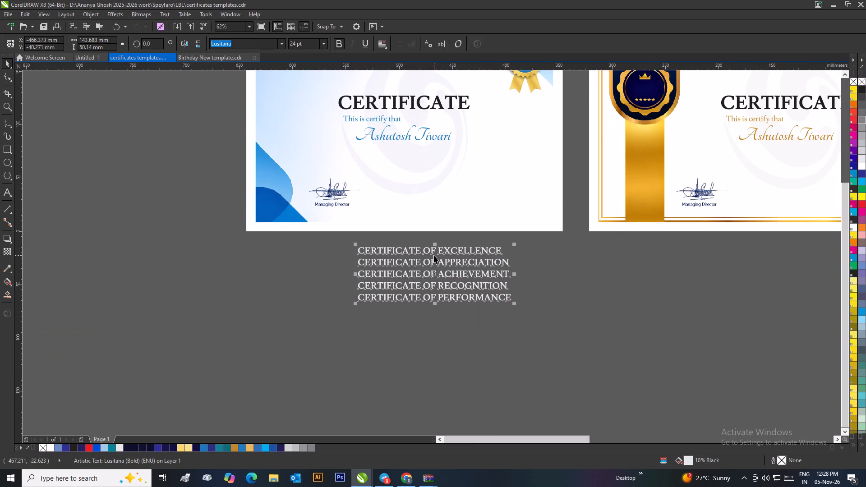
key("ctrl+k")
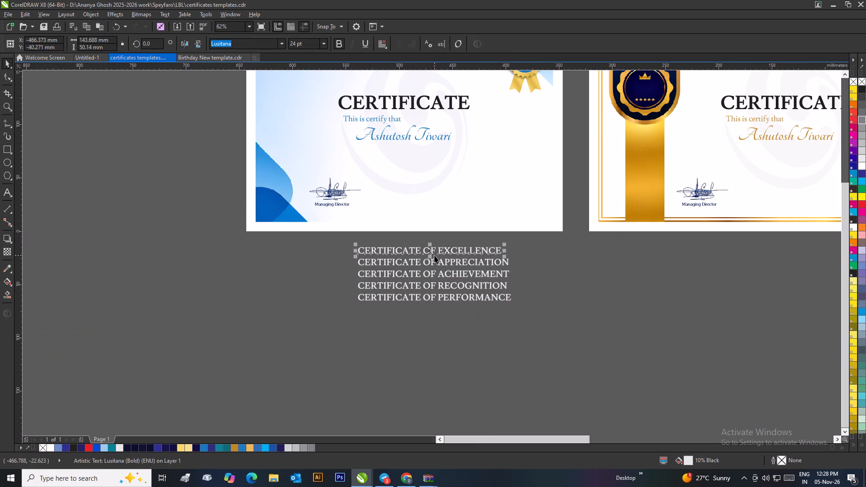
left_click(307, 289)
Compare the separated headline options, starting with CERTIFICATE OF EXCELLENCE, against the first certificate's current layout.
scroll(388, 276, "down", 1)
scroll(454, 214, "up", 2)
scroll(440, 281, "down", 2)
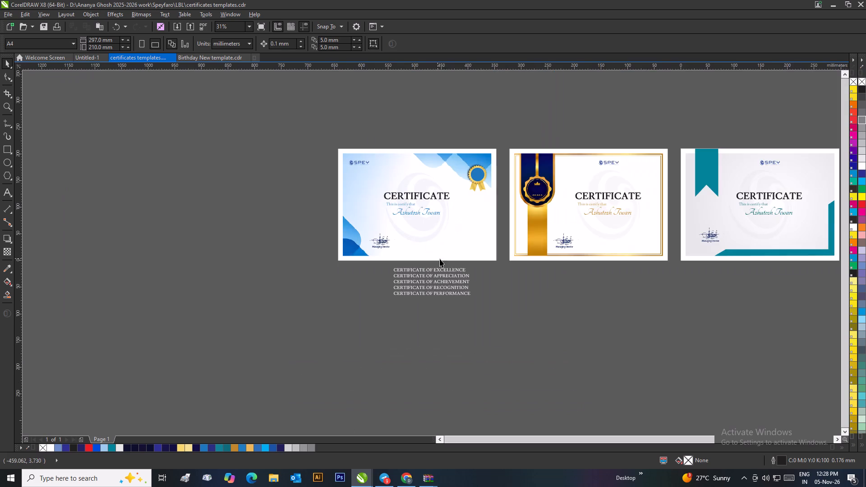
scroll(439, 203, "up", 1)
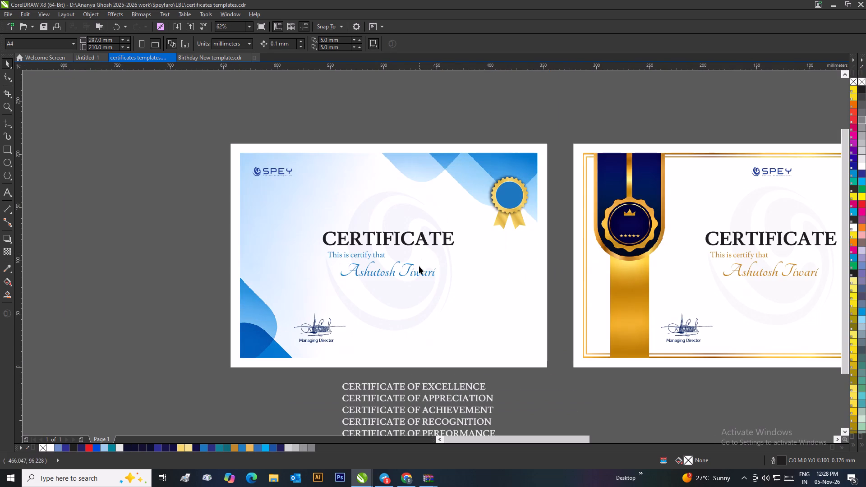
scroll(419, 268, "down", 1)
left_click(296, 255)
scroll(438, 309, "up", 1)
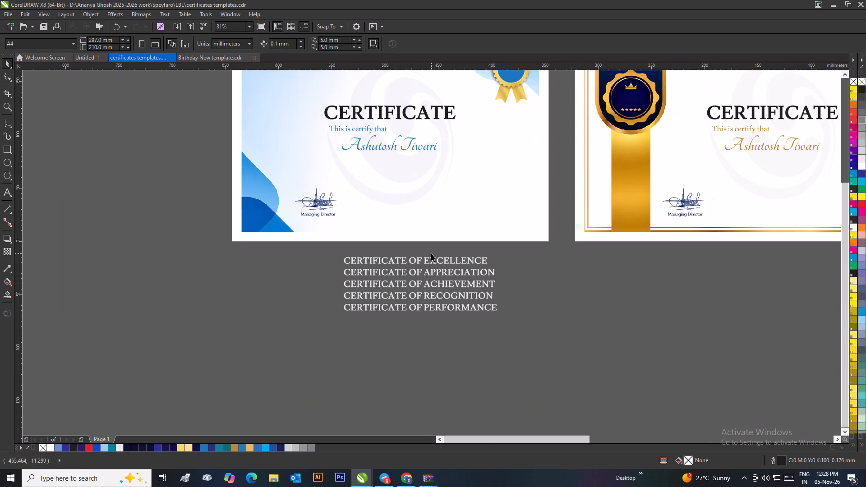
left_click(433, 263)
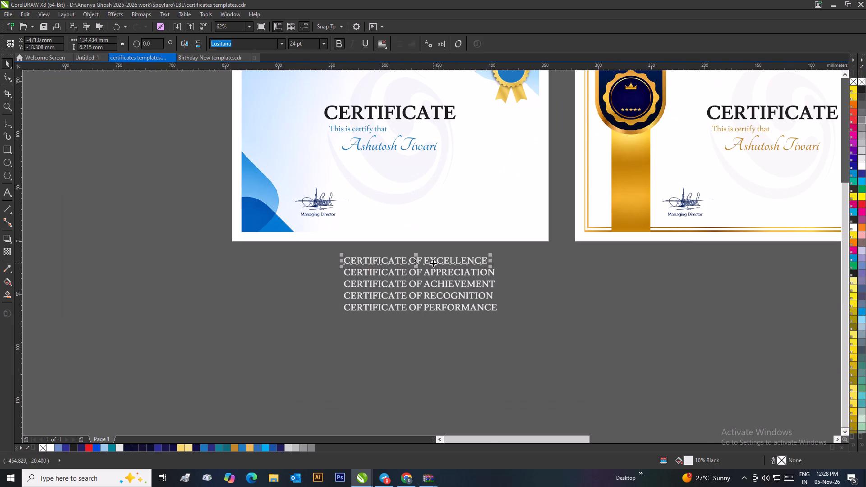
scroll(433, 271, "down", 1)
scroll(439, 203, "up", 1)
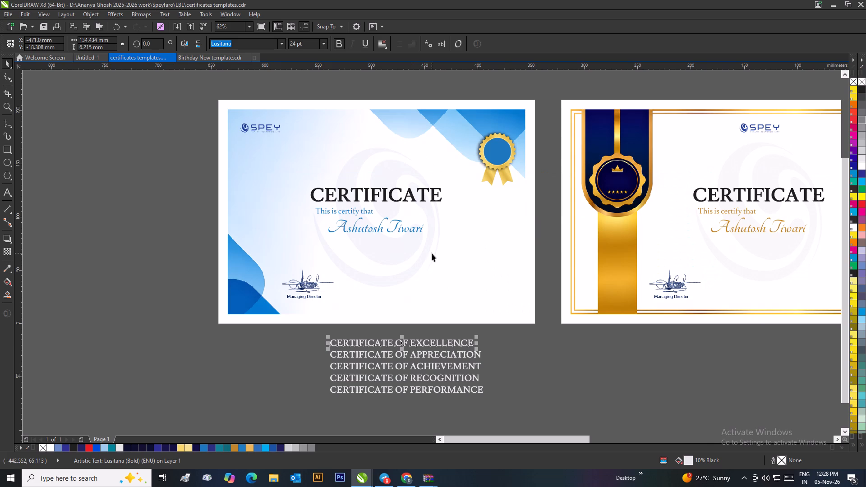
scroll(423, 303, "down", 1)
scroll(437, 271, "up", 1)
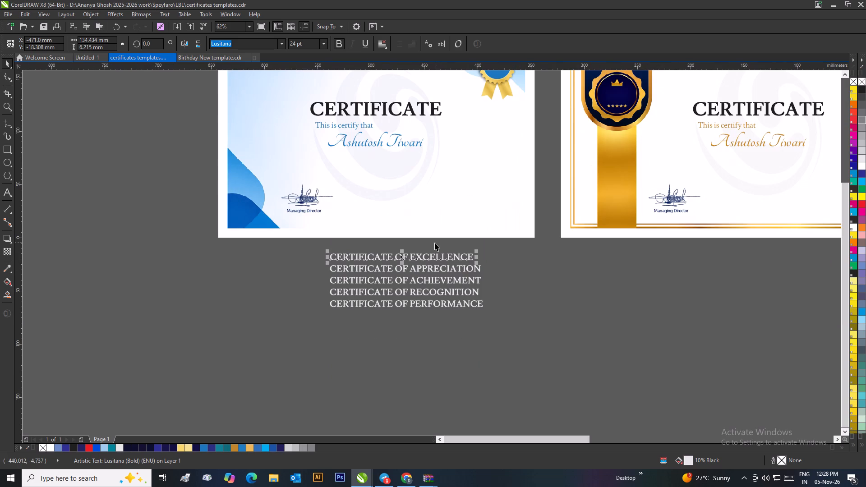
scroll(405, 318, "down", 1)
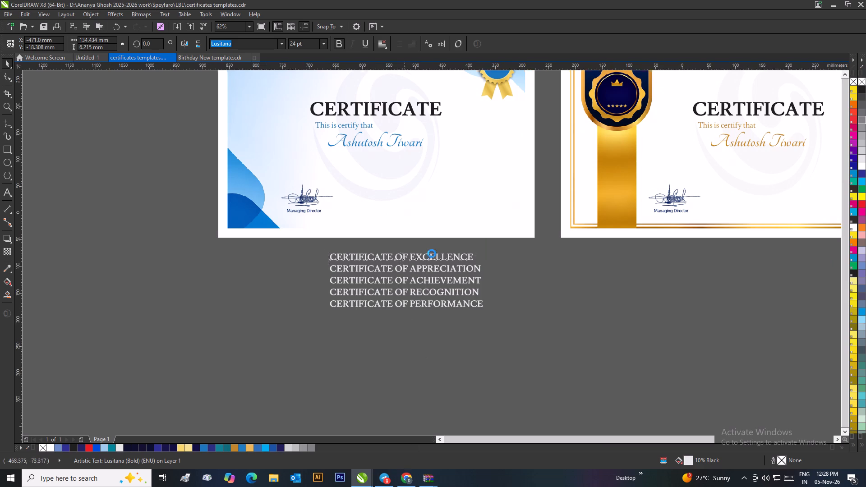
scroll(451, 151, "up", 1)
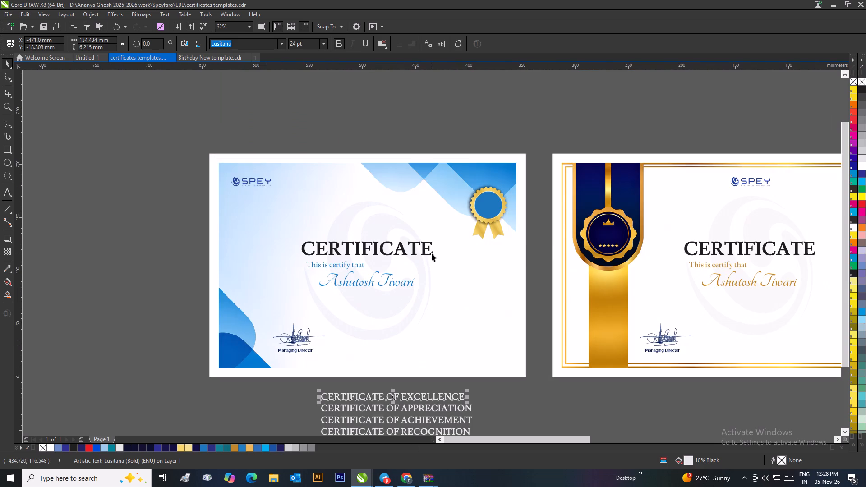
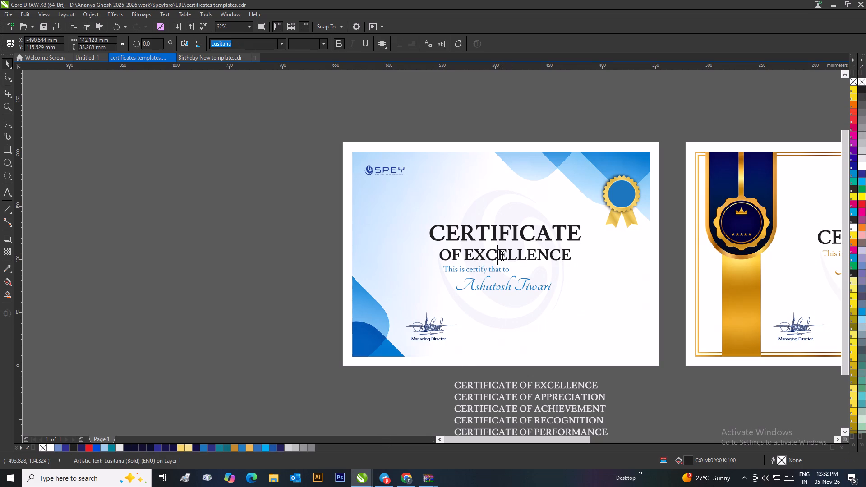
left_click_drag(441, 253, 571, 256)
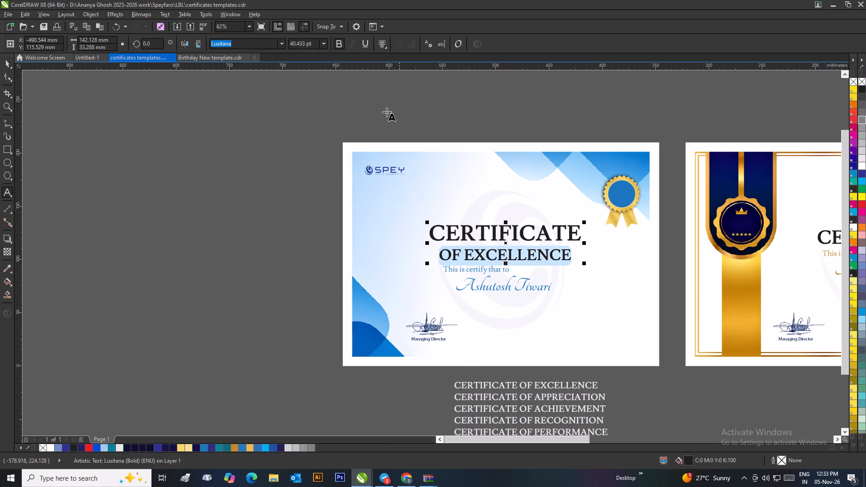
left_click_drag(312, 44, 282, 45)
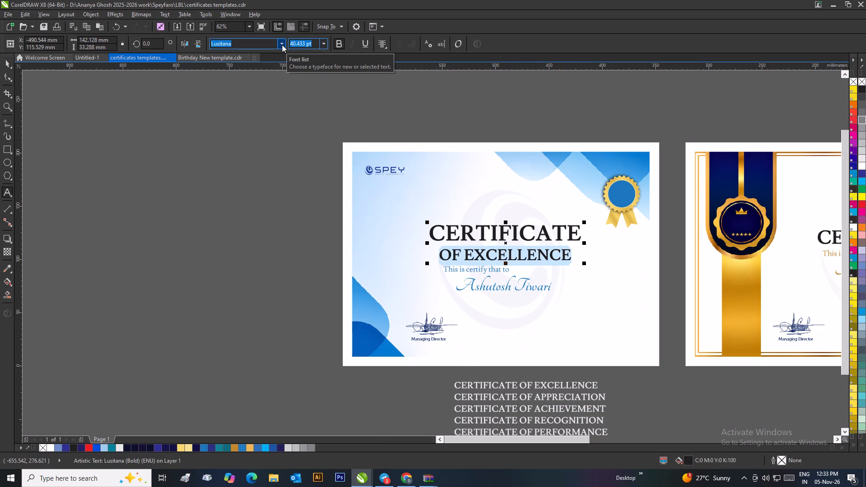
key("BackSpace")
type("35")
key("Return")
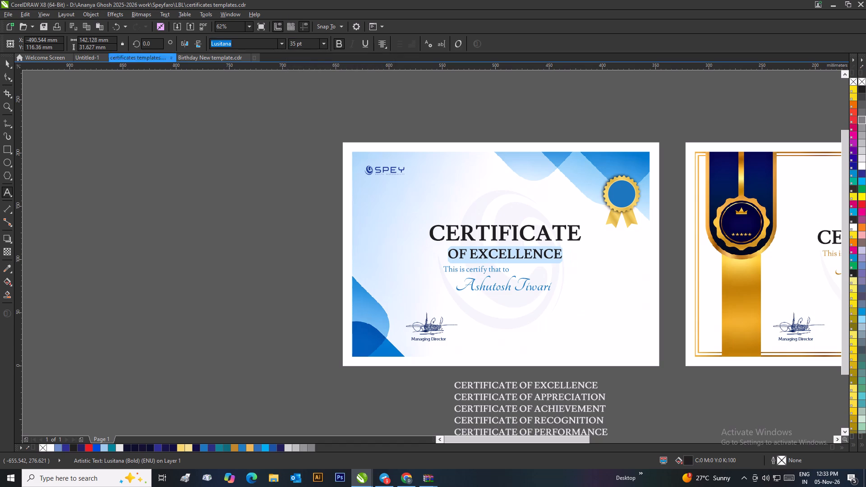
left_click(12, 61)
left_click(8, 63)
left_click(178, 160)
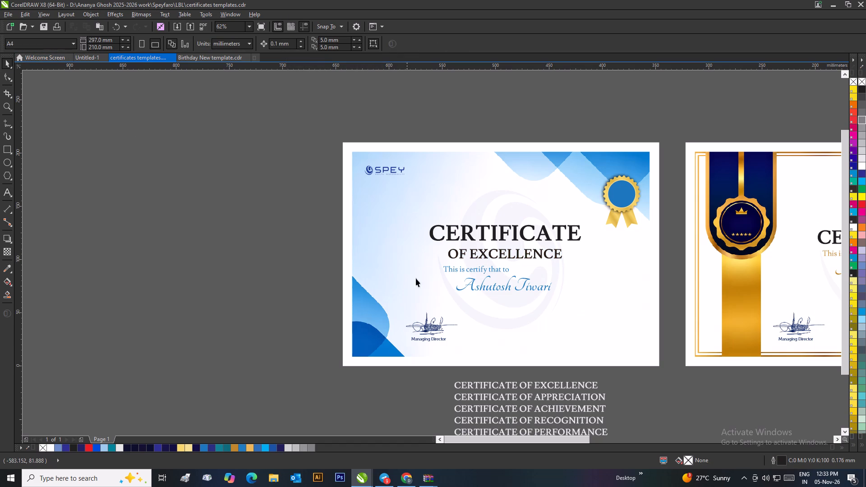
Centre the "CERTIFICATE OF EXCELLENCE" heading horizontally on the blue certificate's background.
left_click_drag(494, 235, 489, 234)
left_click(586, 270)
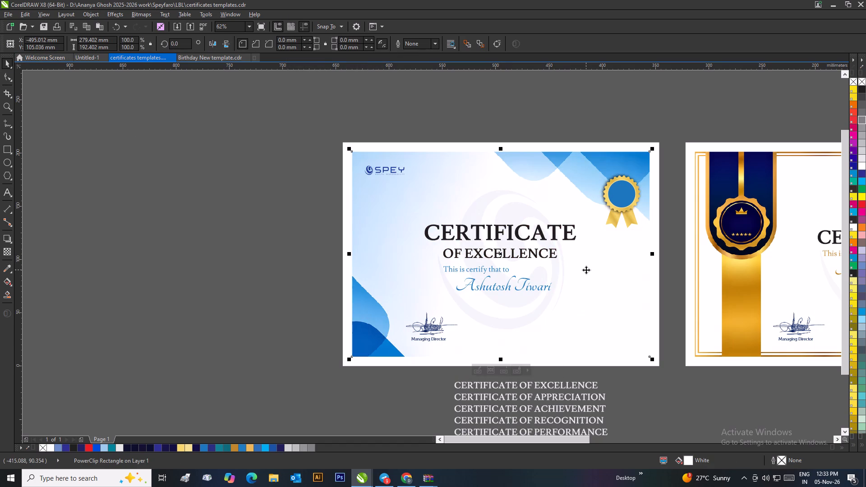
key("c")
left_click(222, 228)
left_click(460, 236)
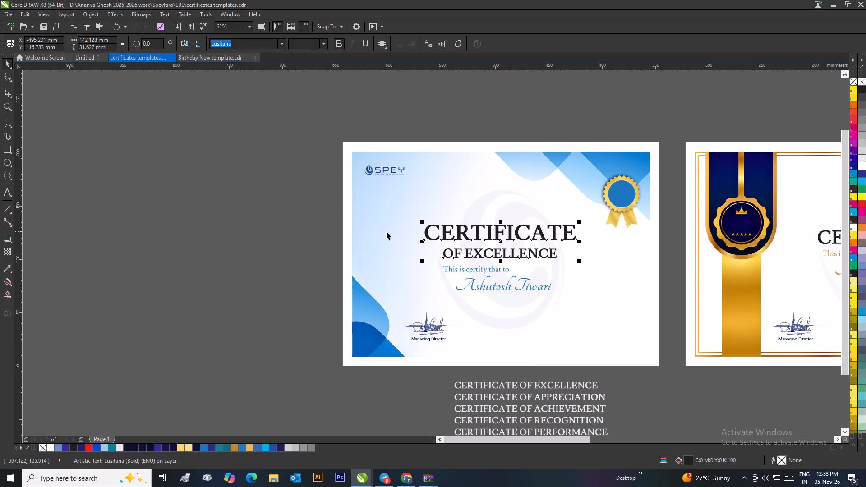
left_click(387, 231, "shift")
key("c")
left_click(263, 233)
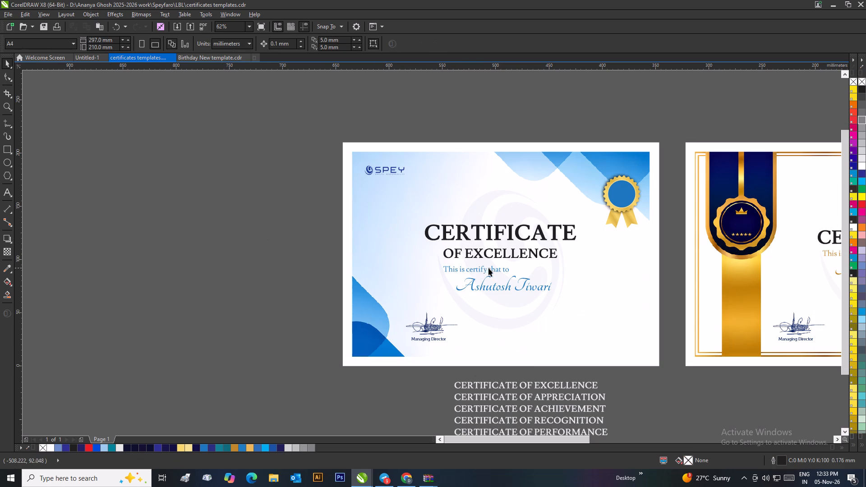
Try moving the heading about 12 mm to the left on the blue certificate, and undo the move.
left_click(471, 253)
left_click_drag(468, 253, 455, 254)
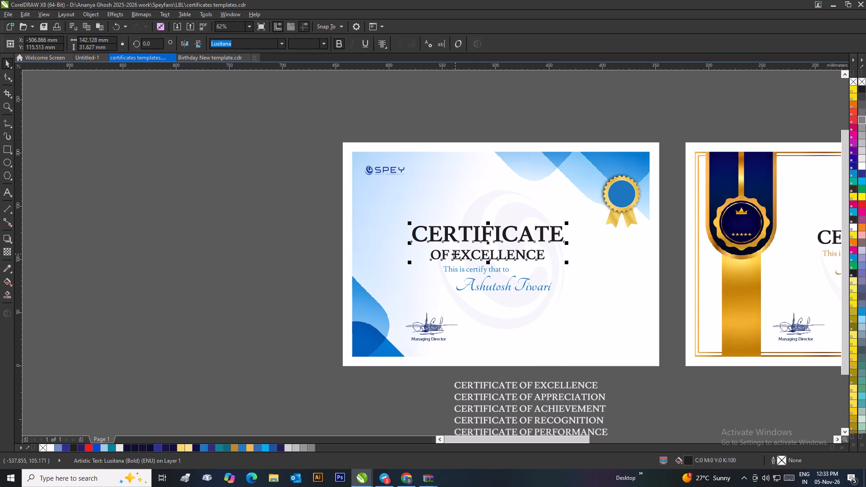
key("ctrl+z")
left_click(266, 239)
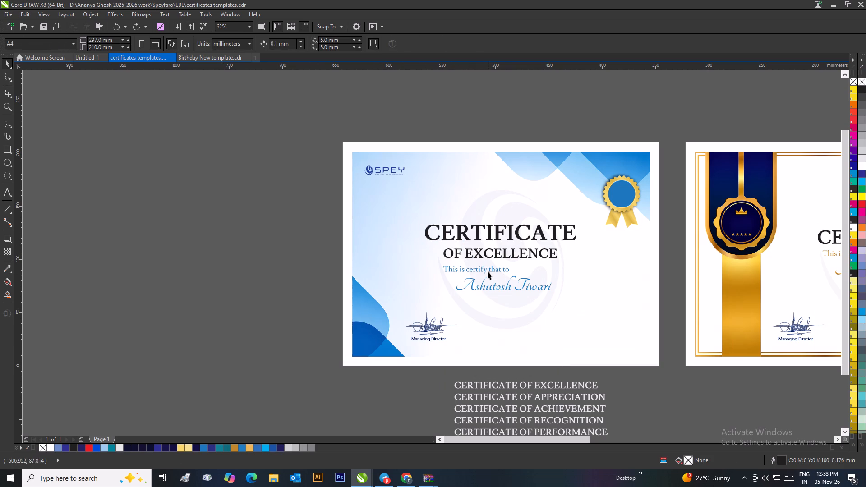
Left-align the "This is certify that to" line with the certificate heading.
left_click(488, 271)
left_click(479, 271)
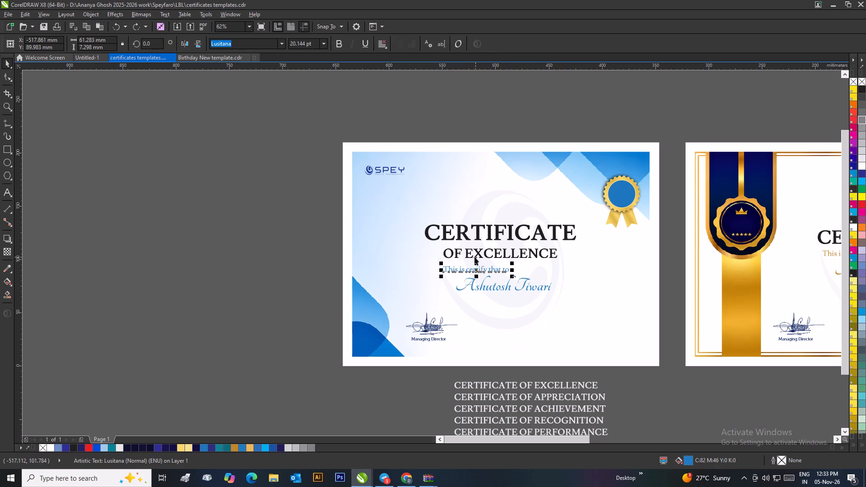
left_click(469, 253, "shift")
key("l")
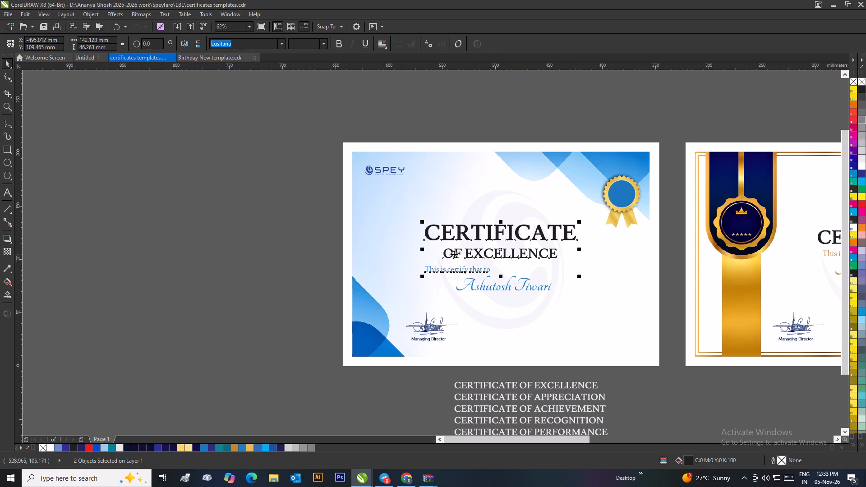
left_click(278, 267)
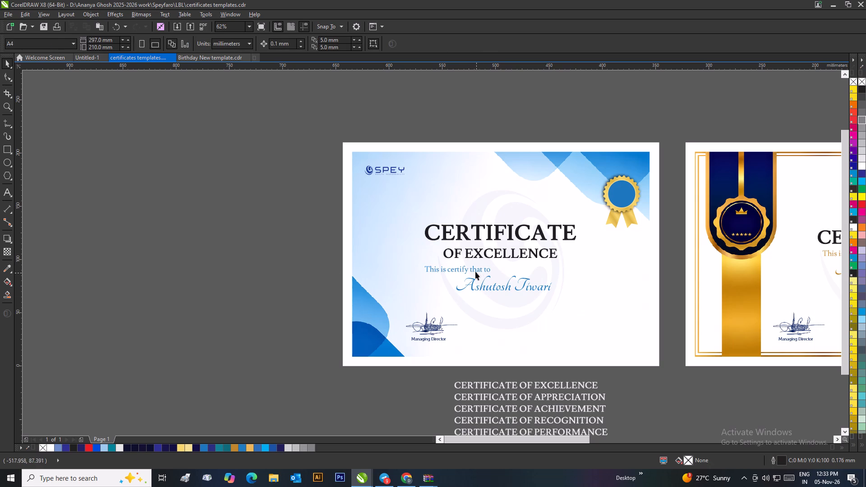
Move the "This is certify that to" line and the recipient name so both sit roughly centred beneath "OF EXCELLENCE".
left_click(475, 269)
left_click_drag(473, 270, 492, 270)
left_click(487, 288)
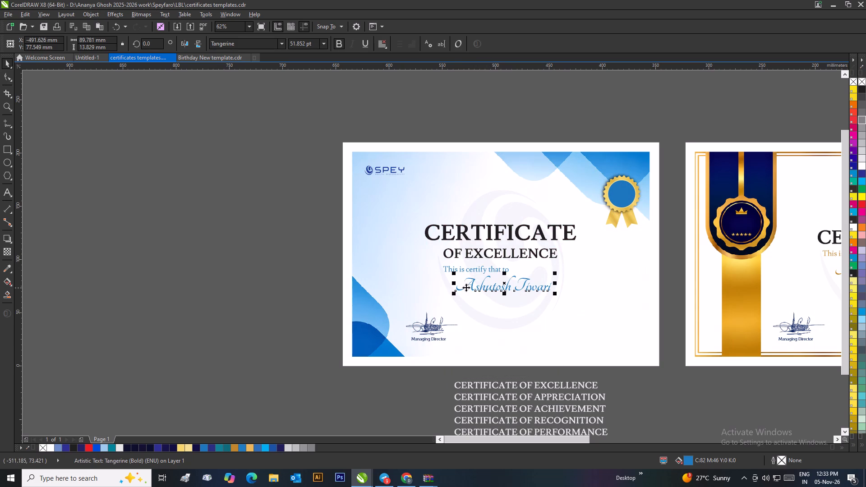
left_click(279, 248)
left_click(295, 242)
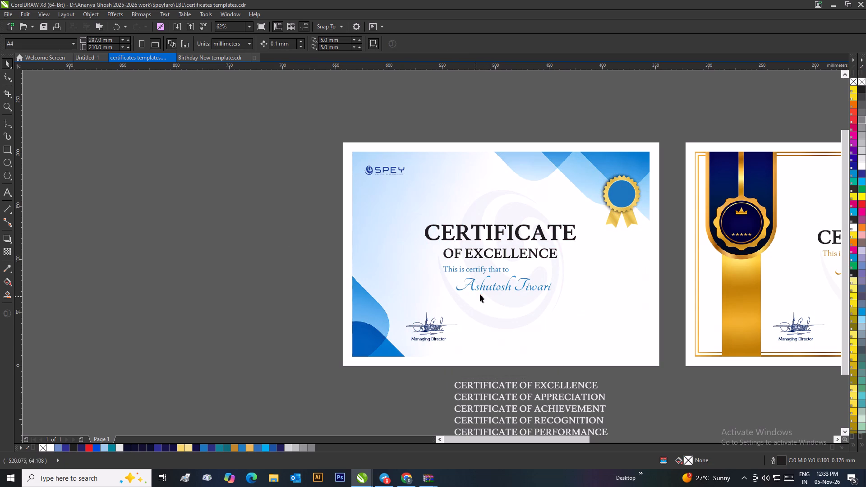
left_click_drag(492, 271, 511, 271)
left_click_drag(505, 287, 498, 287)
left_click(497, 268)
left_click(295, 266)
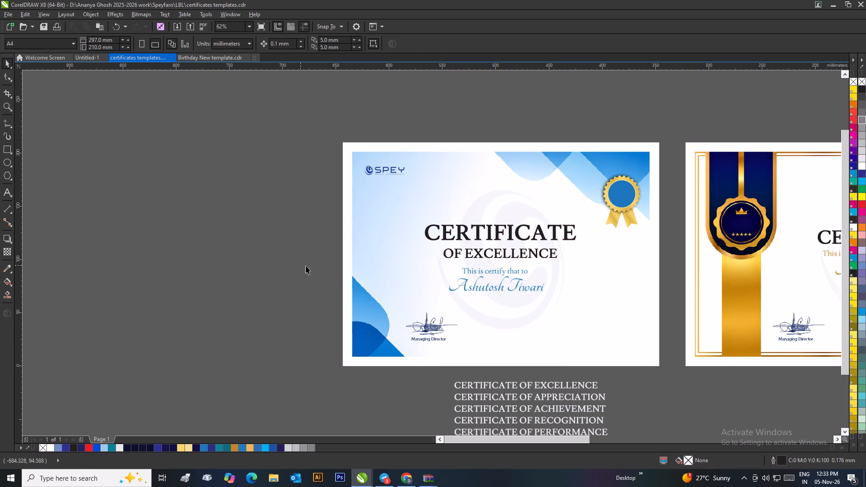
Enlarge the "This is certify that to" line proportionally to about 21 pt.
left_click(515, 273)
left_click_drag(534, 280, 544, 286)
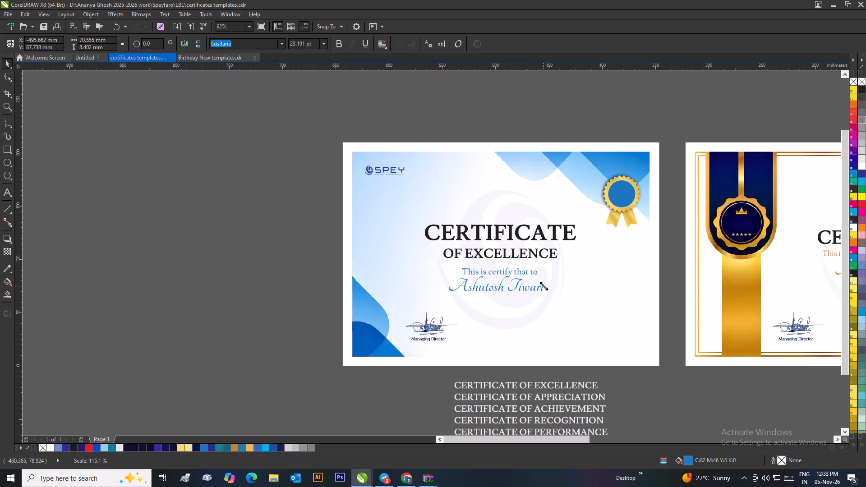
left_click_drag(544, 286, 536, 289)
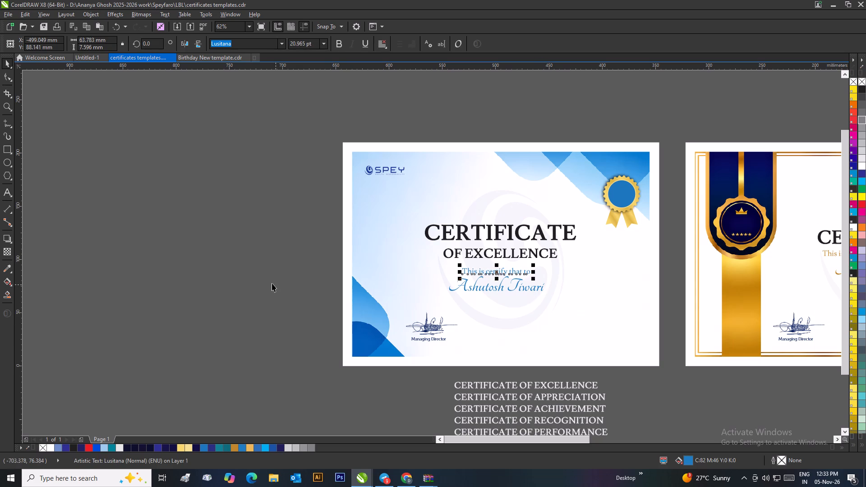
left_click(271, 283)
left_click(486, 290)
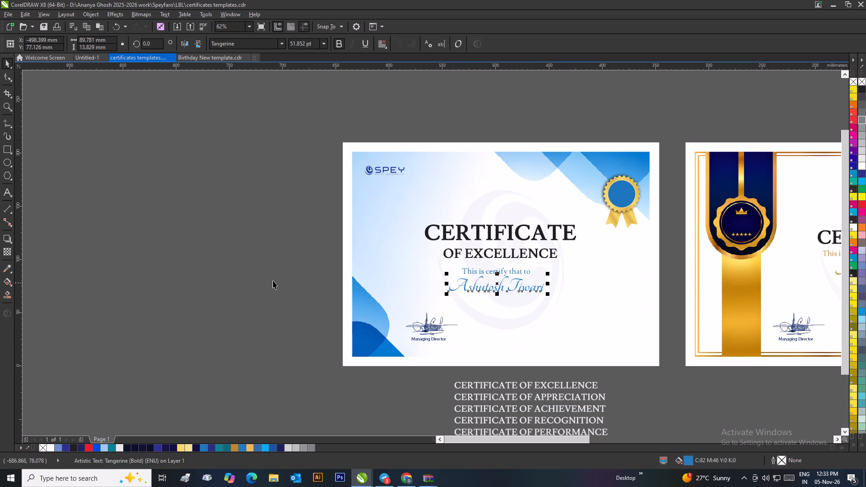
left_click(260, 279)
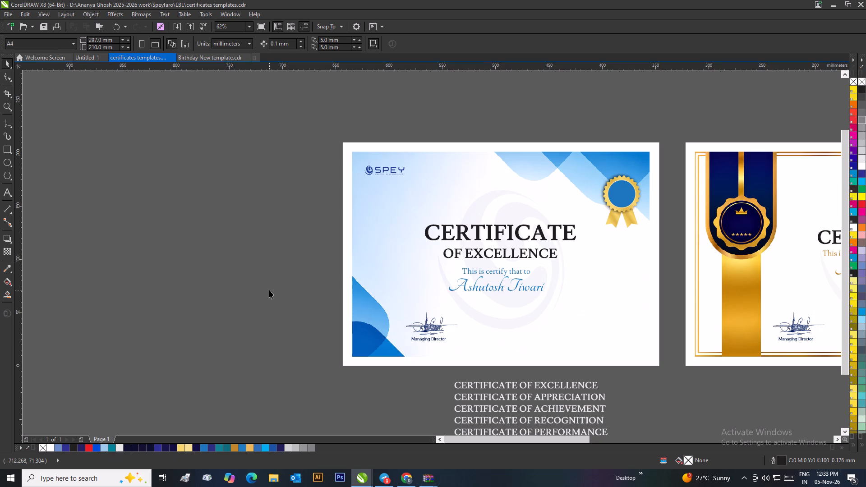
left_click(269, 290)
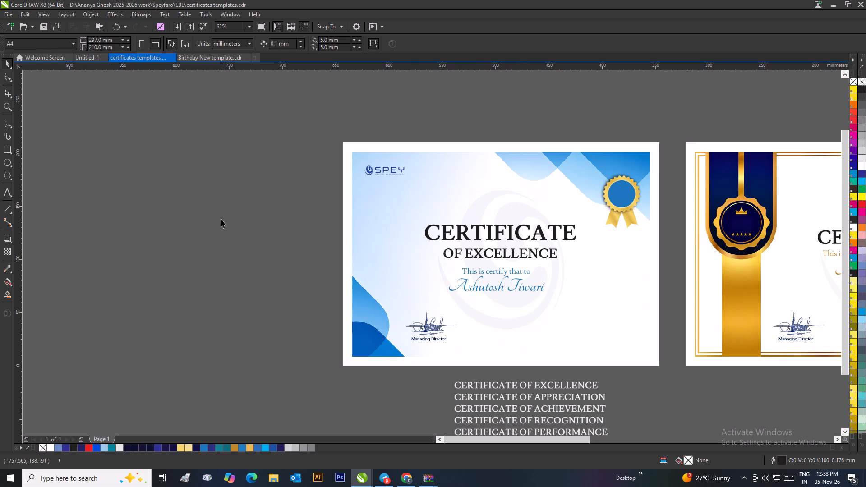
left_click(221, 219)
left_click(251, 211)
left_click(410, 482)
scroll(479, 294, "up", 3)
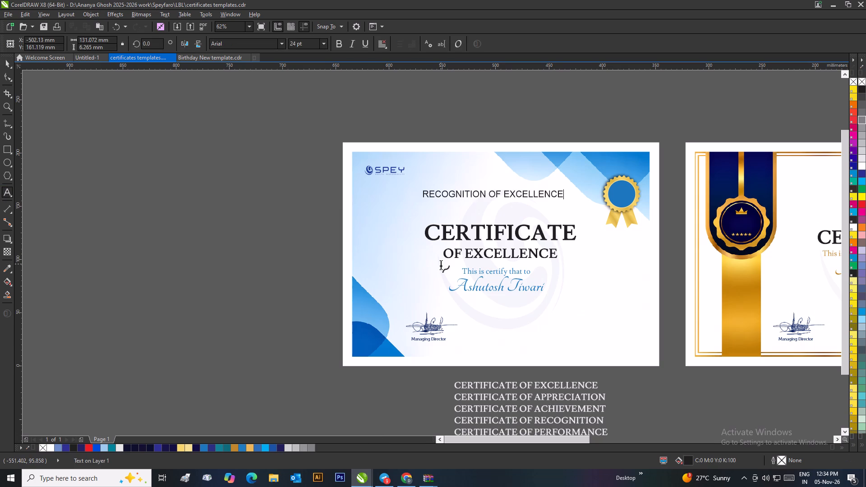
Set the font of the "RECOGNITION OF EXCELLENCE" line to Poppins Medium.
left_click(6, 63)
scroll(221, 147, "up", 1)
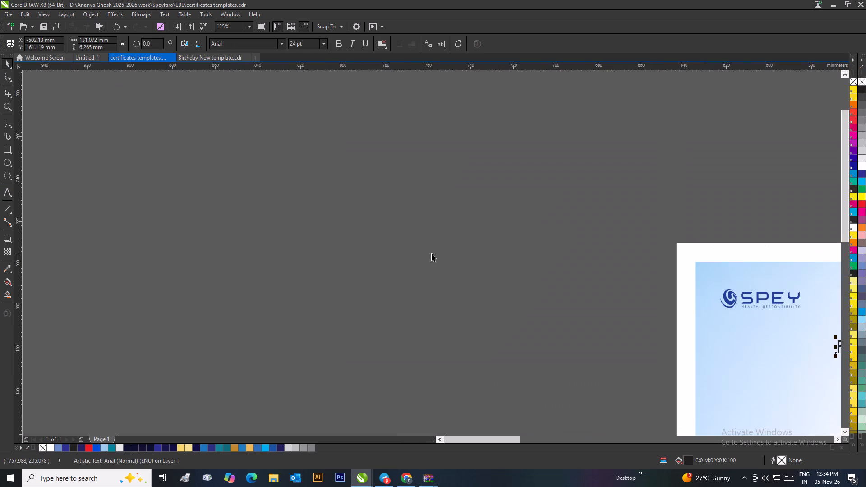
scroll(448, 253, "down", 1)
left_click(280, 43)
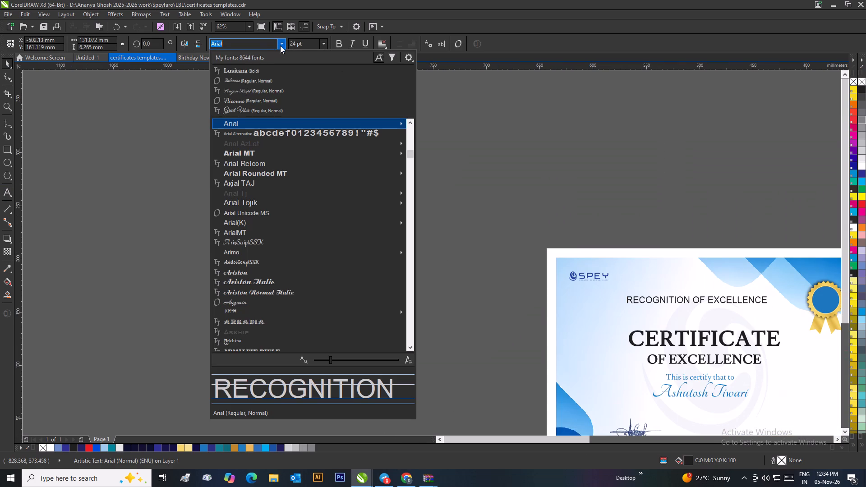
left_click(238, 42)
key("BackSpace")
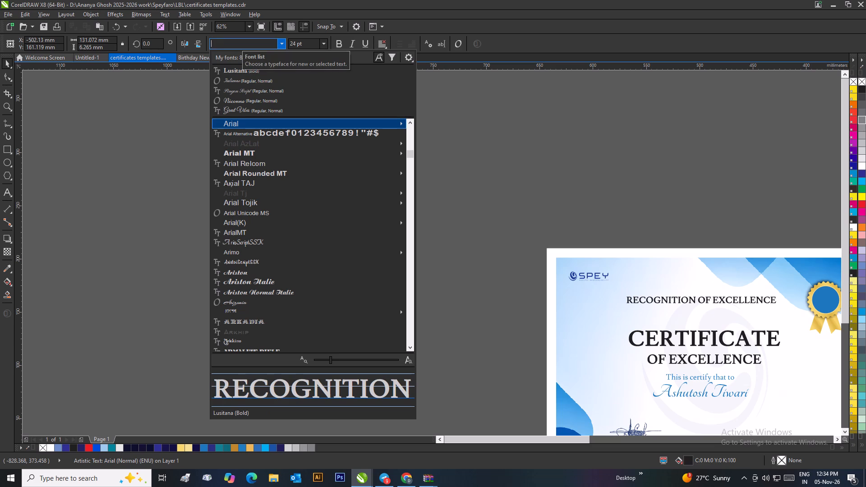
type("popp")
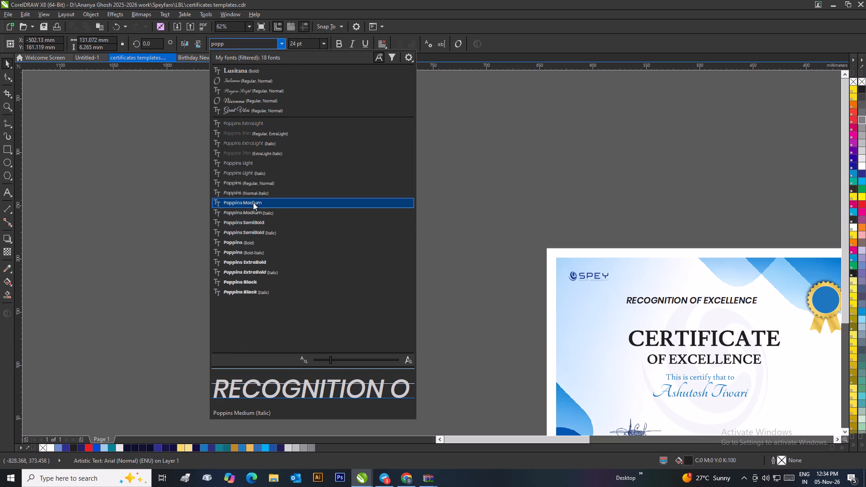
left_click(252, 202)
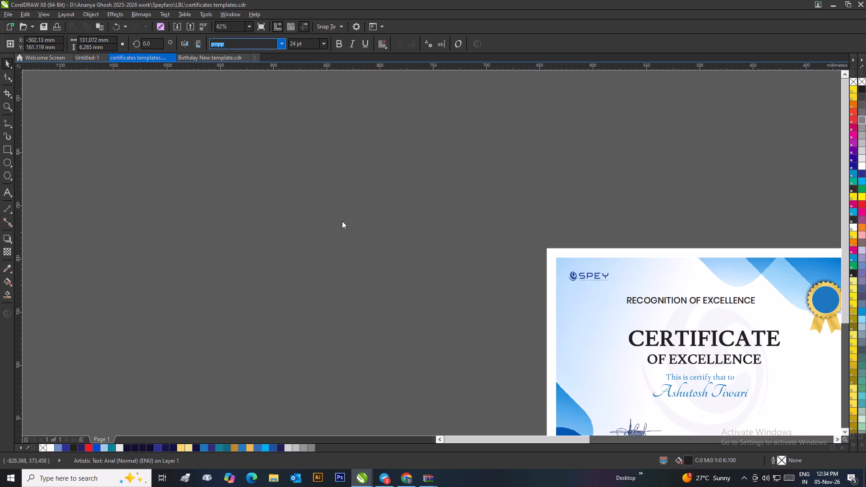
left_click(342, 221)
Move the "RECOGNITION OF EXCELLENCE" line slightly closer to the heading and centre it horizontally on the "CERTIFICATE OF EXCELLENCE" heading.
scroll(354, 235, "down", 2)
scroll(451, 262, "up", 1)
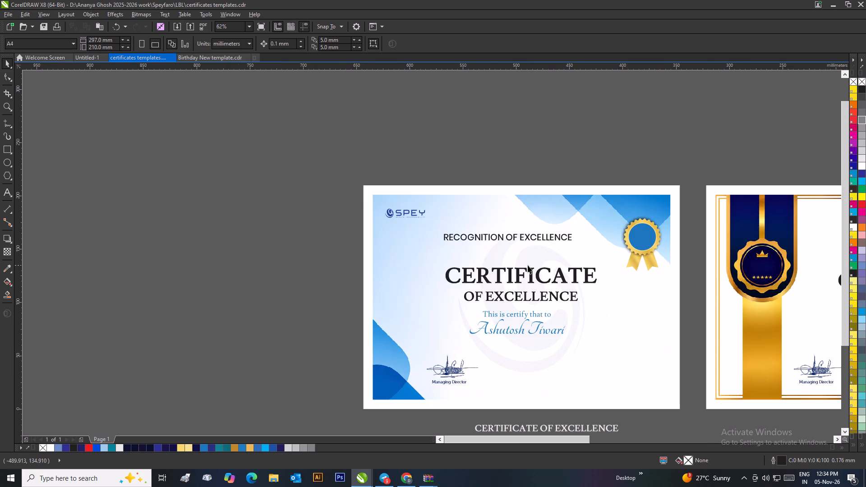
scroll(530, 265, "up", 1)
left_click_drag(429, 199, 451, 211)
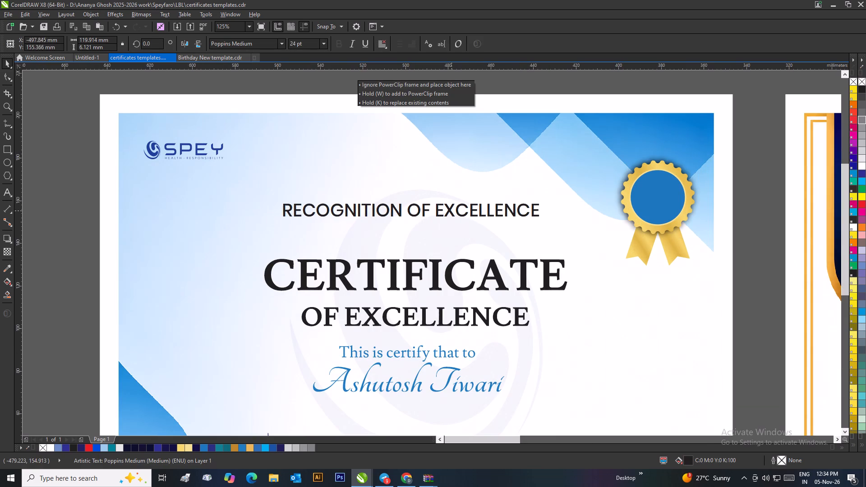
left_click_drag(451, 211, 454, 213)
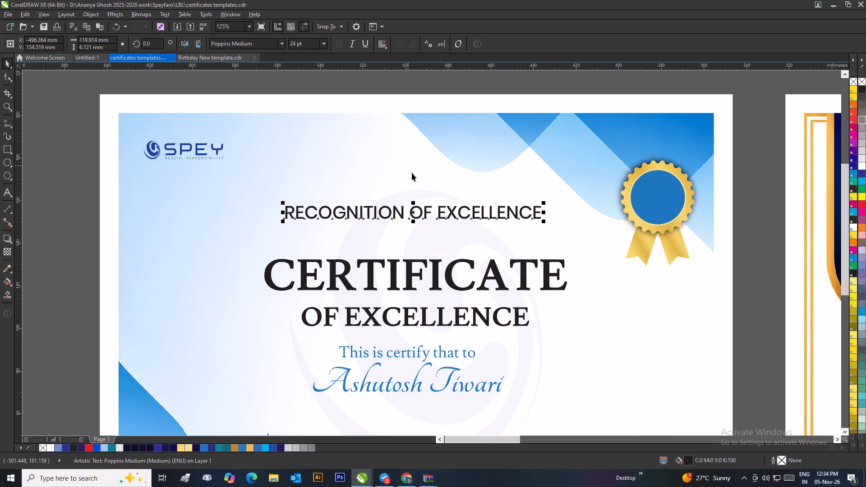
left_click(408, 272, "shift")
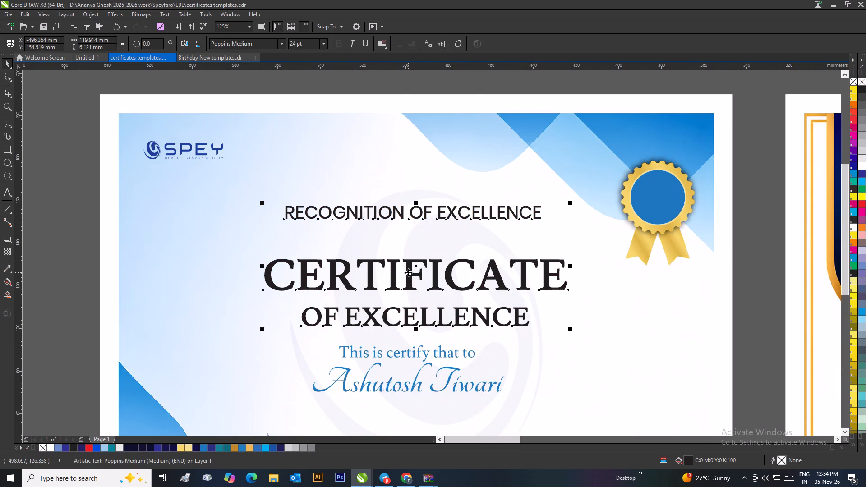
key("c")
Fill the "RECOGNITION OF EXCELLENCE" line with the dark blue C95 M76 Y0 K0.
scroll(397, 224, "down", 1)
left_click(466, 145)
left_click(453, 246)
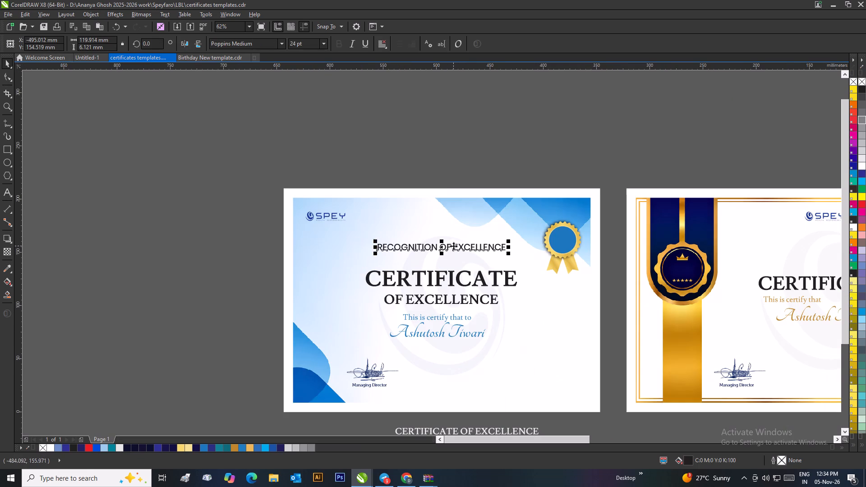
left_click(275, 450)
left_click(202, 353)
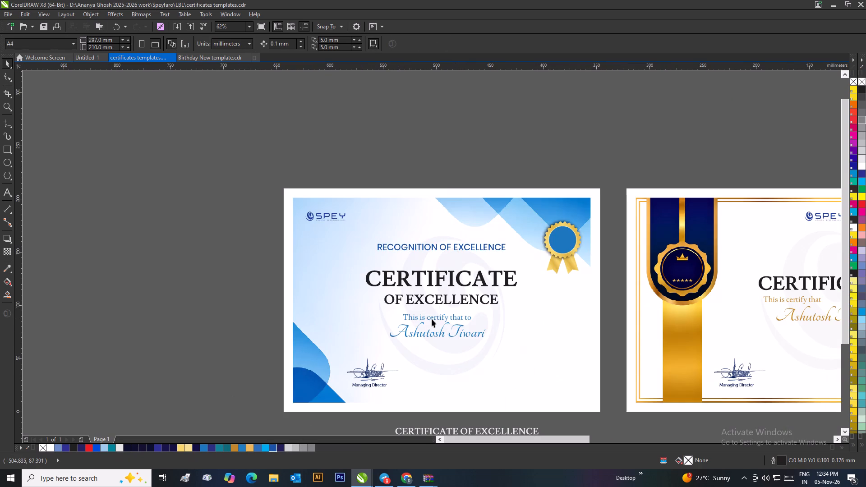
Recolour the "This is certify that to" line and the recipient name to the dark blue C95 M76 Y0 K0.
left_click_drag(267, 314, 491, 347)
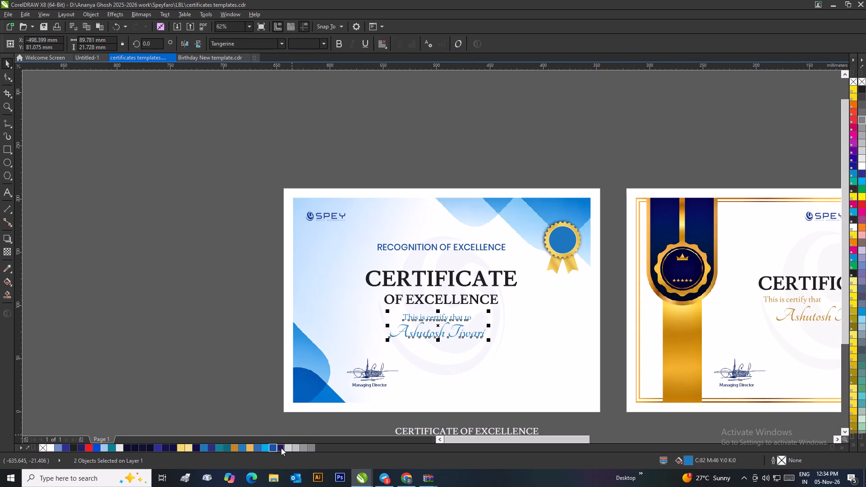
left_click(274, 449)
left_click(215, 346)
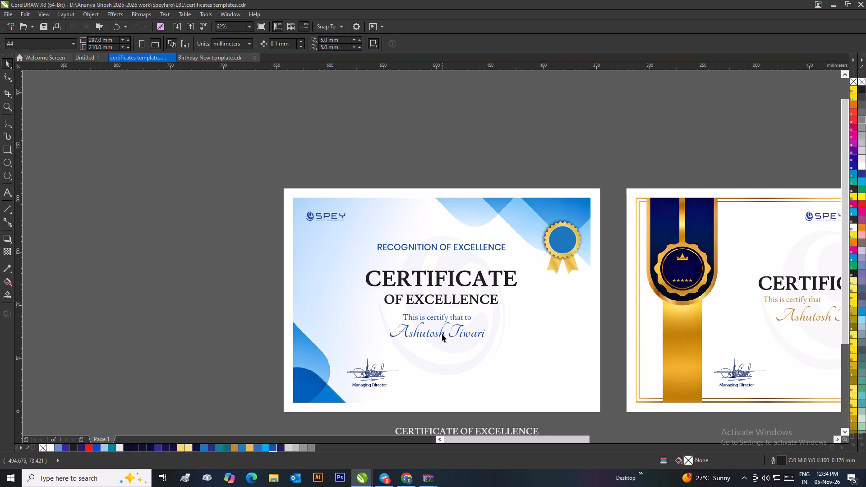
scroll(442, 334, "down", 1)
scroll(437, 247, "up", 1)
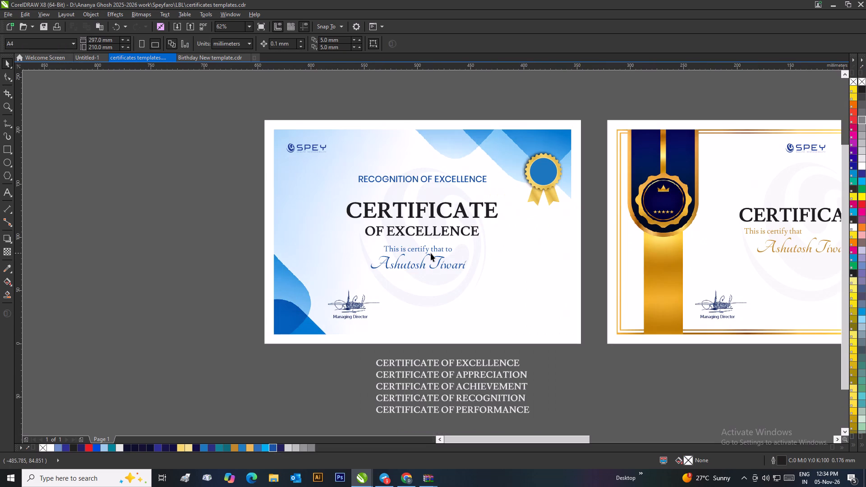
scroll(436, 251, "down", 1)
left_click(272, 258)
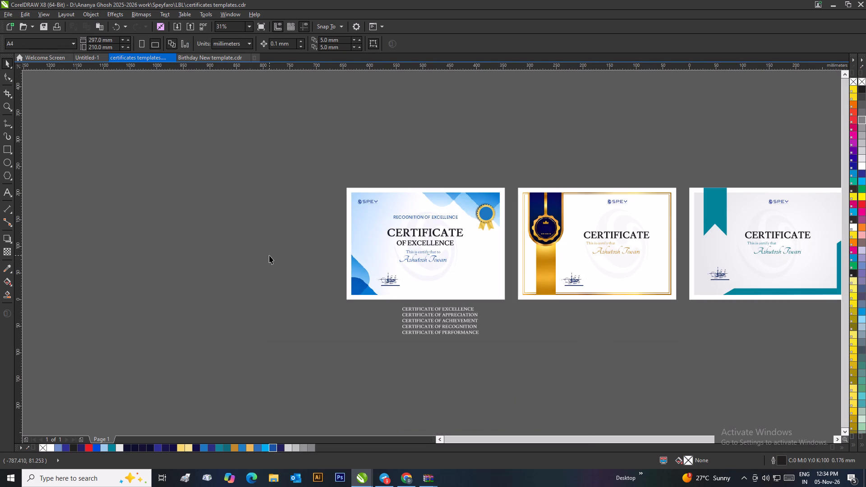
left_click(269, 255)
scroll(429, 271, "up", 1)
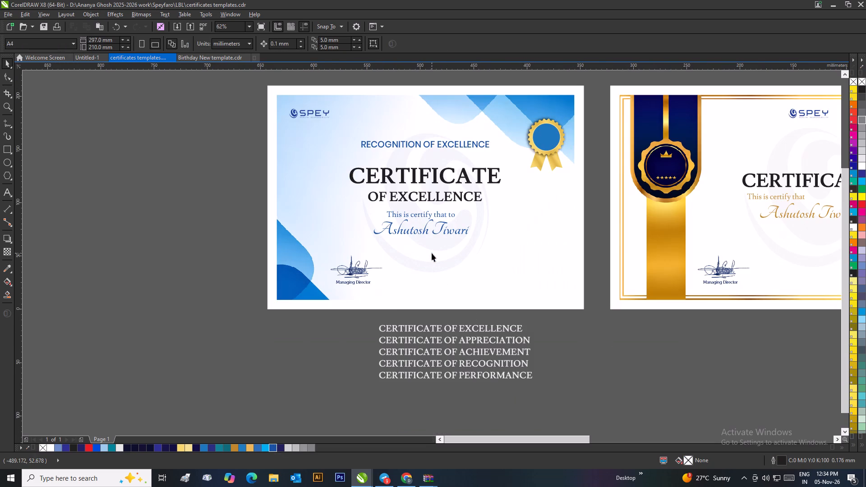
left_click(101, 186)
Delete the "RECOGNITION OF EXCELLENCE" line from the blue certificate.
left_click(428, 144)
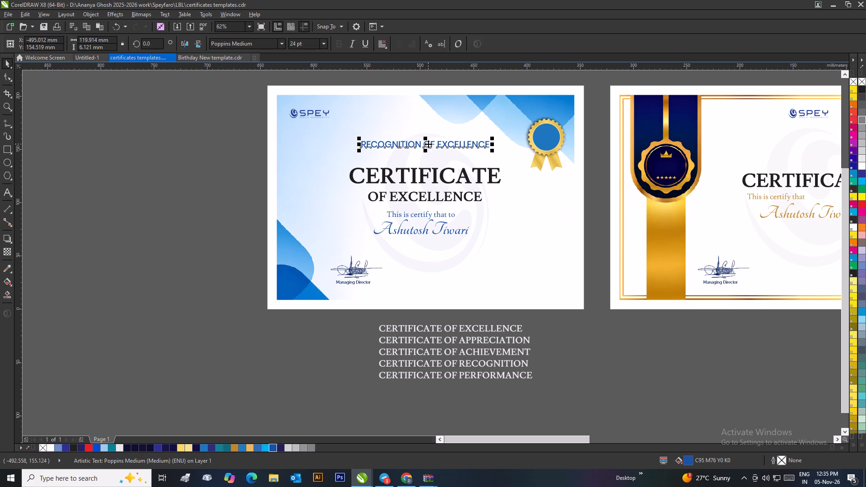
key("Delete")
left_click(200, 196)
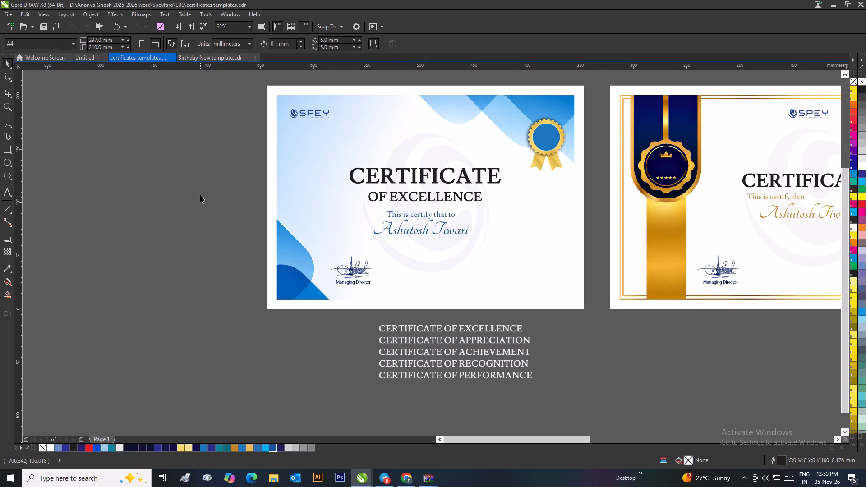
Delete the script recipient name from the blue certificate.
left_click(426, 233)
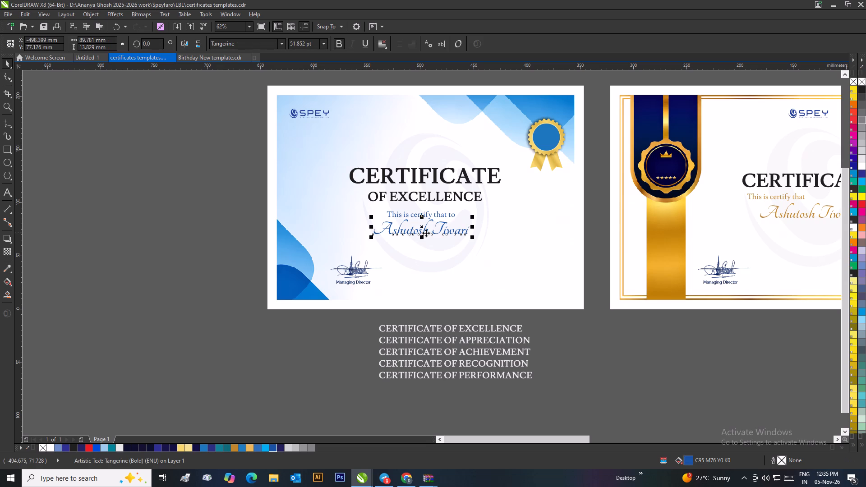
key("Delete")
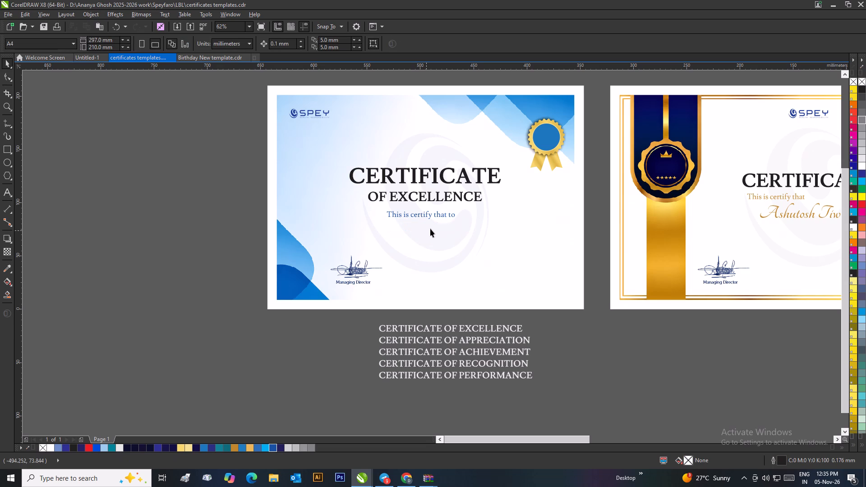
Change the font of the "This is certify that to" line on the blue certificate to Poppins Medium.
left_click(440, 216)
left_click(281, 41)
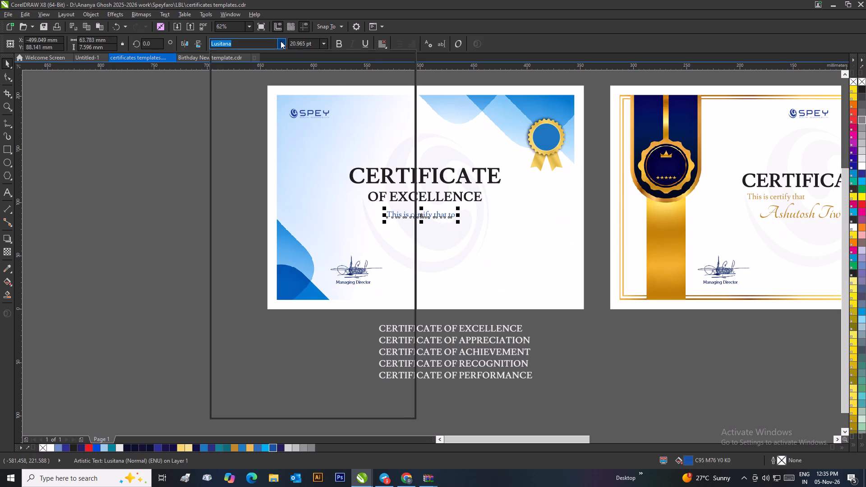
left_click(252, 72)
left_click(193, 181)
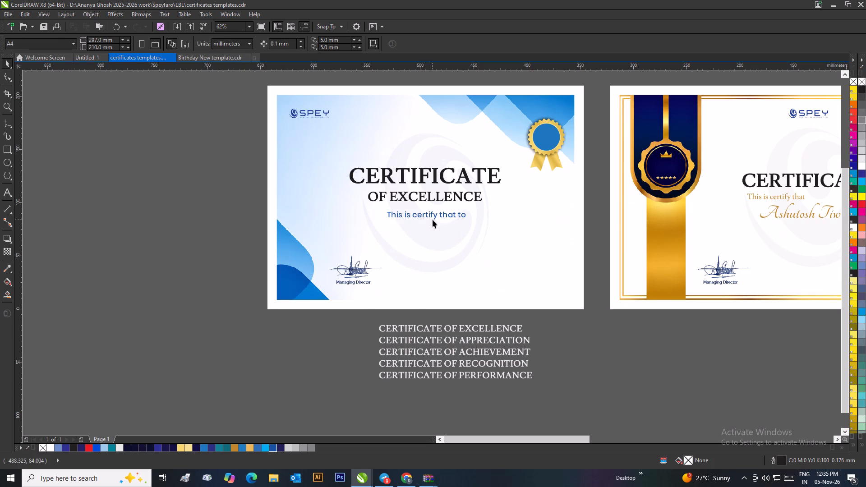
Shift the "This is certify that to" line towards the blue certificate's left side and shrink it to about 13.5 pt.
left_click_drag(429, 216, 415, 216)
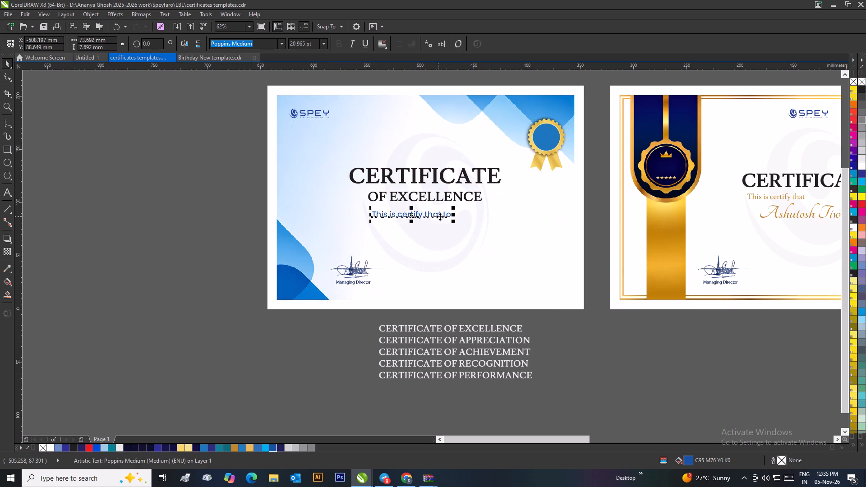
left_click_drag(453, 221, 442, 231)
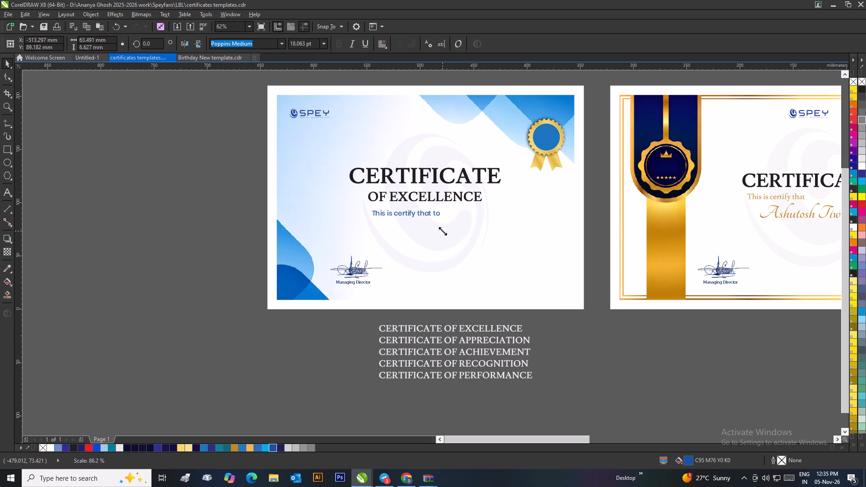
left_click_drag(442, 231, 436, 233)
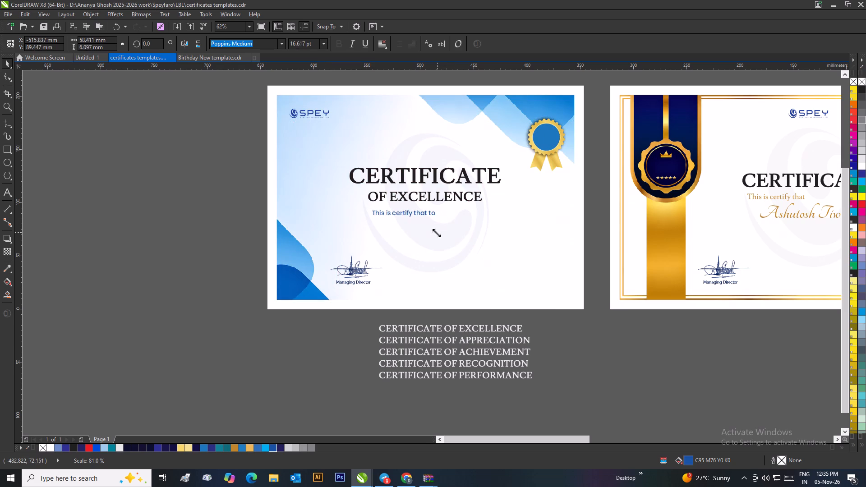
left_click_drag(436, 233, 435, 236)
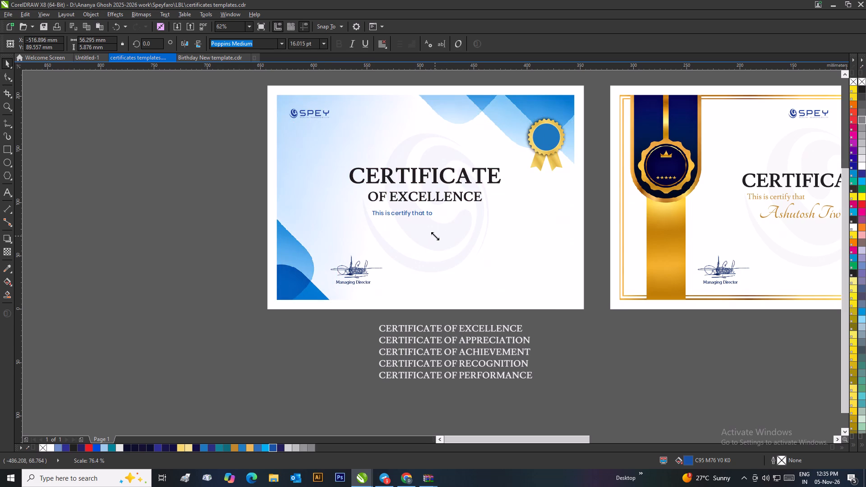
left_click_drag(435, 236, 428, 237)
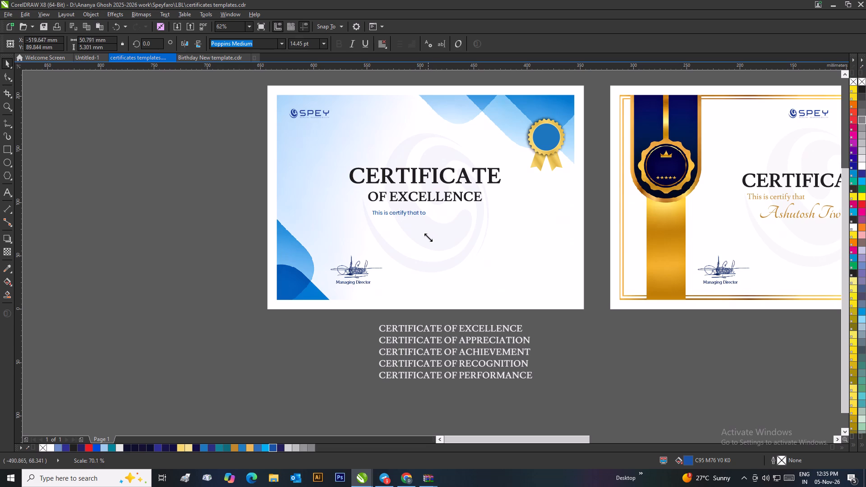
left_click_drag(428, 237, 425, 239)
left_click(197, 218)
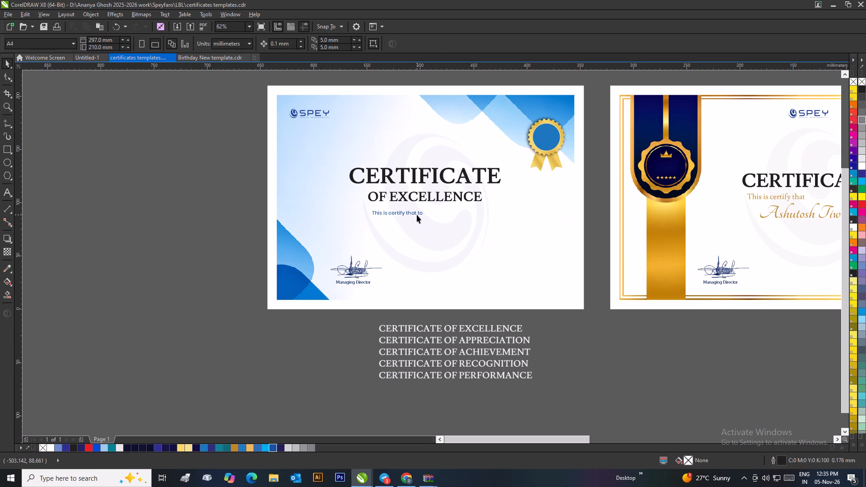
Move the "This is certify that to" line slightly lower, leaving more space beneath "OF EXCELLENCE".
scroll(405, 214, "up", 1)
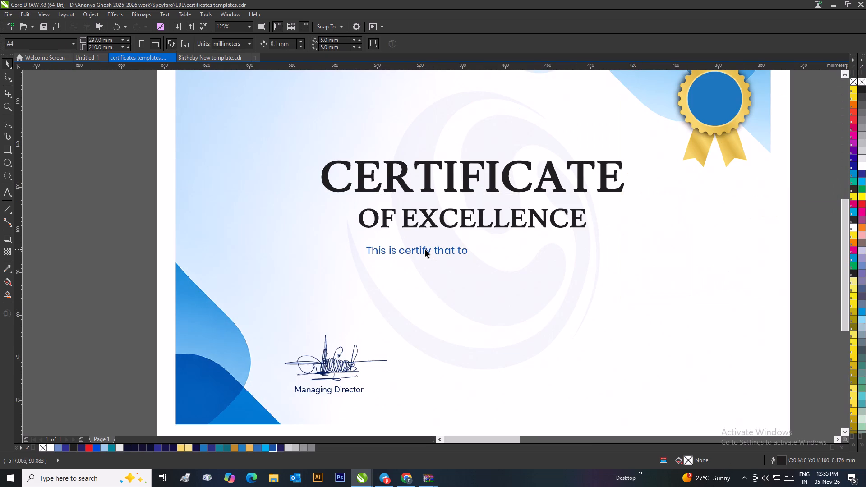
left_click_drag(425, 249, 426, 257)
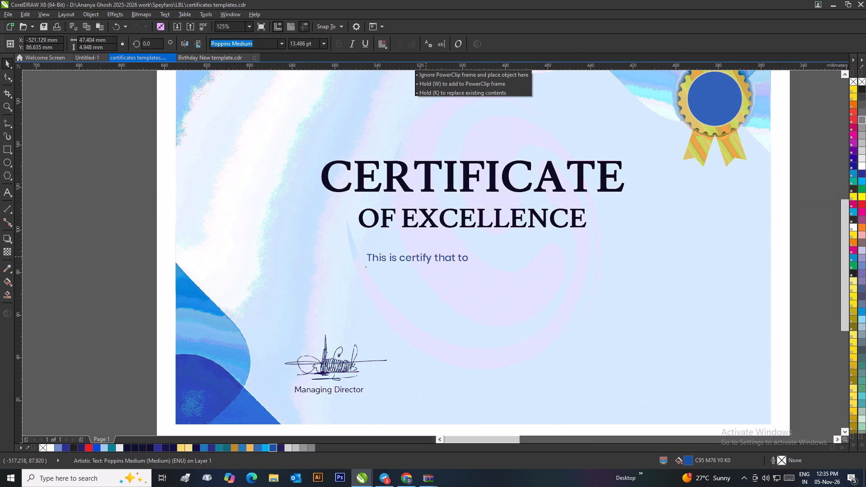
left_click_drag(426, 257, 424, 265)
scroll(424, 265, "down", 1)
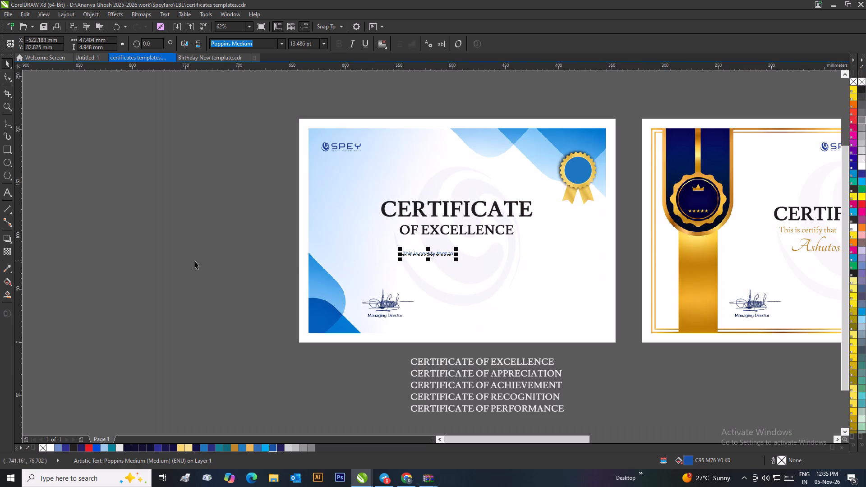
left_click(194, 261)
Recolour the "CERTIFICATE OF EXCELLENCE" heading on the blue certificate to the same dark blue as the line below it.
left_click(437, 233)
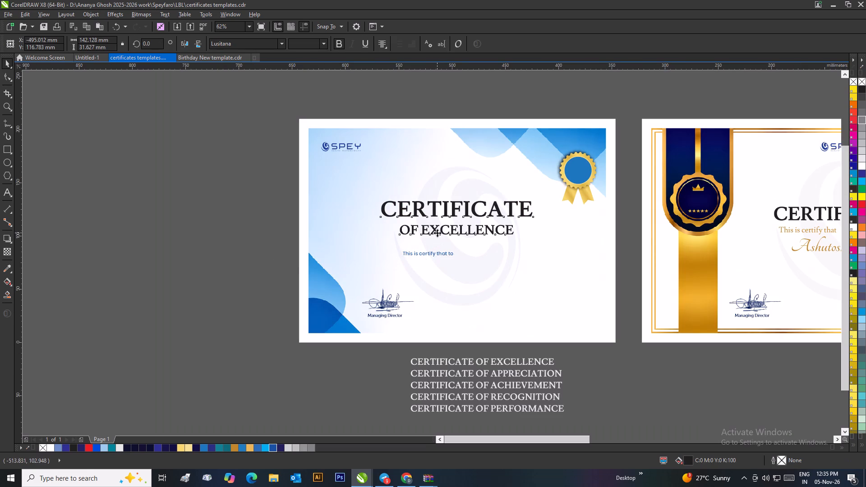
left_click(274, 447)
left_click(204, 305)
Recolour the "CERTIFICATE" heading on the gold-ribbon certificate to the light gold C0 M20 Y60 K20.
scroll(320, 259, "down", 1)
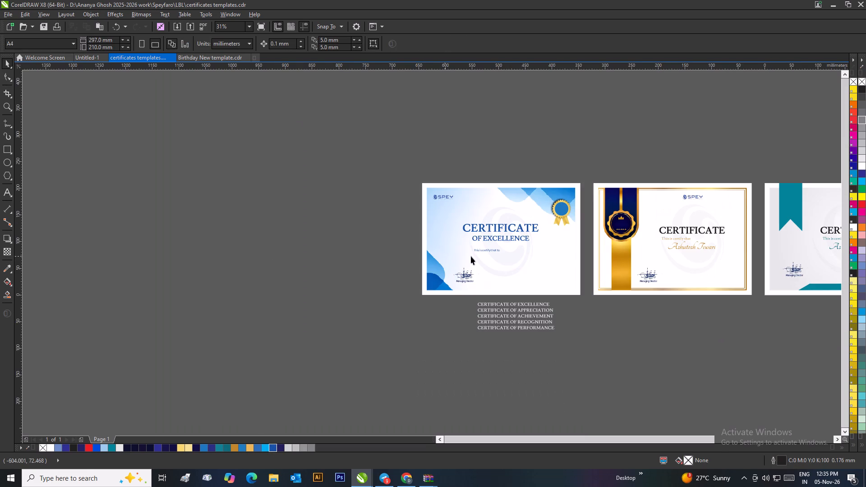
scroll(706, 244, "up", 1)
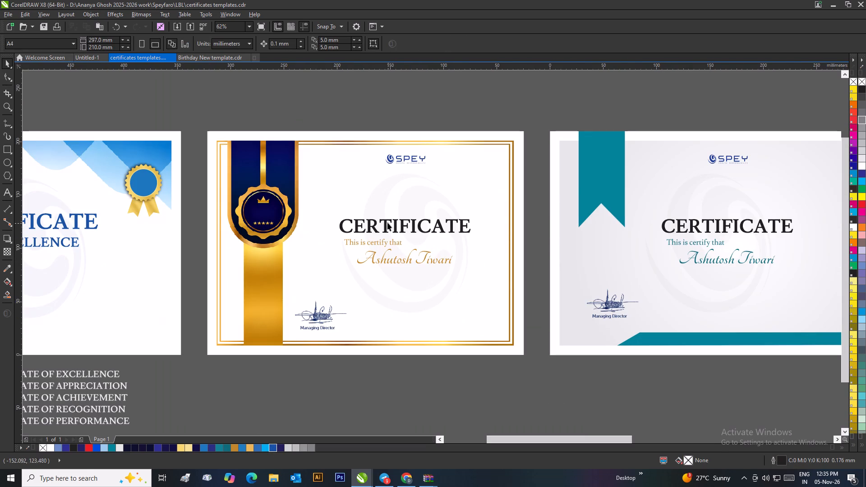
left_click(387, 222)
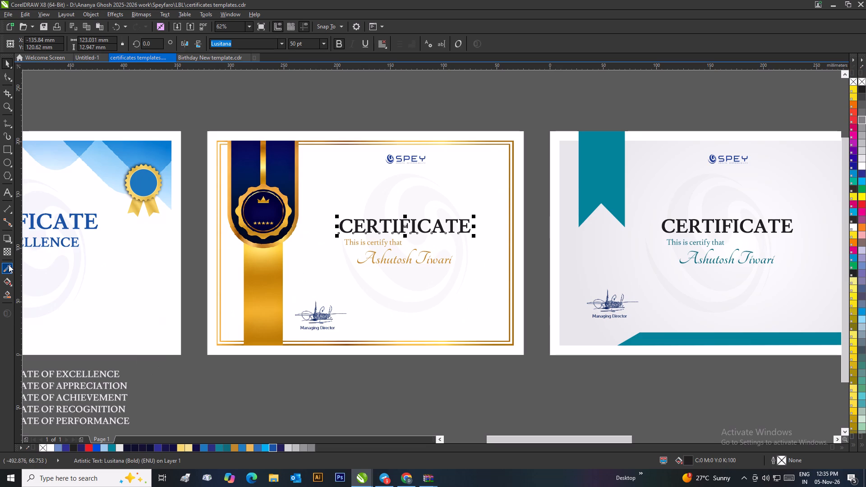
scroll(862, 279, "down", 6)
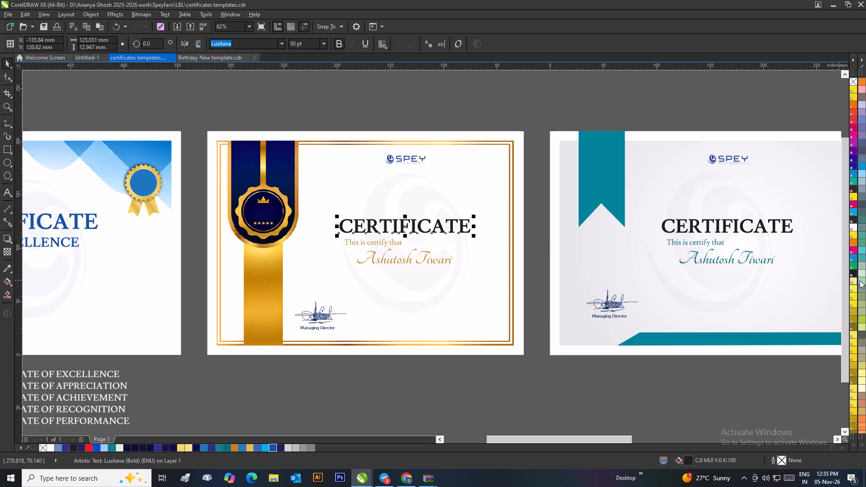
scroll(860, 280, "down", 5)
left_click(860, 374)
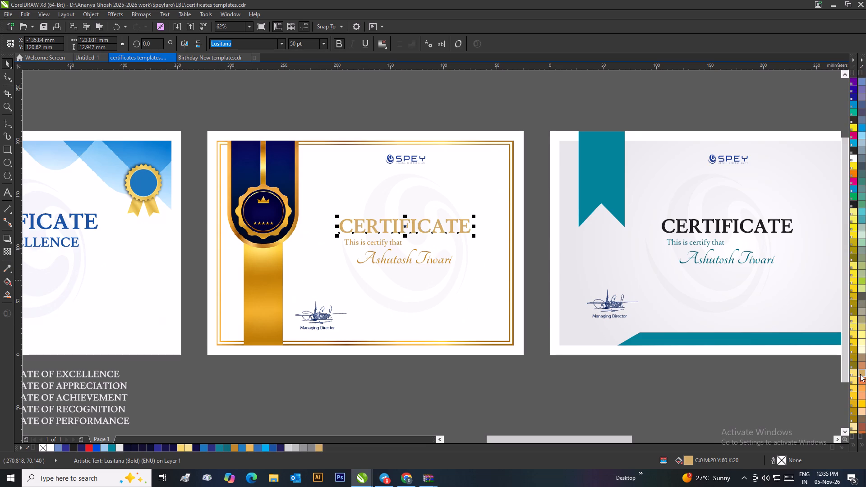
Apply a linear gradient to the gold certificate's "CERTIFICATE" heading, with the end colour set to C24 M45 Y100 K5.
key("g")
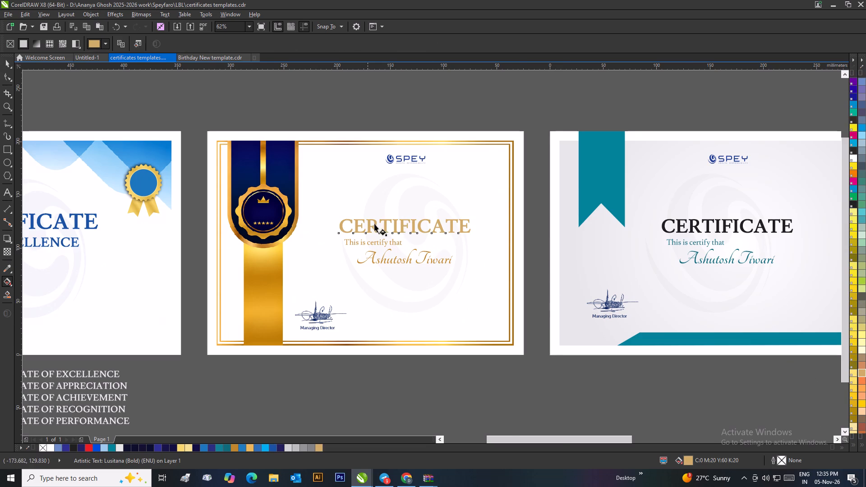
scroll(379, 230, "up", 2)
left_click_drag(392, 225, 684, 256)
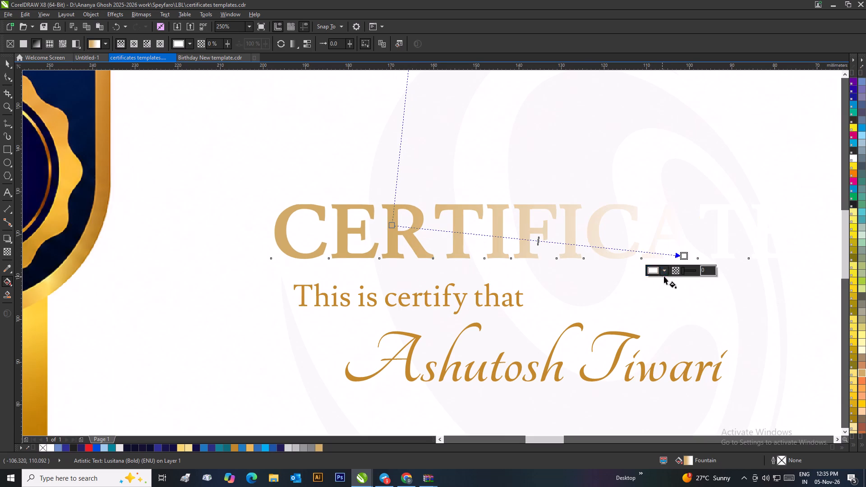
left_click(668, 272)
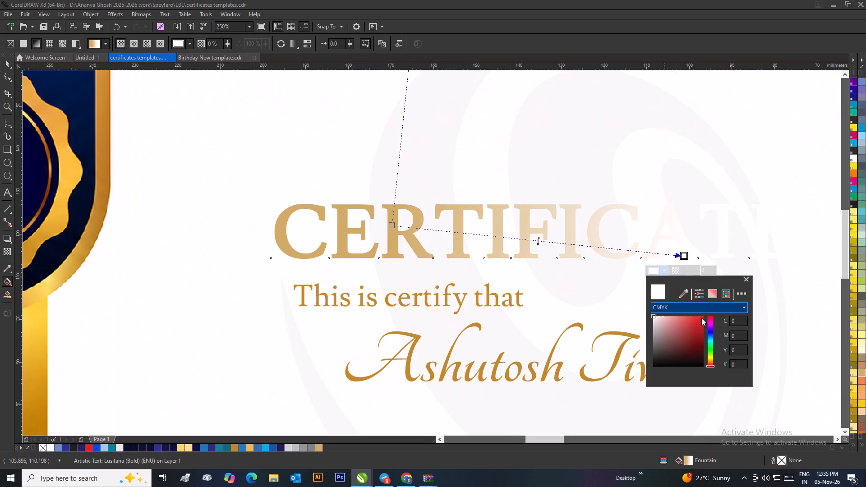
left_click(712, 358)
left_click(694, 333)
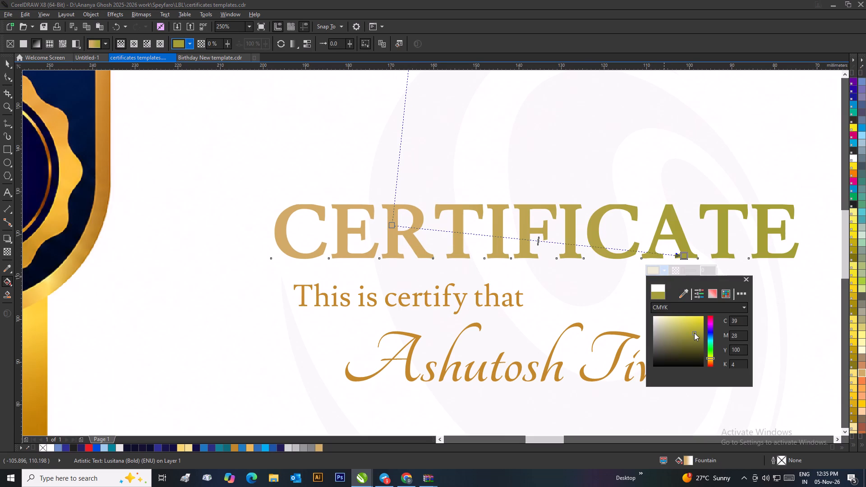
left_click(685, 297)
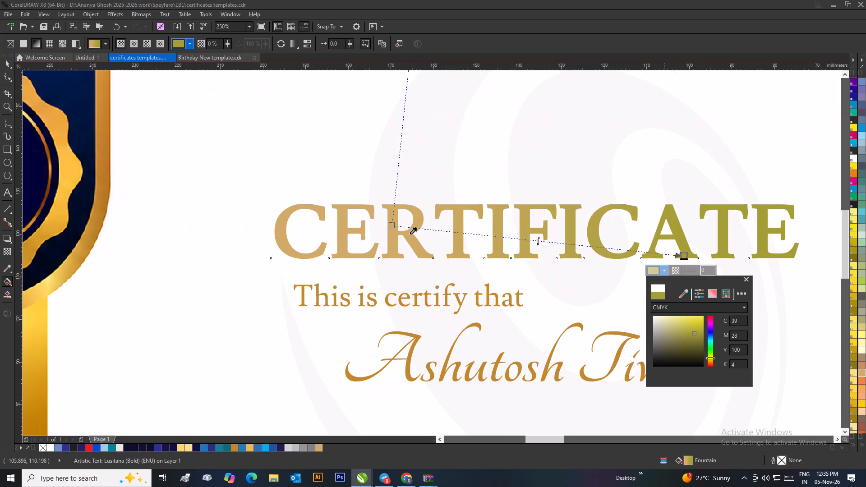
left_click(391, 238)
left_click(695, 337)
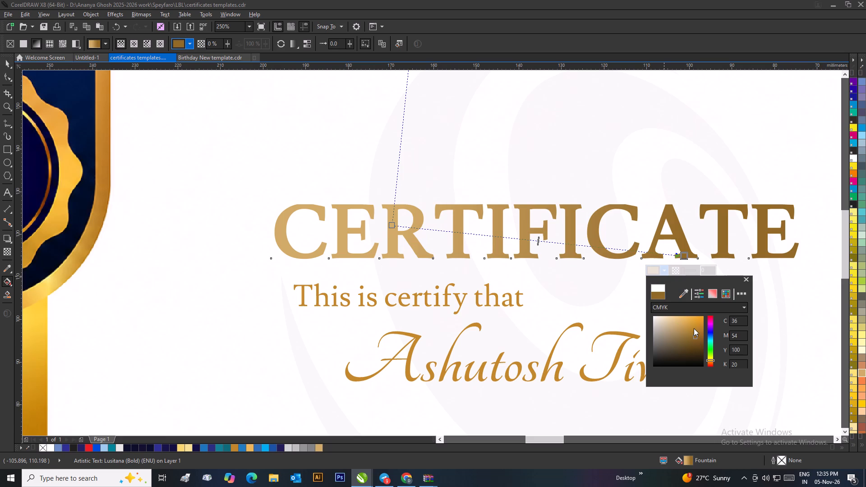
left_click(694, 328)
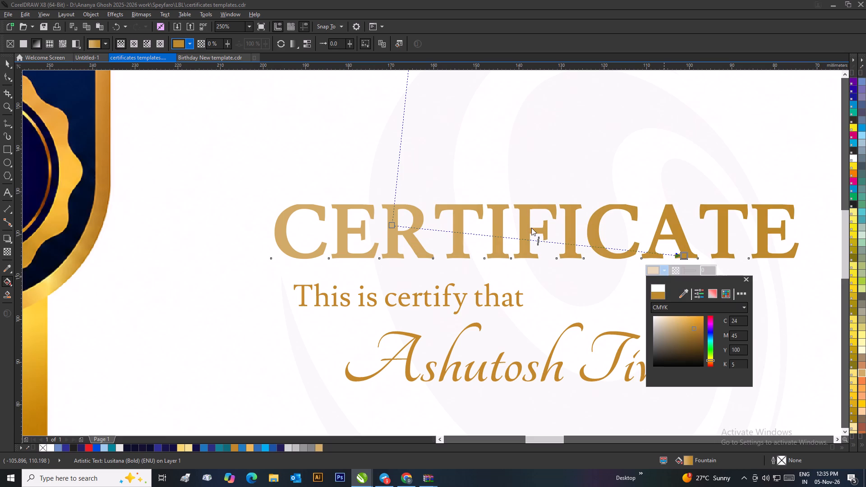
left_click(531, 228)
Stretch the heading's gradient nearly horizontally across the whole word, from the first C to the final E.
left_click_drag(391, 226, 282, 233)
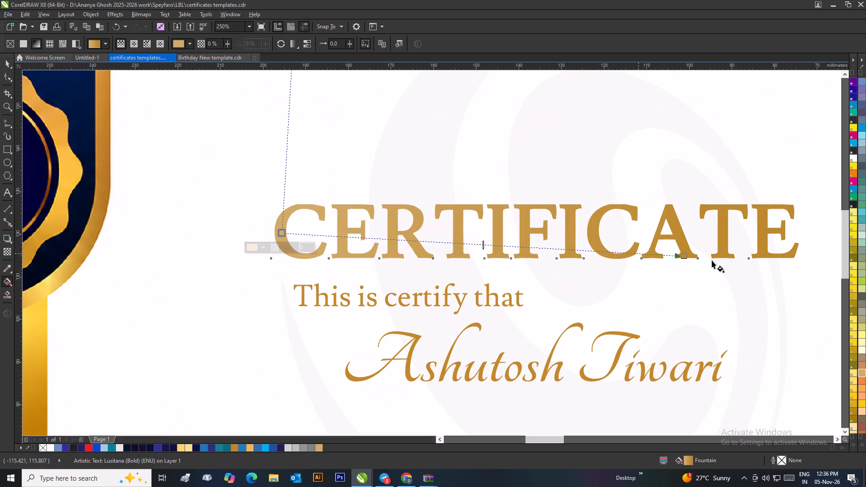
left_click_drag(686, 258, 769, 229)
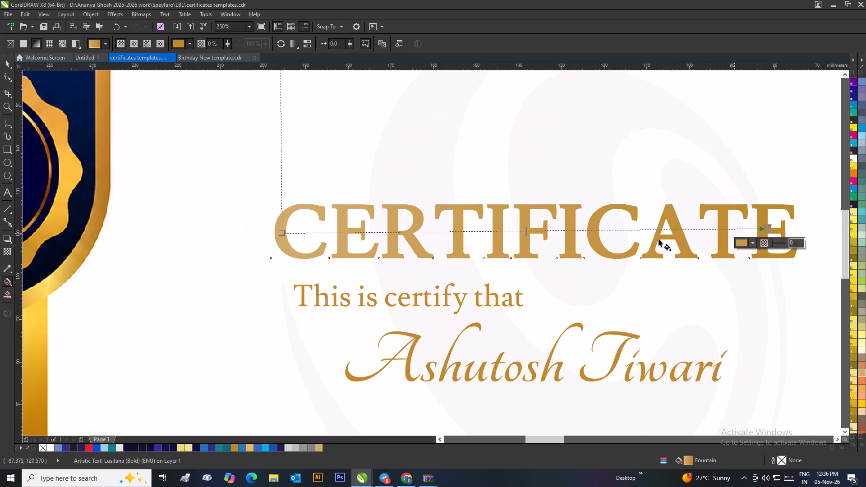
Set the gradient's start colour to the darker gold sampled from the heading's letter A.
left_click(283, 231)
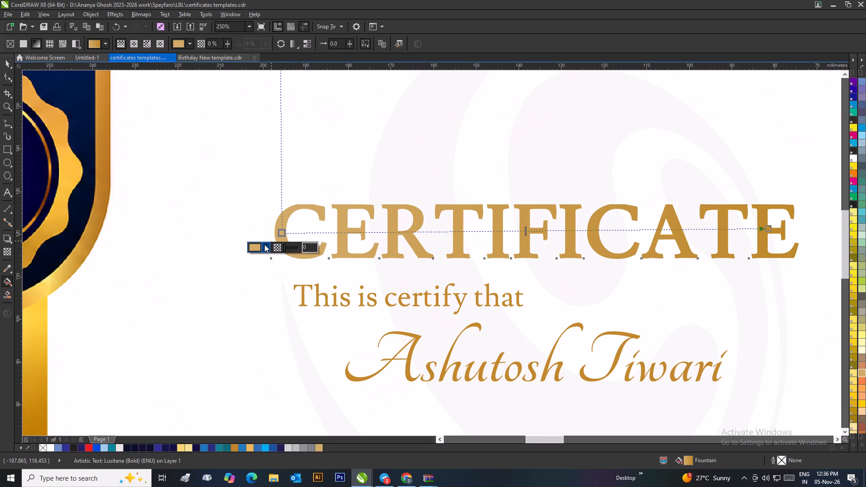
left_click(264, 244)
left_click(283, 272)
left_click(675, 224)
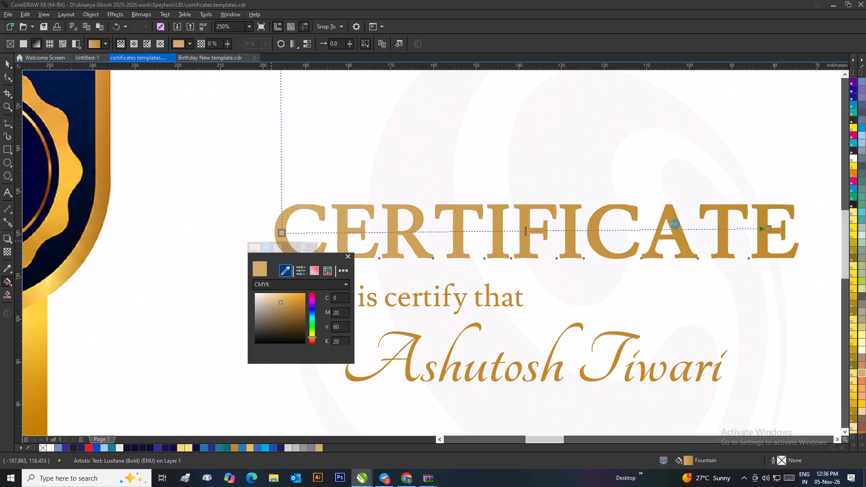
Add a gradient colour node at 26% on the heading and set it to the lighter gold #D9AA59.
double_click(407, 233)
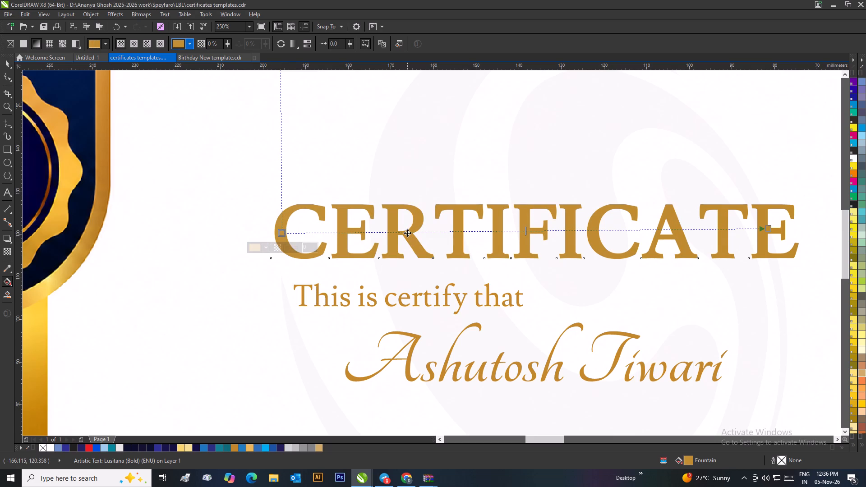
double_click(407, 231)
left_click(394, 243)
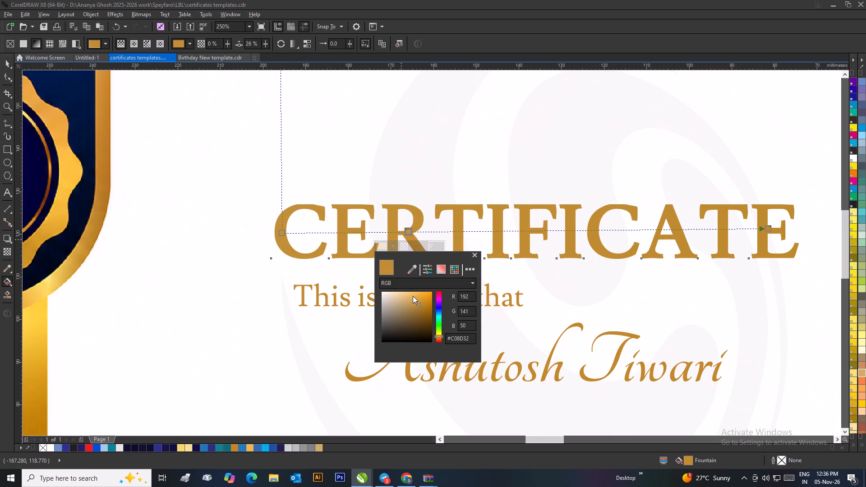
left_click(411, 299)
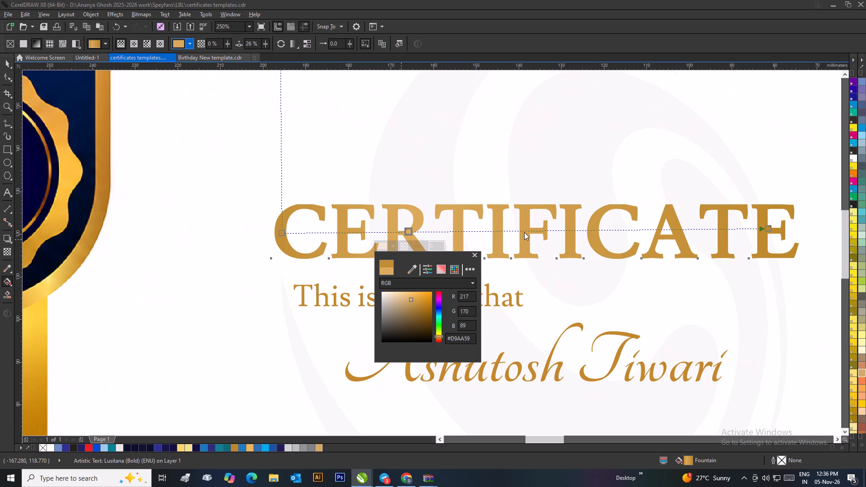
Add a gradient colour node at 51% on the heading, try several gold shades and set it to #CC932F.
double_click(530, 230)
left_click(530, 230)
left_click(516, 243)
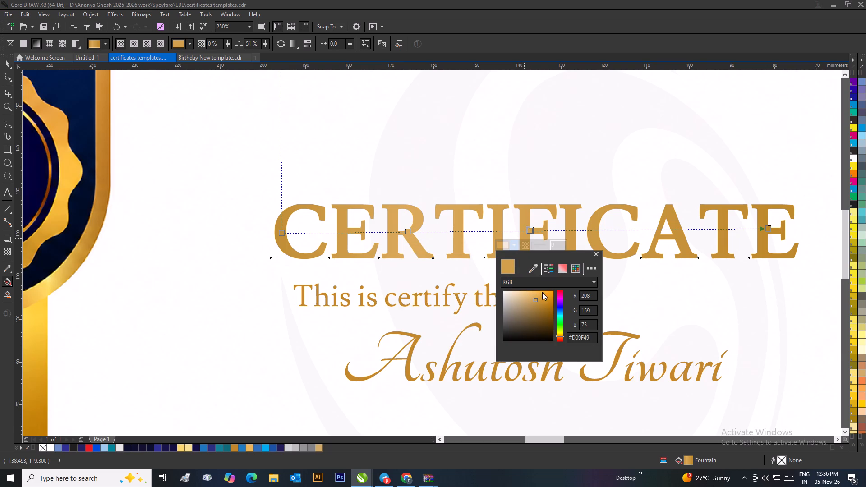
left_click(544, 297)
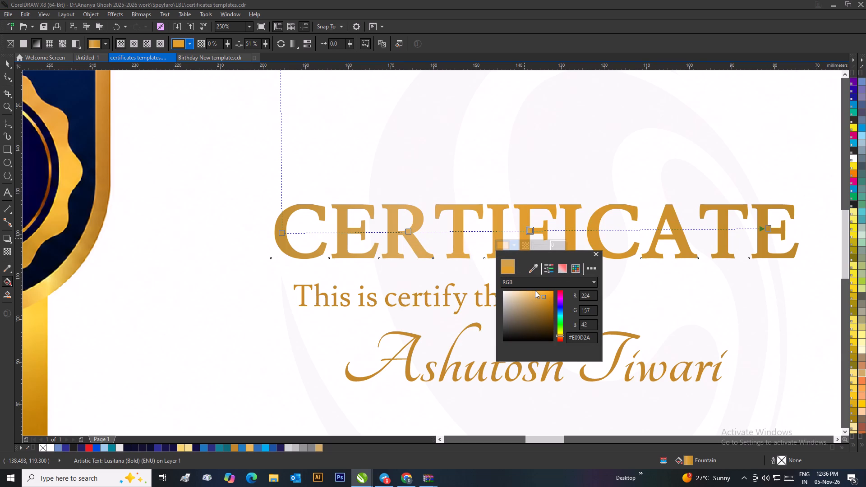
left_click(534, 290)
left_click(528, 292)
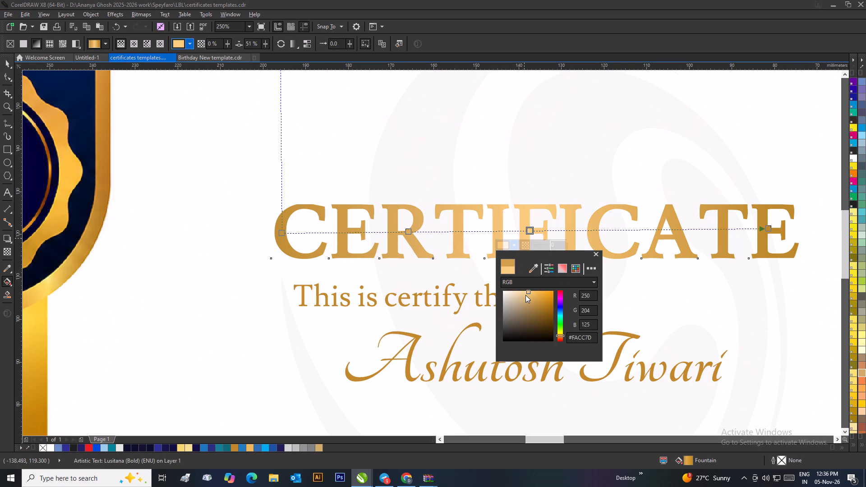
left_click(525, 295)
left_click(526, 307)
left_click(530, 307)
left_click(535, 304)
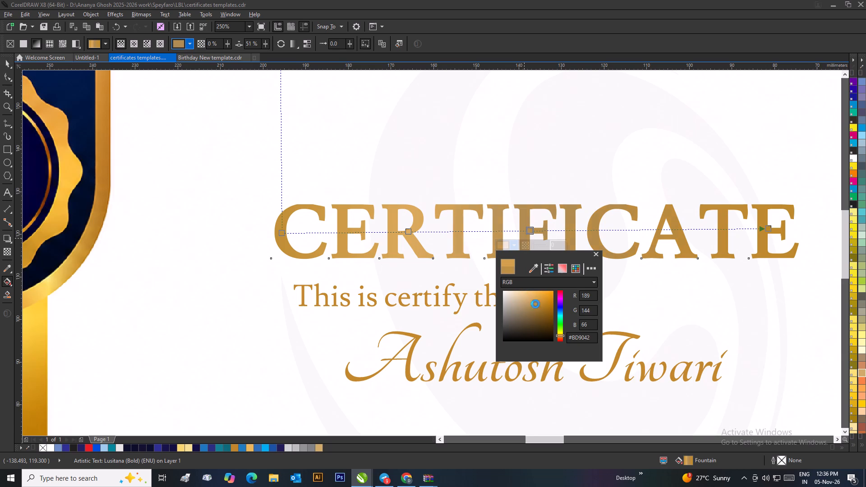
left_click(540, 301)
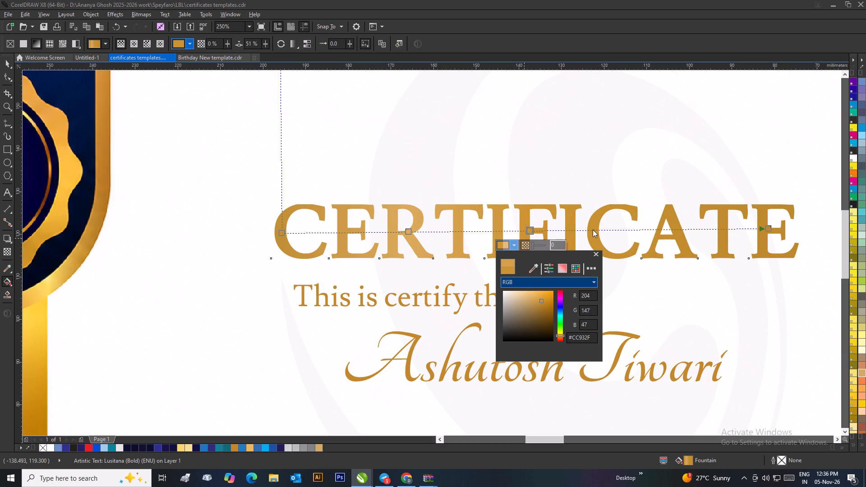
Add a gradient colour node at 64% on the heading, try several gold shades and set it to #F2B448.
triple_click(594, 232)
left_click(580, 244)
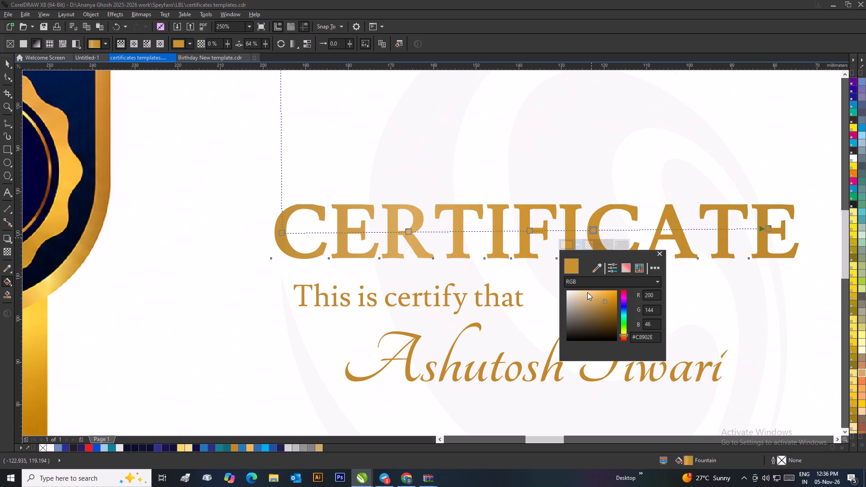
left_click(589, 292)
left_click(594, 290)
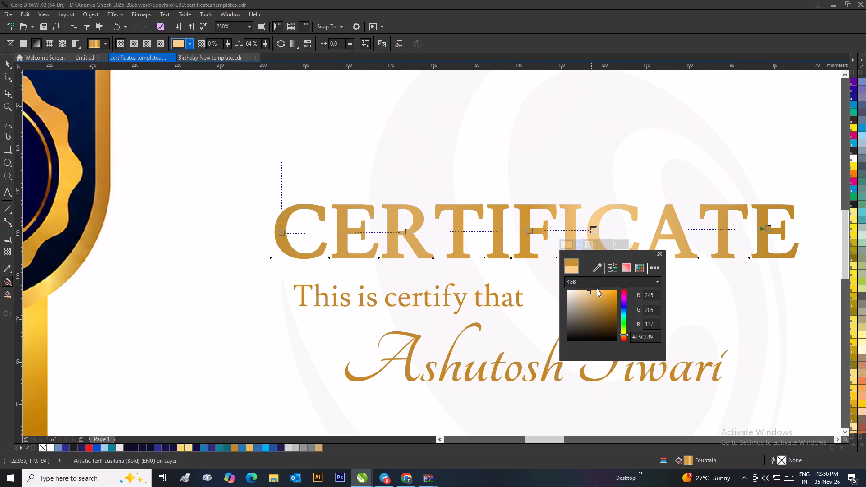
left_click(603, 290)
left_click(598, 293)
left_click(597, 298)
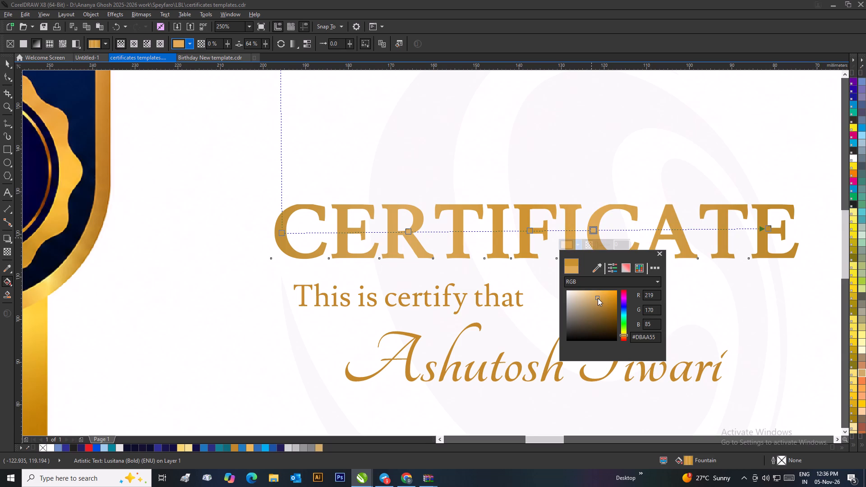
left_click(600, 290)
left_click(602, 293)
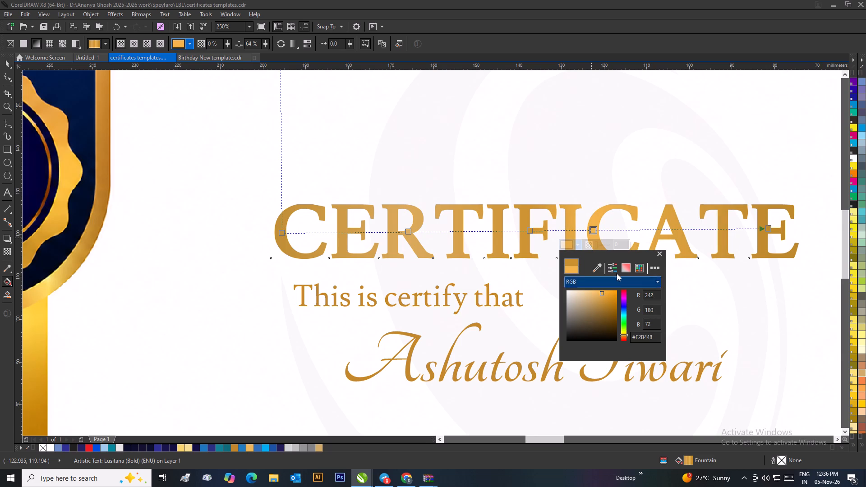
Add a gradient colour node at 79% on the heading, try several gold shades and set it to #D6BC53.
left_click(673, 230)
double_click(668, 229)
left_click(644, 244)
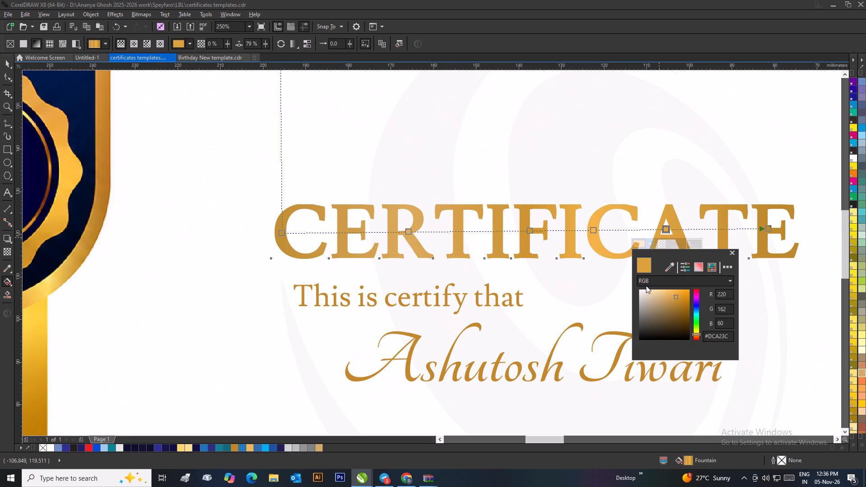
left_click(654, 290)
left_click(657, 292)
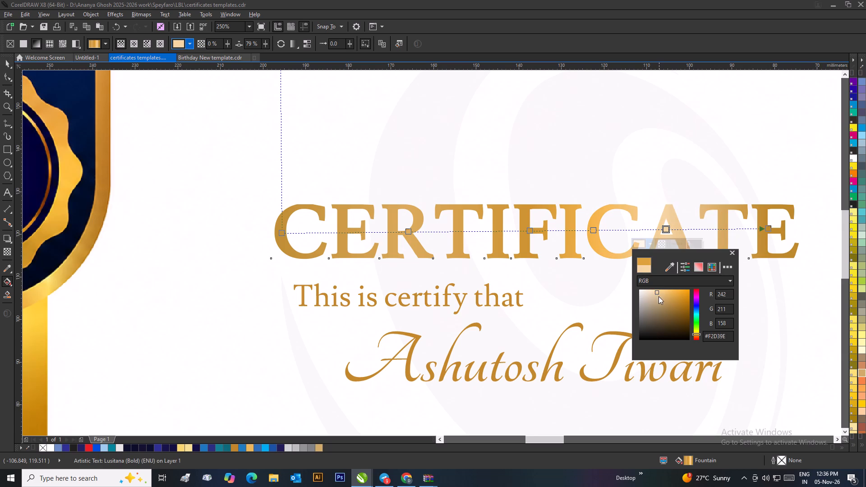
left_click(659, 297)
left_click(662, 304)
left_click(668, 302)
left_click(672, 297)
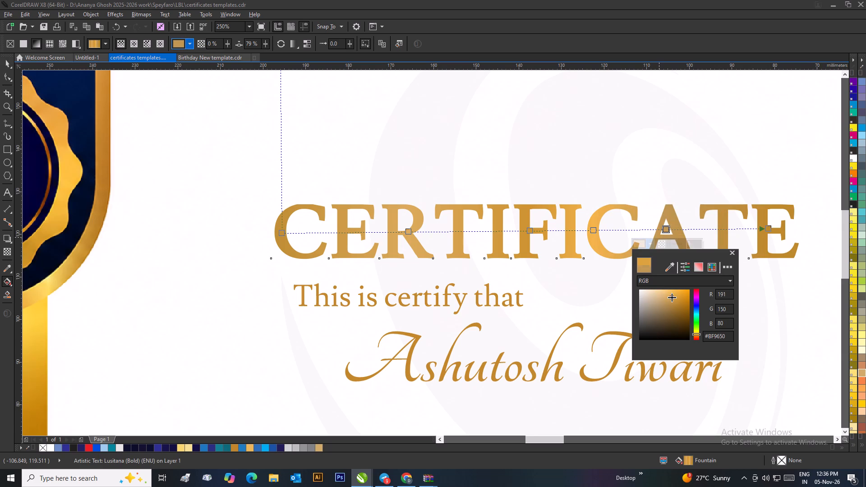
left_click(695, 334)
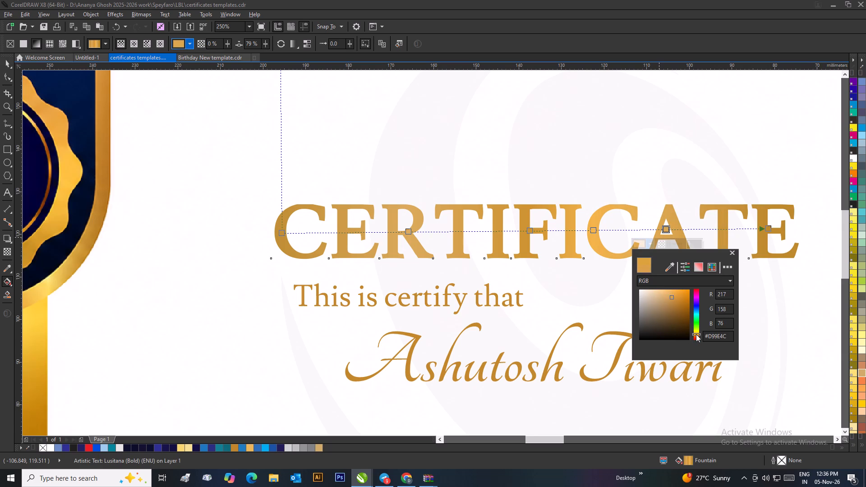
left_click(666, 291)
left_click(666, 294)
left_click(677, 296)
left_click(682, 294)
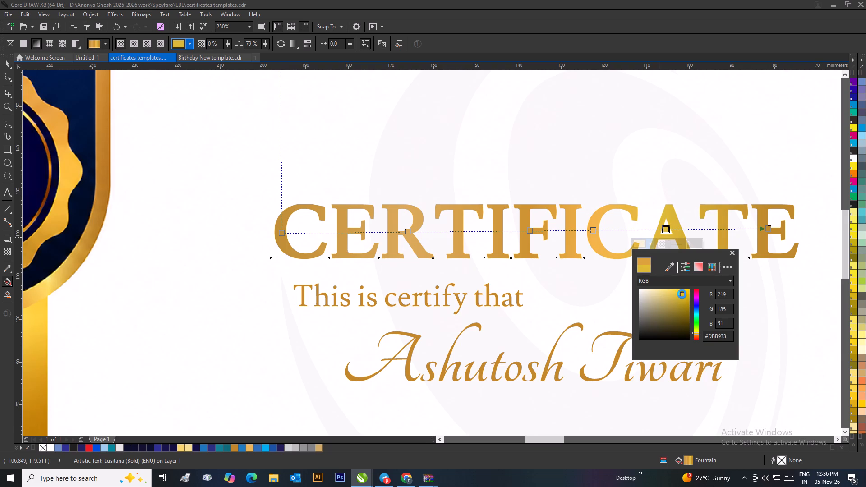
left_click(673, 304)
left_click(663, 296)
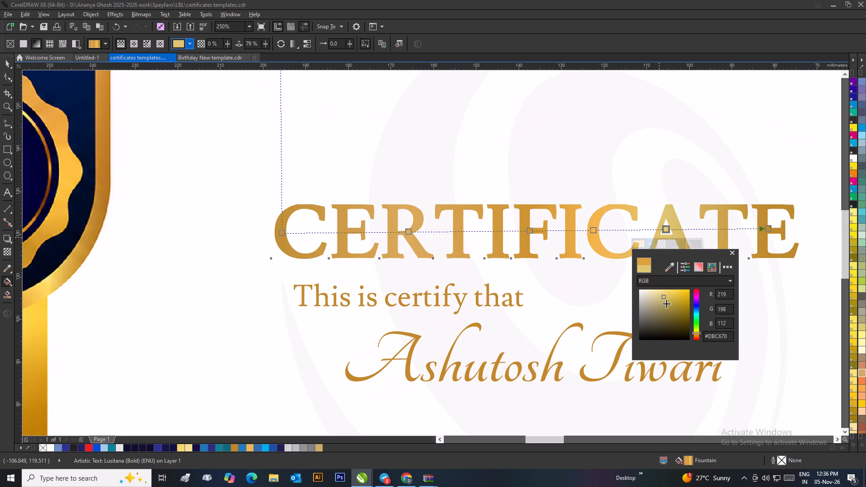
left_click(666, 303)
left_click(670, 298)
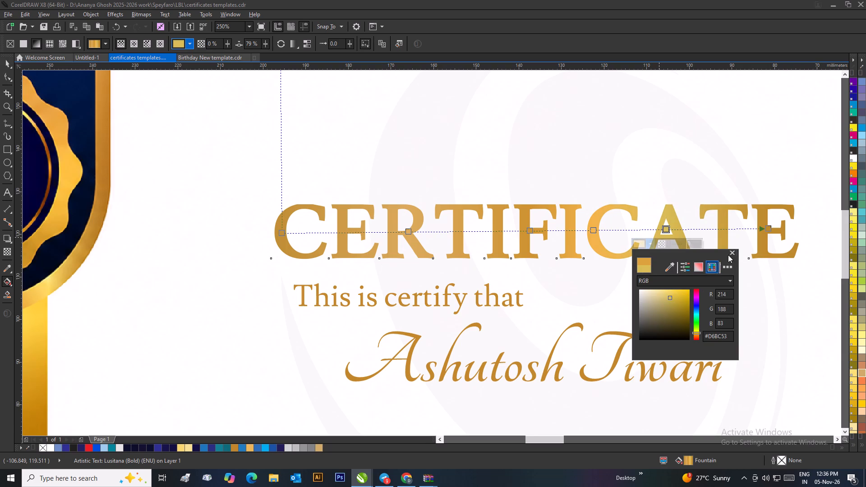
left_click(732, 254)
Recolour the heading's 79% gradient node with the darker gold sampled from the heading's letter F, and deselect the heading.
scroll(658, 248, "down", 3)
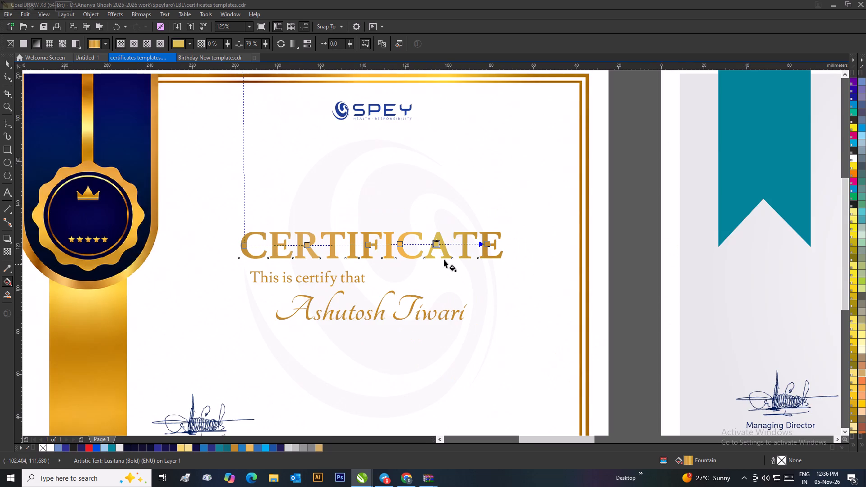
left_click(437, 245)
left_click(421, 259)
left_click(438, 281)
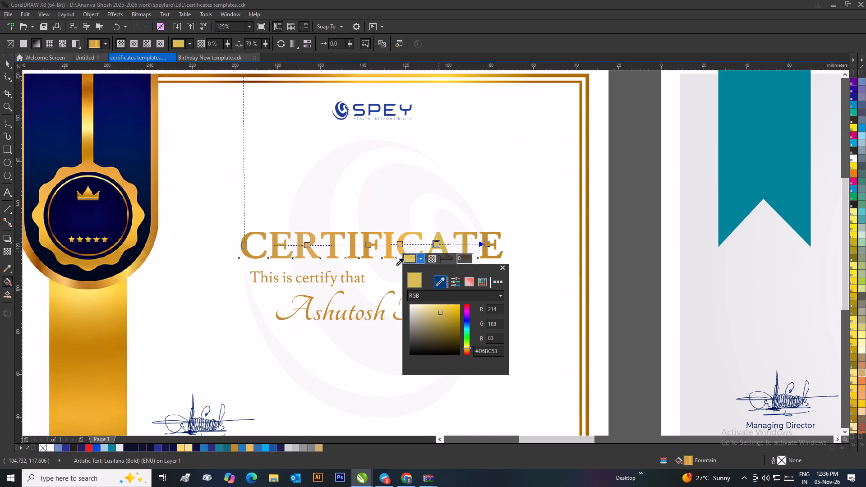
left_click(367, 238)
triple_click(7, 61)
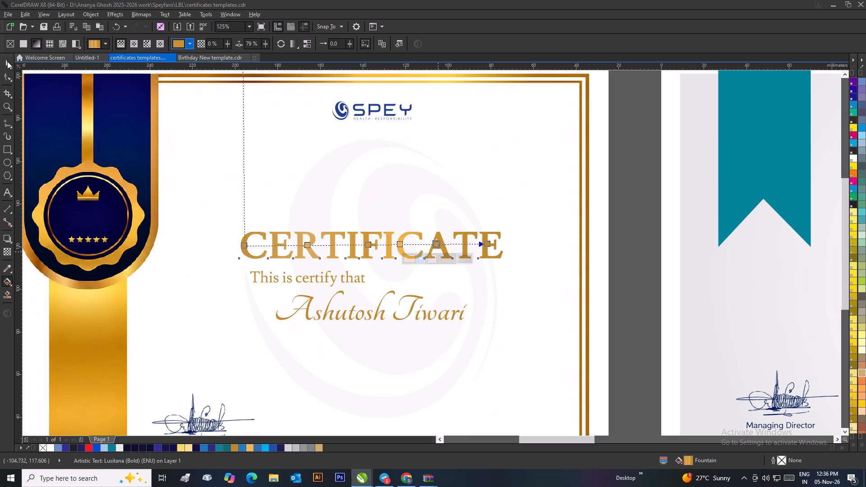
scroll(272, 150, "down", 2)
left_click(485, 206)
Reopen the gold heading's gradient and switch the 64% node's colour to the CMYK model.
scroll(475, 269, "up", 1)
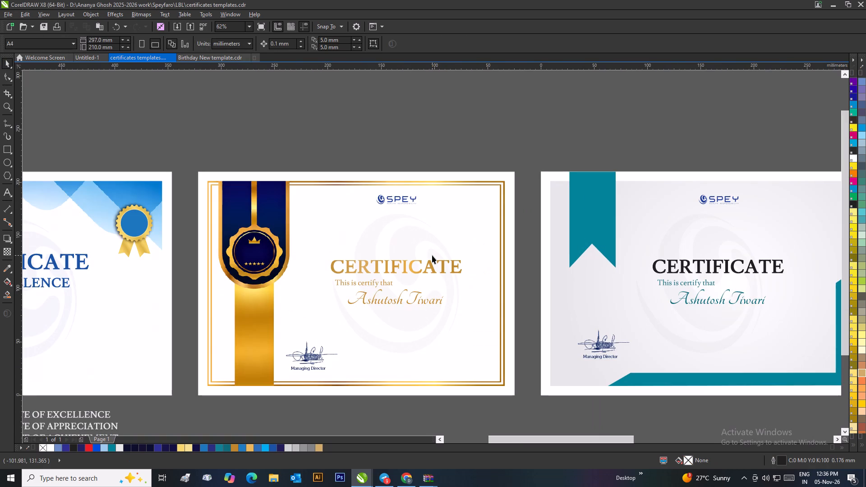
scroll(428, 266, "up", 2)
left_click(400, 277)
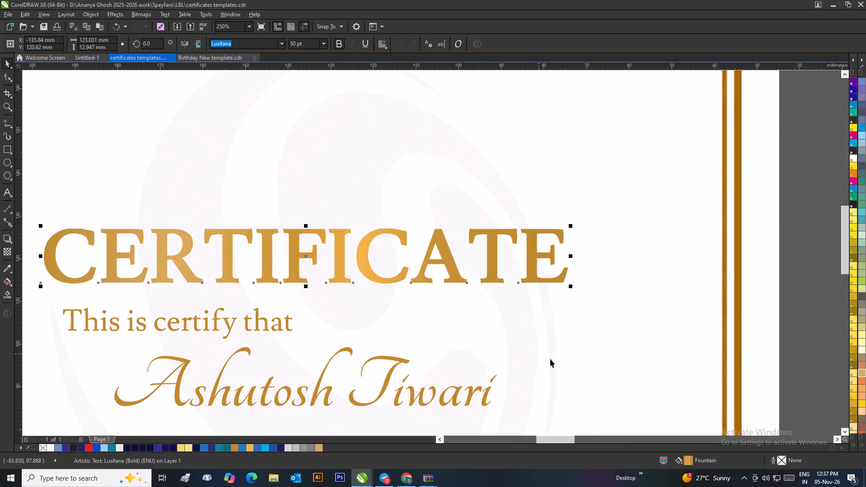
key("g")
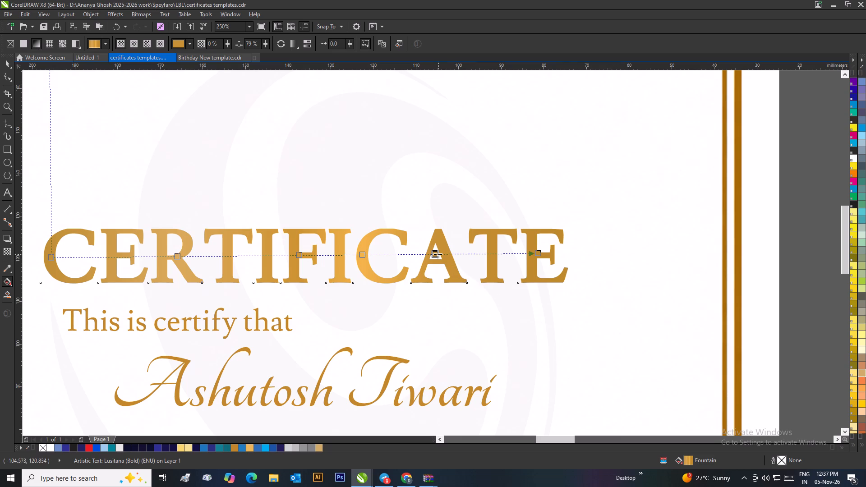
left_click(438, 254)
left_click(423, 270)
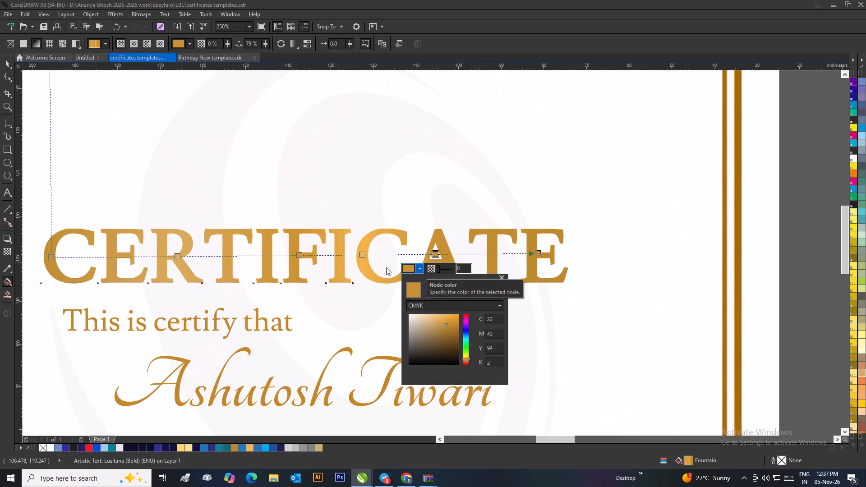
double_click(364, 254)
left_click(352, 266)
left_click(349, 267)
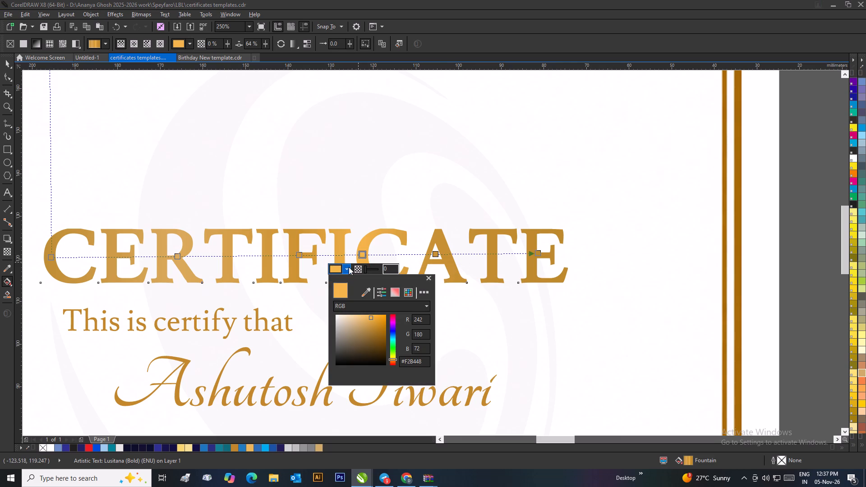
left_click(378, 309)
double_click(378, 309)
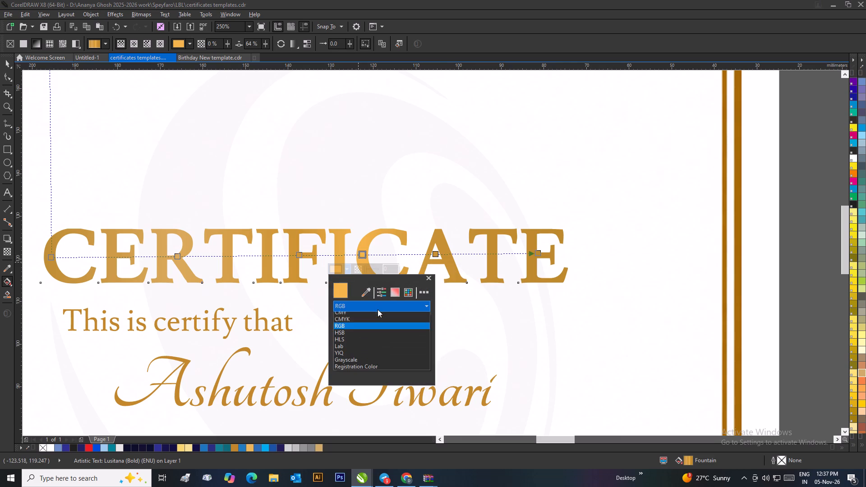
left_click(353, 323)
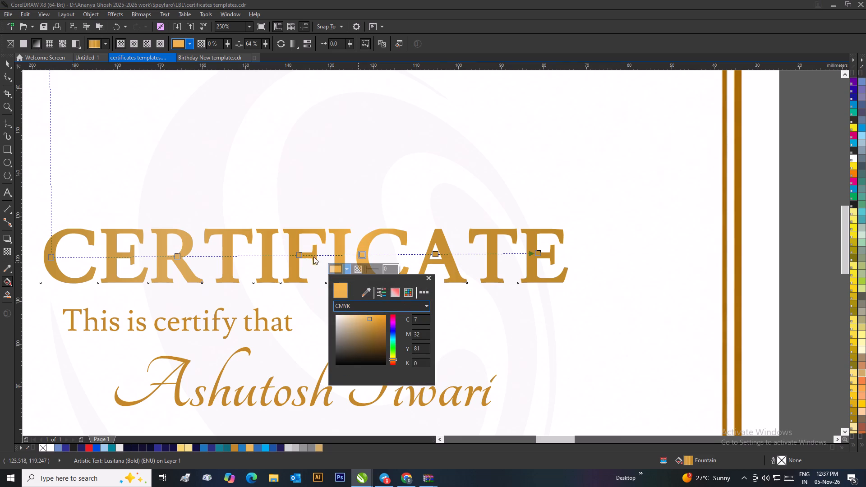
Switch the heading's gradient nodes at 51% and 26% to the CMYK colour model.
double_click(299, 255)
left_click(284, 268)
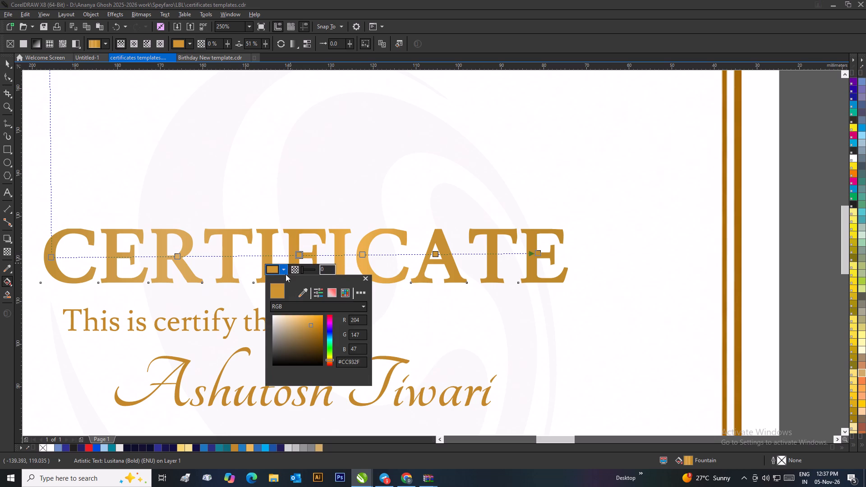
left_click(293, 303)
left_click(286, 319)
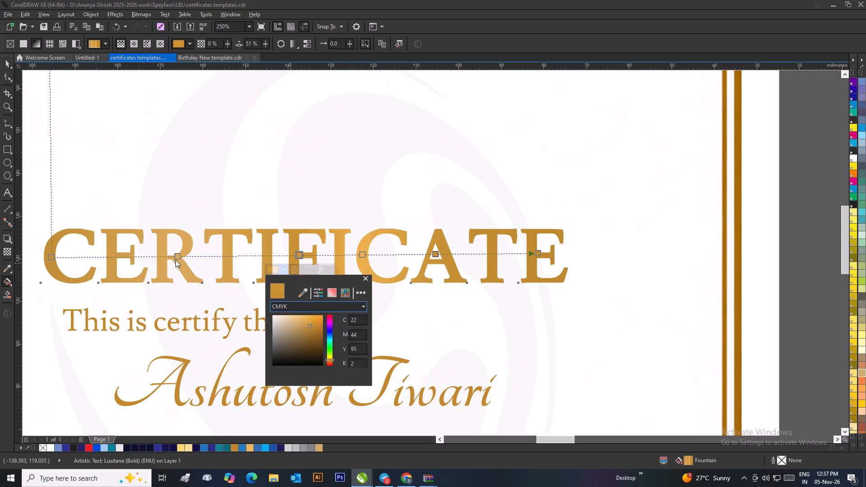
double_click(177, 258)
left_click(156, 269)
left_click(169, 304)
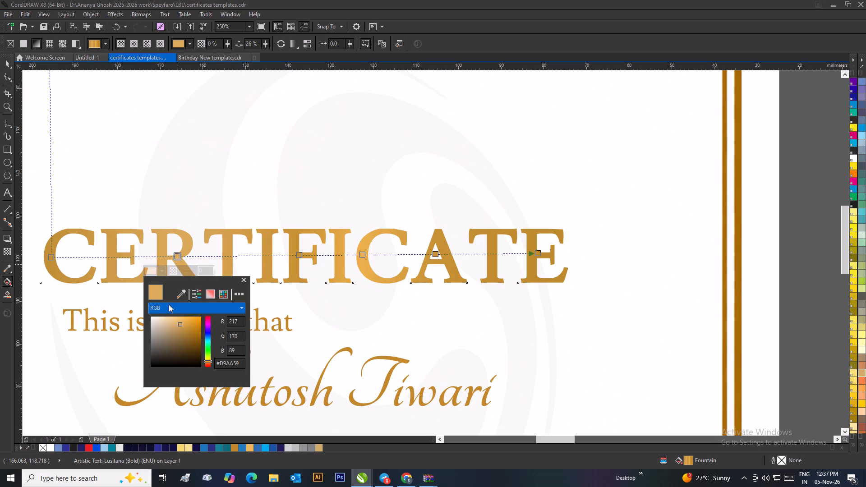
left_click(165, 325)
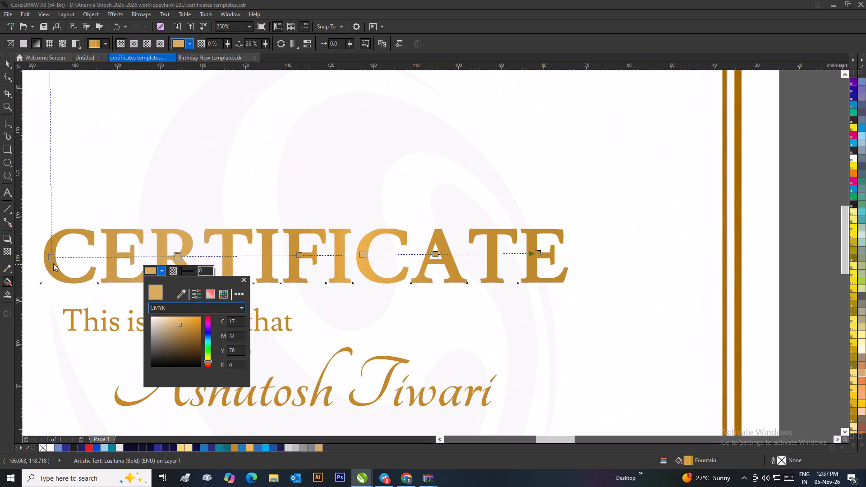
Check the colour model of the heading gradient's start, end and 79% nodes, and deselect the heading.
double_click(50, 259)
left_click(42, 269)
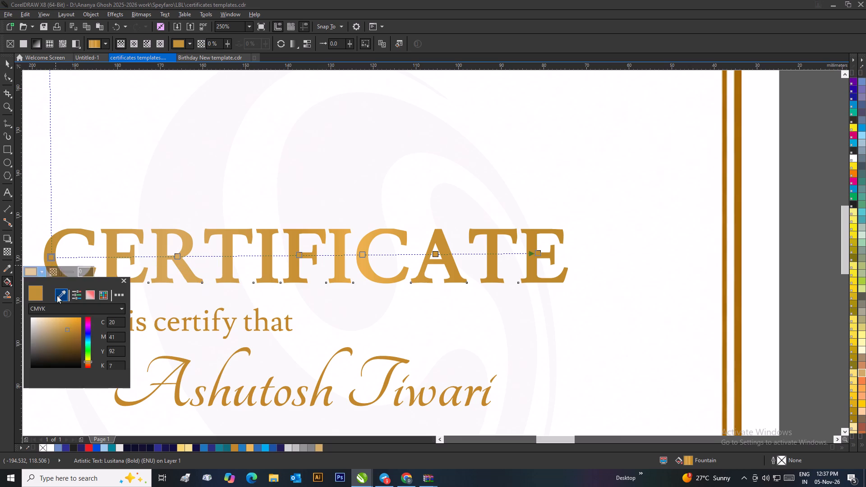
double_click(536, 254)
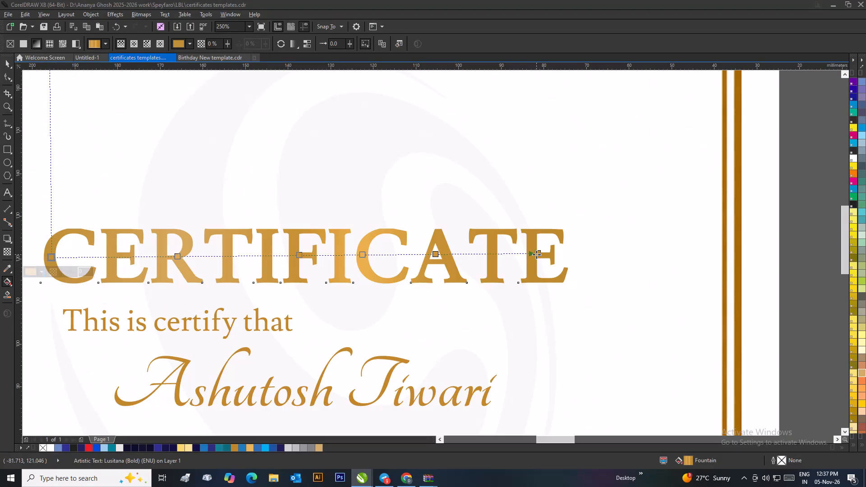
left_click(522, 265)
double_click(435, 252)
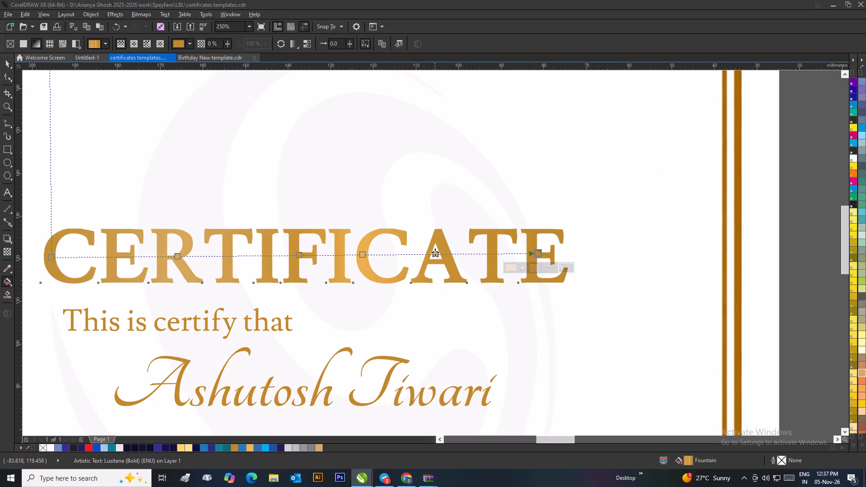
left_click(420, 266)
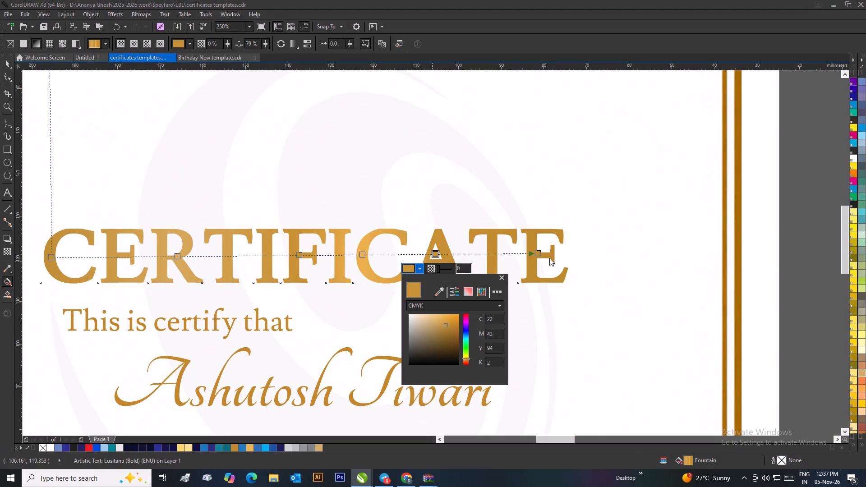
scroll(493, 268, "down", 2)
scroll(395, 248, "down", 3)
left_click(5, 63)
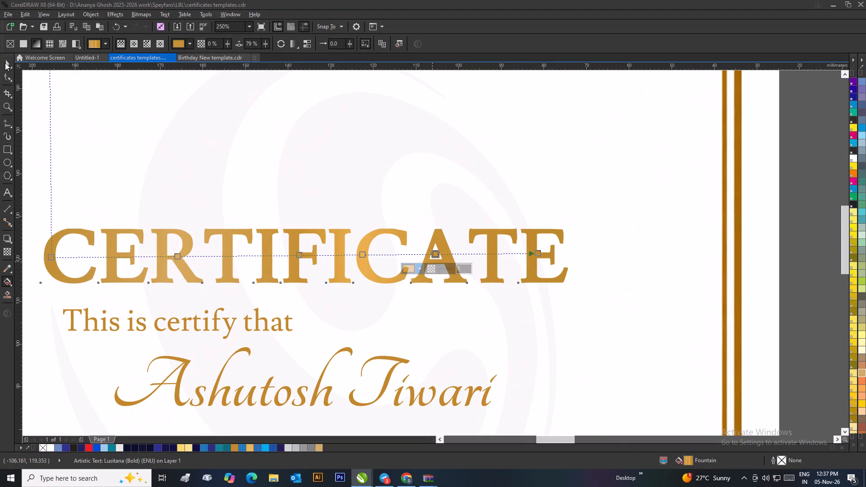
scroll(189, 142, "down", 2)
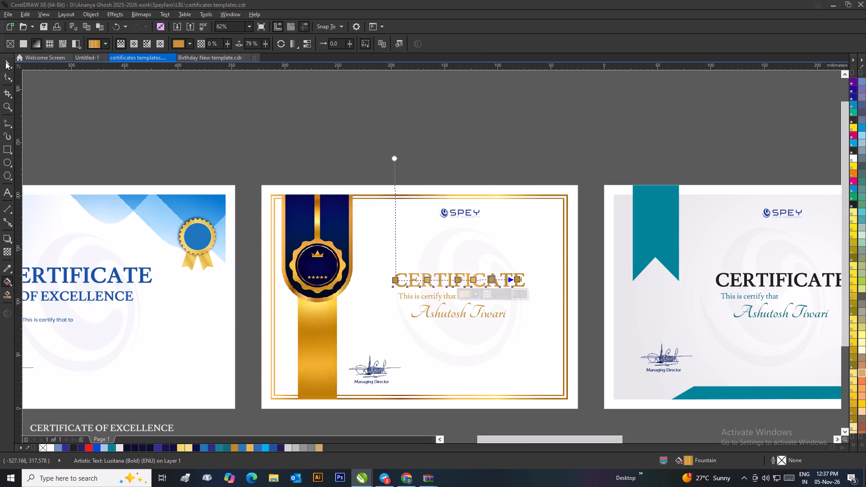
left_click(5, 62)
left_click(320, 128)
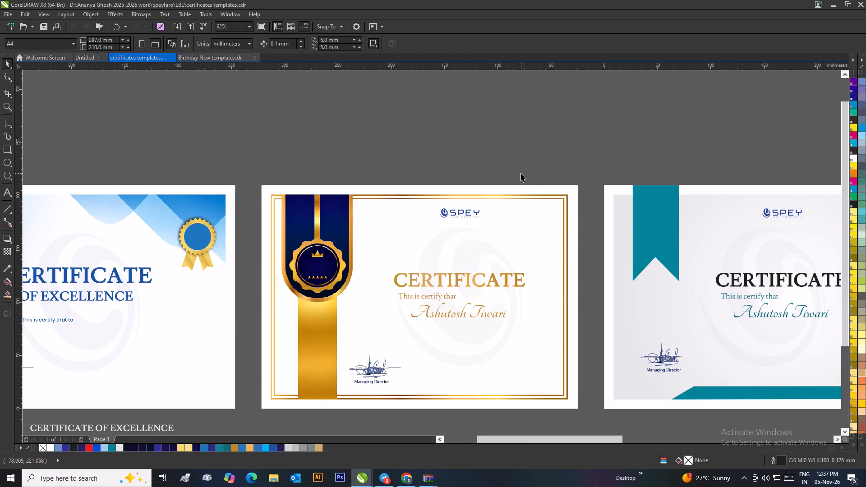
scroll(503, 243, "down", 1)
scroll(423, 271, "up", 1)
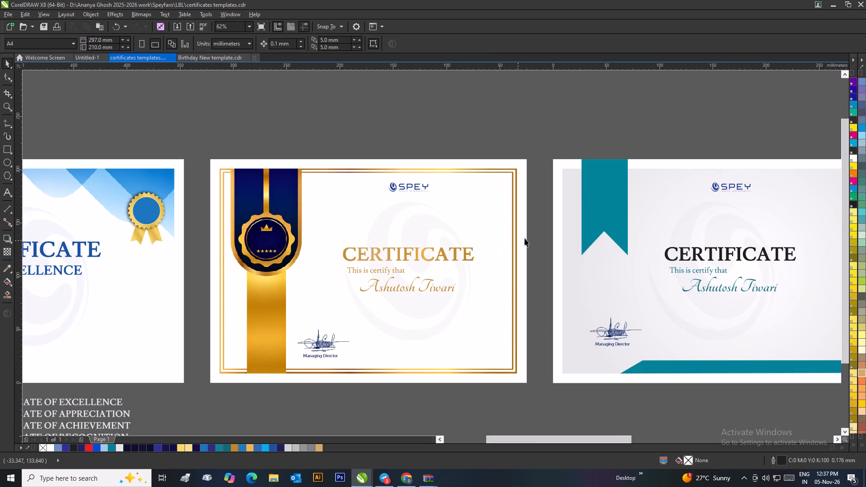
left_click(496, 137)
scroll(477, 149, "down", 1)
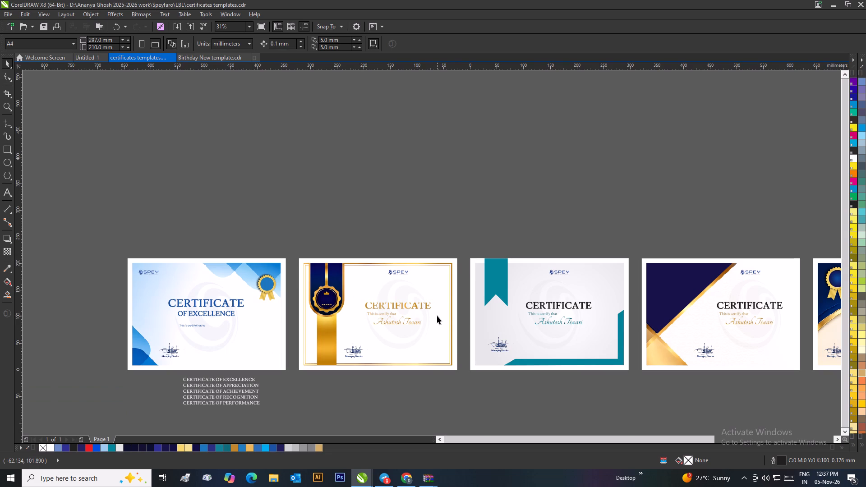
Copy the CERTIFICATE heading's gold gradient fill onto the "This is certify that" line of the gold certificate, and deselect it.
left_click(446, 225)
scroll(414, 309, "up", 1)
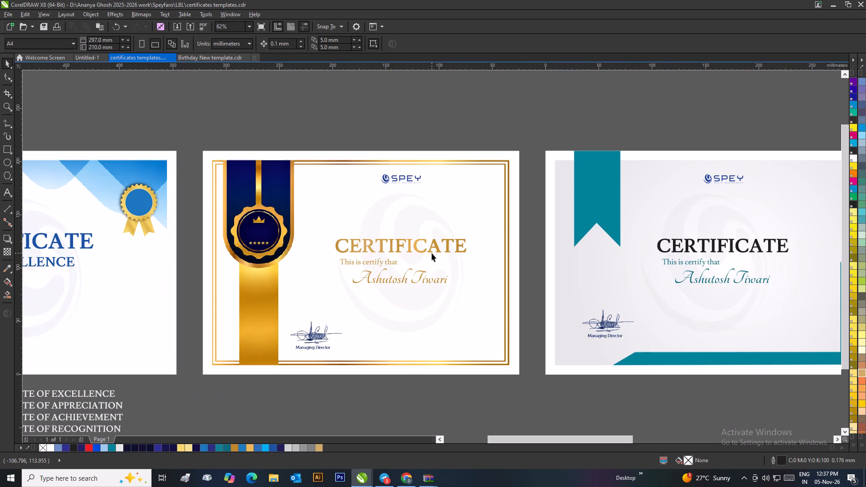
scroll(395, 260, "up", 1)
left_click(420, 258)
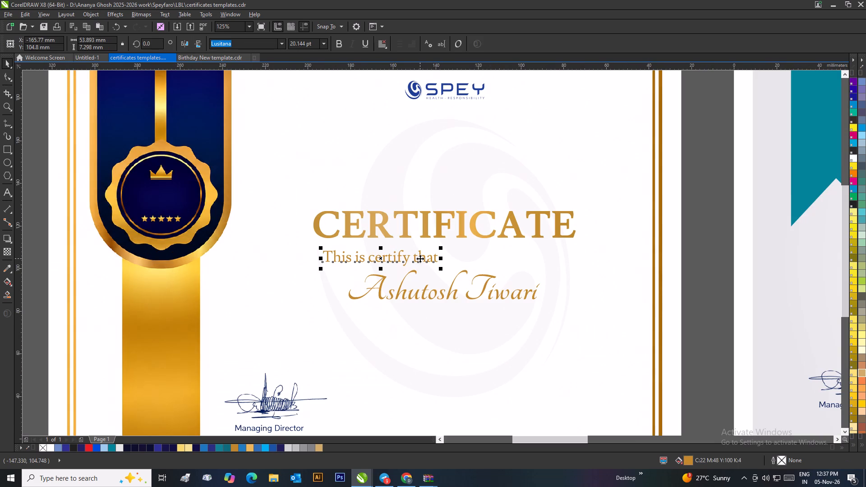
key("g")
left_click_drag(420, 258, 461, 258)
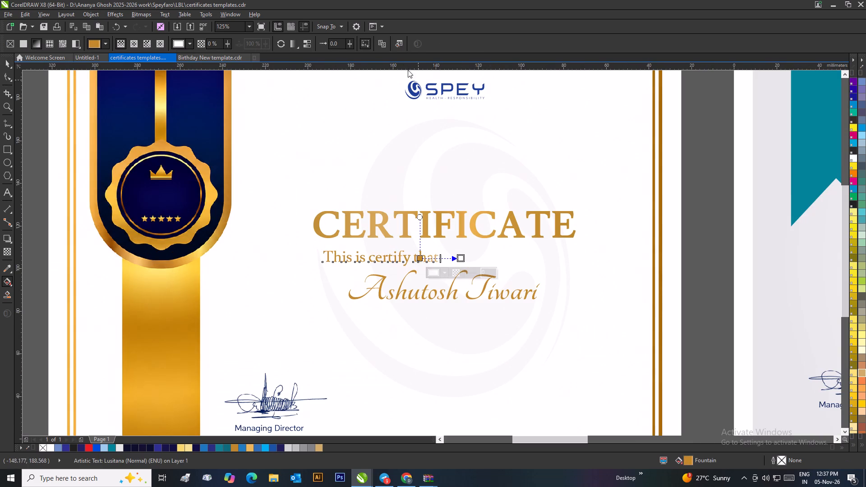
left_click(384, 41)
left_click(405, 213)
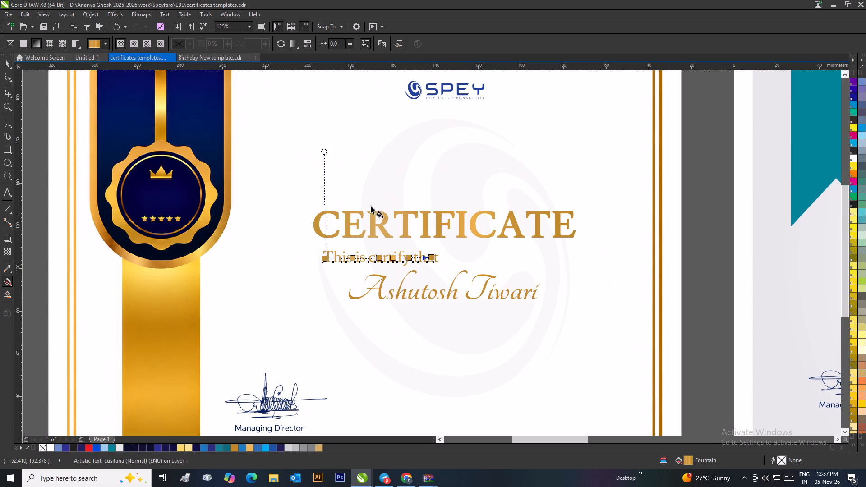
left_click(8, 60)
left_click(710, 242)
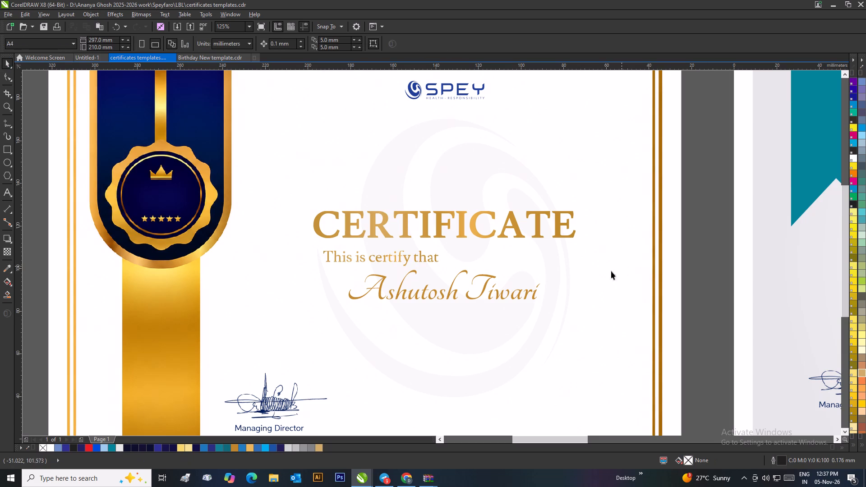
Copy the heading's gold gradient fill onto the recipient's name on the gold certificate.
left_click(440, 294)
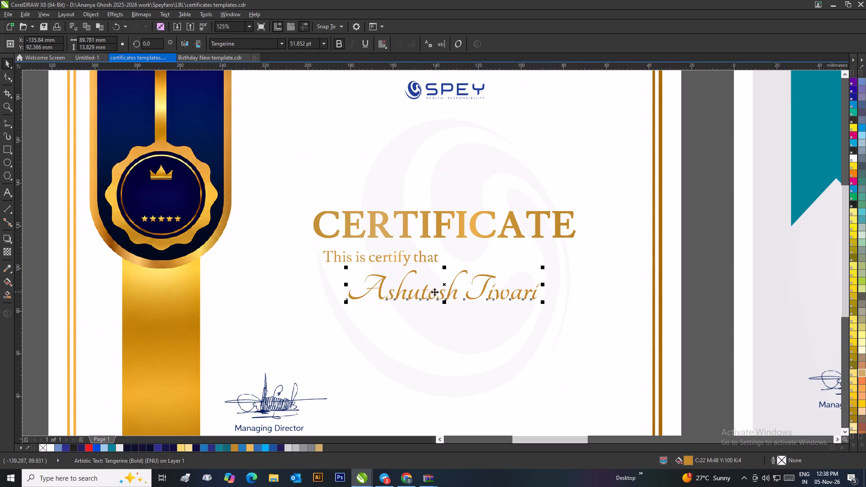
key("g")
left_click_drag(429, 297, 452, 294)
left_click(381, 42)
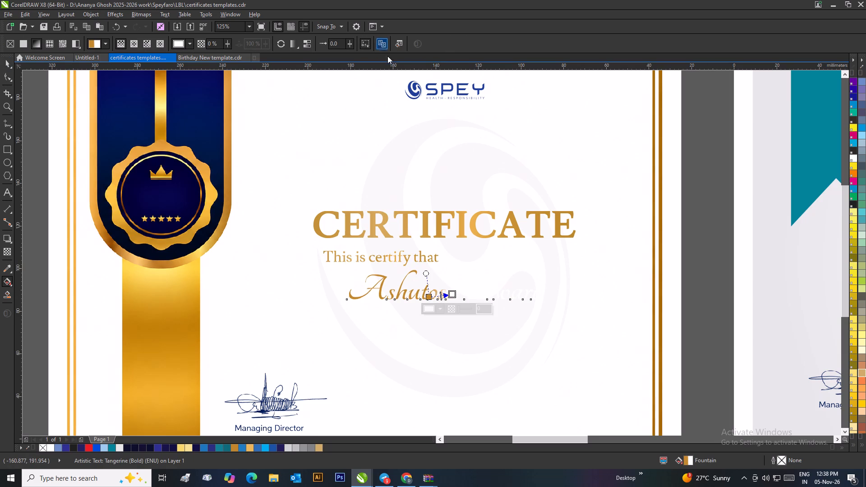
left_click(384, 212)
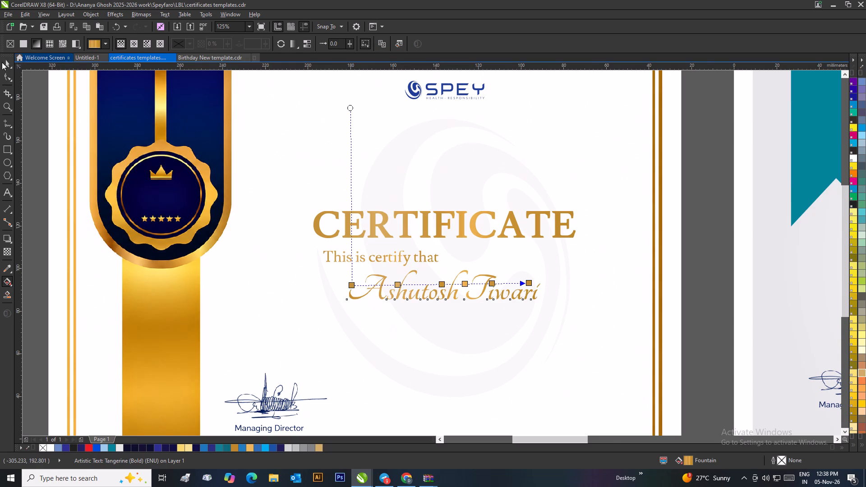
left_click(1, 63)
scroll(297, 172, "down", 1)
left_click(624, 248)
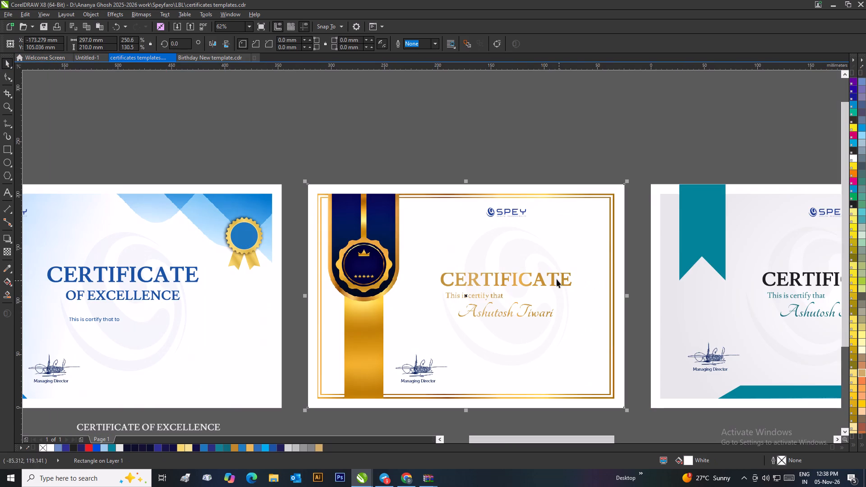
Fill the gold certificate's CERTIFICATE heading with the navy C100 M96 Y31 K35 sampled from its ribbon, undoing an accidental navy outline first.
left_click(553, 276)
left_click(11, 264)
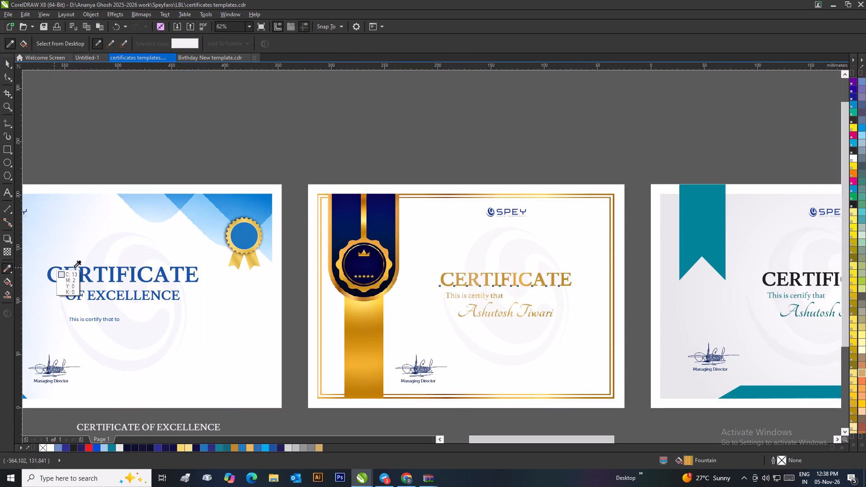
left_click(383, 221)
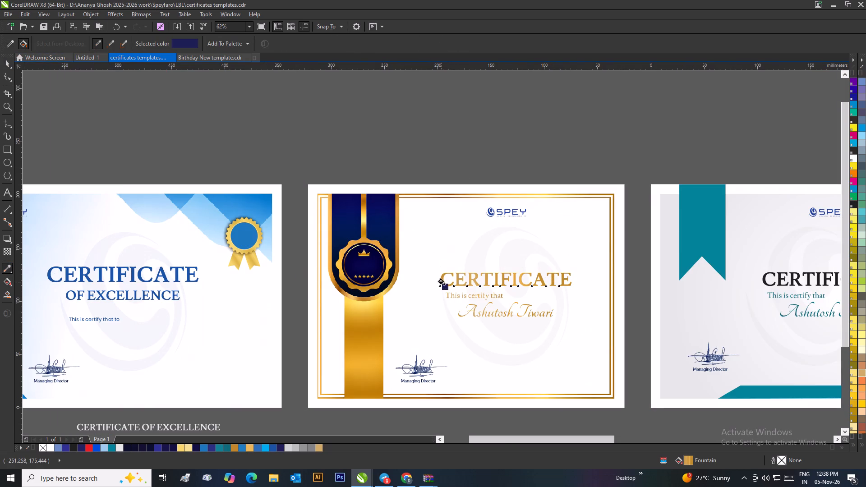
left_click(444, 281)
key("ctrl+z")
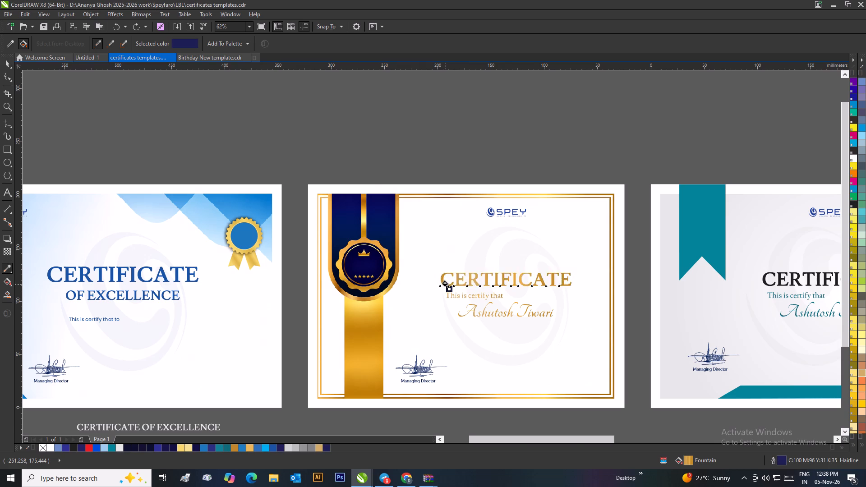
scroll(446, 284, "up", 3)
left_click(424, 248)
scroll(405, 243, "down", 4)
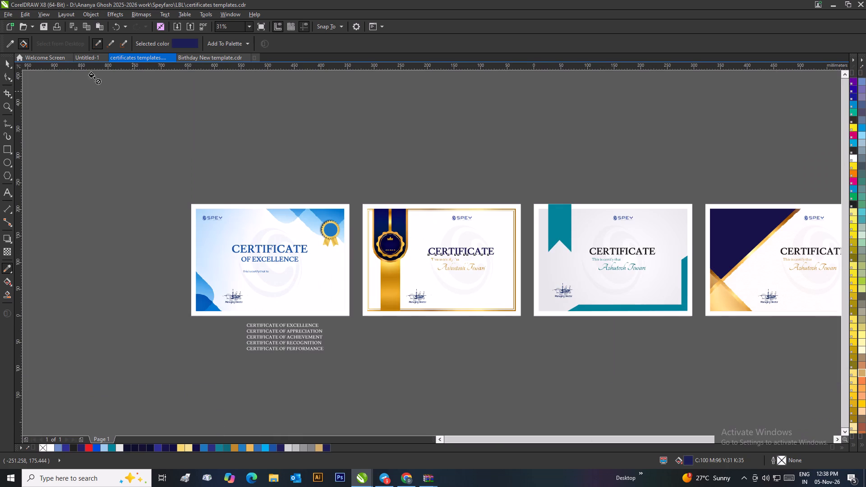
left_click(8, 63)
left_click_drag(230, 133, 240, 138)
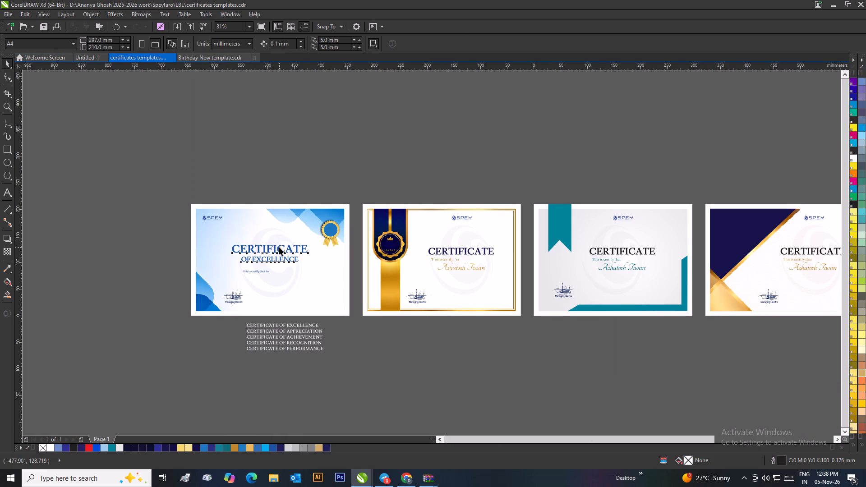
Break the blue certificate's two-line heading apart into separate text lines.
left_click(279, 247)
key("ctrl+k")
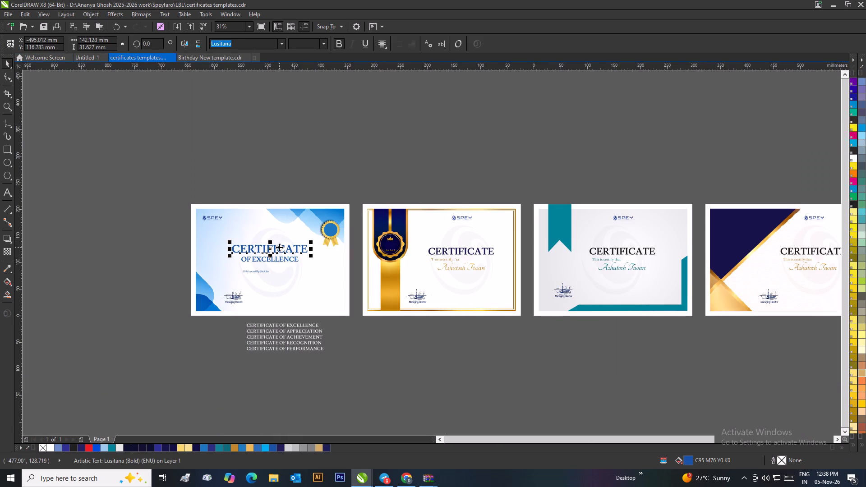
left_click(300, 217)
scroll(269, 279, "up", 1)
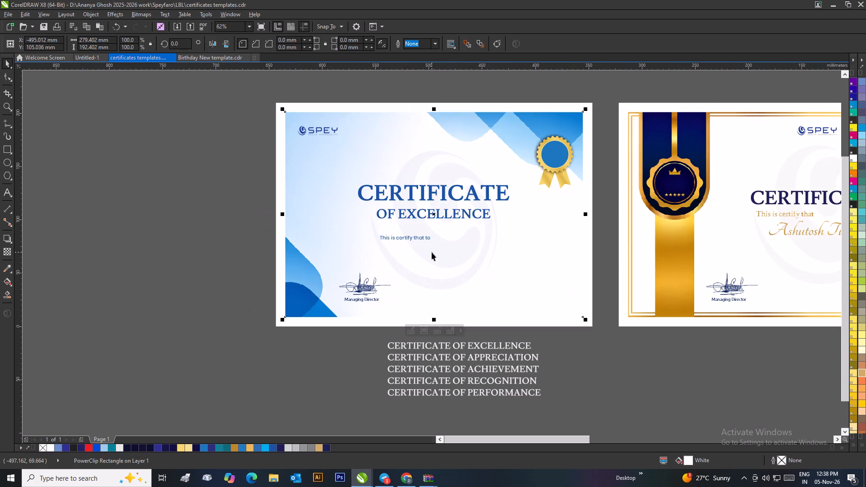
left_click(258, 222)
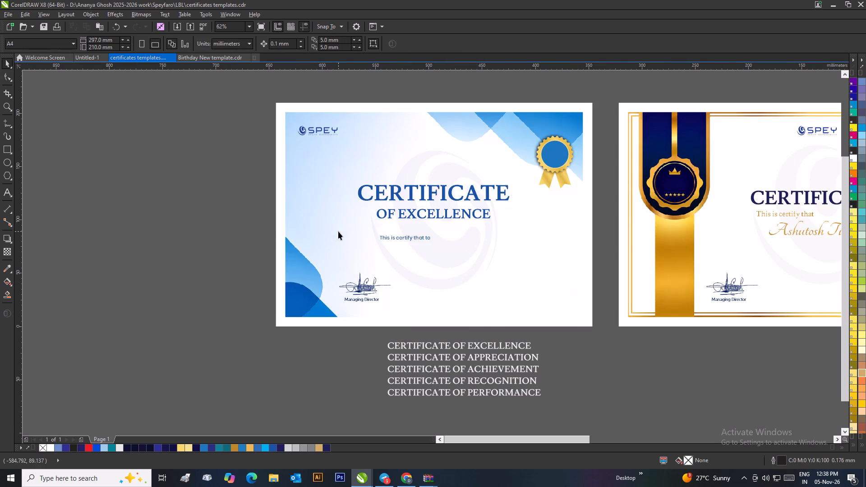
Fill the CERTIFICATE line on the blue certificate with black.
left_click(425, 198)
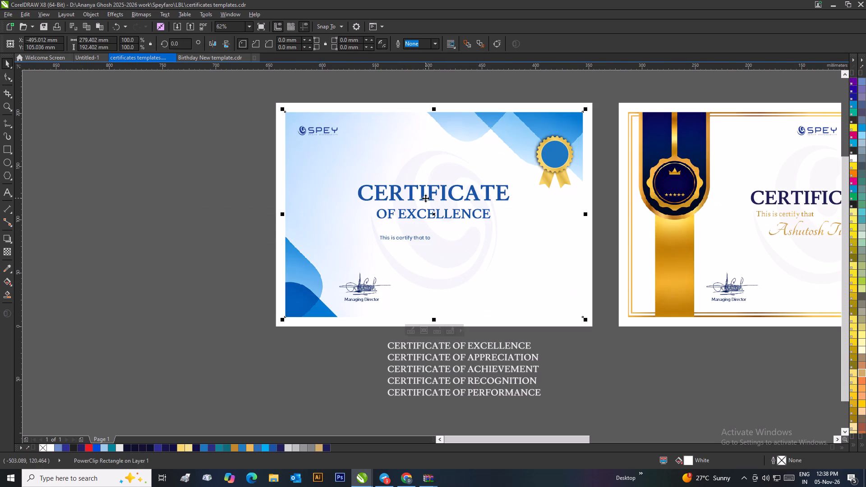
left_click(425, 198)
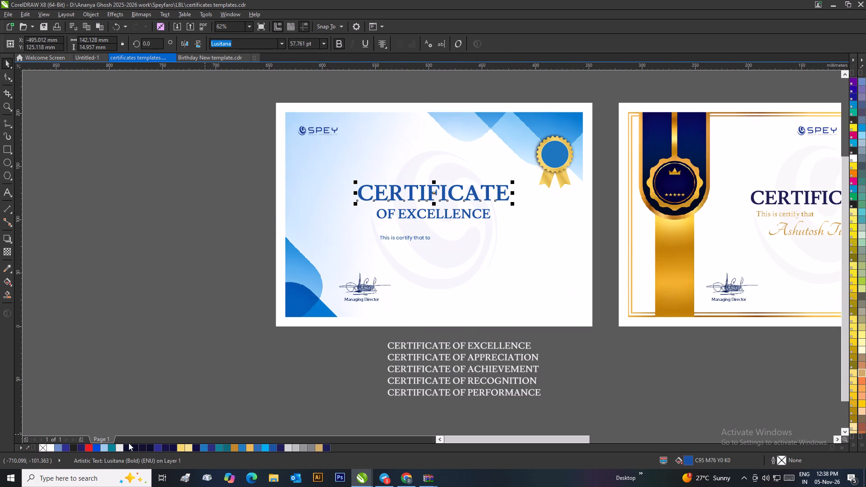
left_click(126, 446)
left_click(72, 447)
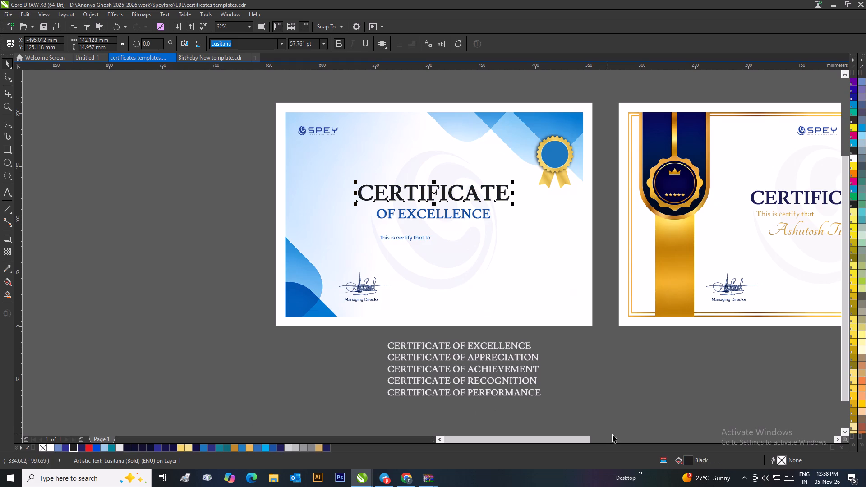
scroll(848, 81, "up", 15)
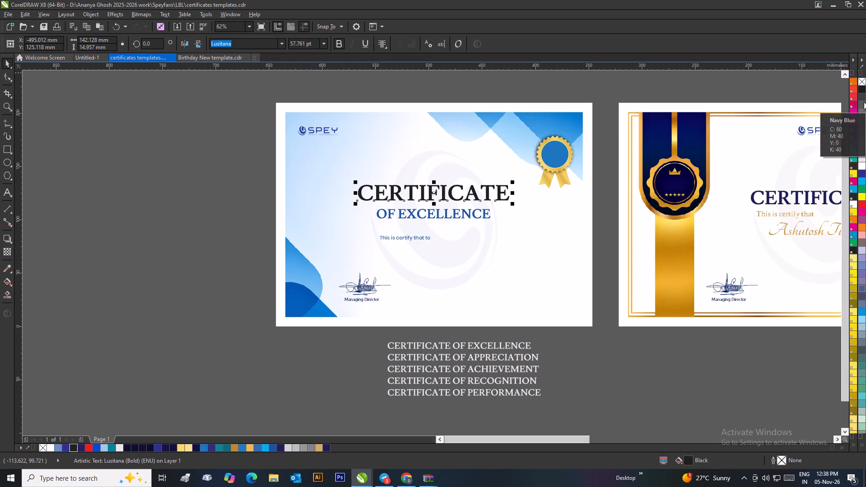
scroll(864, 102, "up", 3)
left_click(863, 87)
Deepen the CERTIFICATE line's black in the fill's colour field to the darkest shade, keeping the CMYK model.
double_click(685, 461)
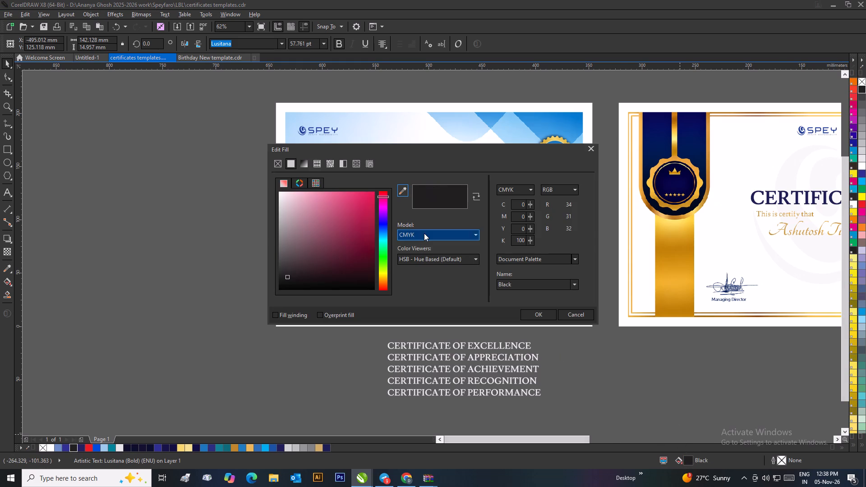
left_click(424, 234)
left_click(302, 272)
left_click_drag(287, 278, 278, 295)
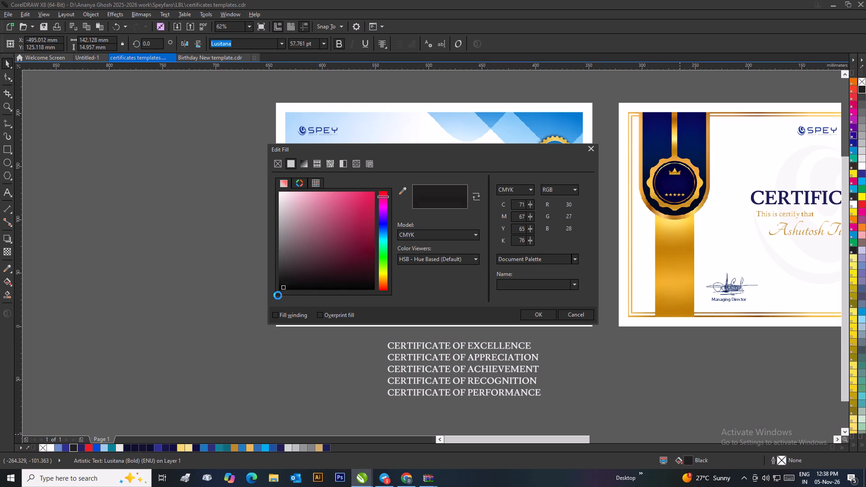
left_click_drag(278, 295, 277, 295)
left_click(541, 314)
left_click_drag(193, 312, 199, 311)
Sample the navy C100 M96 Y31 K35 from the gold certificate's heading and apply it to the blue certificate's CERTIFICATE line.
scroll(362, 286, "down", 1)
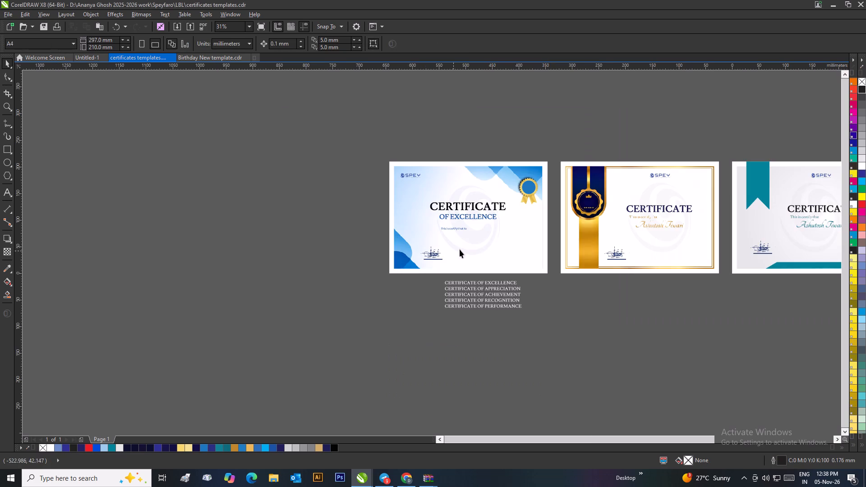
scroll(499, 219, "up", 1)
scroll(430, 253, "down", 2)
scroll(515, 247, "up", 1)
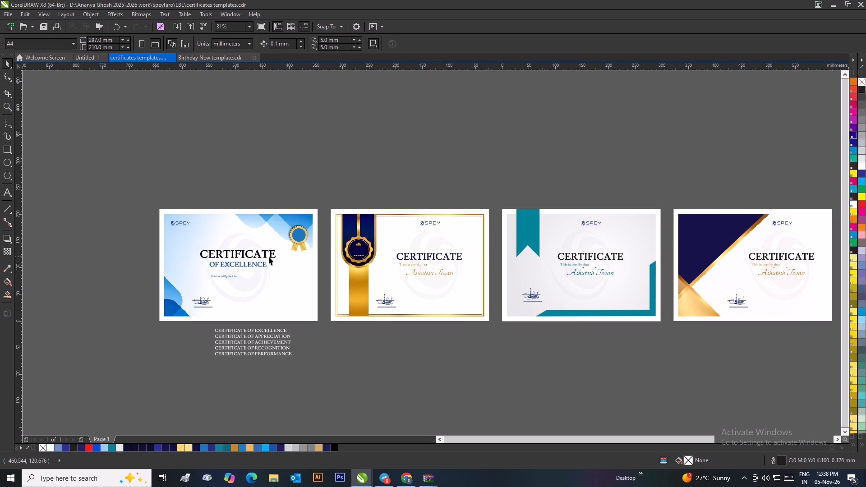
scroll(429, 270, "up", 2)
scroll(431, 241, "down", 1)
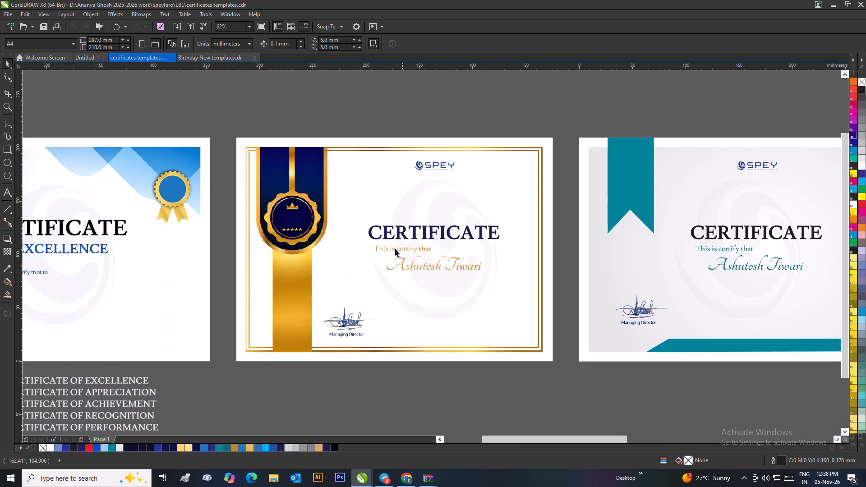
left_click(397, 234)
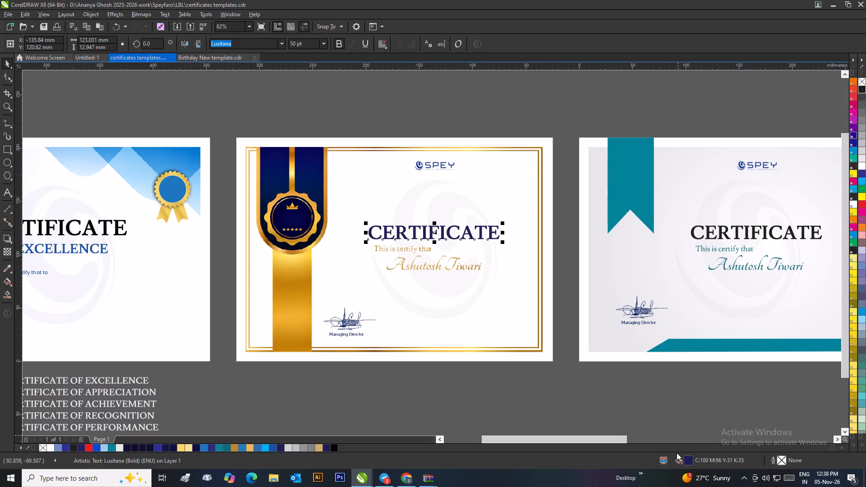
scroll(610, 387, "down", 1)
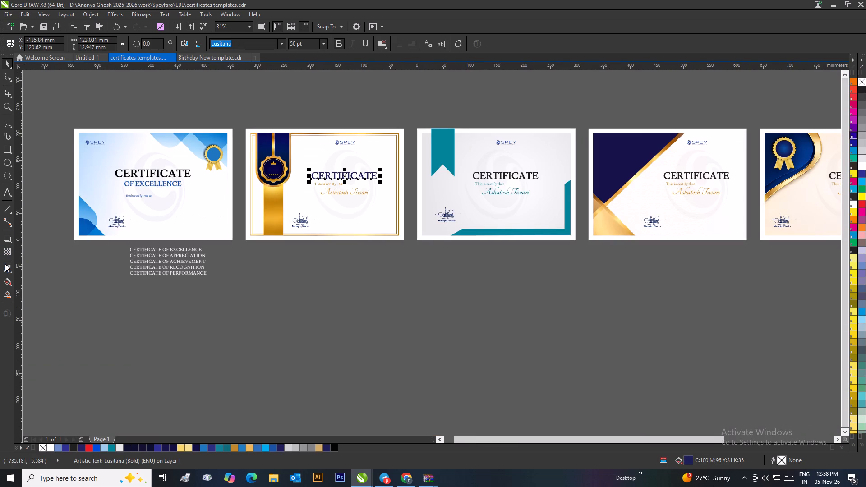
left_click(4, 265)
scroll(480, 187, "up", 3)
scroll(460, 236, "down", 2)
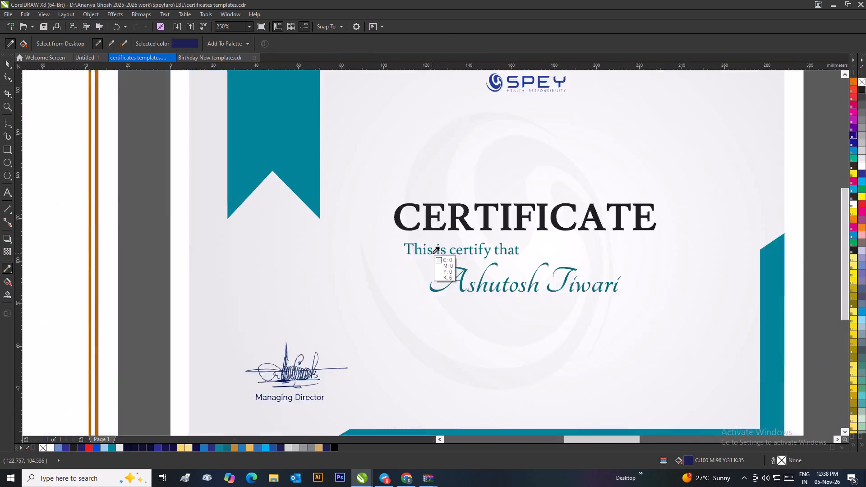
scroll(212, 241, "up", 3)
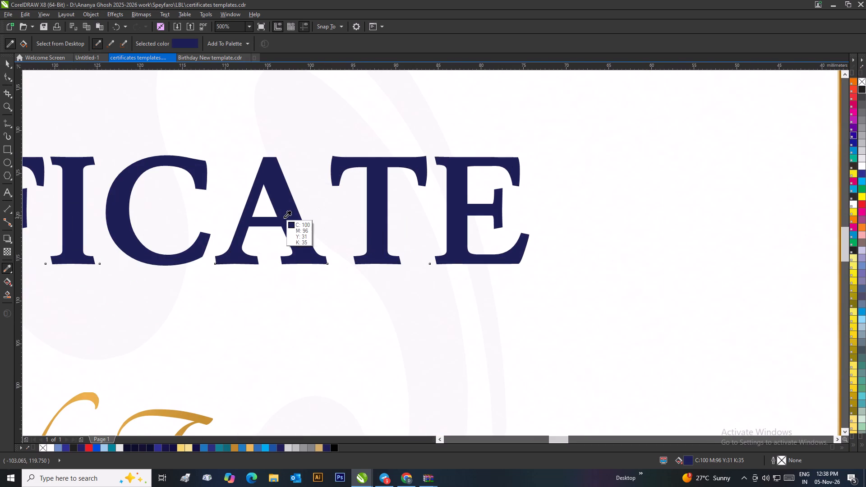
left_click(283, 218)
scroll(371, 233, "down", 3)
scroll(60, 248, "up", 2)
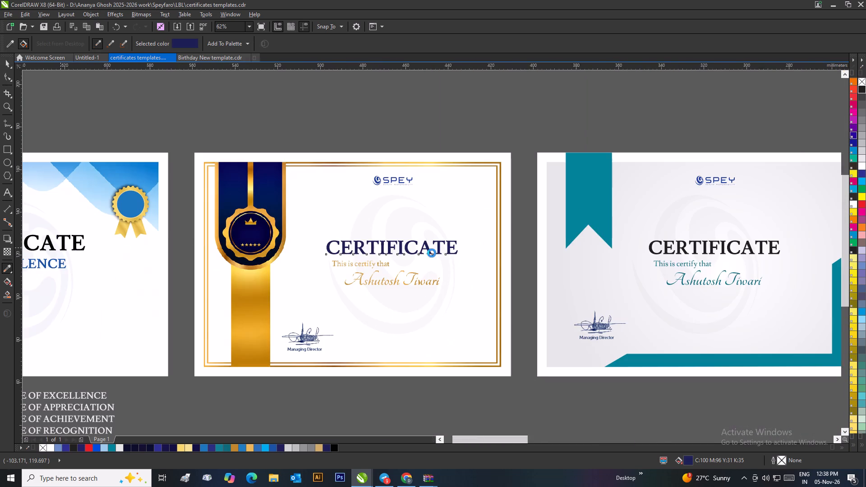
scroll(432, 253, "up", 1)
left_click(355, 228)
scroll(352, 227, "down", 3)
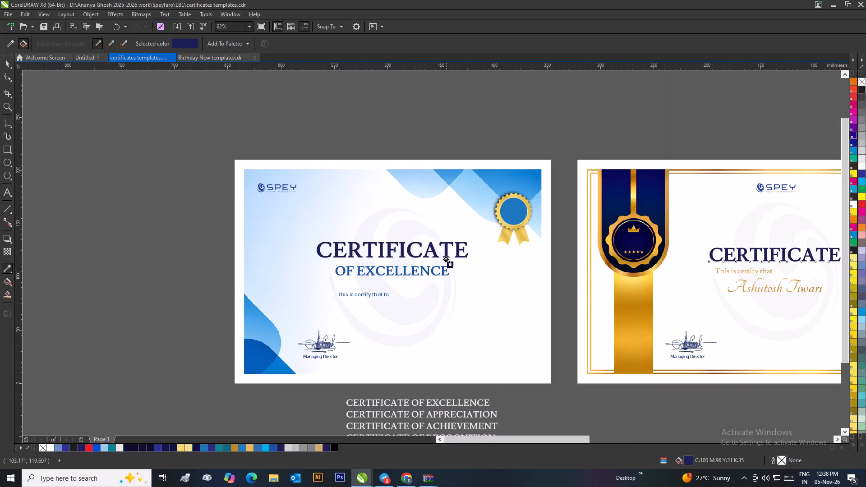
Fill the teal certificate's CERTIFICATE heading with the same sampled navy.
scroll(446, 263, "down", 2)
scroll(588, 257, "up", 3)
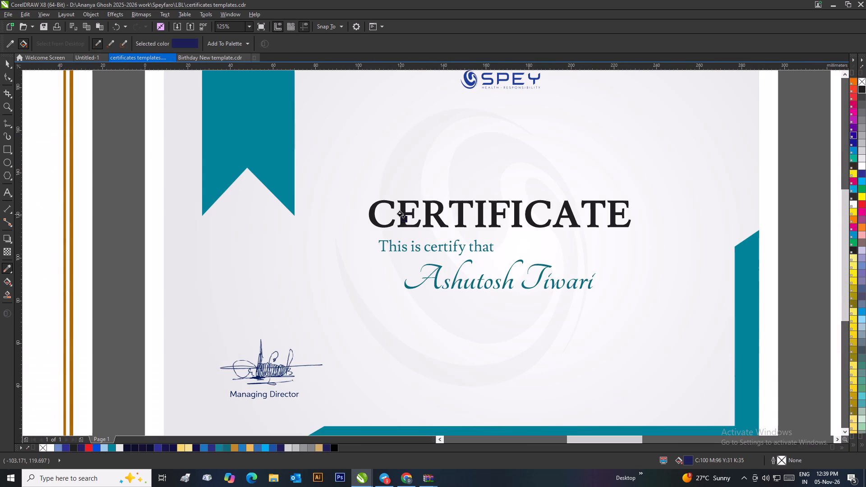
left_click(403, 216)
scroll(423, 223, "up", 2)
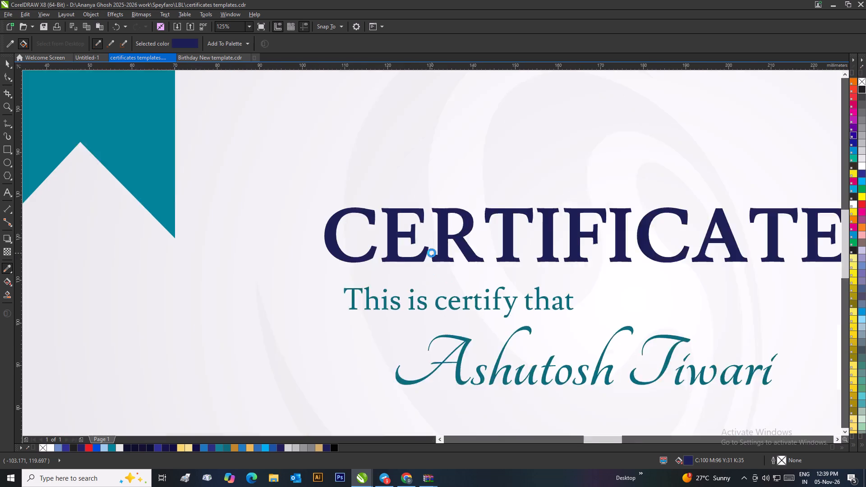
Fill the CERTIFICATE headings on the three certificates after the teal one with the sampled navy C100 M96 Y31 K35.
scroll(410, 255, "down", 4)
scroll(811, 259, "up", 3)
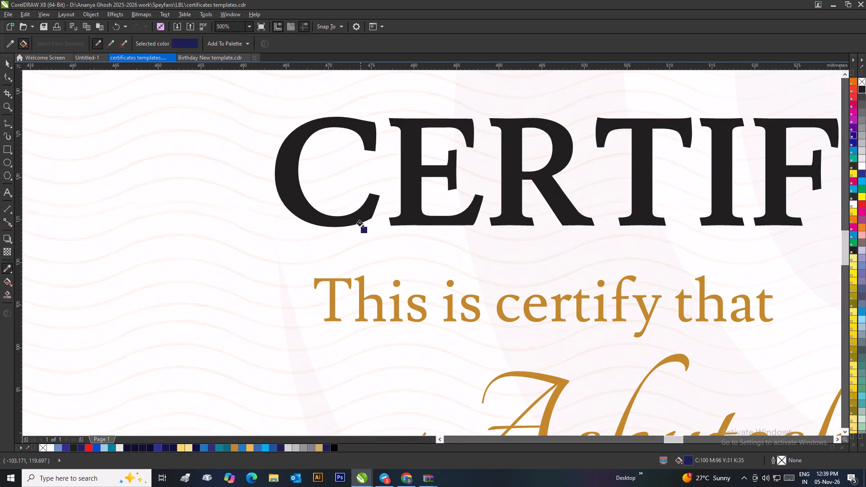
left_click(361, 214)
scroll(318, 226, "down", 2)
scroll(441, 253, "up", 1)
scroll(575, 247, "down", 3)
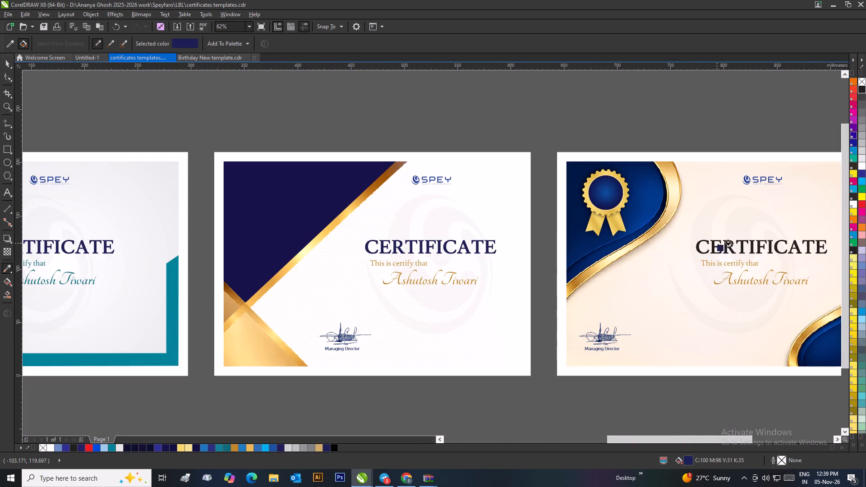
scroll(736, 243, "up", 3)
left_click(251, 274)
scroll(263, 280, "down", 3)
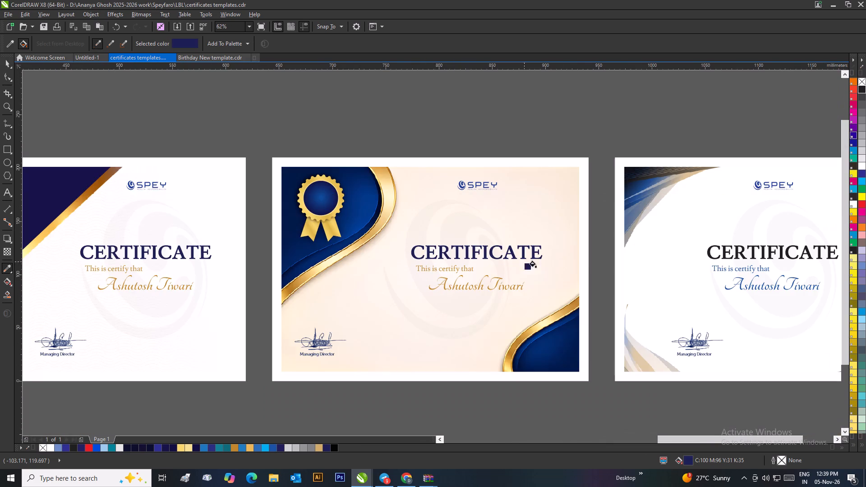
scroll(723, 264, "up", 3)
left_click(382, 214)
scroll(382, 220, "down", 2)
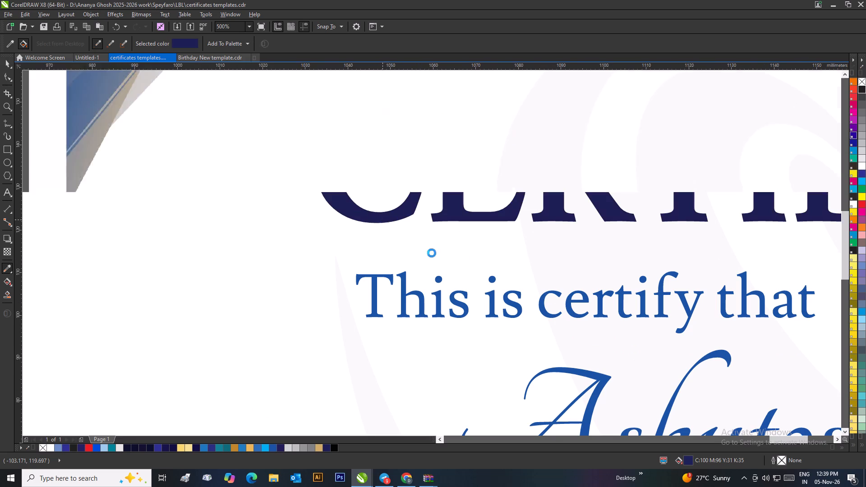
Reapply the sampled navy to the blue certificate's CERTIFICATE heading and return to selecting objects.
scroll(432, 253, "down", 3)
scroll(366, 272, "down", 2)
scroll(366, 253, "up", 2)
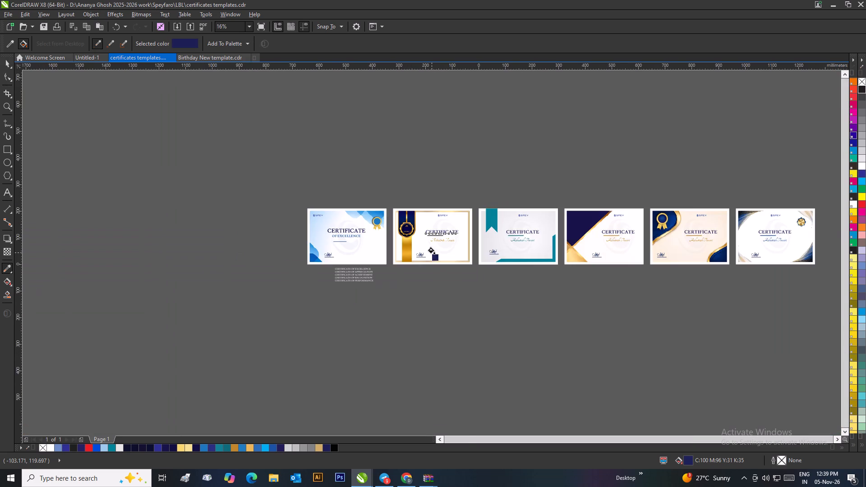
scroll(429, 245, "up", 2)
scroll(124, 198, "up", 3)
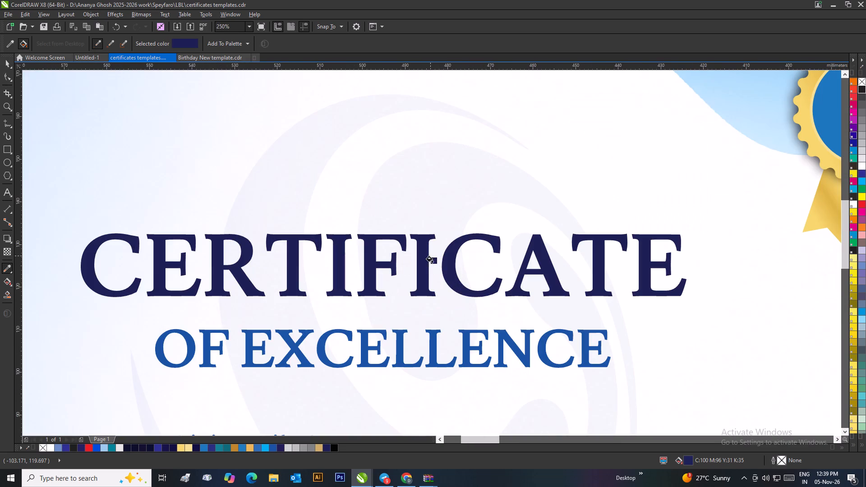
left_click(372, 261)
left_click(5, 64)
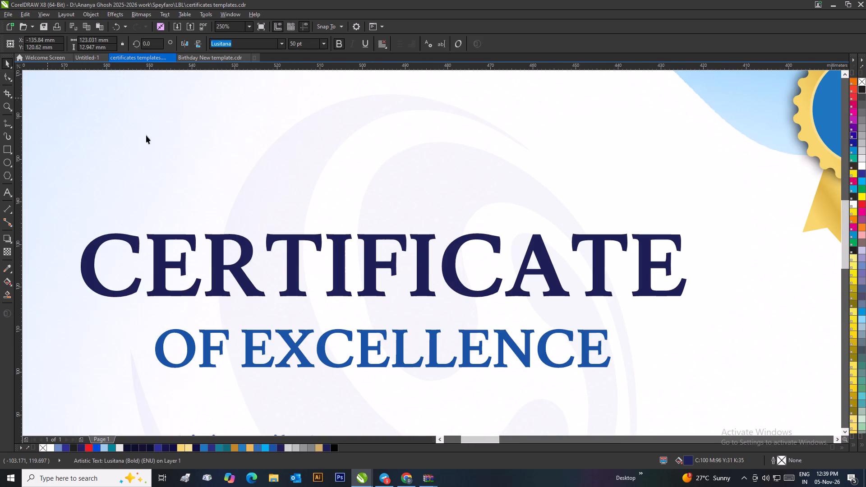
Examine the blue certificate's text lines and compare its recipient text with the other templates.
scroll(290, 178, "down", 3)
left_click(224, 259)
scroll(464, 311, "up", 1)
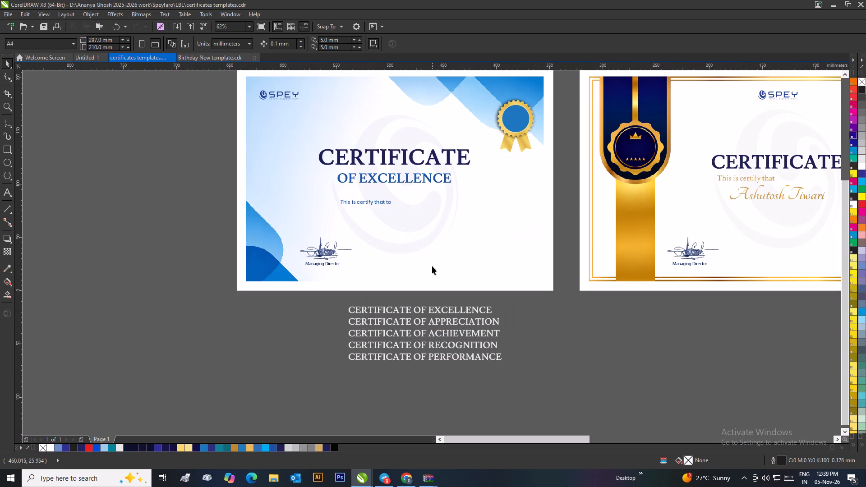
scroll(427, 279, "down", 1)
scroll(410, 221, "up", 1)
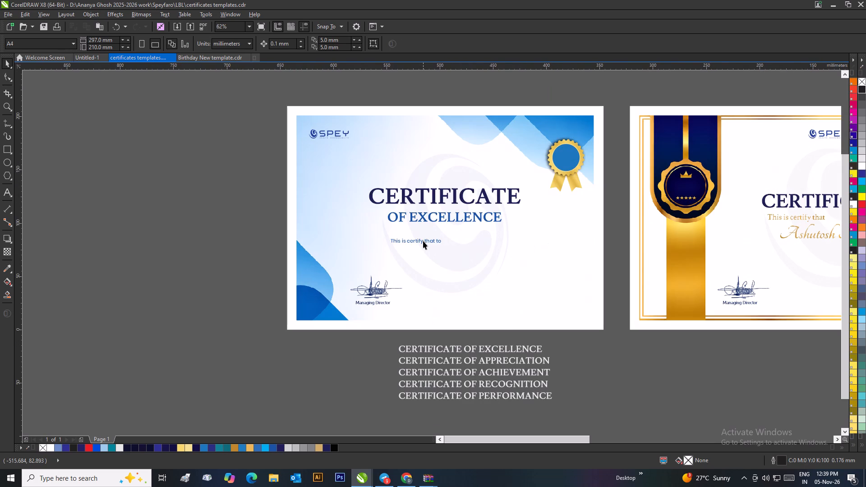
left_click(423, 241)
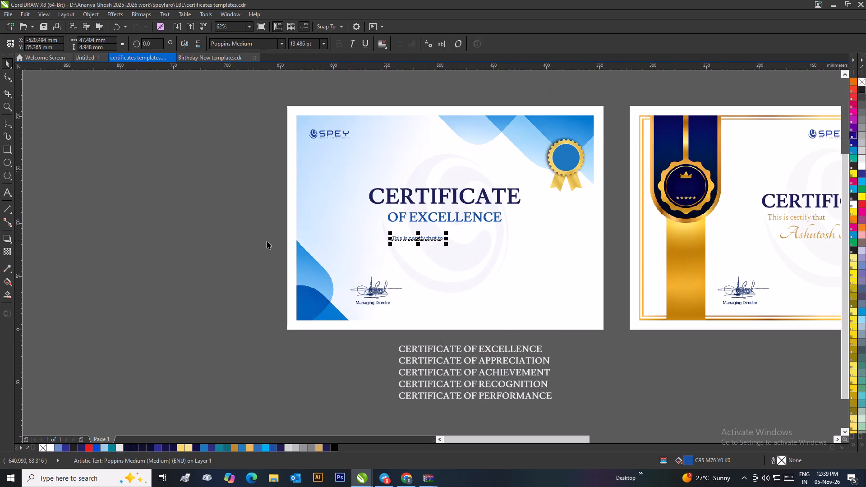
left_click(266, 241)
scroll(389, 249, "down", 1)
scroll(496, 264, "down", 1)
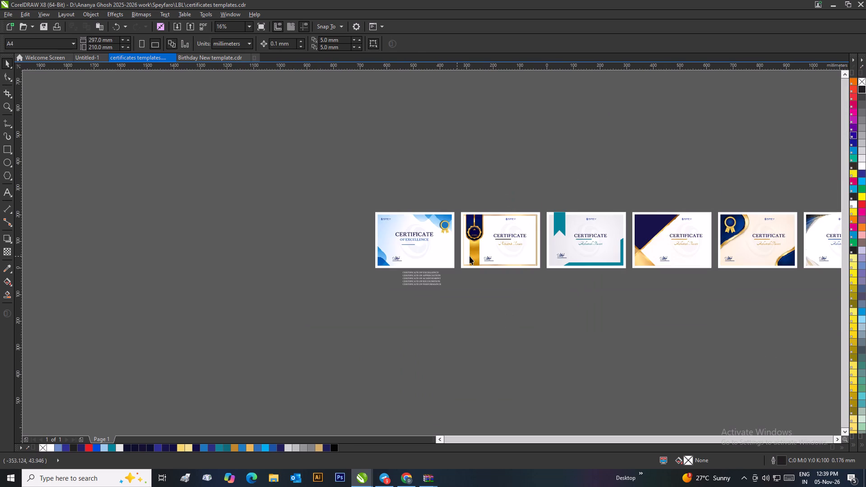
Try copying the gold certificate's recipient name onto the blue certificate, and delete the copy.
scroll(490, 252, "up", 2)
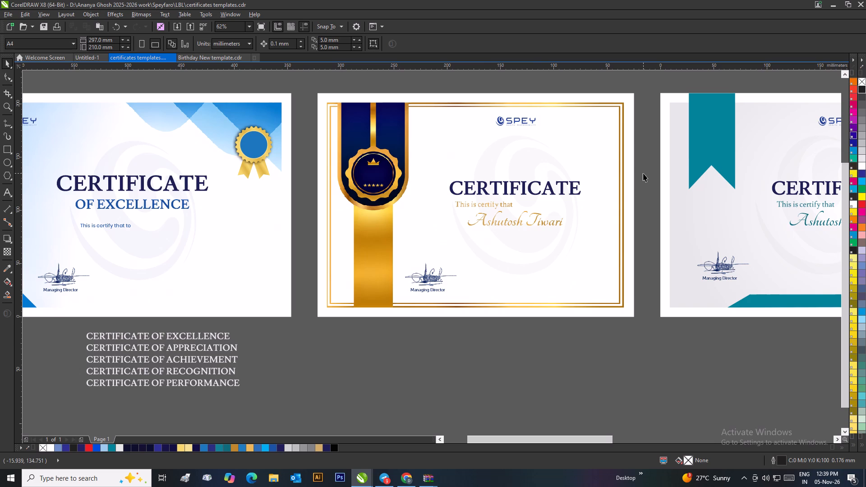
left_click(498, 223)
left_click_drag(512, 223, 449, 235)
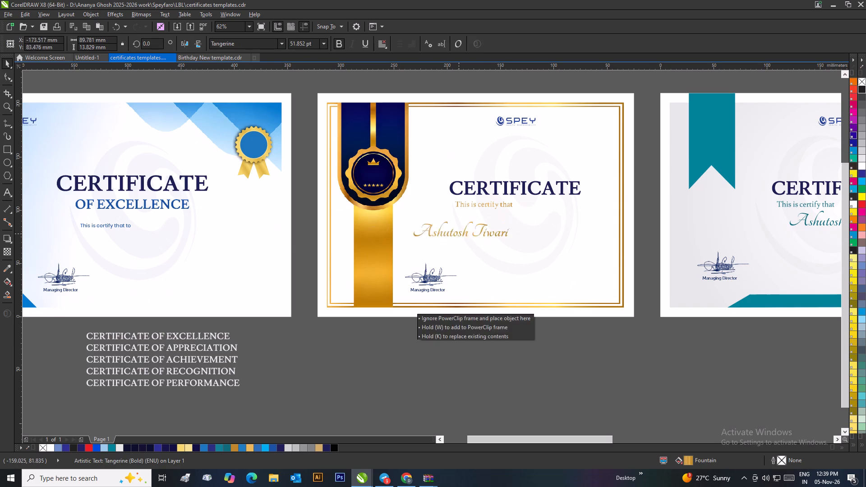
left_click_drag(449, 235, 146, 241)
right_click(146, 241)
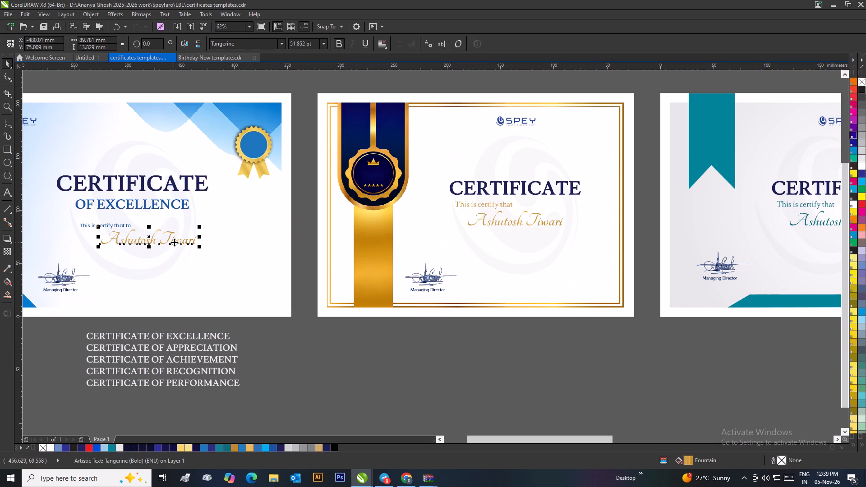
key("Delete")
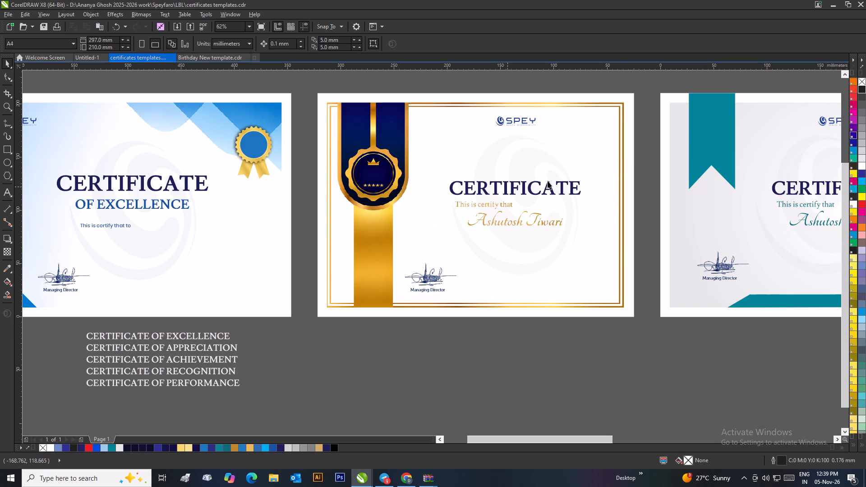
Switch to the browser to examine the Red And Gold Modern Certificate design in Canva, and return to the certificate templates file.
left_click_drag(645, 159, 442, 243)
left_click(484, 409)
left_click(405, 471)
left_click(387, 0)
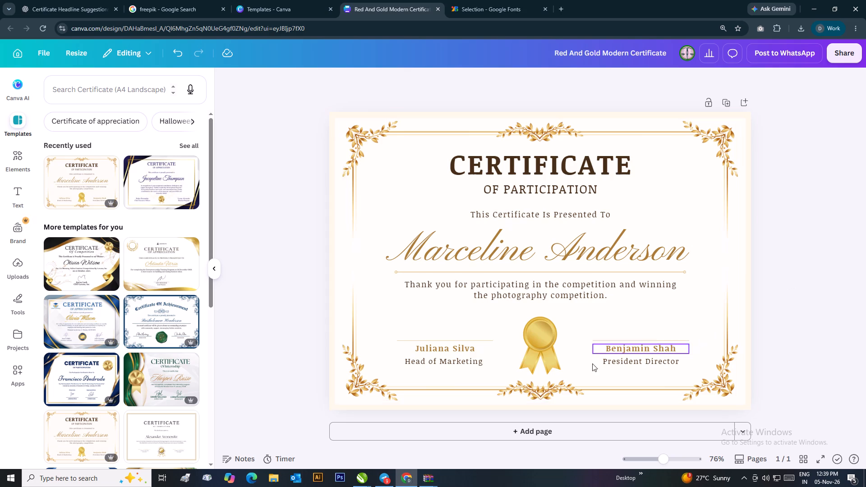
left_click(362, 477)
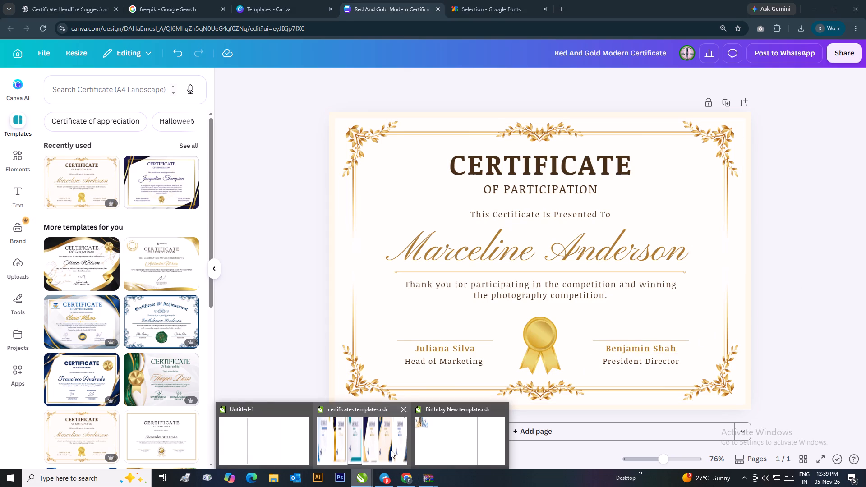
left_click(391, 450)
Copy the gold-gradient recipient name from the gold certificate to below the certify line on the blue certificate.
left_click(439, 367)
left_click(509, 227)
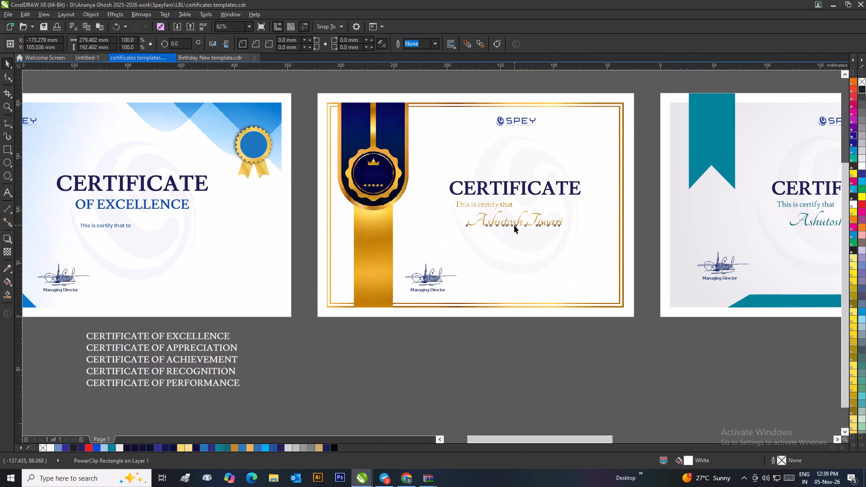
left_click(514, 225)
left_click_drag(521, 223, 134, 248)
right_click(134, 248)
Shift the blue certificate's "This is certify that to" line right and raise the recipient name closer beneath it.
scroll(133, 229, "up", 1)
left_click_drag(421, 246, 452, 243)
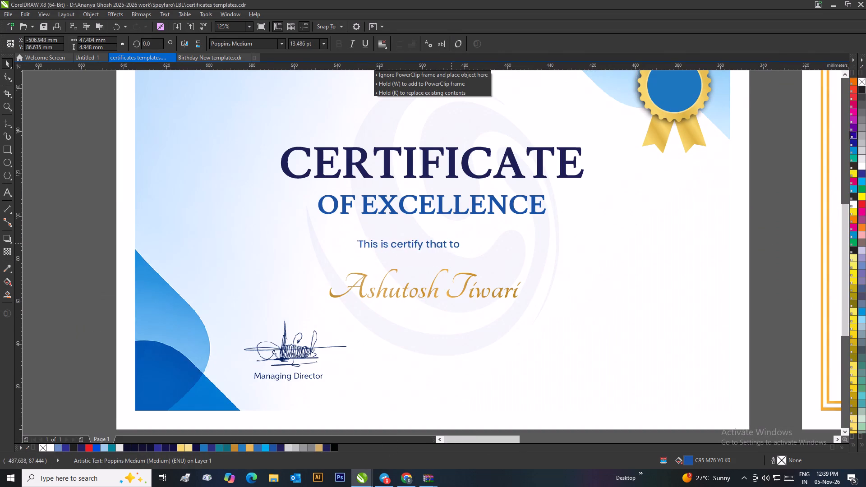
left_click_drag(452, 243, 463, 243)
left_click_drag(437, 275, 440, 271)
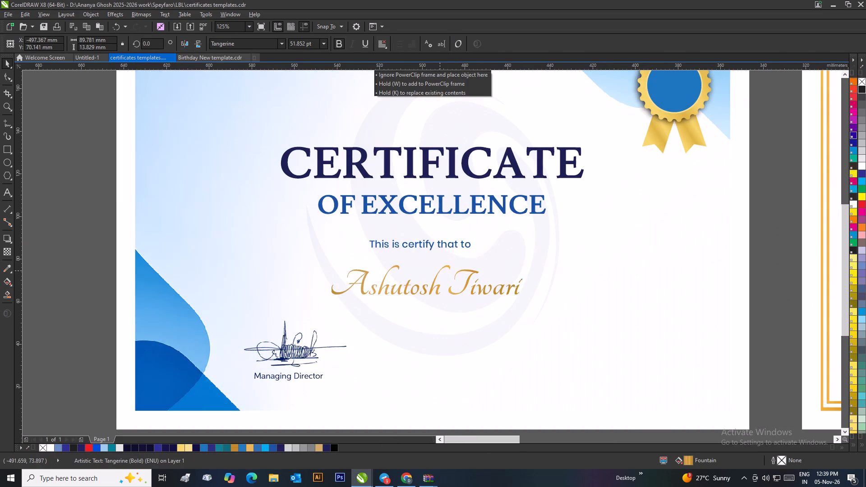
left_click_drag(440, 271, 438, 262)
scroll(439, 257, "down", 2)
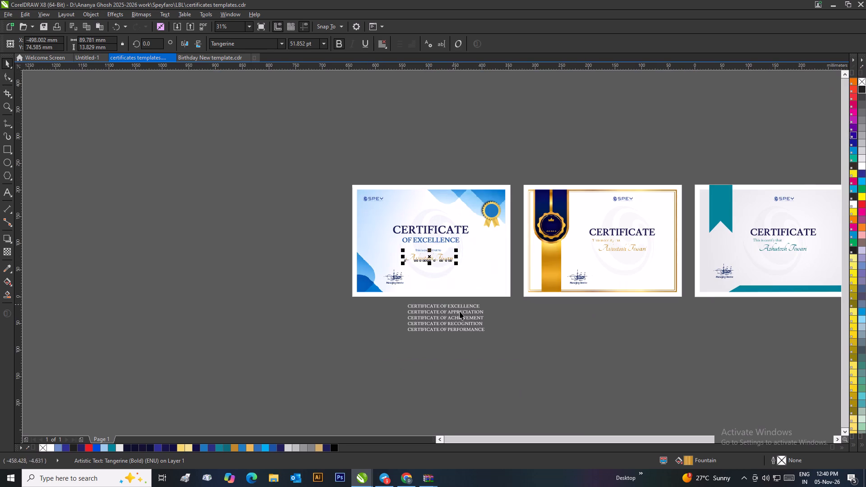
left_click(500, 308)
Move the blue certificate's CERTIFICATE and OF EXCELLENCE lines up together by about 10 mm.
scroll(460, 242, "up", 1)
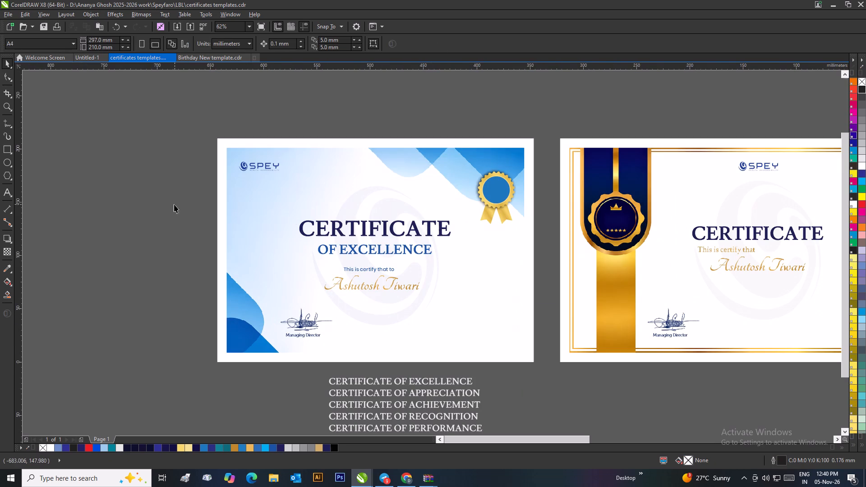
left_click_drag(174, 204, 455, 257)
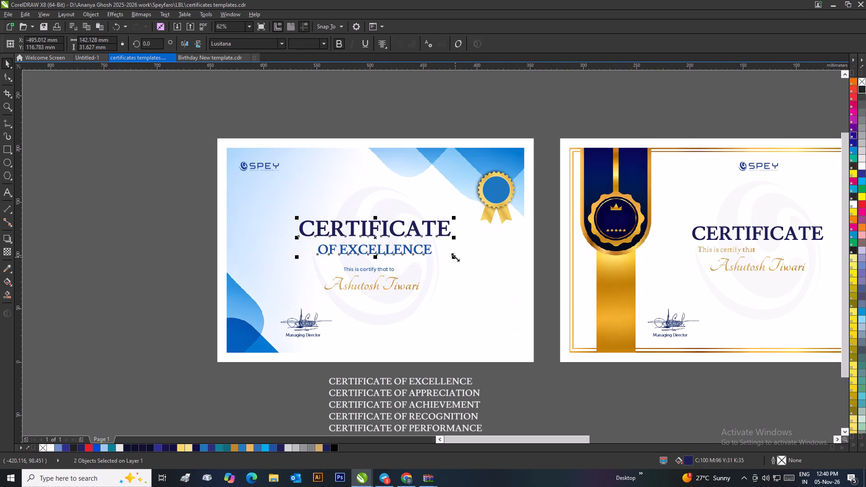
key("Up")
key("Up")
key("Up")
key("Up")
key("Up")
key("Up")
key("Up")
key("Up")
key("Up")
key("Up")
key("Up")
key("Up")
key("Up")
key("Up")
key("Up")
key("Up")
key("Up")
key("Up")
key("Up")
key("Up")
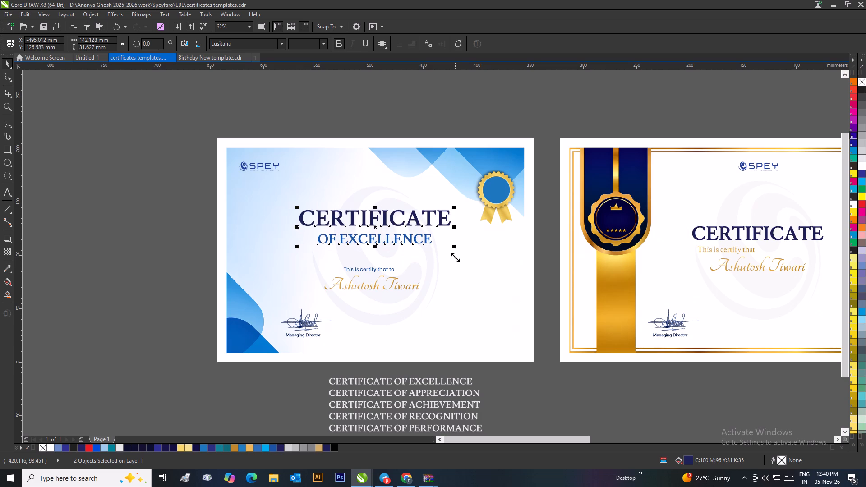
Move the blue certificate's certify line and recipient name together up about 10 mm and slightly right.
left_click_drag(174, 268, 460, 309)
left_click_drag(541, 258, 281, 304)
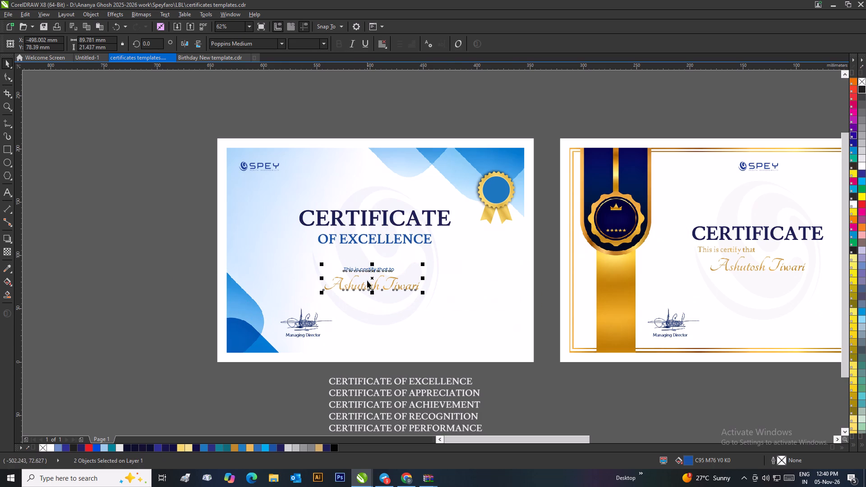
left_click_drag(373, 278, 378, 267)
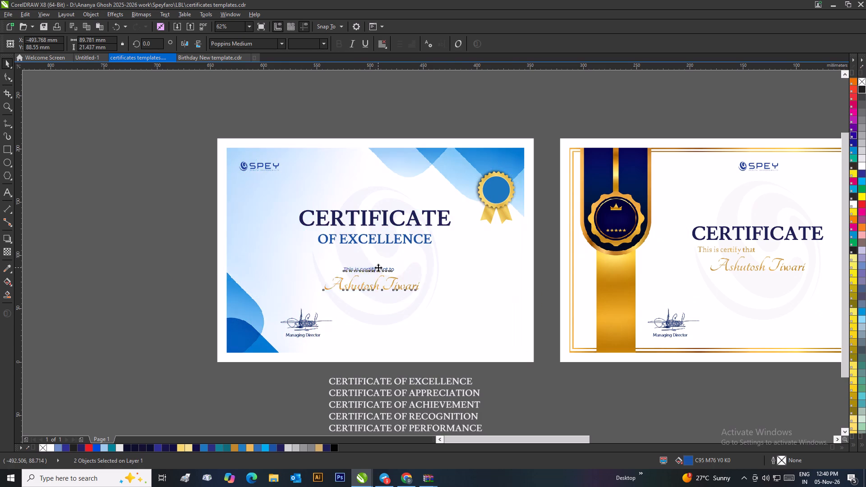
left_click_drag(170, 246, 177, 246)
Raise the recipient name about 2.5 mm to tighten the gap below "This is certify that to".
scroll(384, 272, "up", 2)
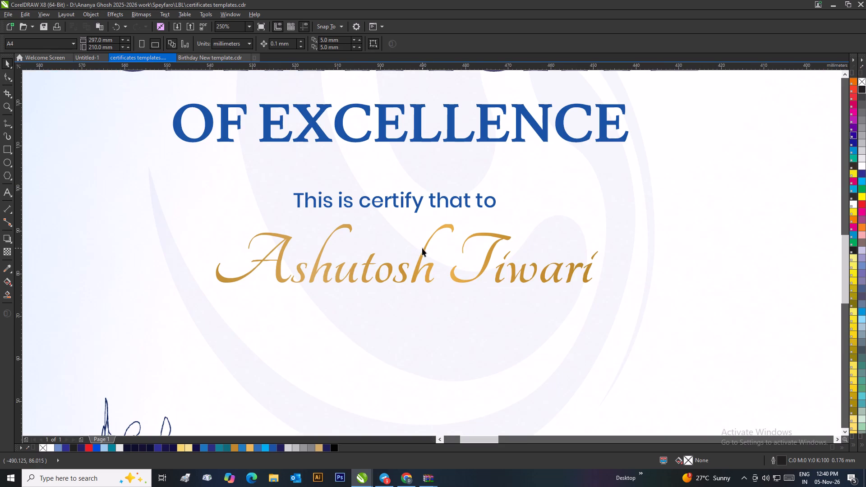
left_click_drag(422, 249, 425, 239)
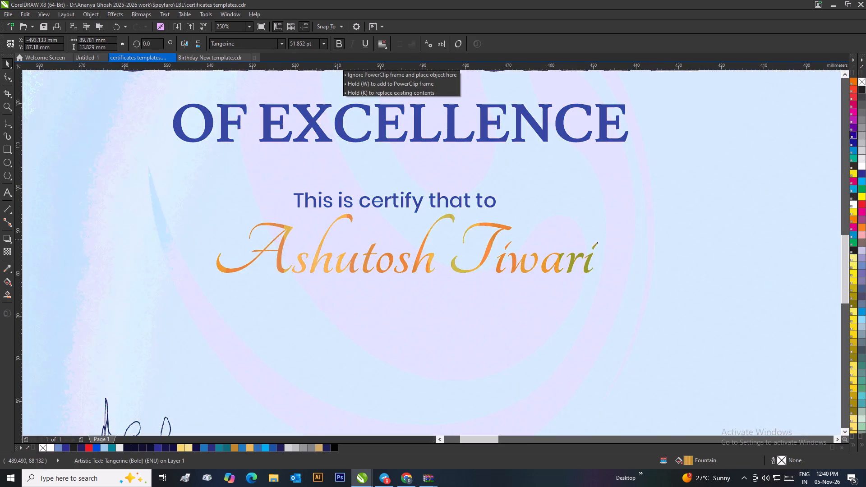
left_click_drag(425, 239, 425, 239)
scroll(425, 239, "down", 1)
Align the centres of the recipient name and certify line horizontally and group the two lines.
left_click_drag(83, 221, 94, 234)
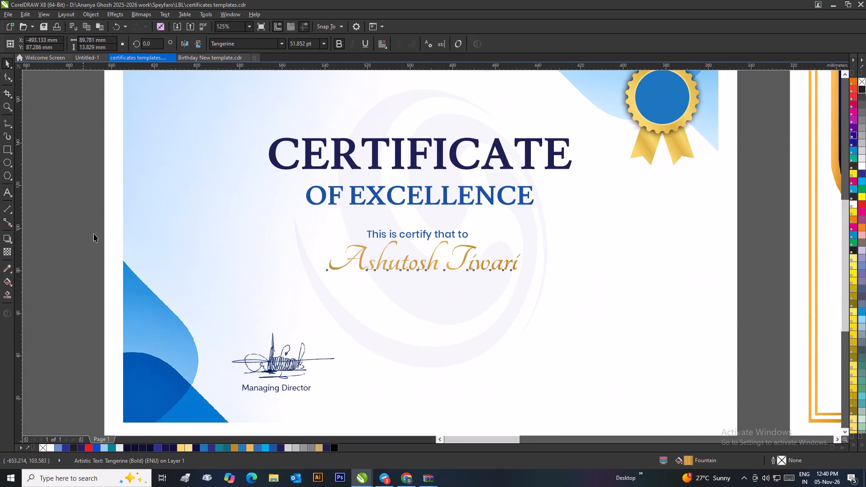
left_click_drag(94, 234, 581, 317)
key("c")
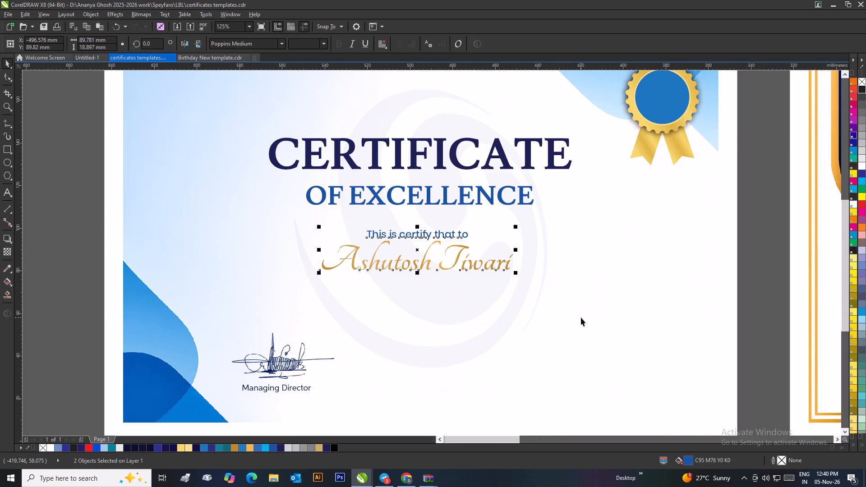
key("ctrl+g")
Centre the grouped recipient lines horizontally on the blue certificate's OF EXCELLENCE line.
left_click(428, 202, "shift")
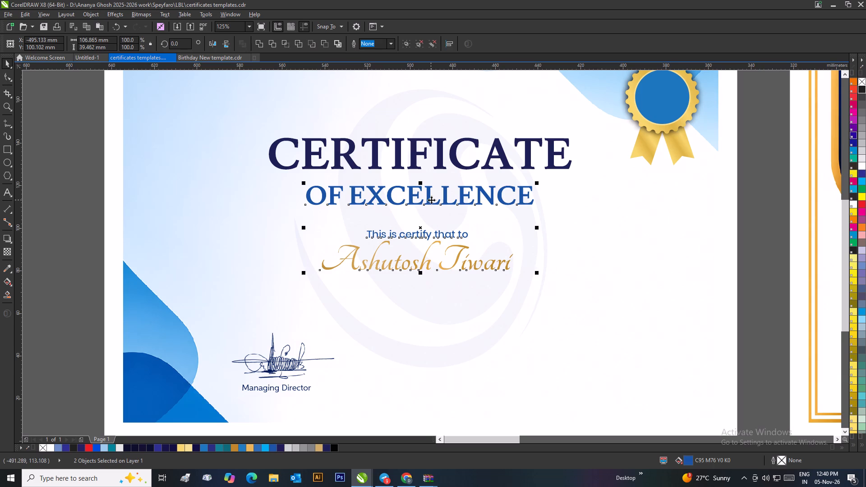
key("c")
scroll(433, 225, "down", 1)
left_click(184, 220)
Move the blue certificate's signature and Managing Director group straight down to about Y 33 mm.
scroll(334, 259, "down", 1)
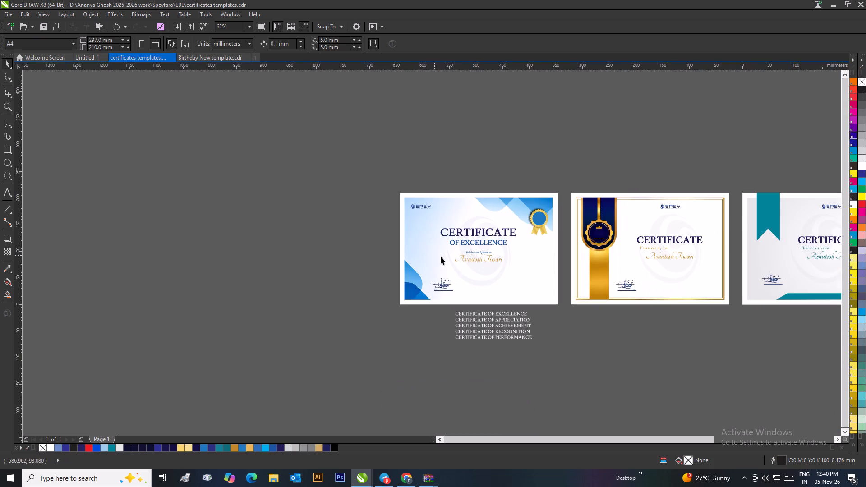
scroll(484, 265, "up", 1)
left_click_drag(318, 355, 385, 275)
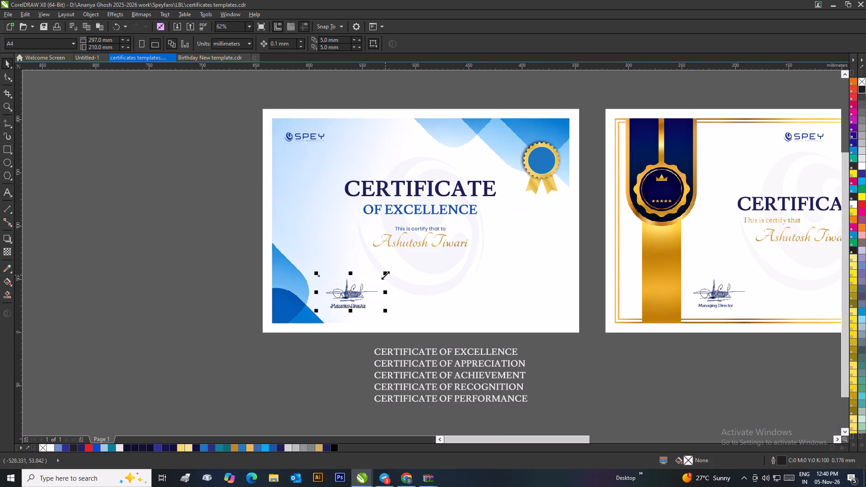
key("Down")
key("Down")
key("Down")
key("Down")
key("Down")
key("Down")
key("Down")
key("Down")
key("Down")
key("Down")
key("Down")
key("Down")
key("Down")
key("Down")
key("Down")
key("Down")
key("Down")
key("Down")
key("Down")
key("Down")
key("Down")
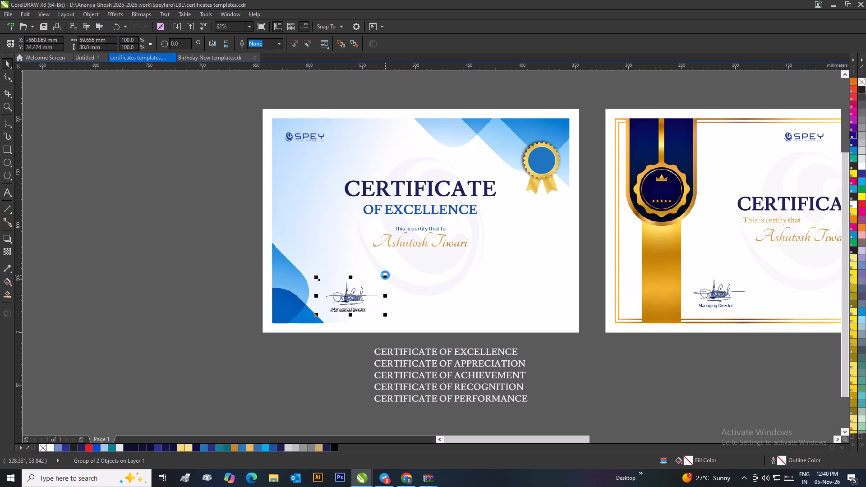
Nudge the blue certificate's grouped recipient lines up 1.2 mm, closer to OF EXCELLENCE.
left_click(203, 262)
scroll(230, 253, "down", 1)
scroll(555, 282, "up", 1)
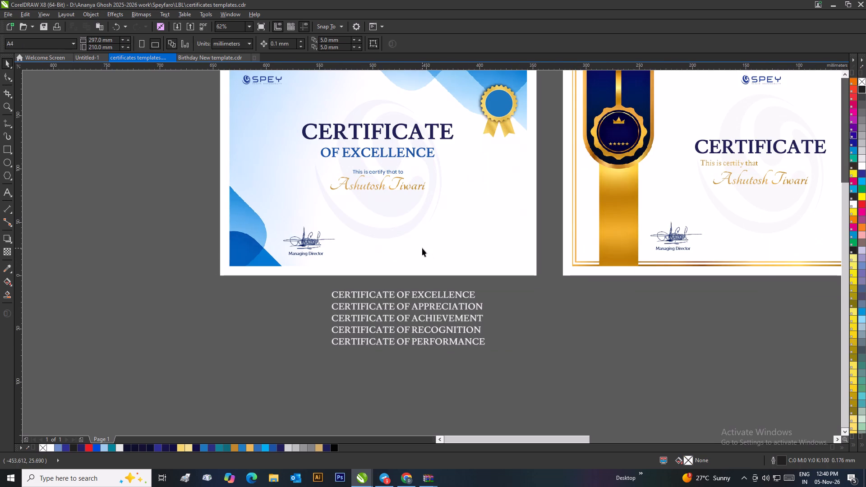
left_click_drag(184, 160, 419, 197)
left_click_drag(419, 197, 450, 201)
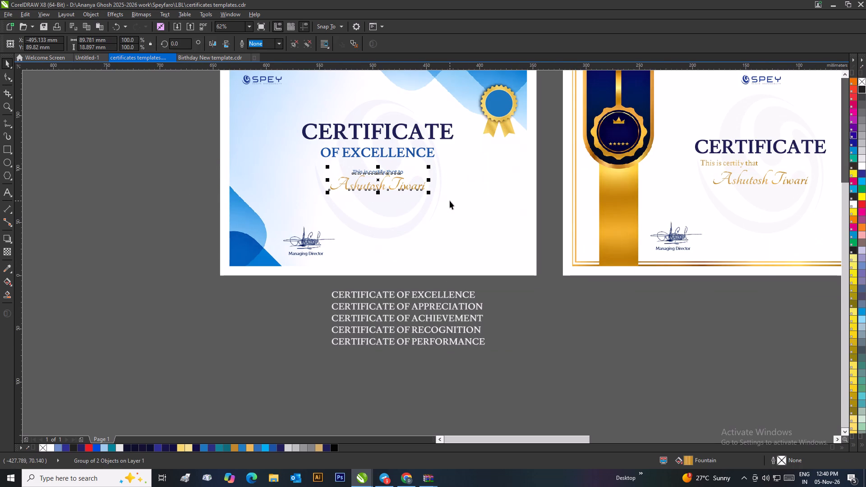
key("Up")
key("Up")
key("Up")
key("Up")
key("Up")
key("Up")
key("Up")
key("Up")
key("Up")
key("Up")
key("Up")
key("Up")
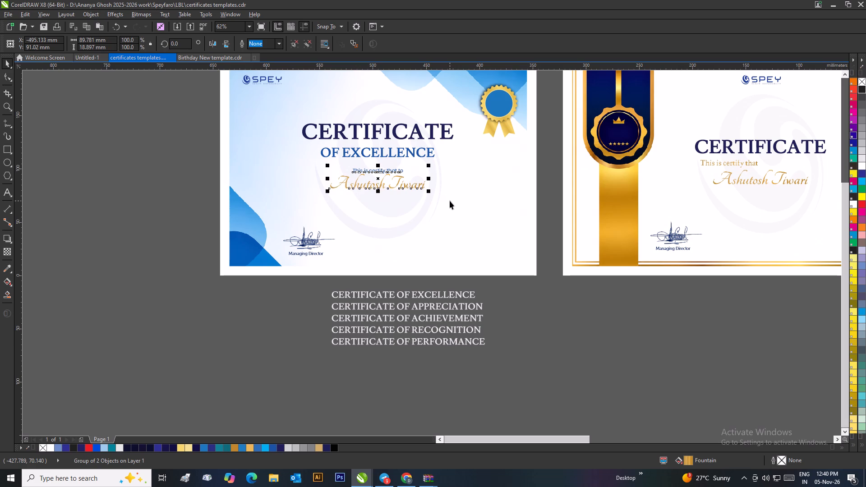
left_click(171, 156)
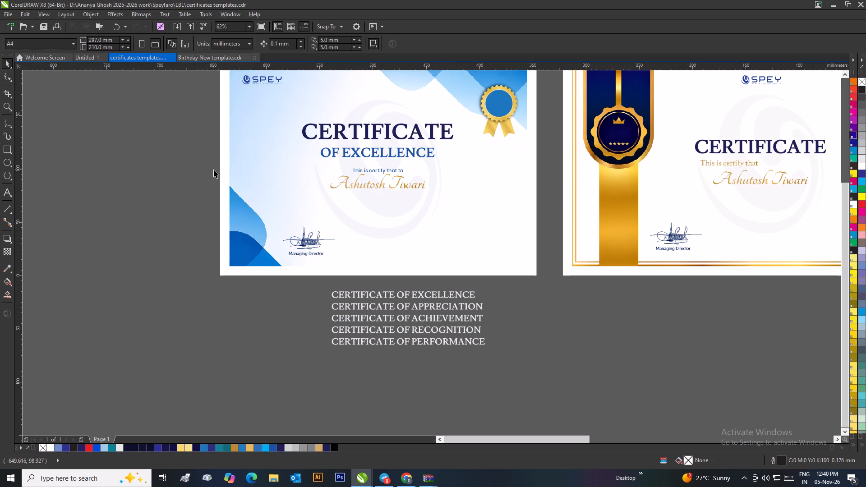
Group the blue certificate's heading and recipient lines, centre the group on the certificate background, and undo the vertical centring.
left_click(177, 138)
scroll(263, 149, "down", 1)
scroll(503, 274, "up", 1)
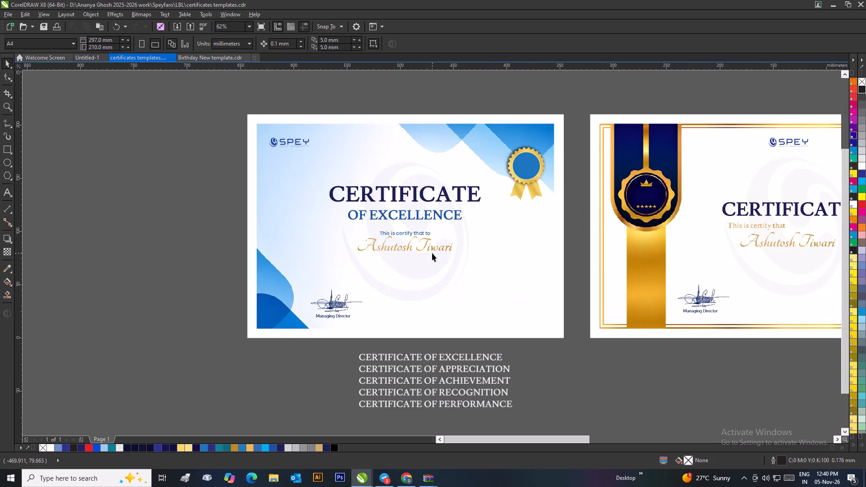
left_click_drag(197, 176, 503, 263)
key("ctrl+g")
left_click(489, 269, "shift")
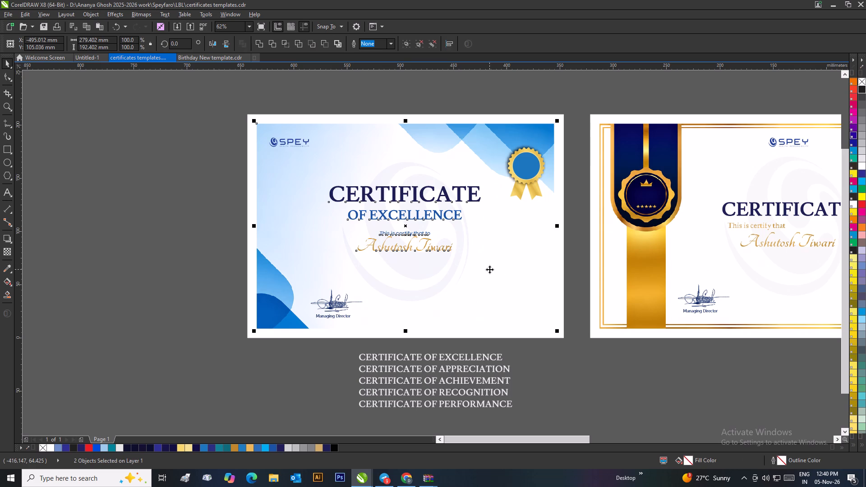
type("ce")
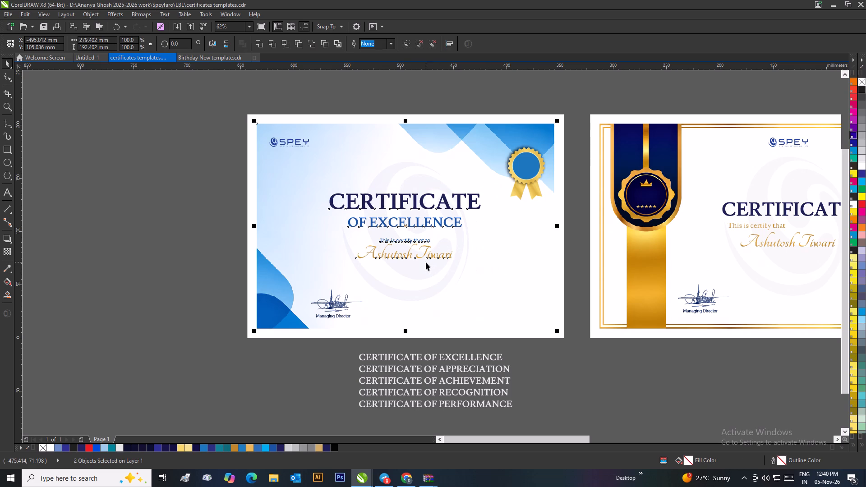
key("ctrl+z")
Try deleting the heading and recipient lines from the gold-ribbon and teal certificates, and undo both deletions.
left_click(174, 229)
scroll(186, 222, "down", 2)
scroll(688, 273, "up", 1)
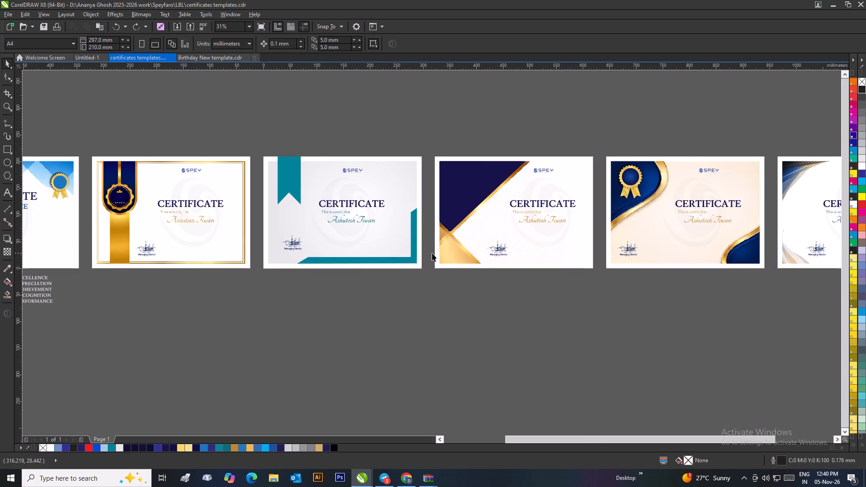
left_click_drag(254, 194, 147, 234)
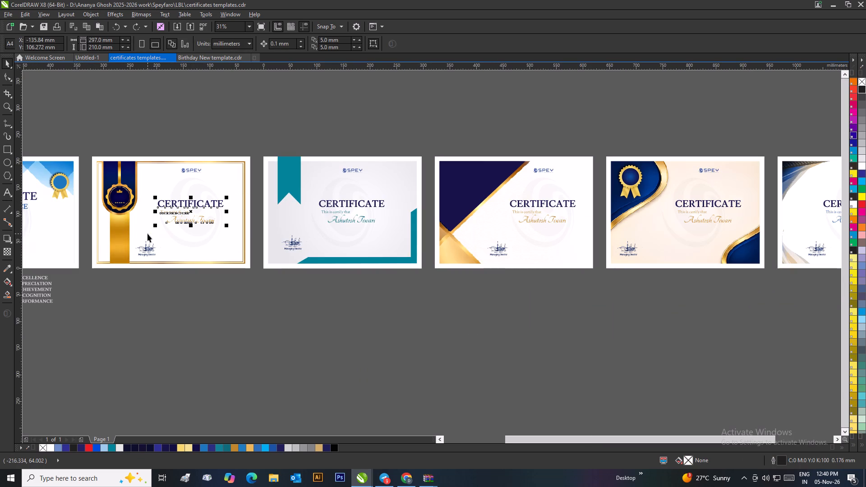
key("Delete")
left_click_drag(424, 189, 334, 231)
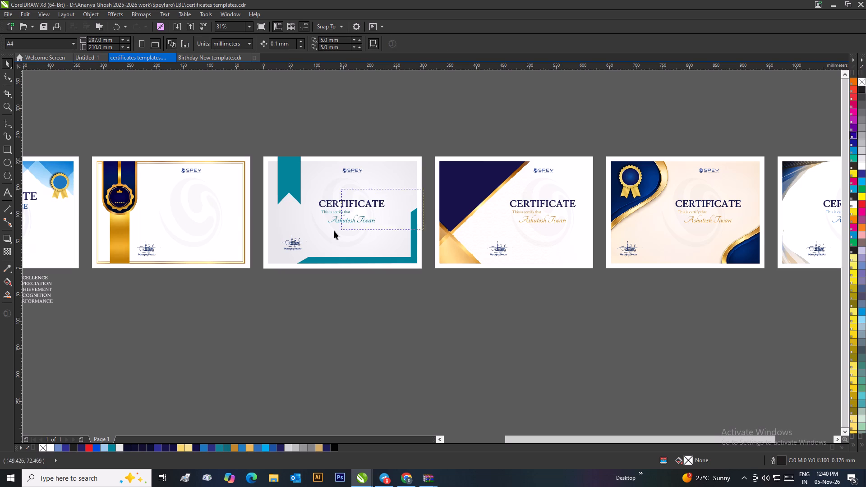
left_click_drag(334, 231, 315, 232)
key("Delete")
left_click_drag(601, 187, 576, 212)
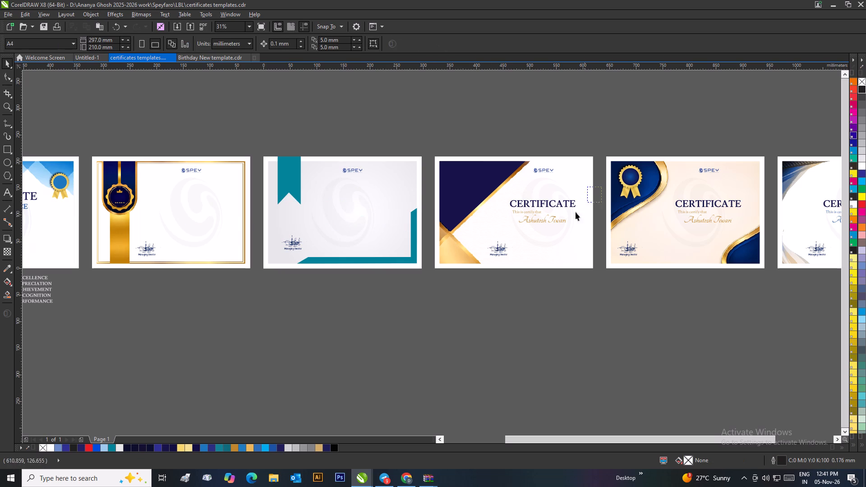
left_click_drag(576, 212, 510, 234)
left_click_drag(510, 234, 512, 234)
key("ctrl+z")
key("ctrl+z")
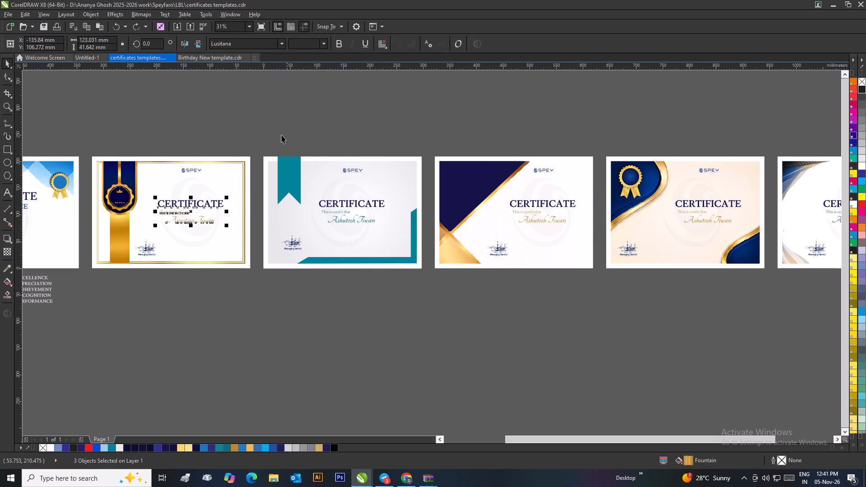
Copy the gold-ribbon certificate's heading and recipient lines to the empty area above the certificates.
left_click(279, 130)
left_click_drag(253, 195, 152, 232)
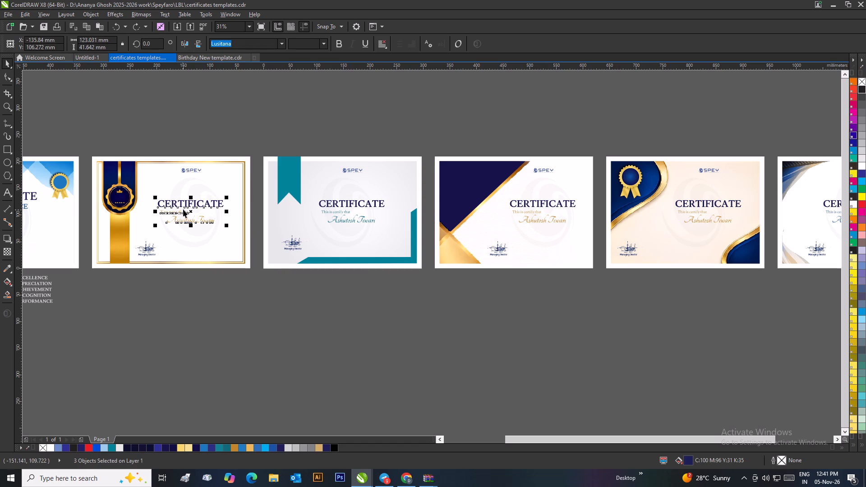
left_click_drag(186, 205, 222, 128)
right_click(222, 128)
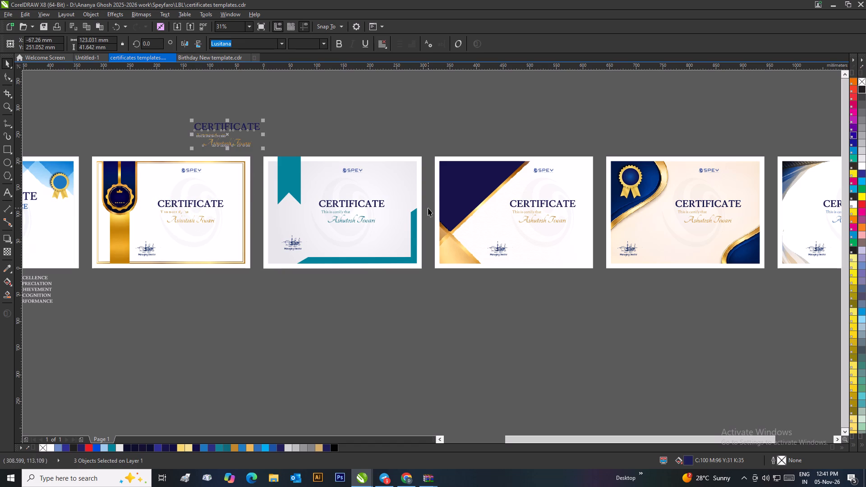
Copy the recipient lines of the teal certificate and the navy diagonal certificate to the empty area above them.
left_click_drag(428, 208, 307, 231)
left_click_drag(343, 216, 350, 126)
right_click(350, 126)
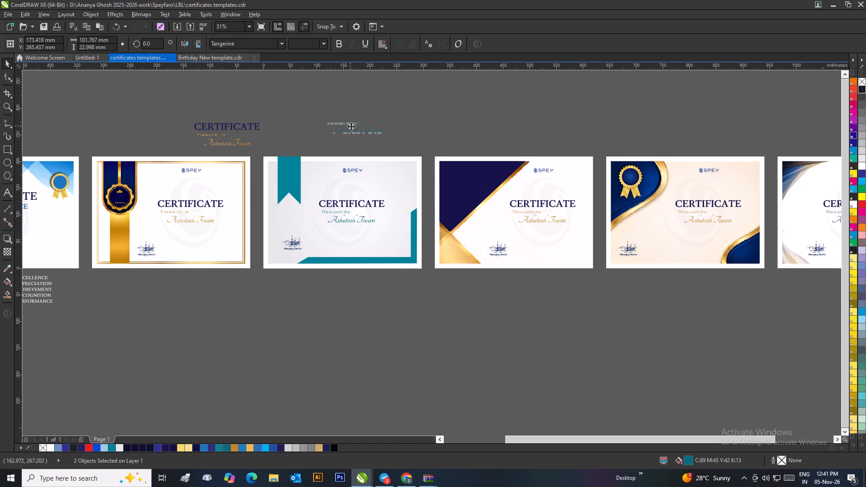
left_click_drag(599, 211, 490, 232)
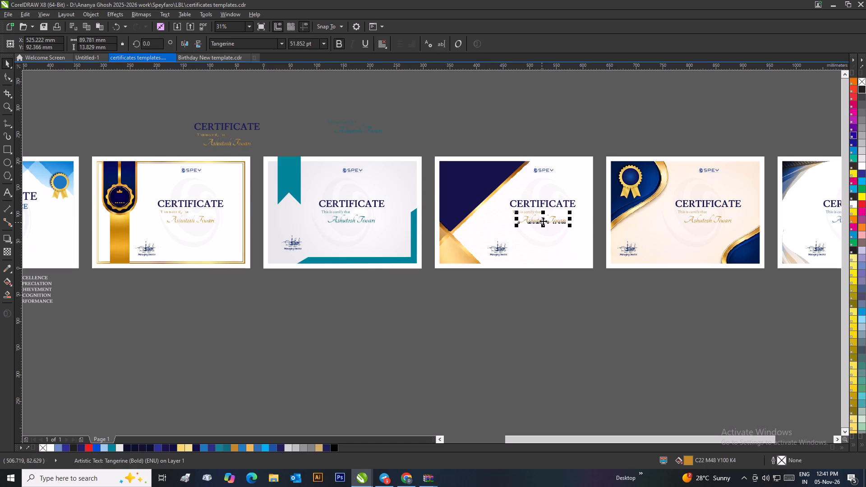
left_click_drag(598, 208, 498, 234)
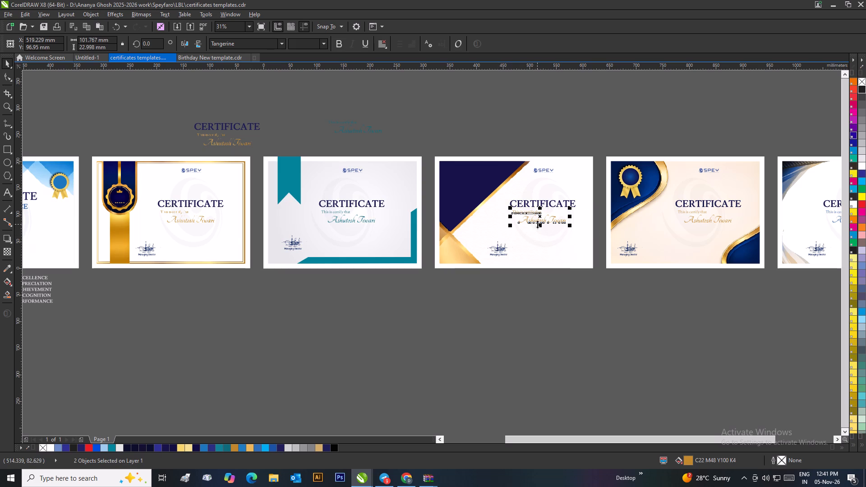
left_click_drag(537, 223, 477, 144)
right_click(477, 144)
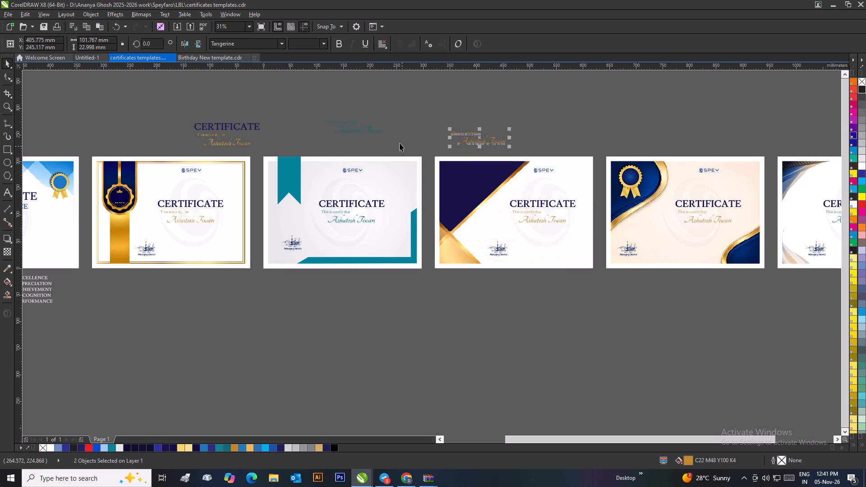
left_click(399, 116)
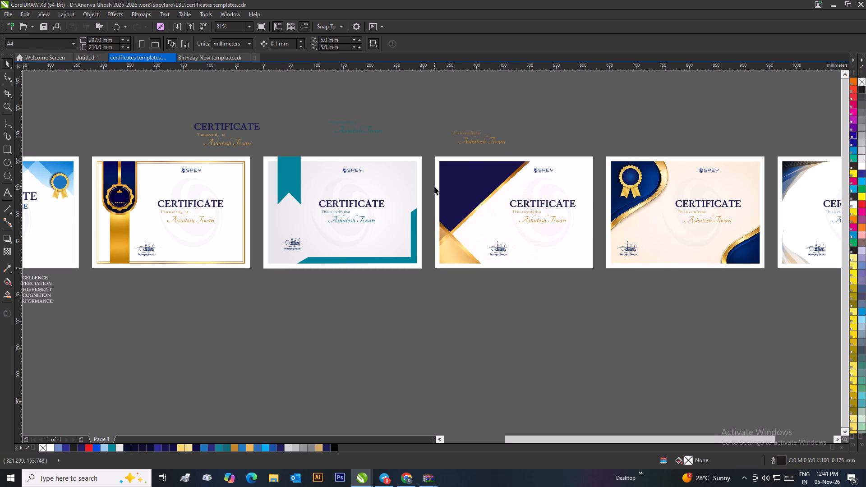
Delete the heading and recipient lines from the teal, navy diagonal, cream and white wave-cornered certificates.
left_click_drag(424, 190, 313, 230)
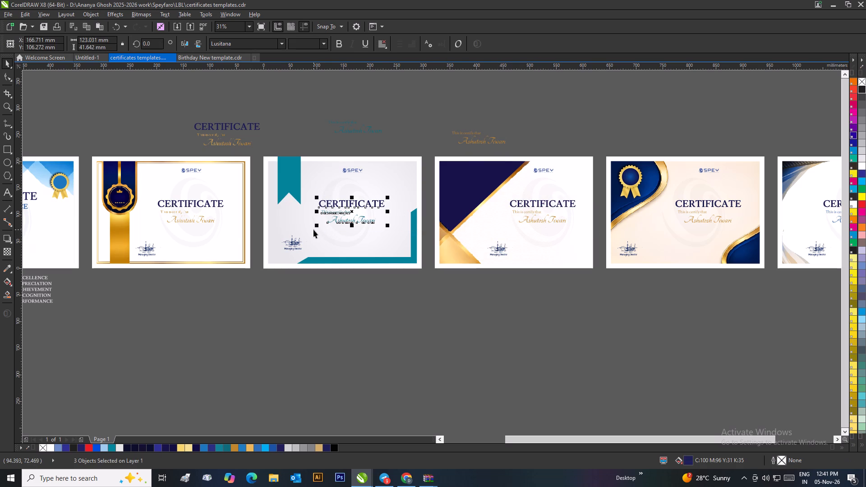
key("Delete")
left_click_drag(598, 193, 497, 228)
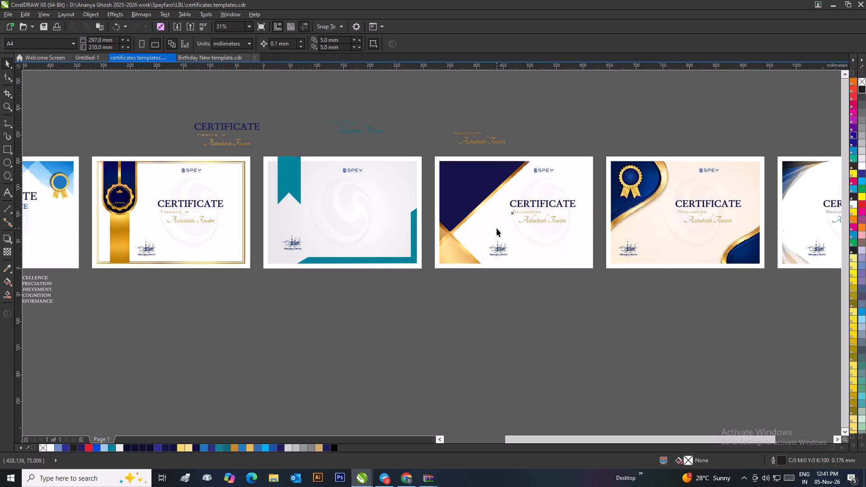
key("Delete")
left_click_drag(767, 194, 703, 219)
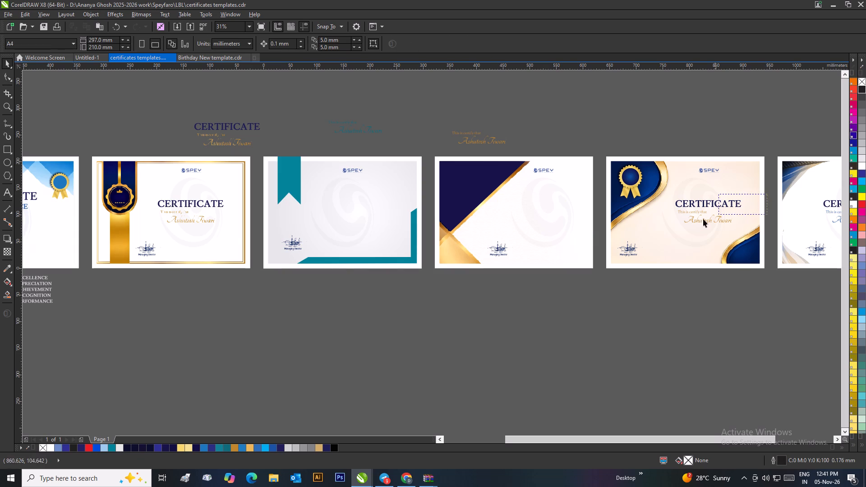
left_click_drag(703, 219, 671, 229)
key("Delete")
scroll(691, 228, "down", 1)
scroll(525, 252, "up", 1)
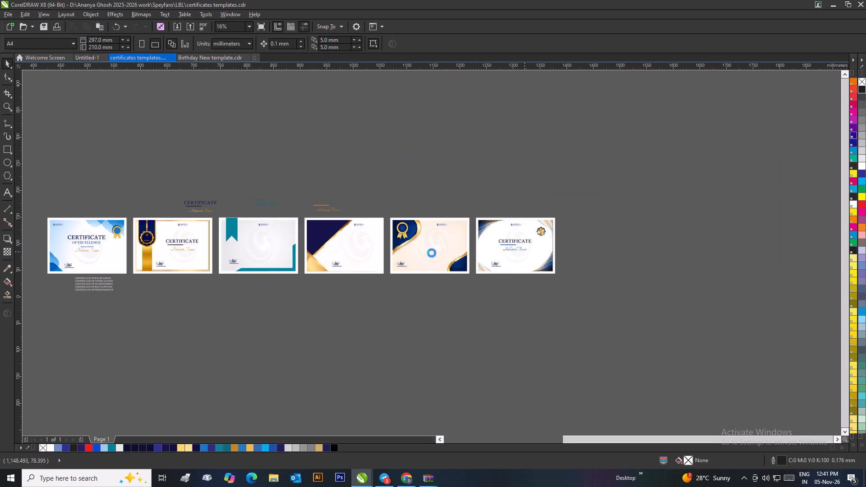
left_click_drag(509, 222, 363, 260)
key("Delete")
Place a second copy of the gold-ribbon certificate's heading and recipient lines above it, beside the first copy.
scroll(401, 254, "down", 1)
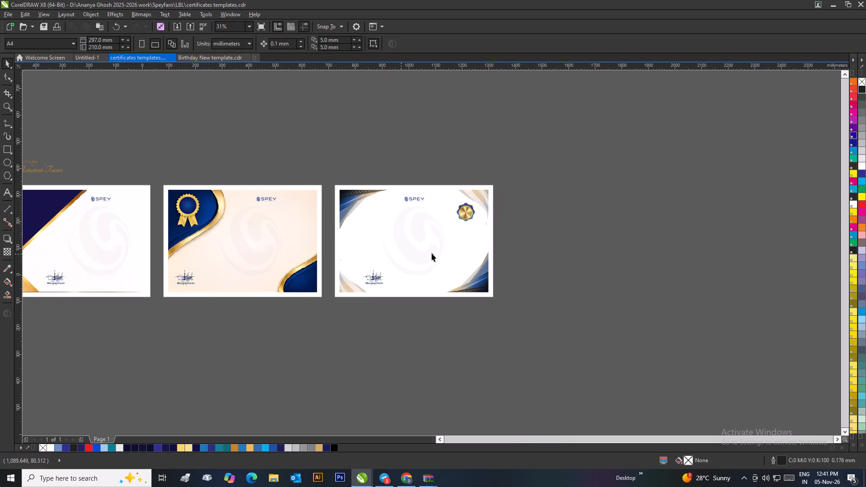
scroll(252, 225, "up", 1)
scroll(396, 273, "down", 1)
scroll(314, 265, "up", 1)
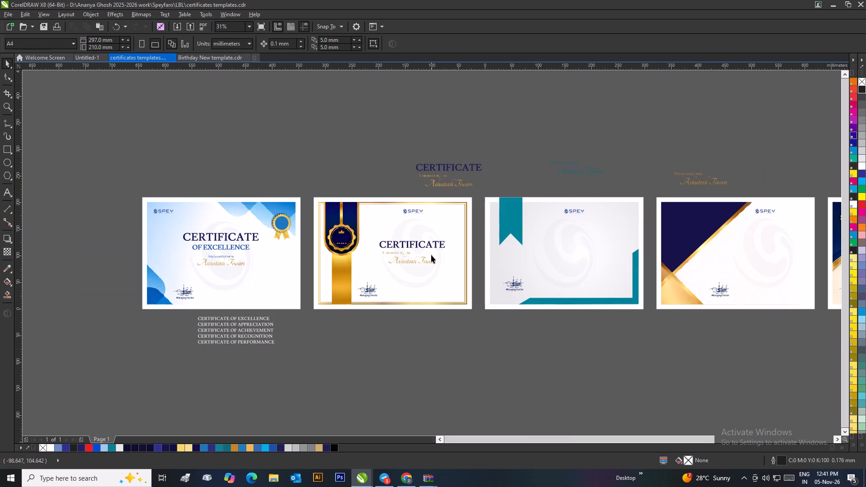
left_click_drag(478, 234, 371, 266)
left_click_drag(403, 248, 362, 171)
right_click_drag(361, 175, 367, 163)
left_click(391, 137)
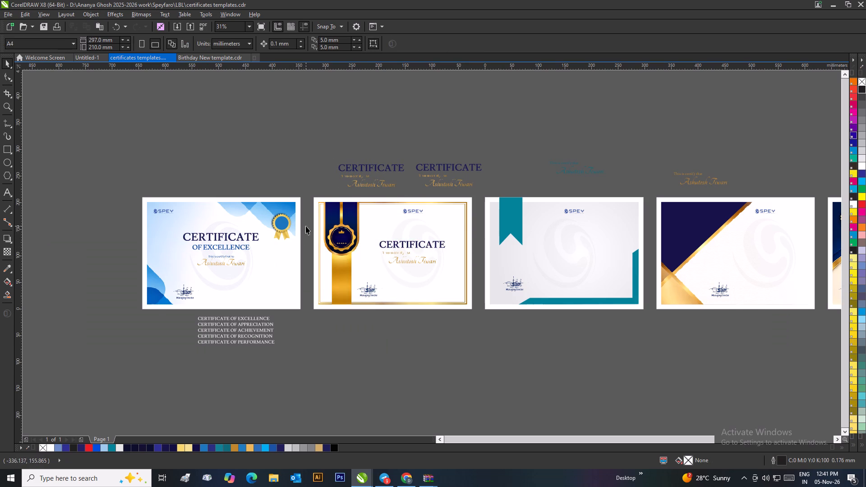
Group the blue certificate's heading and recipient lines together with the gold badge's ribbon tails.
left_click_drag(306, 226, 161, 274)
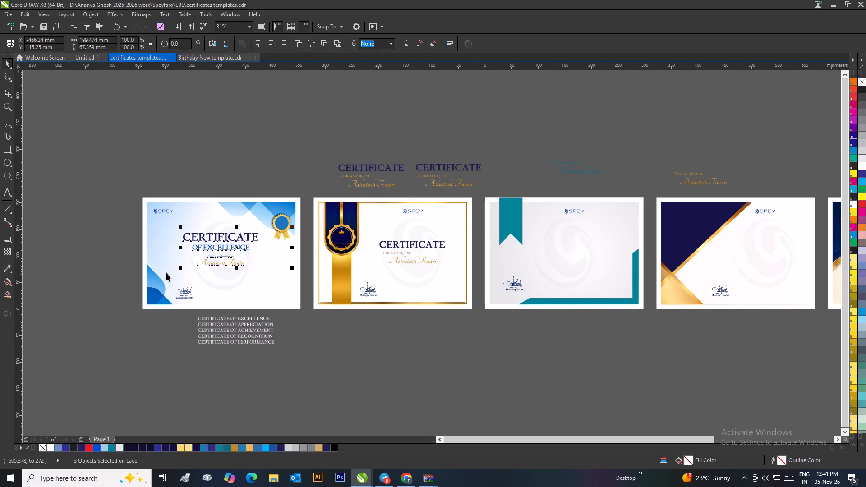
key("ctrl+g")
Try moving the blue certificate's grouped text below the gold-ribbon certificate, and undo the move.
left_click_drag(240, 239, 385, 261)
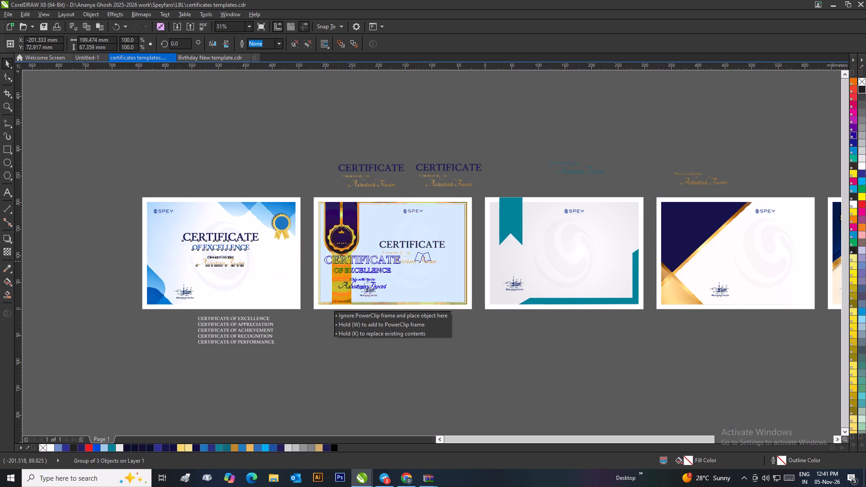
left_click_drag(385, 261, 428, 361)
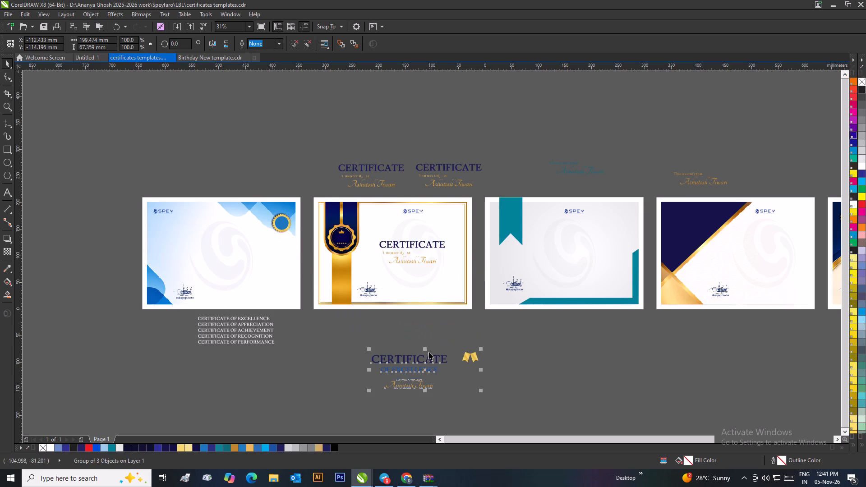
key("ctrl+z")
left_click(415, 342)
Delete the heading and recipient lines from the gold-ribbon certificate.
left_click_drag(476, 234, 374, 271)
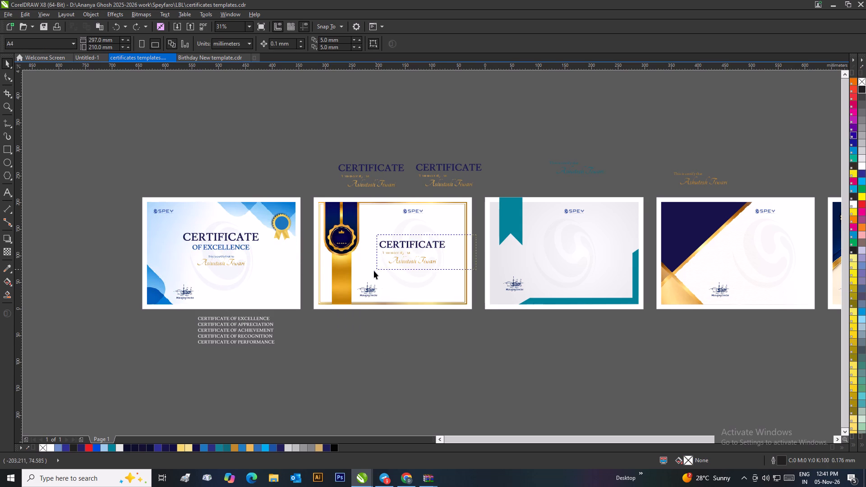
left_click_drag(374, 271, 371, 271)
key("Delete")
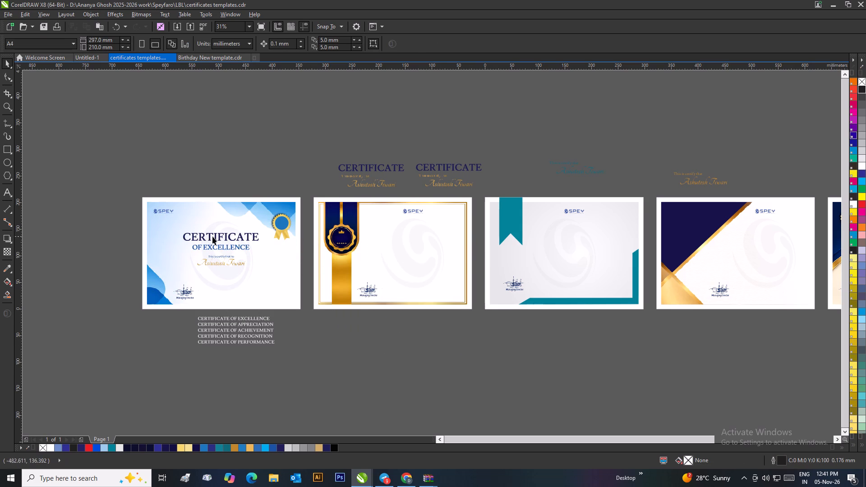
Ungroup all objects in the group holding the blue certificate's heading and recipient lines.
left_click_drag(128, 227, 267, 268)
left_click(236, 243)
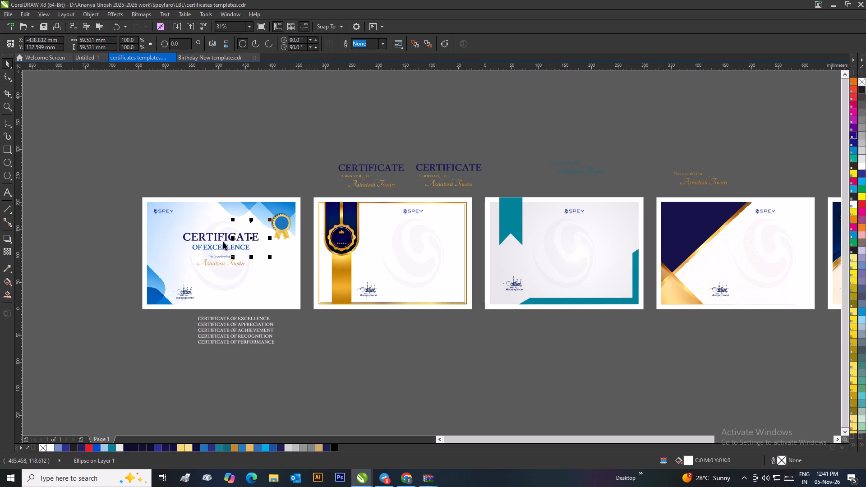
left_click(222, 239)
left_click_drag(127, 225, 261, 265)
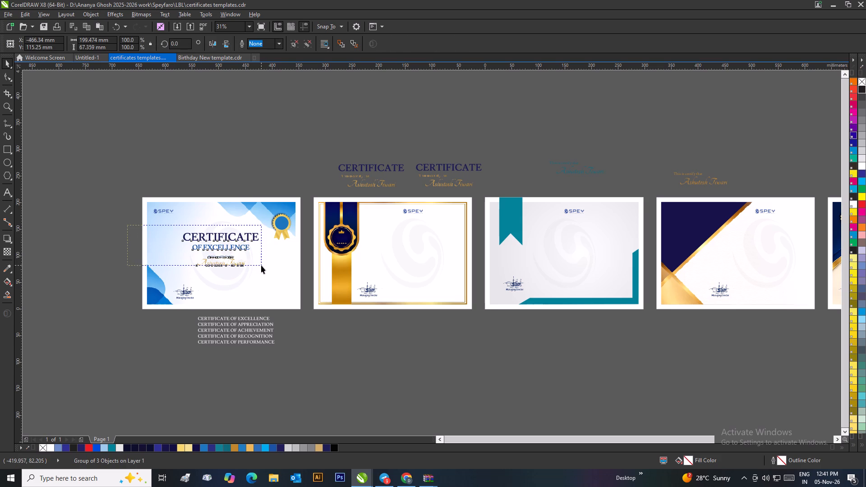
left_click_drag(261, 265, 265, 272)
left_click(278, 248)
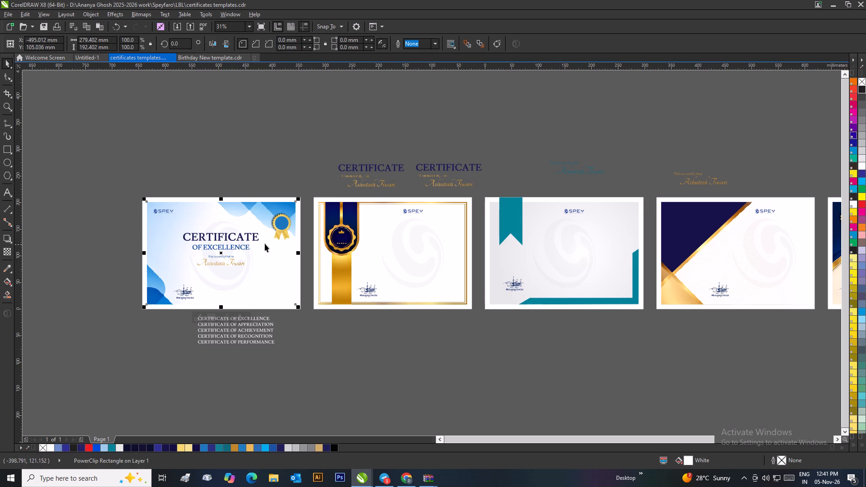
left_click(257, 240)
right_click(257, 240)
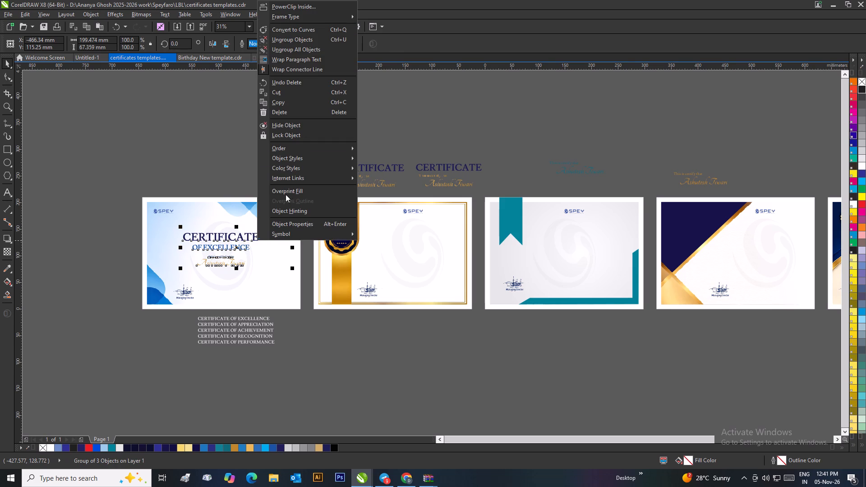
left_click(299, 51)
left_click(303, 92)
Group only the blue certificate's four text lines: CERTIFICATE, OF EXCELLENCE, "This is certify that to" and the recipient name.
left_click_drag(128, 229, 239, 261)
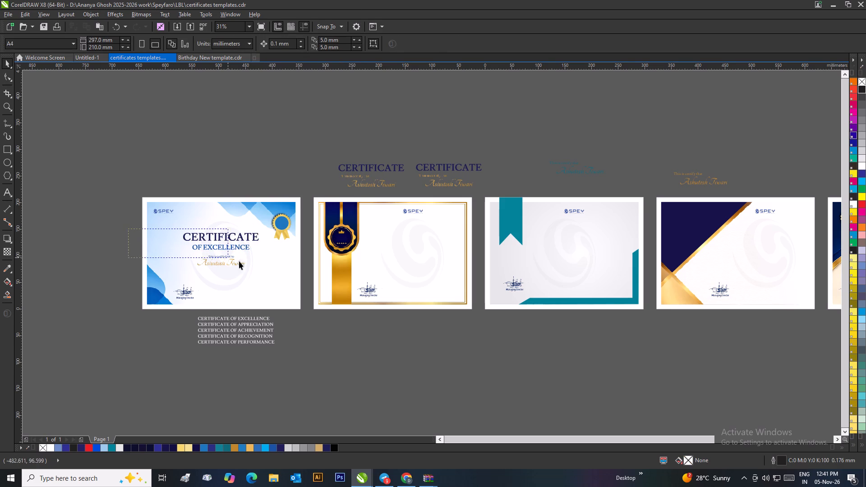
left_click_drag(239, 261, 264, 271)
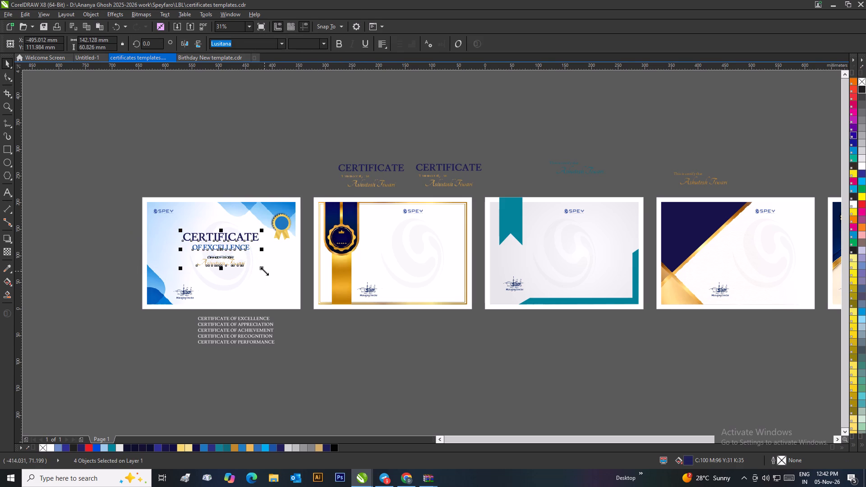
key("ctrl+g")
Copy the blue certificate's text group onto the gold-ribbon certificate and centre the copy vertically on that certificate.
left_click_drag(235, 249, 428, 252)
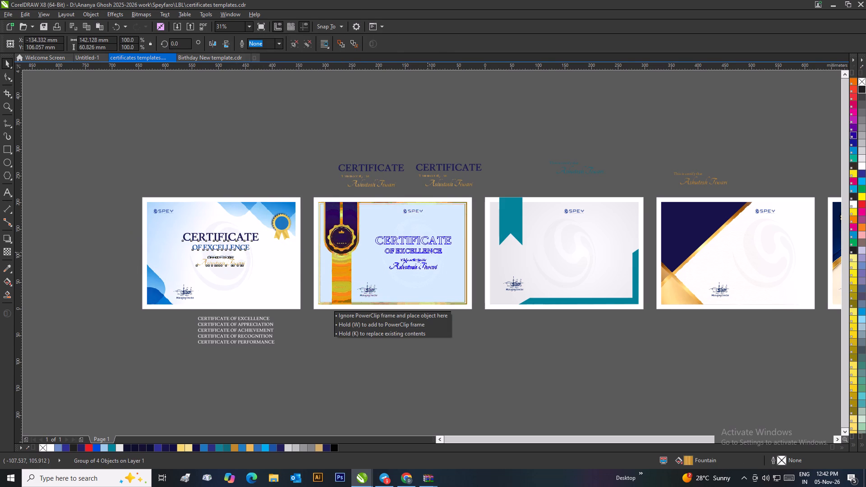
left_click_drag(428, 252, 428, 249)
right_click(428, 249)
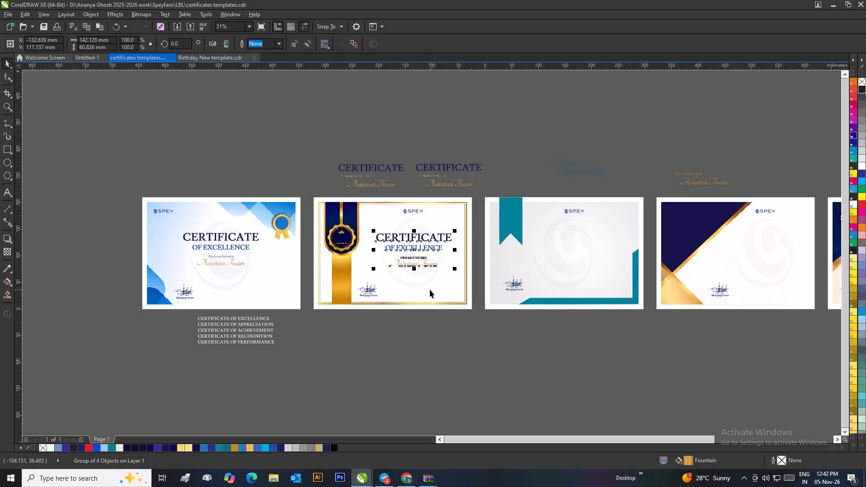
left_click(430, 292, "shift")
key("e")
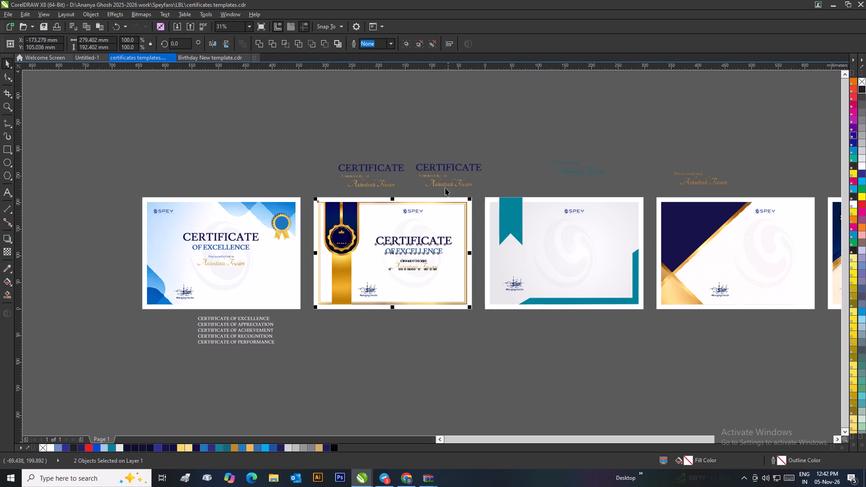
left_click(465, 128)
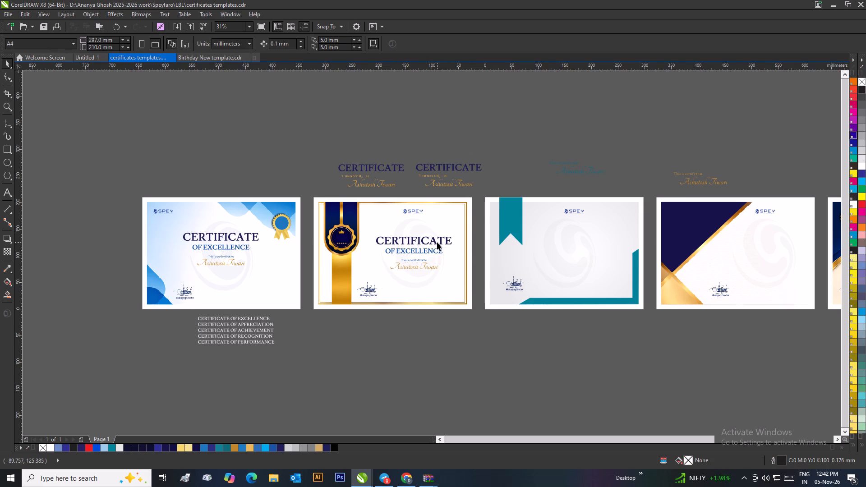
Align the top of the gold-ribbon certificate's text group with the blue certificate's text group.
scroll(442, 242, "down", 1)
scroll(443, 255, "up", 1)
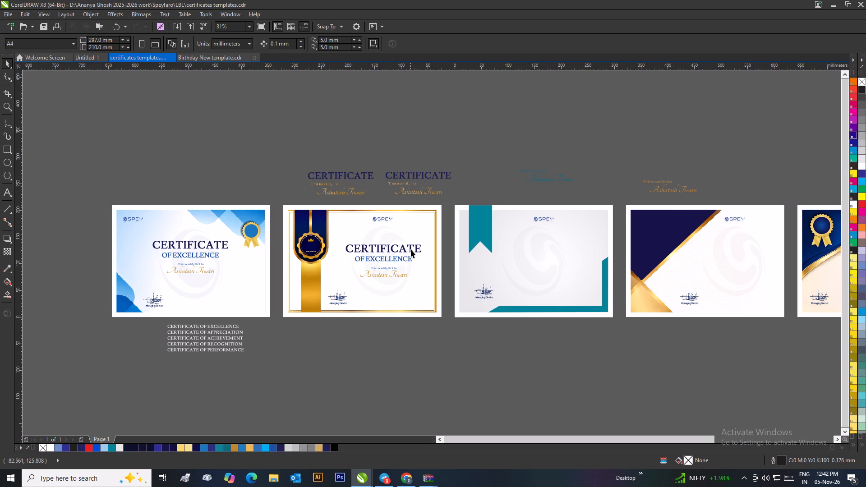
left_click(411, 249)
left_click(223, 244, "shift")
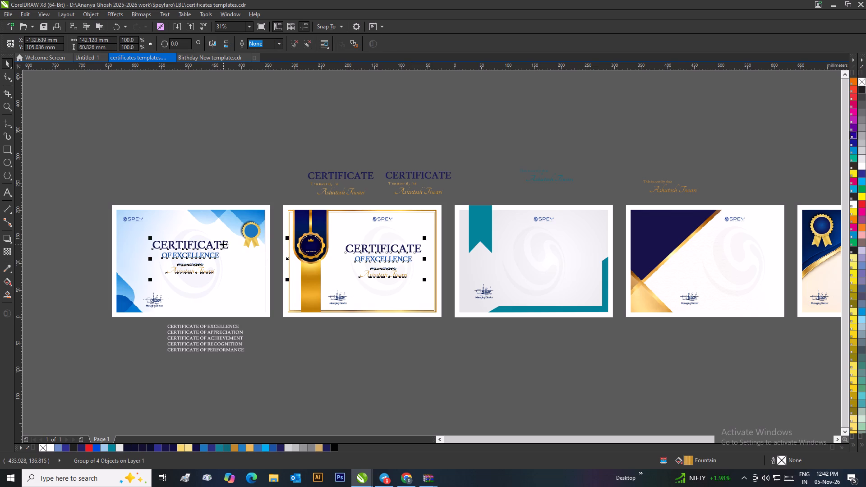
key("t")
left_click(408, 142)
Copy the gold-ribbon certificate's text group onto the teal-ribbon certificate and centre the copy vertically on that certificate.
scroll(411, 190, "down", 1)
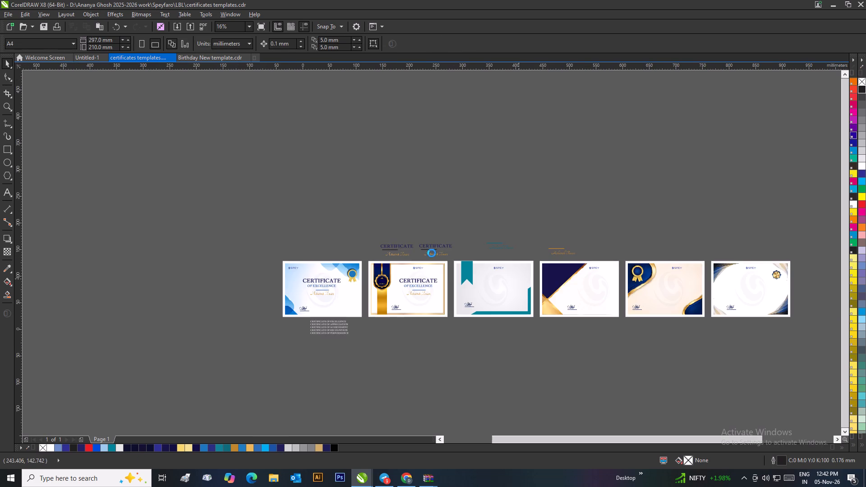
scroll(519, 279, "up", 1)
left_click_drag(258, 258, 409, 257)
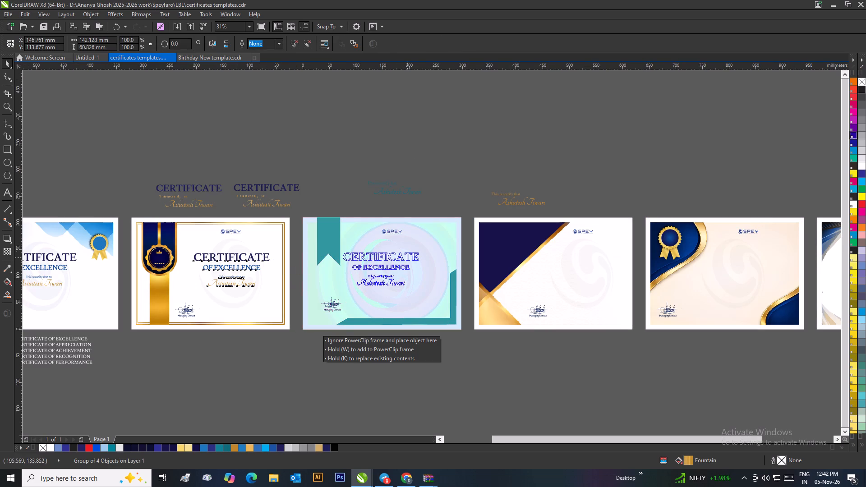
left_click_drag(409, 257, 419, 256)
right_click(419, 256)
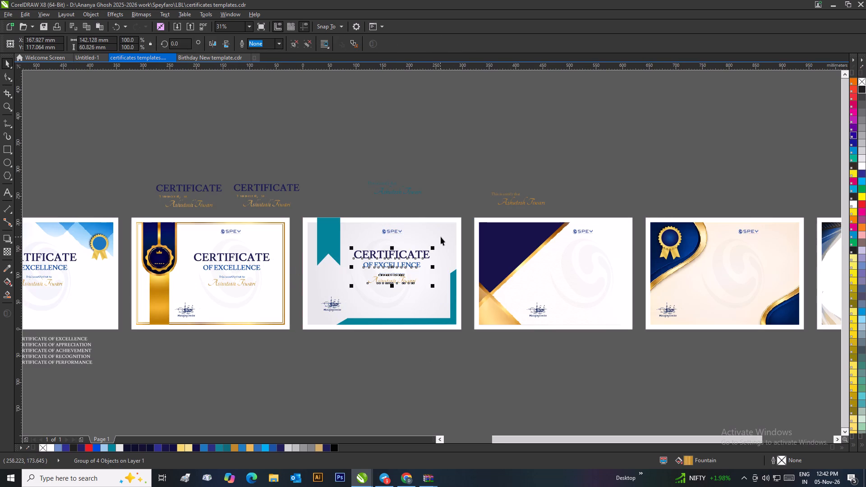
left_click(441, 237, "shift")
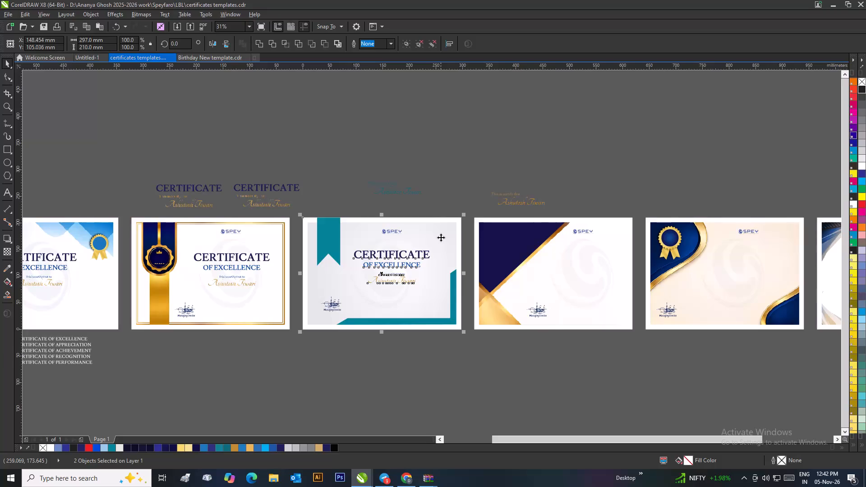
key("e")
left_click(421, 173)
Shift the teal-ribbon certificate's text group to X about 176 mm and top-align it with the gold-ribbon certificate's text group.
scroll(405, 248, "up", 1)
left_click_drag(417, 279, 426, 278)
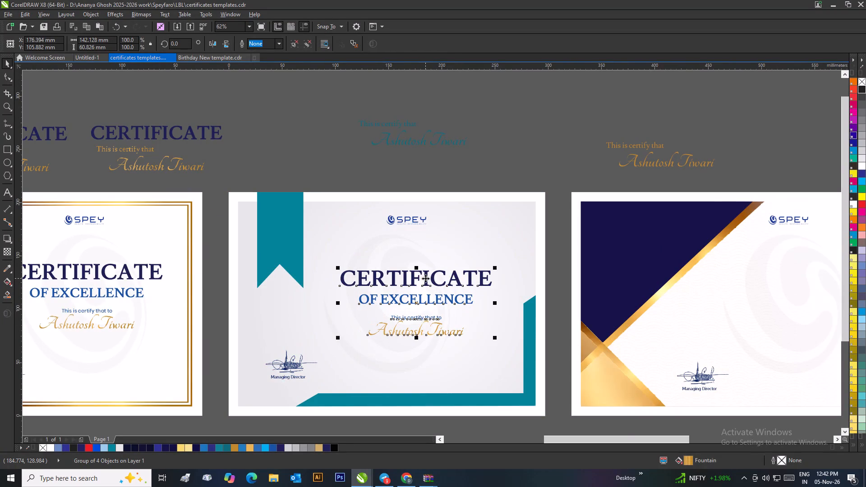
scroll(425, 278, "up", 1)
left_click(431, 253)
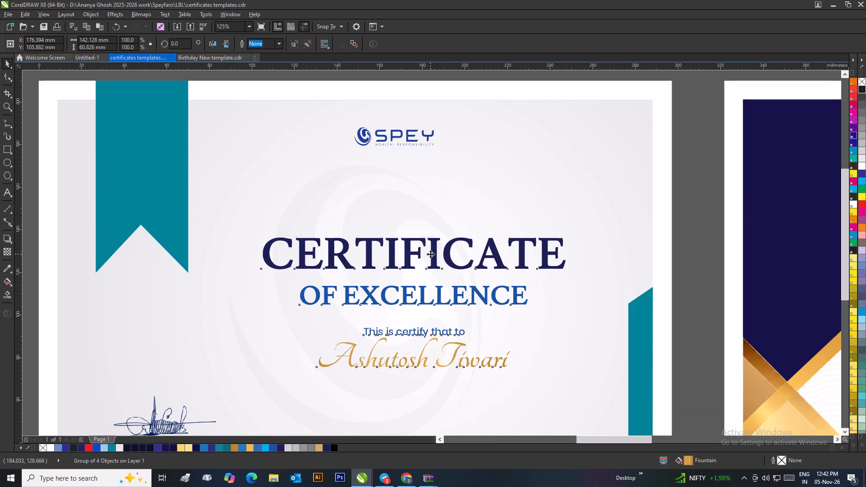
scroll(429, 254, "down", 2)
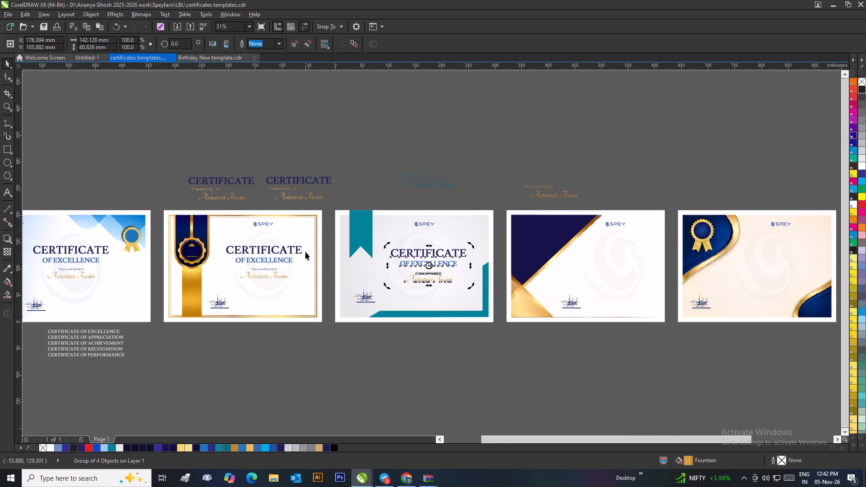
left_click(299, 249, "shift")
key("t")
Move the teal recipient-name sample from above onto the upper part of the teal-ribbon certificate.
left_click(424, 184)
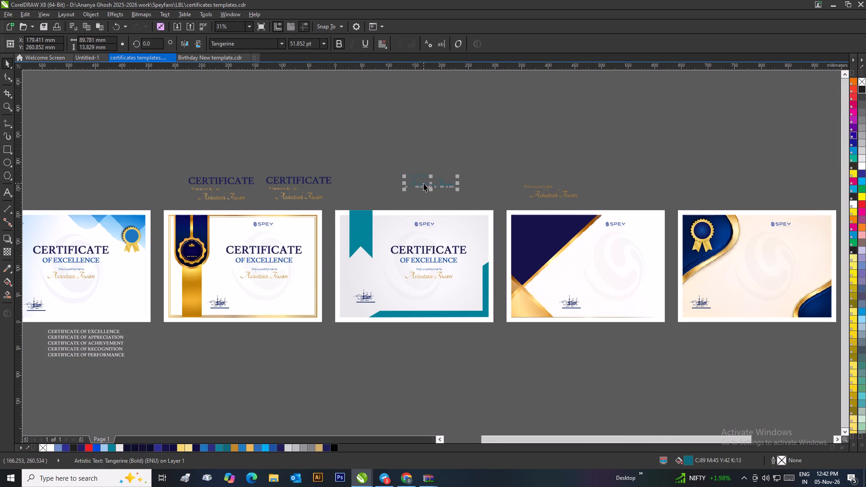
left_click(484, 179)
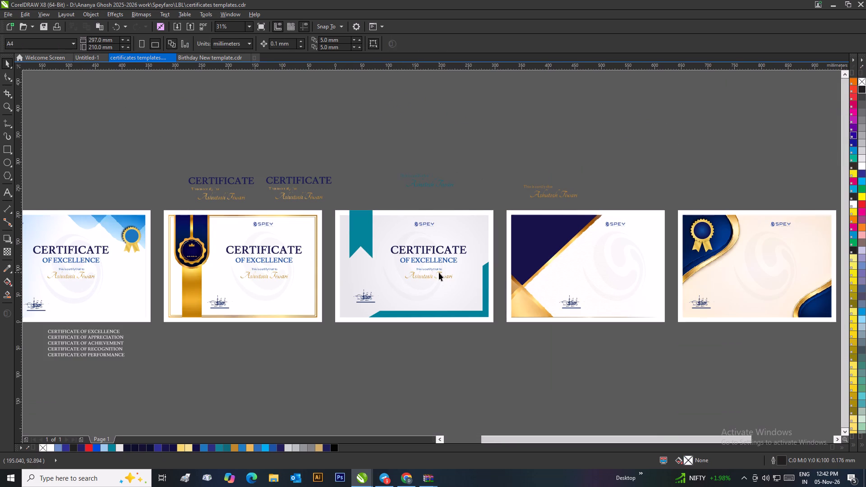
left_click_drag(440, 185, 483, 234)
Ungroup the text lines on the teal-ribbon certificate.
scroll(477, 239, "up", 1)
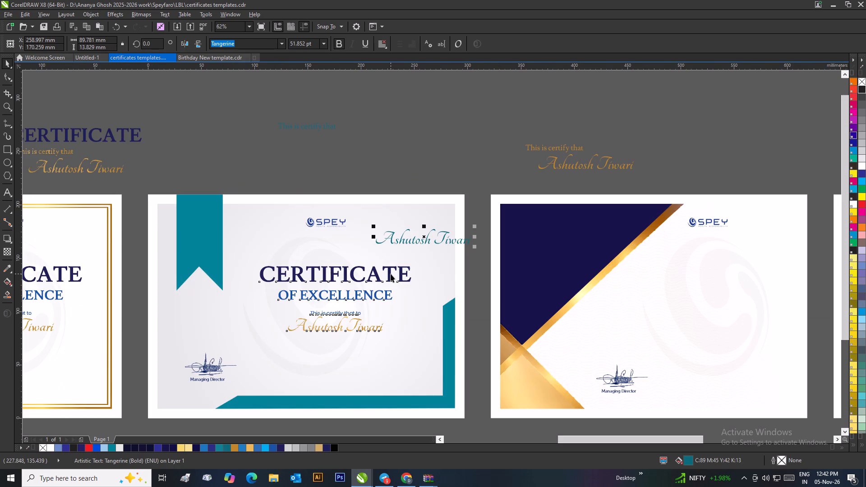
right_click(391, 274)
left_click(430, 84)
left_click(432, 144)
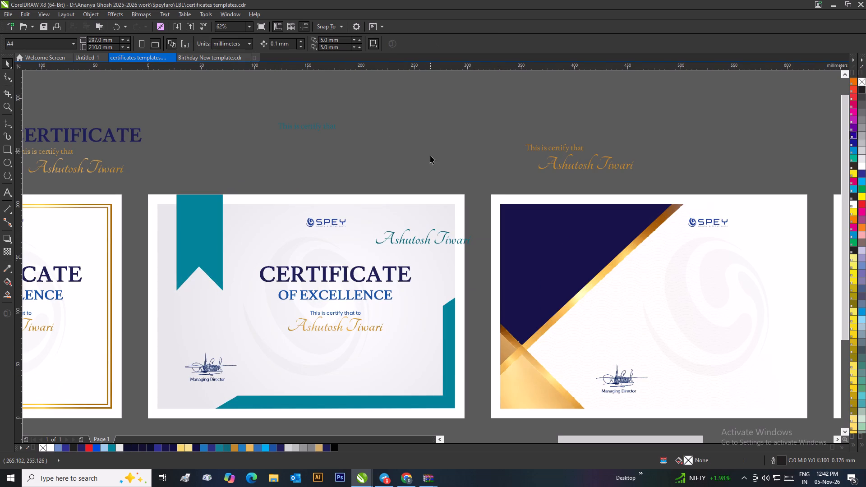
Fill the teal-ribbon certificate's "This is certify that to" line and recipient name with teal from the document colours.
left_click(2, 269)
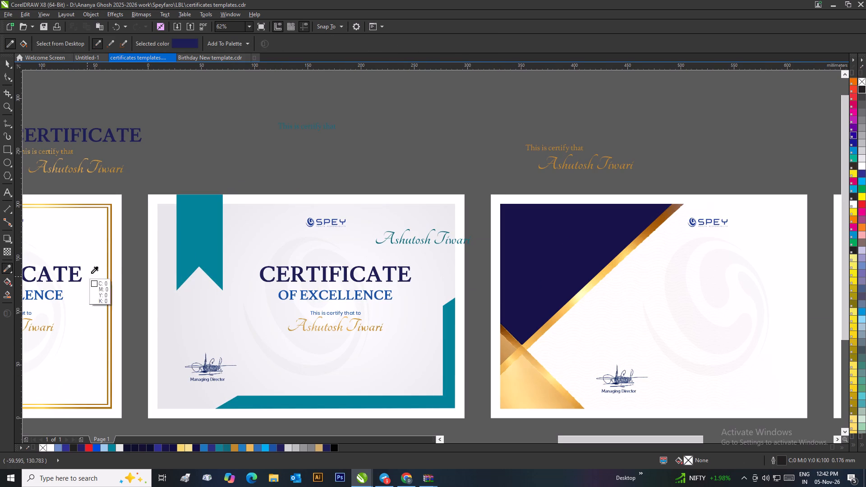
left_click(7, 63)
left_click(308, 119)
left_click_drag(487, 304, 379, 335)
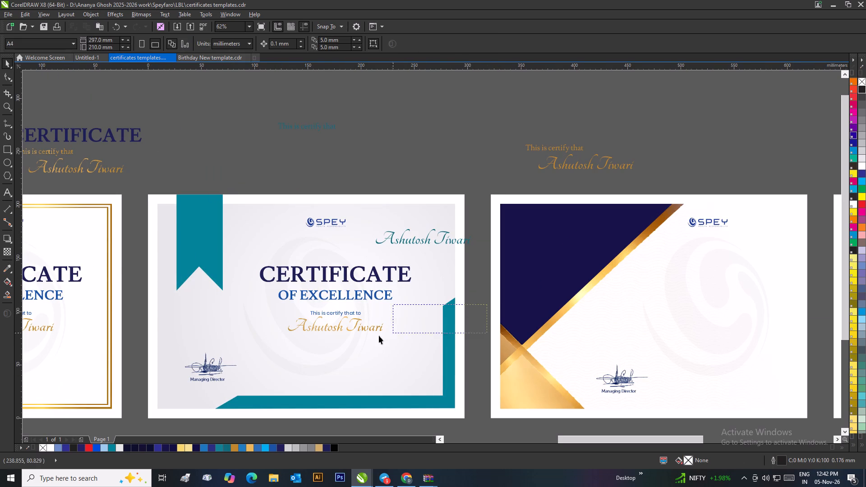
left_click_drag(379, 335, 263, 345)
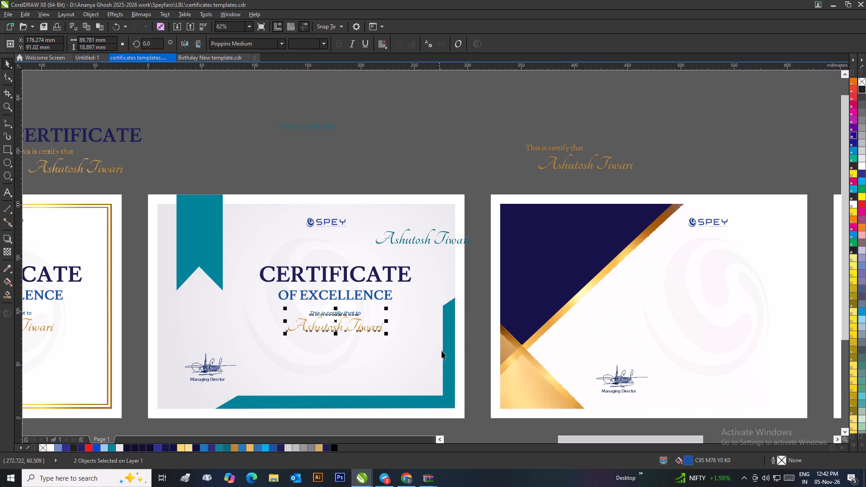
left_click(477, 332)
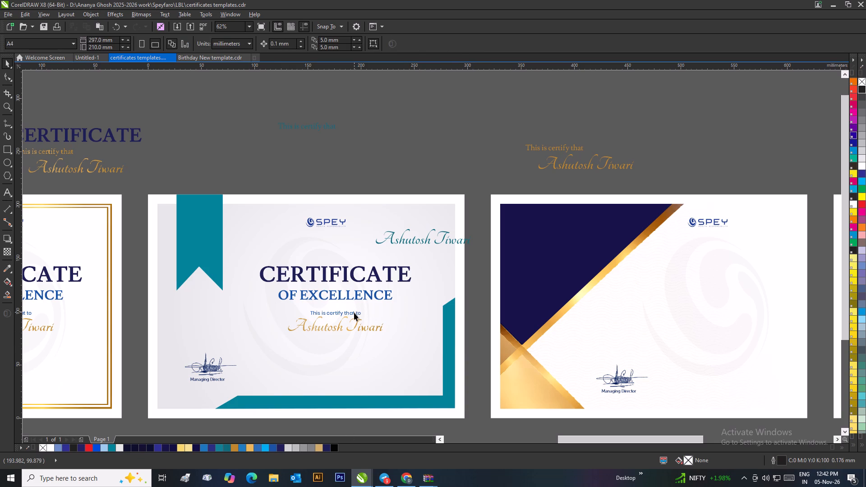
left_click_drag(476, 303, 258, 346)
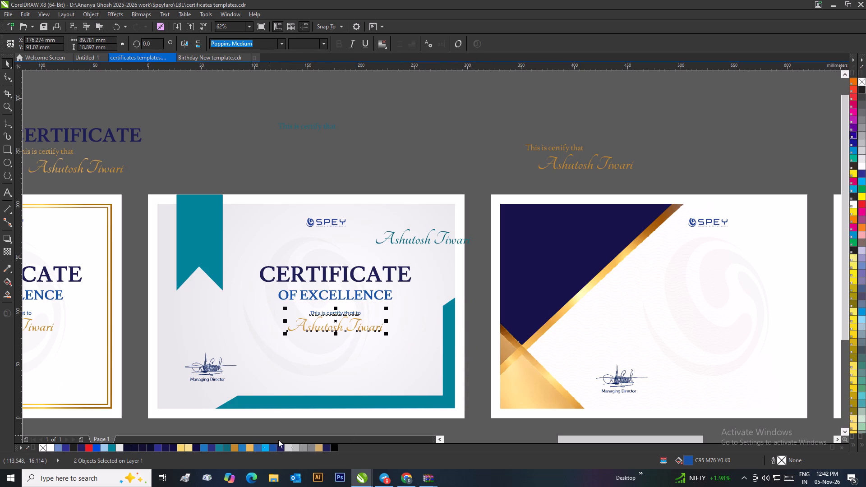
left_click(220, 448)
left_click(225, 448)
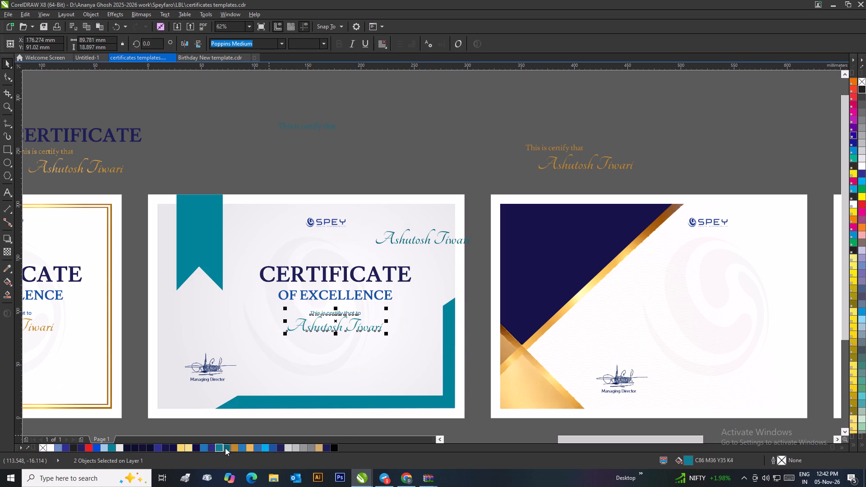
left_click(456, 188)
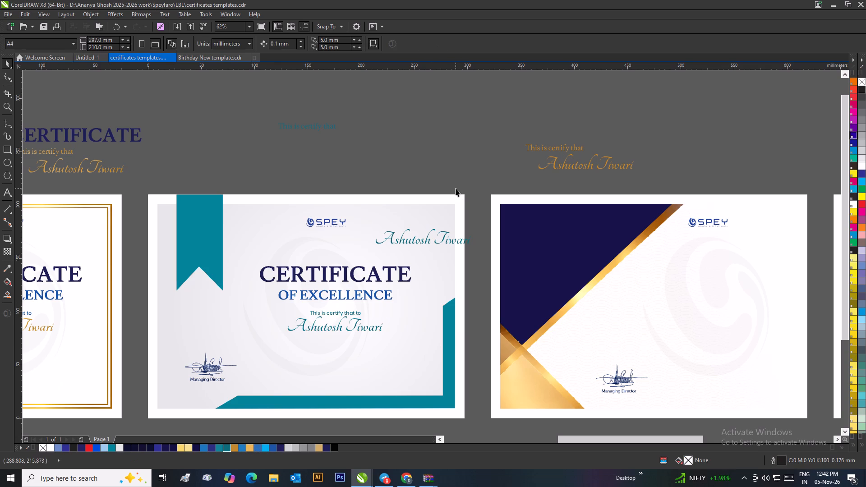
Delete the teal recipient-name sample lying over the teal-ribbon certificate.
left_click_drag(483, 219, 370, 258)
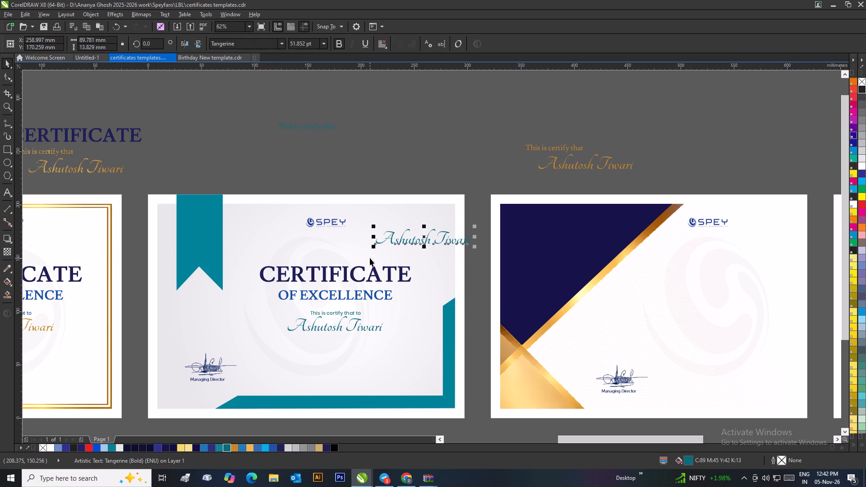
key("Delete")
View the certificate design open in Canva in Chrome and return to CorelDRAW.
left_click_drag(474, 252, 254, 306)
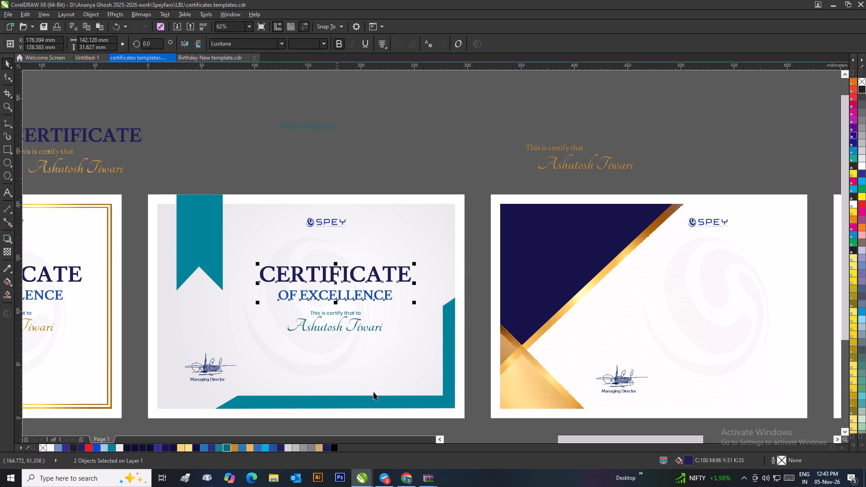
left_click(400, 479)
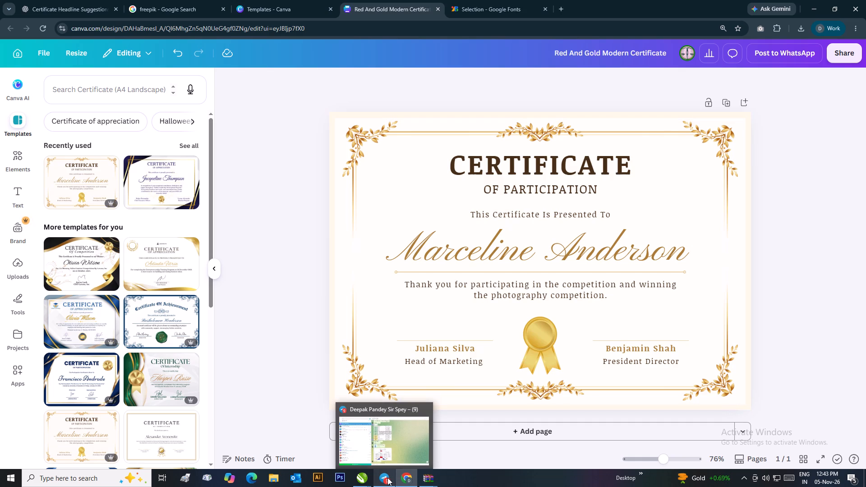
left_click(361, 478)
left_click(368, 466)
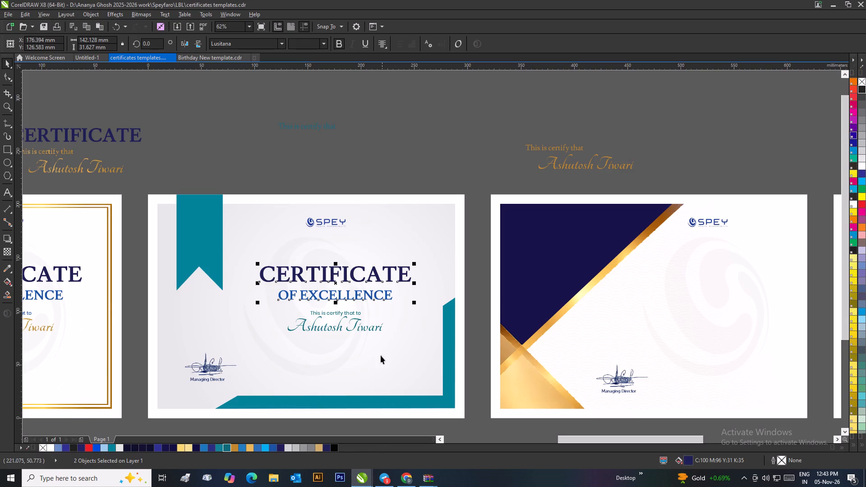
Fill the teal-ribbon certificate's "CERTIFICATE" heading and "OF EXCELLENCE" line with teal from the document colours.
left_click_drag(475, 254, 250, 321)
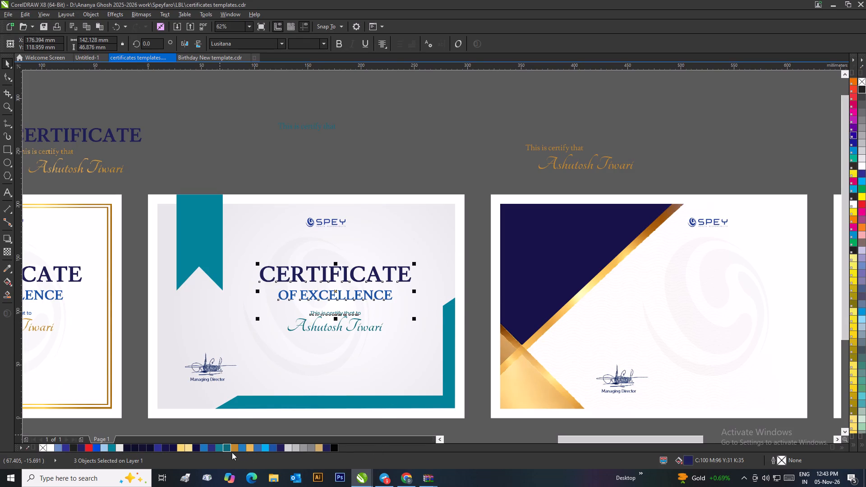
left_click(225, 448)
left_click(406, 127)
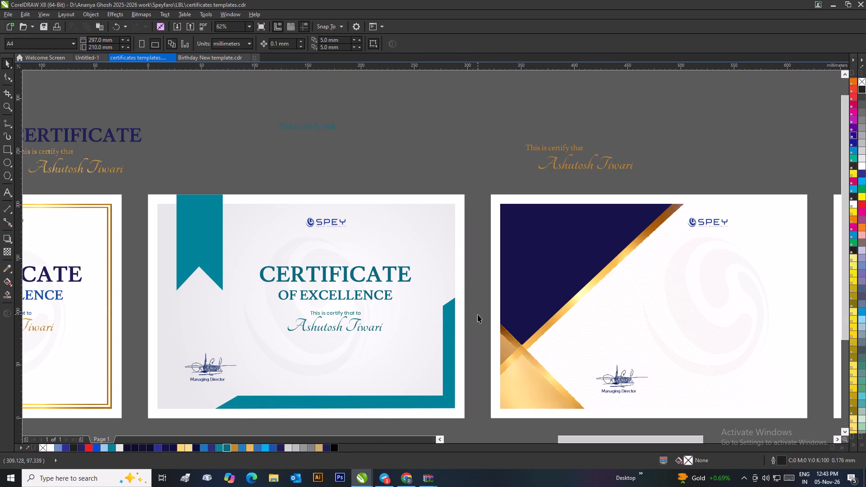
Darken the recipient name on the teal-ribbon certificate to a very dark teal uniform fill.
left_click_drag(475, 318, 264, 346)
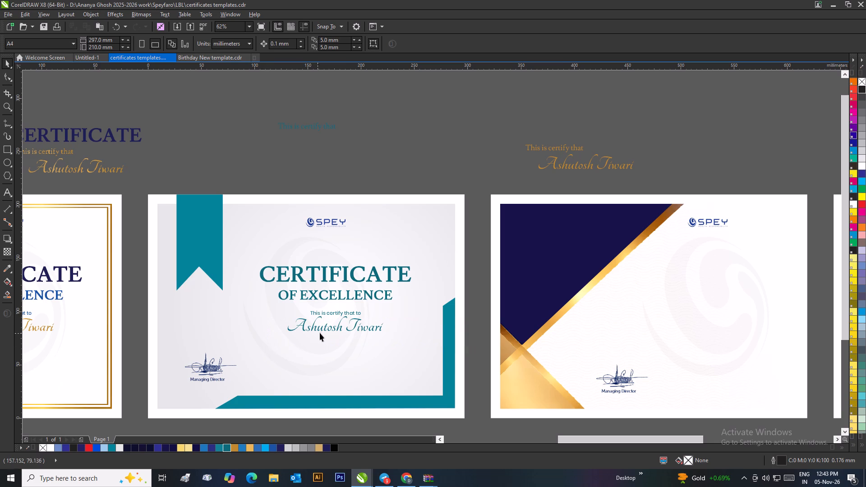
left_click(322, 330)
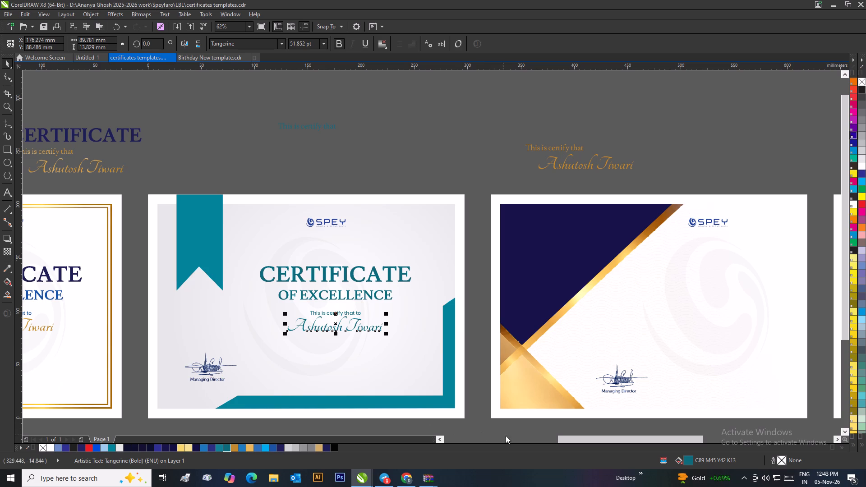
double_click(686, 458)
left_click_drag(420, 147, 642, 154)
left_click(586, 256)
left_click(582, 266)
left_click(578, 271)
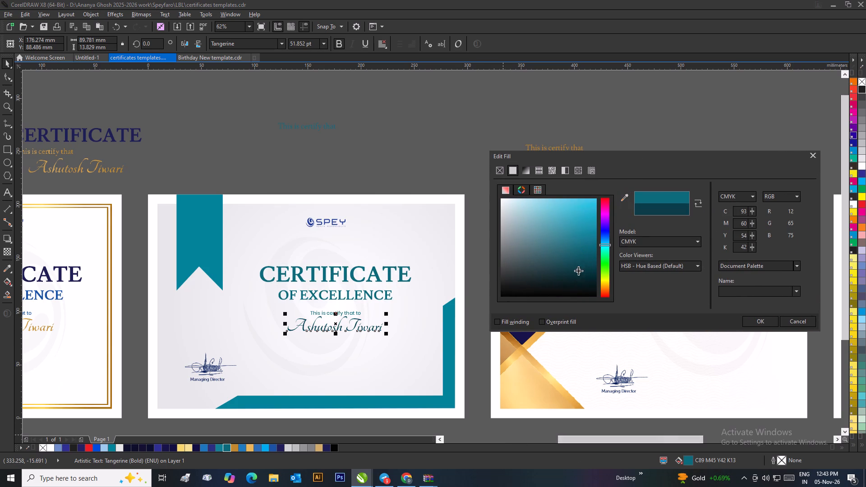
left_click(555, 284)
left_click(557, 279)
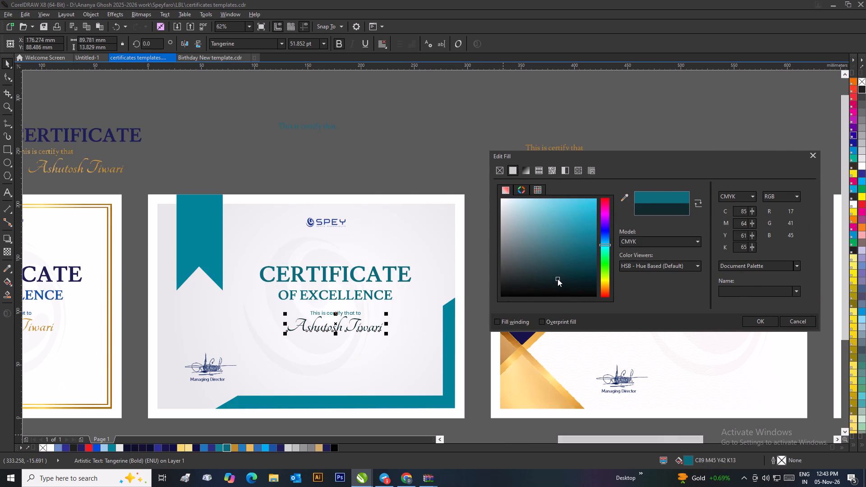
left_click(595, 276)
left_click(594, 272)
left_click(752, 322)
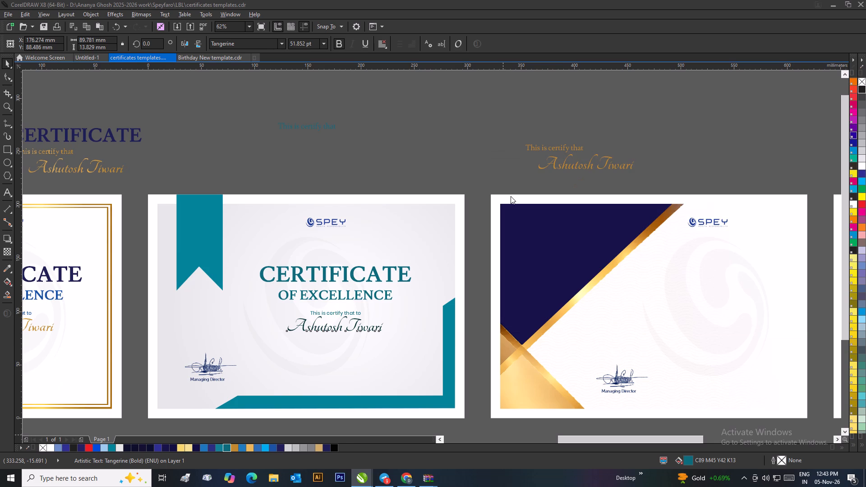
left_click(446, 168)
scroll(352, 314, "up", 2)
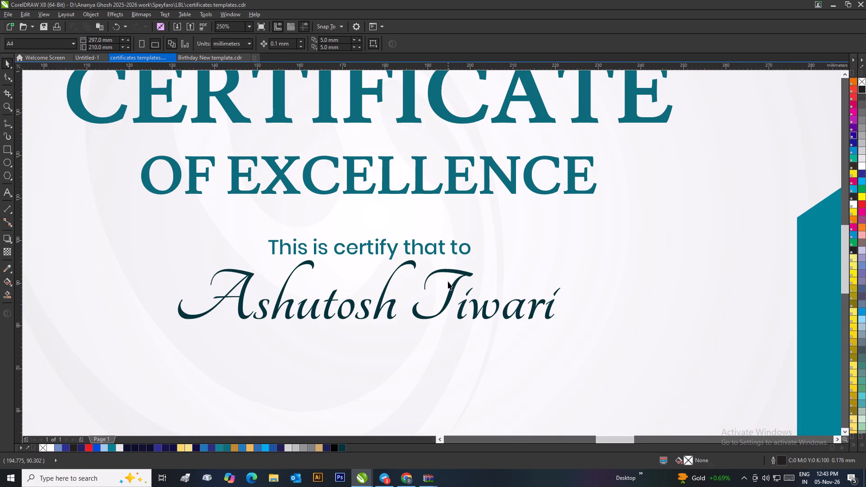
scroll(448, 281, "down", 3)
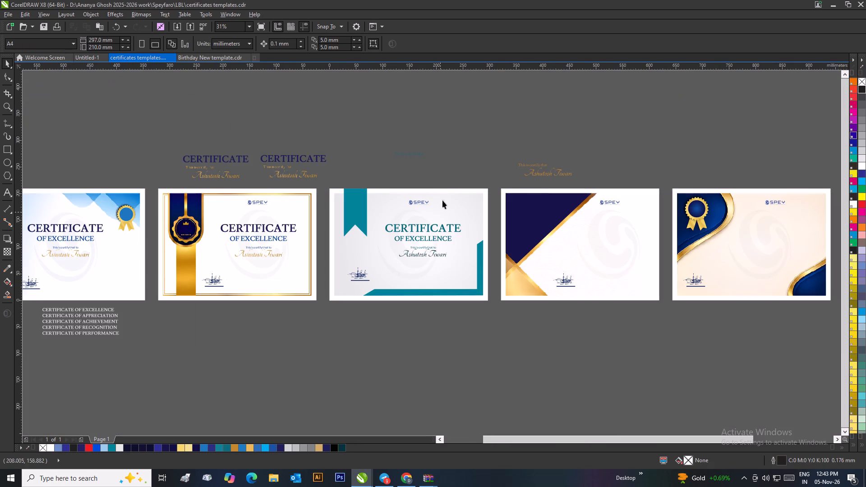
Ungroup all the text lines on the navy-and-gold ribbon certificate.
left_click(449, 171)
scroll(281, 234, "up", 2)
left_click_drag(584, 196, 361, 292)
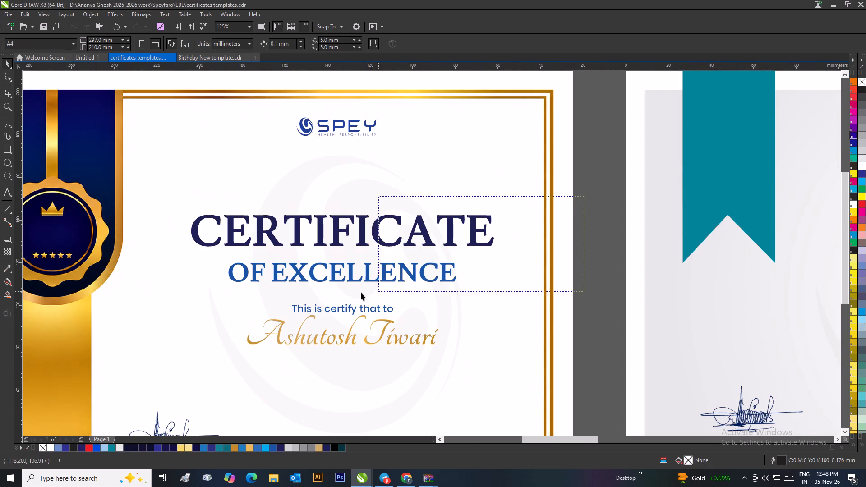
left_click_drag(361, 292, 200, 312)
right_click(296, 240)
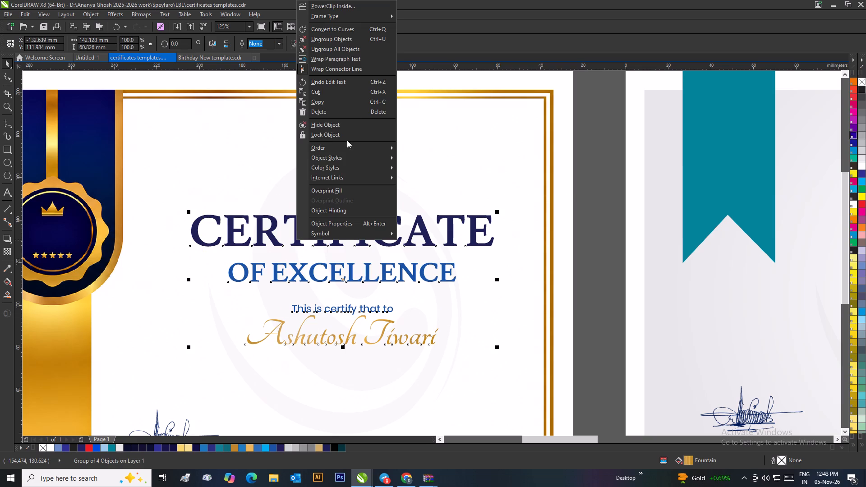
left_click(356, 51)
Group the gold-ribbon certificate's "CERTIFICATE" and "OF EXCELLENCE" lines and copy the gold gradient fill from the recipient-name sample above onto them.
scroll(387, 125, "down", 1)
left_click(507, 205)
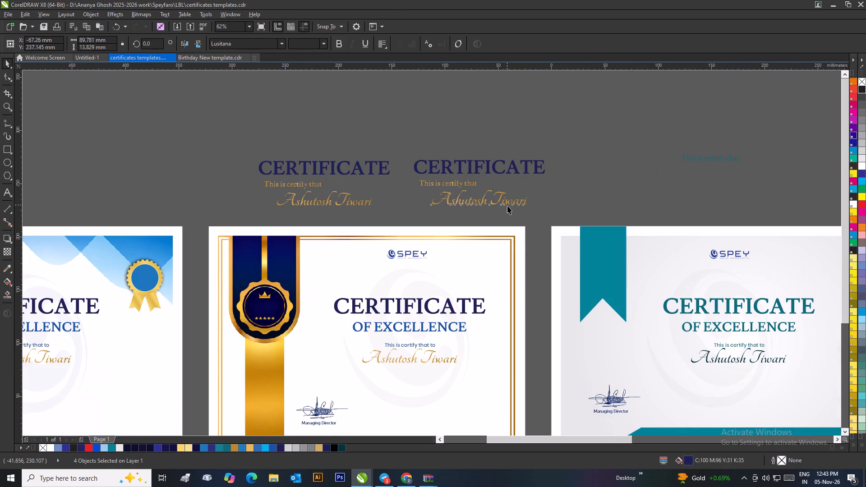
left_click(538, 289)
left_click_drag(537, 290, 351, 356)
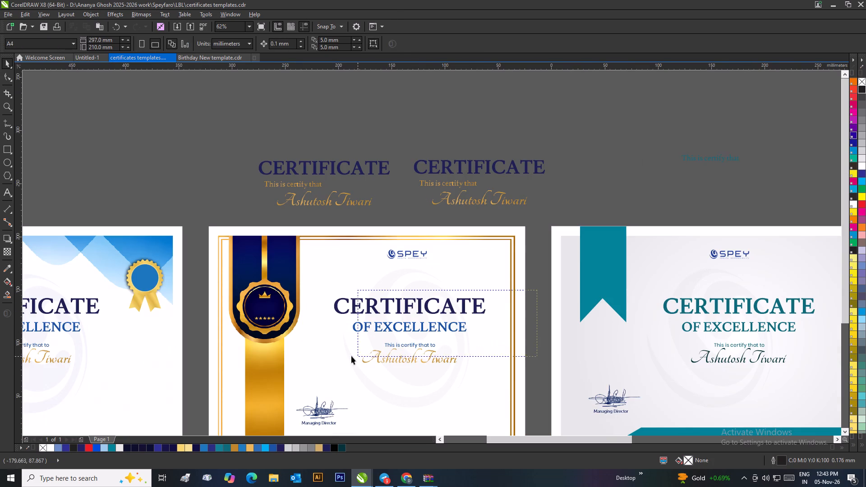
left_click_drag(351, 356, 322, 334)
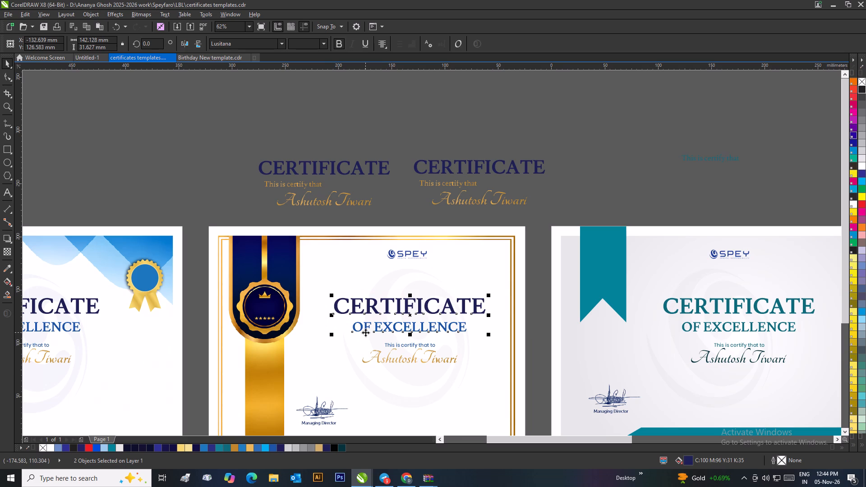
key("ctrl+g")
key("g")
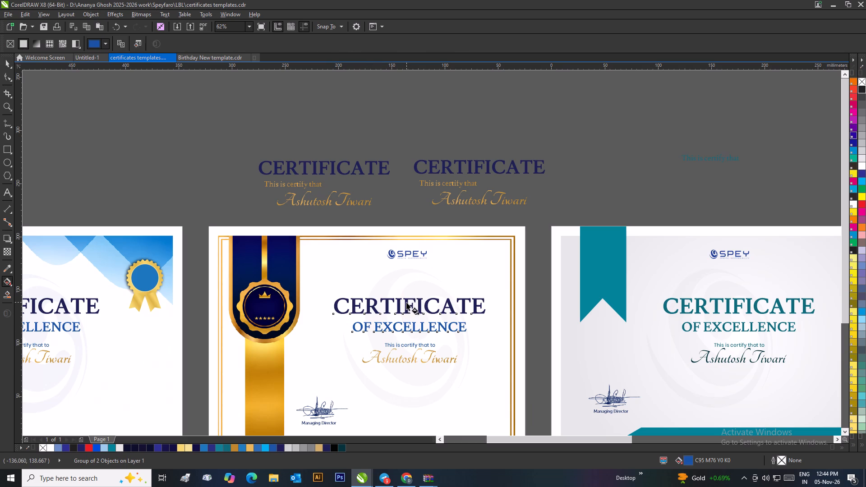
left_click_drag(406, 302, 434, 319)
left_click(378, 39)
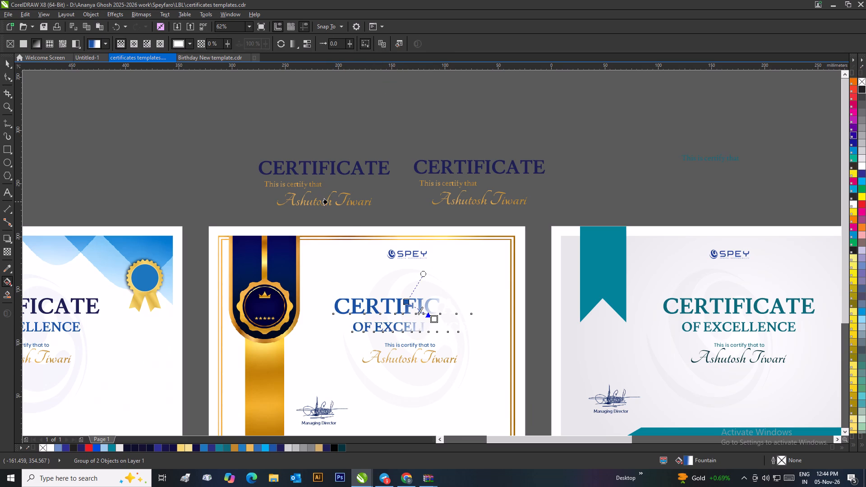
left_click(327, 202)
left_click(7, 63)
left_click(136, 93)
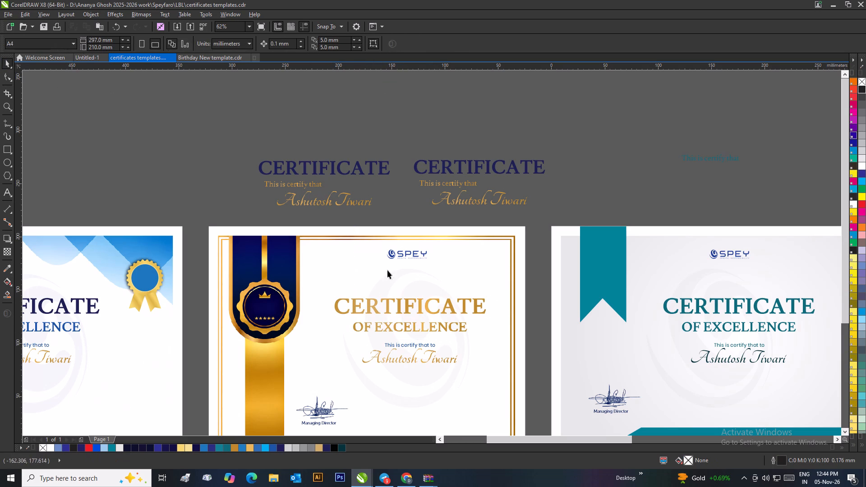
Copy the heading's gold gradient fill onto the gold-ribbon certificate's "This is certify that to" line.
left_click(432, 346)
key("g")
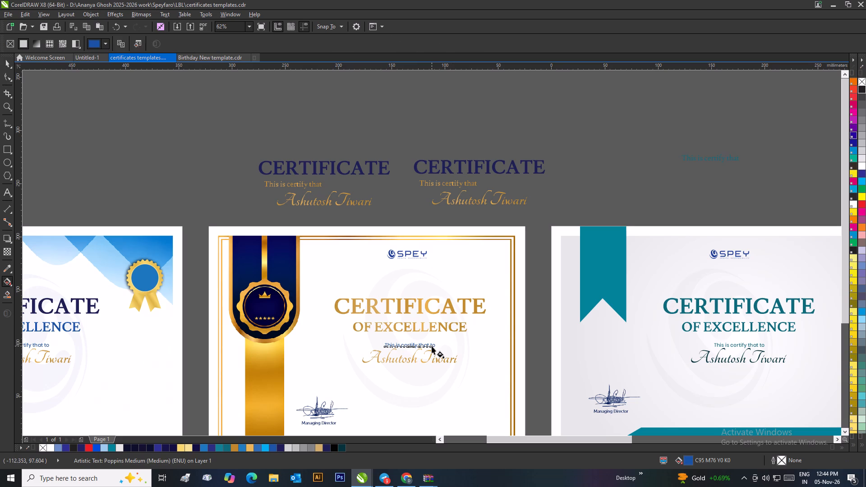
left_click_drag(431, 345, 448, 342)
left_click(382, 44)
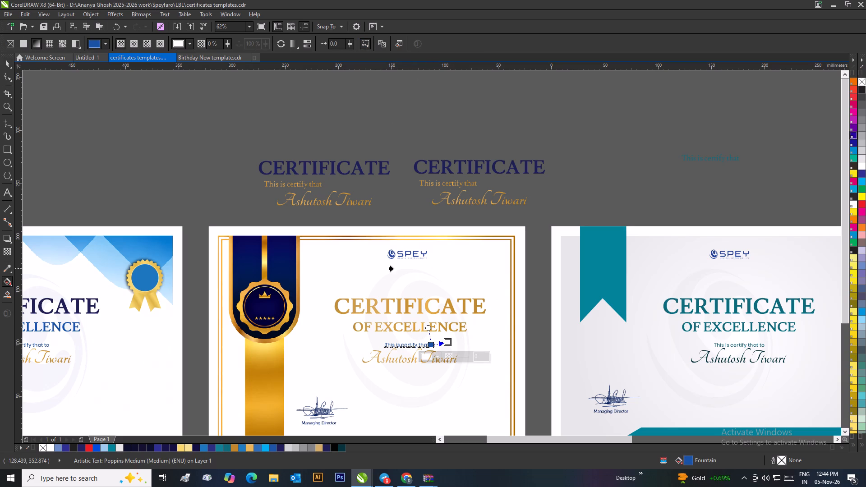
left_click(389, 300)
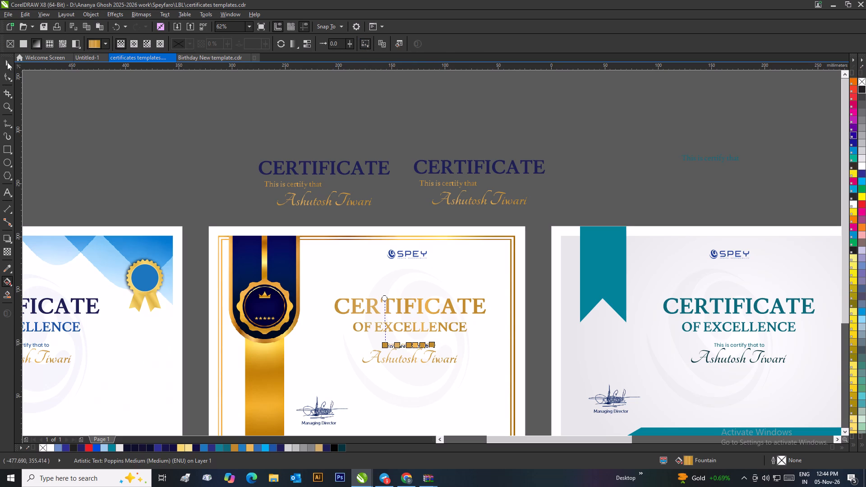
left_click(7, 62)
left_click(120, 119)
Fill the recipient name on the gold-ribbon certificate with dark navy from the document colours.
left_click_drag(538, 352, 368, 383)
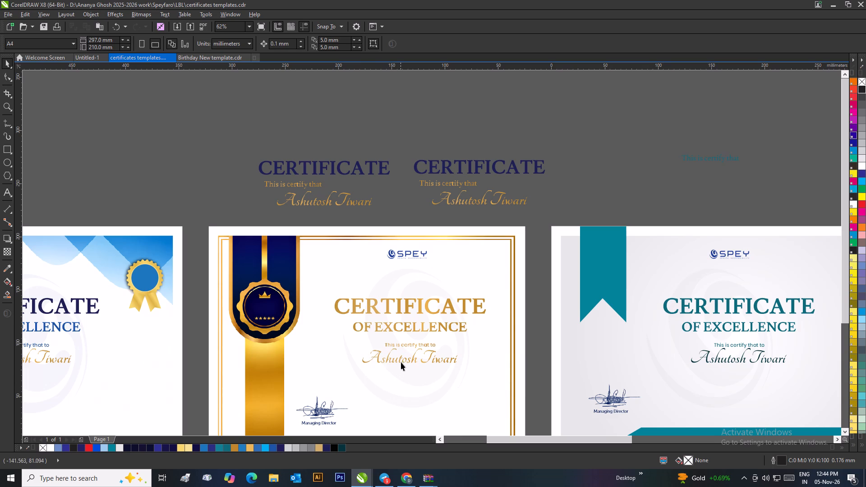
left_click(401, 362)
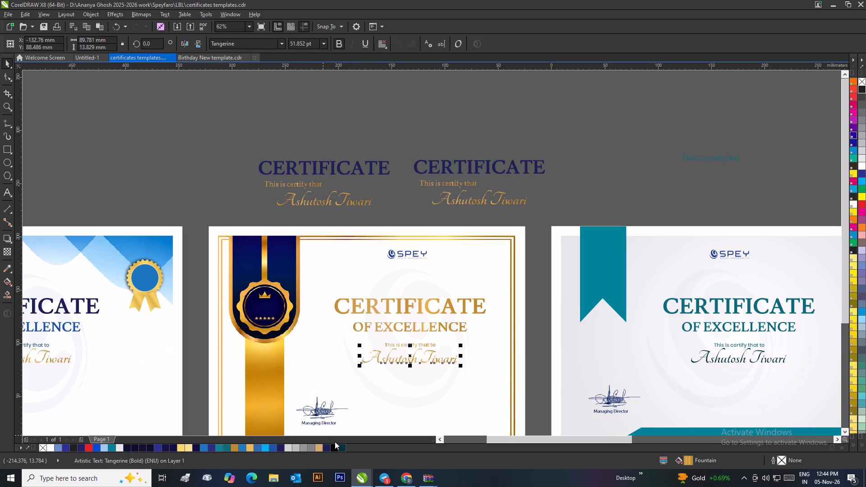
left_click(325, 448)
left_click(571, 172)
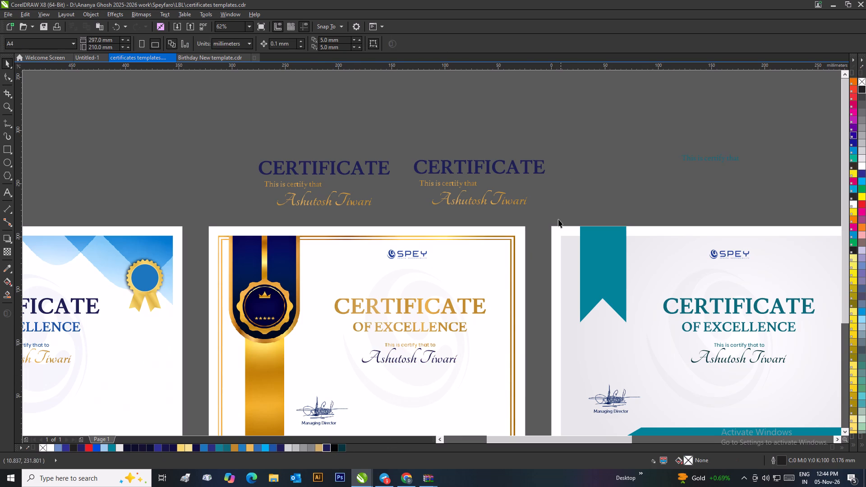
Ungroup all the text lines on the blue certificate with the rosette.
scroll(469, 323, "down", 1)
scroll(431, 256, "up", 1)
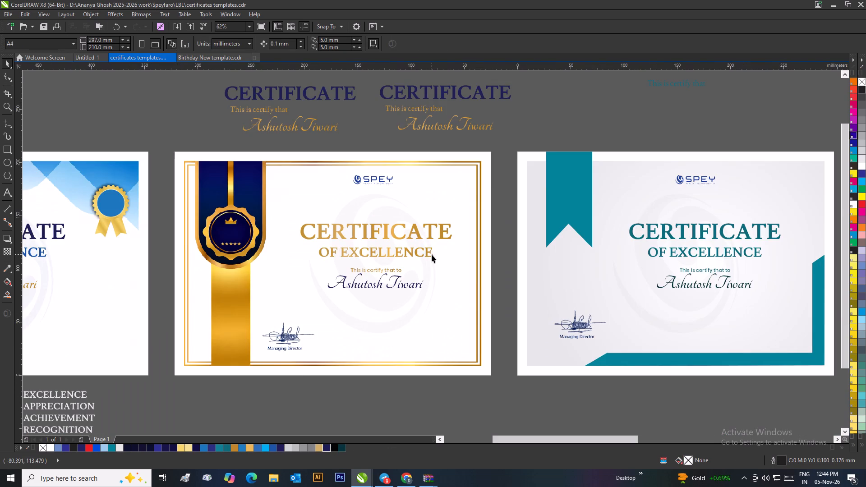
scroll(429, 255, "down", 1)
scroll(278, 262, "up", 1)
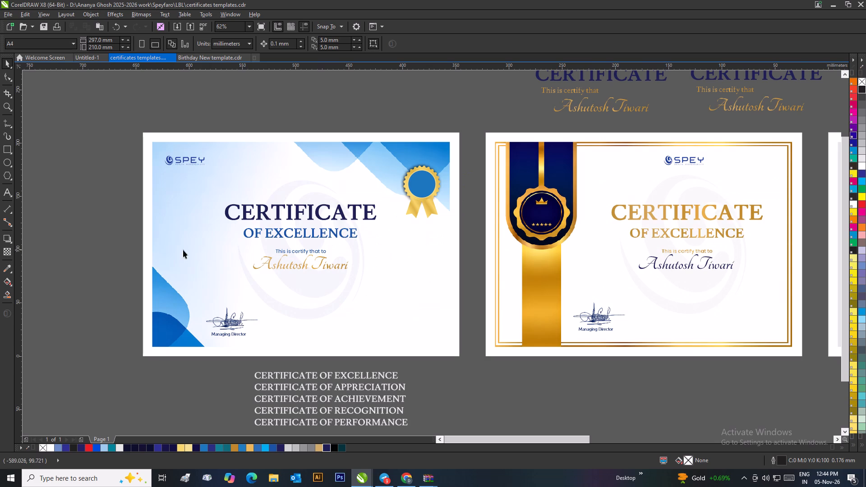
left_click_drag(128, 247, 355, 289)
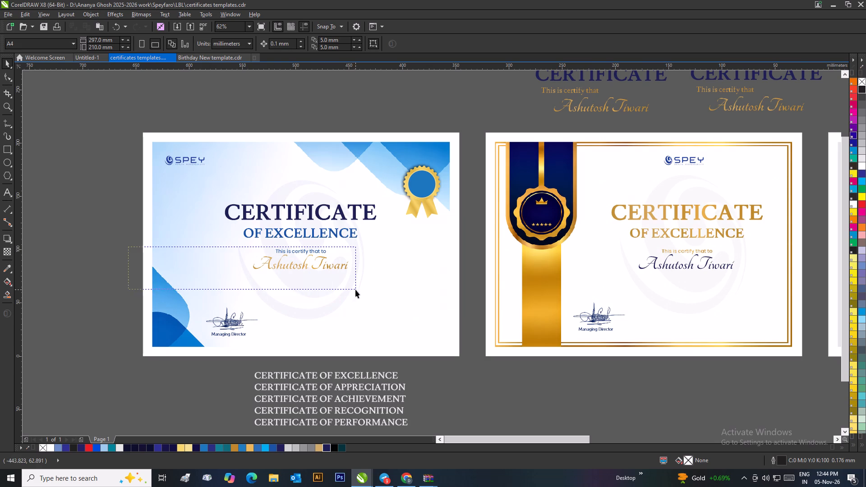
left_click_drag(355, 289, 128, 276)
left_click_drag(111, 189, 372, 242)
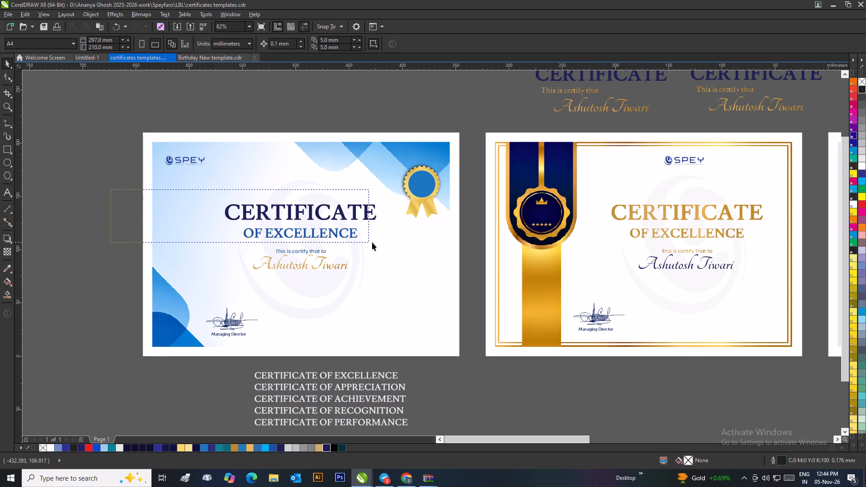
left_click_drag(372, 242, 380, 243)
left_click(324, 236)
right_click(324, 236)
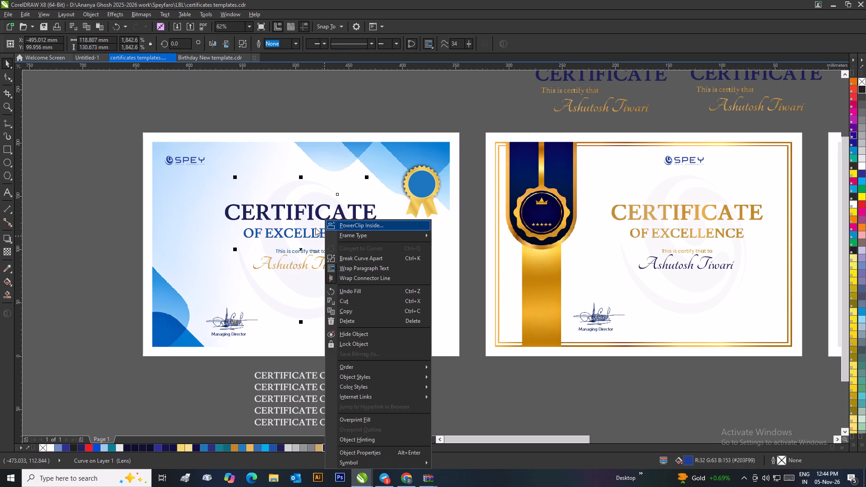
left_click(309, 217)
right_click(309, 217)
left_click(339, 263)
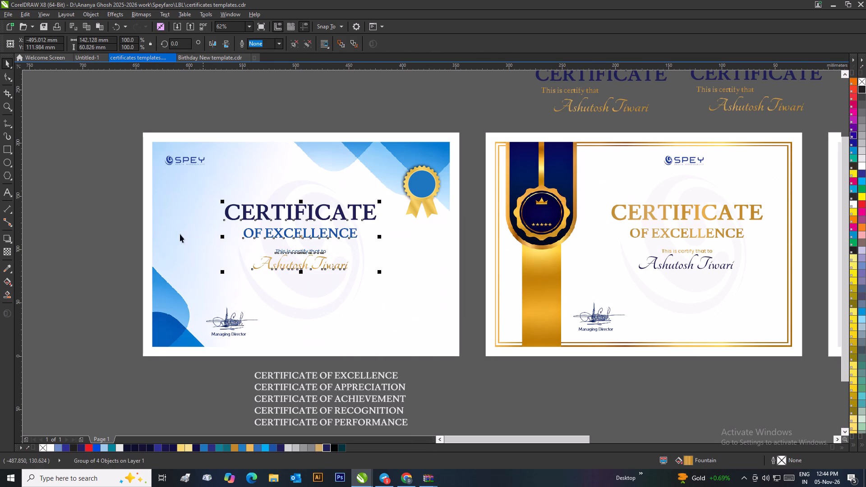
left_click(123, 216)
Fill the blue certificate's heading, "OF EXCELLENCE" and "This is certify that to" lines with blue C95 M76 Y0 K0 from the document colours.
left_click_drag(130, 194, 387, 256)
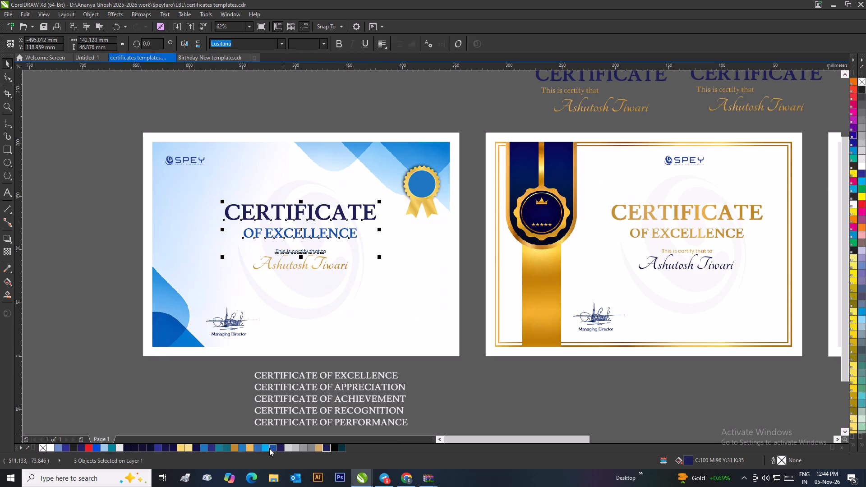
left_click(258, 449)
left_click(271, 447)
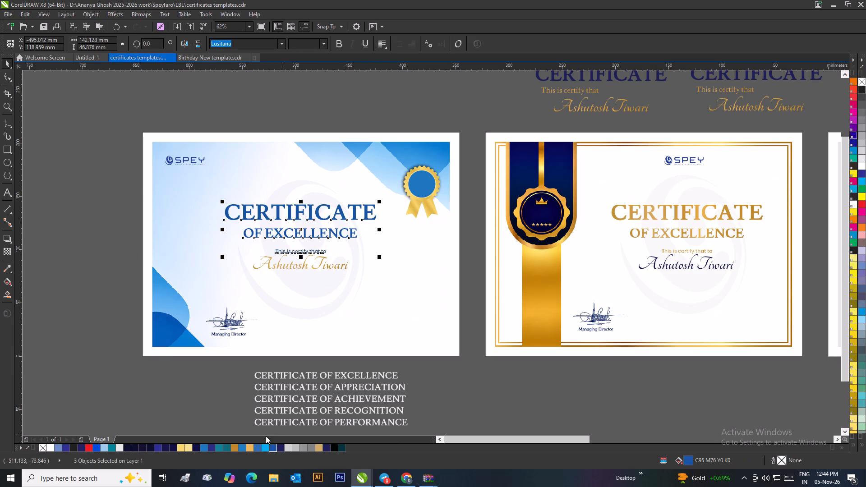
left_click(258, 447)
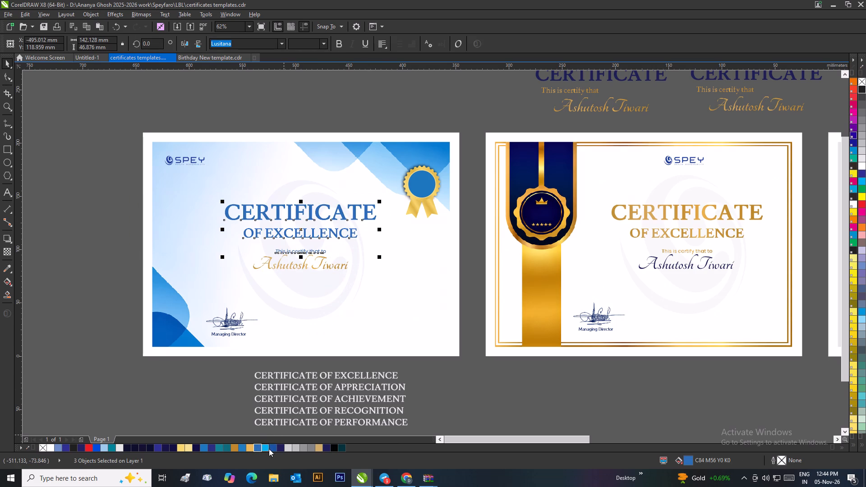
left_click(273, 448)
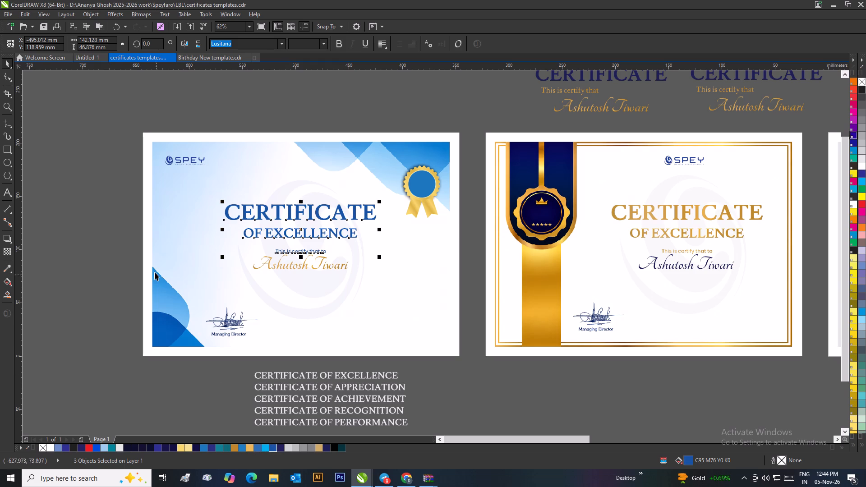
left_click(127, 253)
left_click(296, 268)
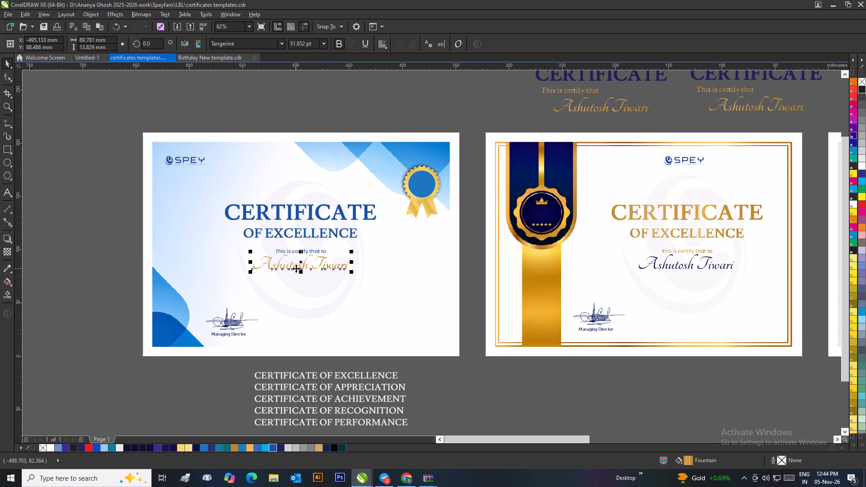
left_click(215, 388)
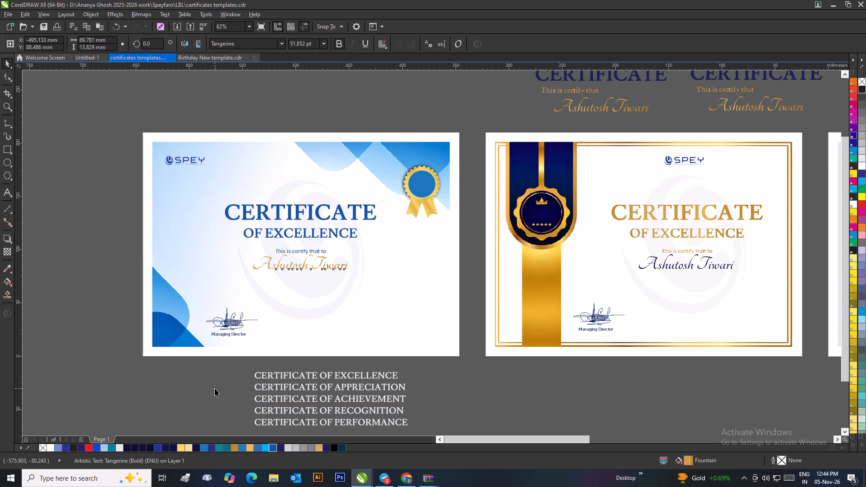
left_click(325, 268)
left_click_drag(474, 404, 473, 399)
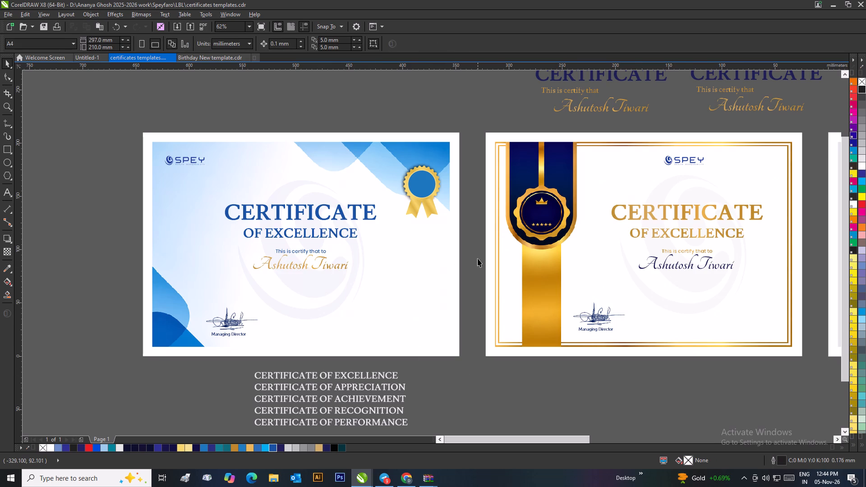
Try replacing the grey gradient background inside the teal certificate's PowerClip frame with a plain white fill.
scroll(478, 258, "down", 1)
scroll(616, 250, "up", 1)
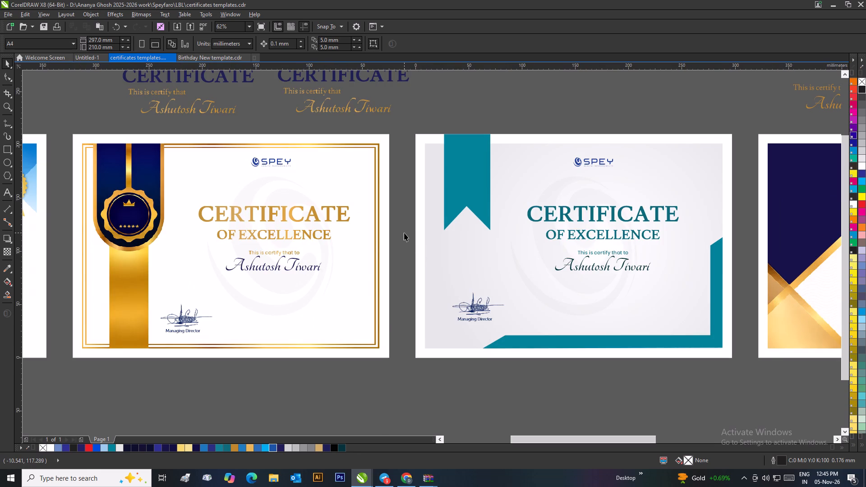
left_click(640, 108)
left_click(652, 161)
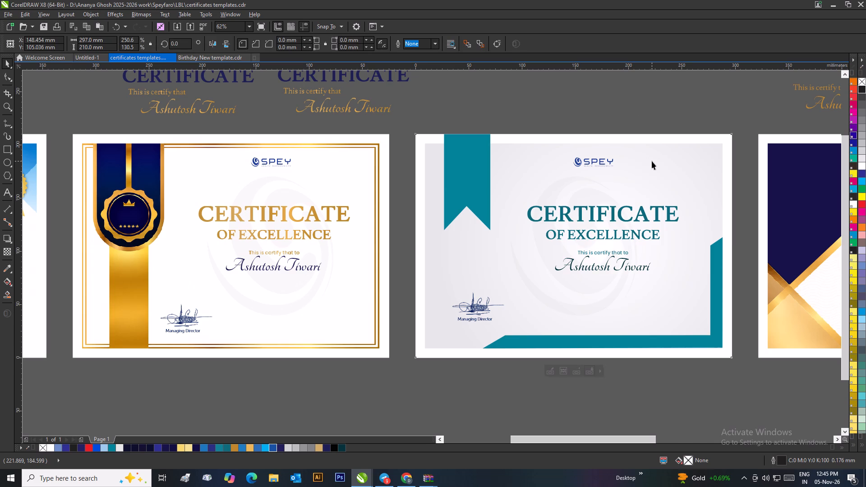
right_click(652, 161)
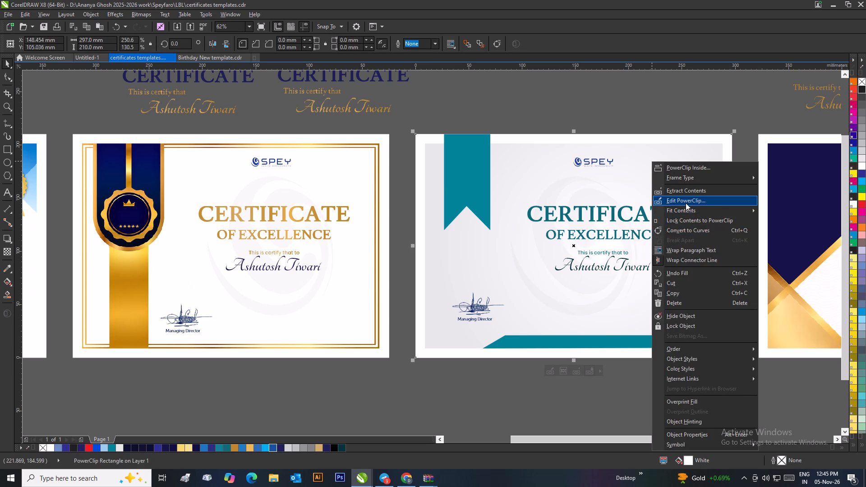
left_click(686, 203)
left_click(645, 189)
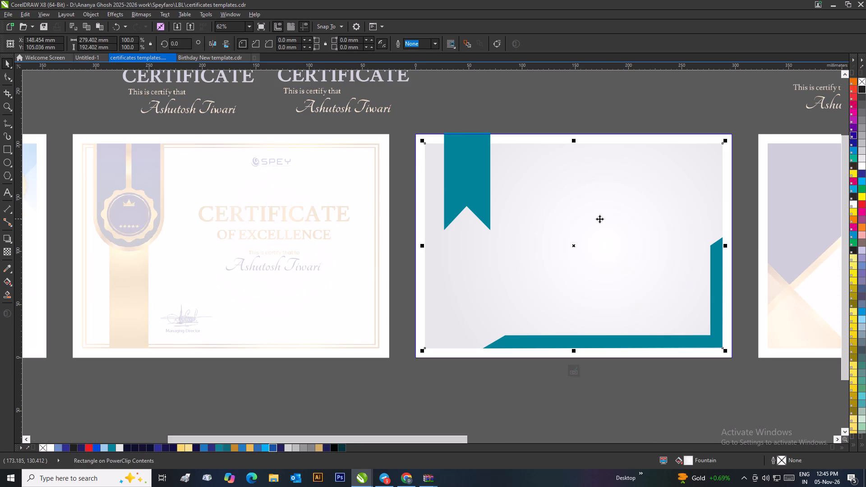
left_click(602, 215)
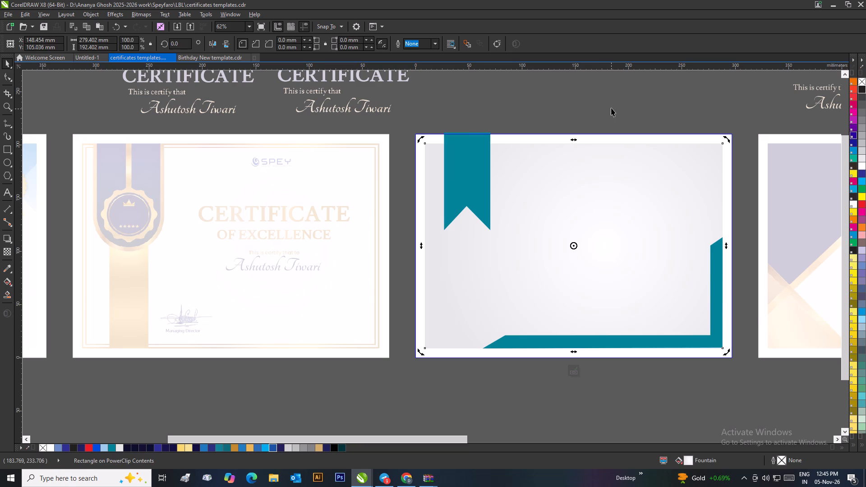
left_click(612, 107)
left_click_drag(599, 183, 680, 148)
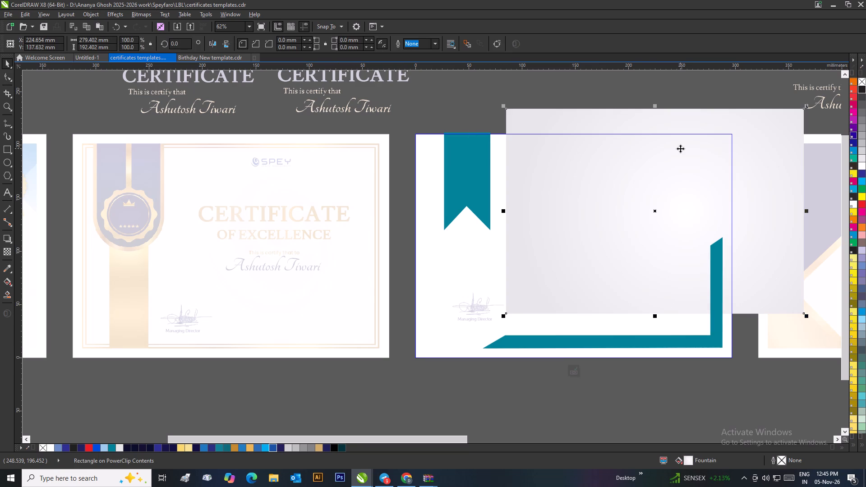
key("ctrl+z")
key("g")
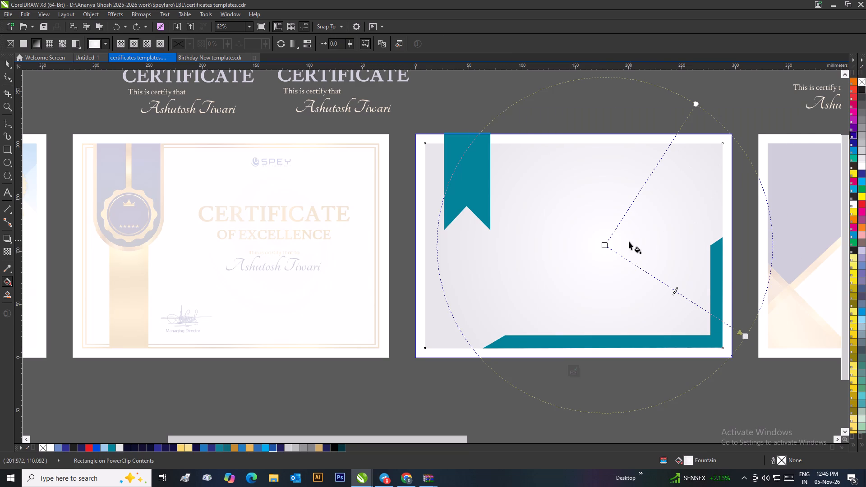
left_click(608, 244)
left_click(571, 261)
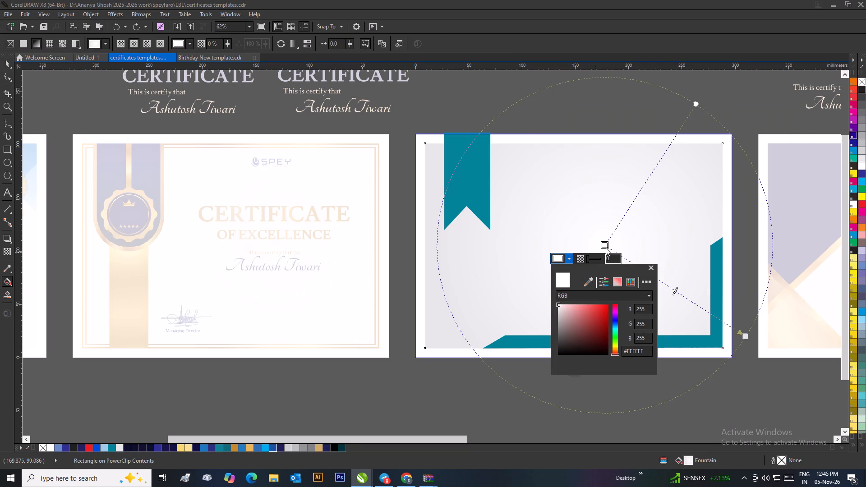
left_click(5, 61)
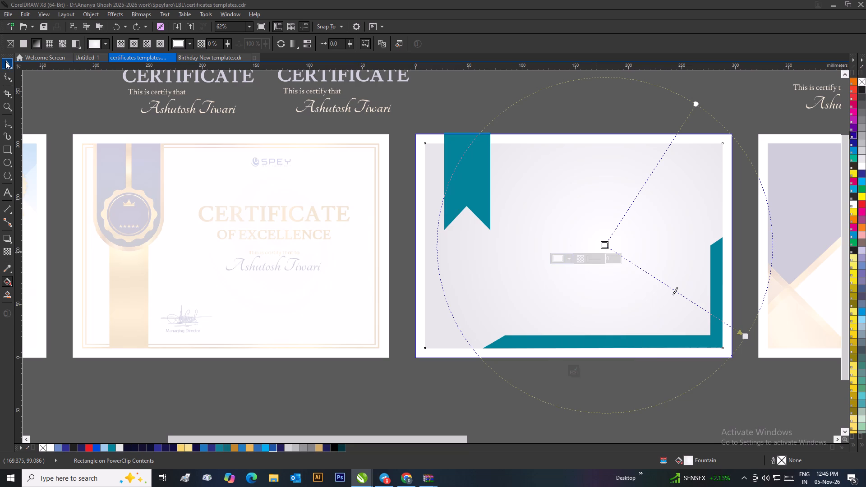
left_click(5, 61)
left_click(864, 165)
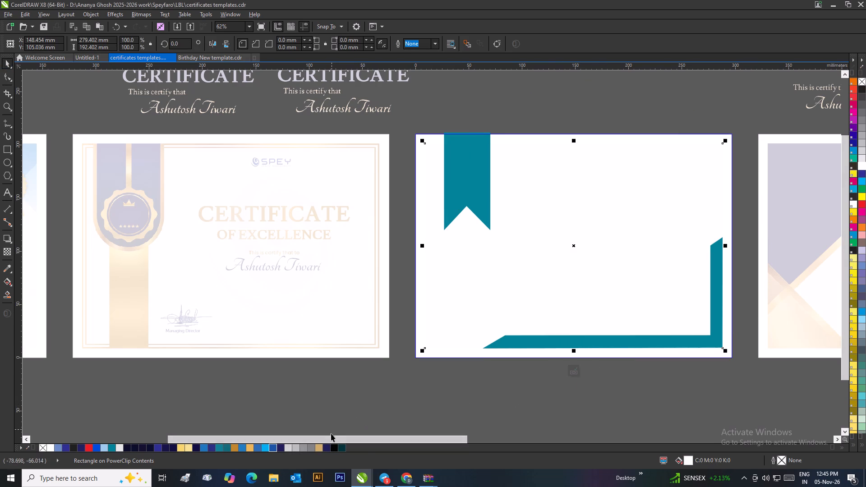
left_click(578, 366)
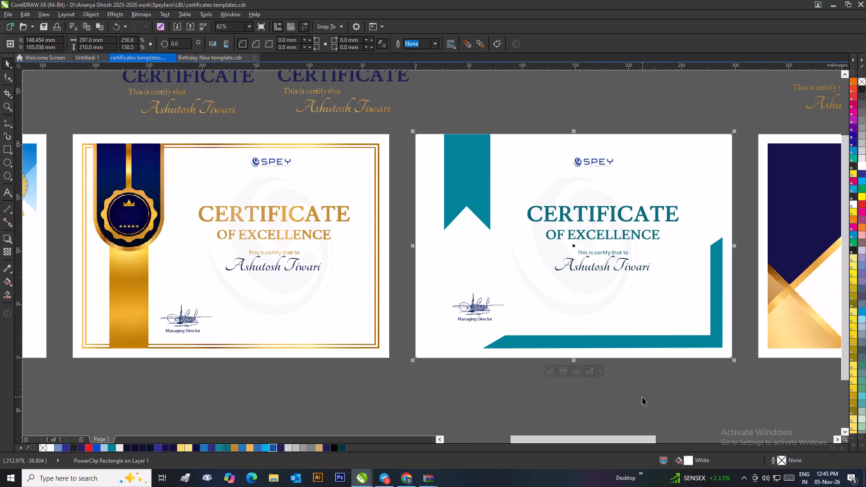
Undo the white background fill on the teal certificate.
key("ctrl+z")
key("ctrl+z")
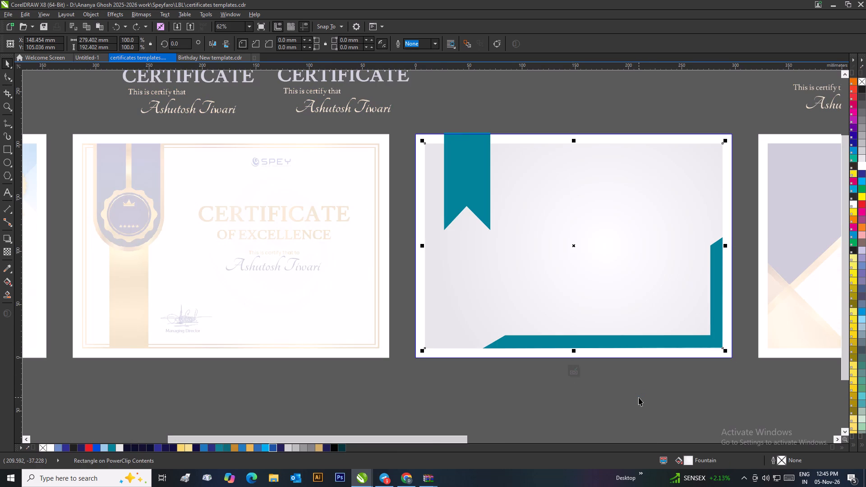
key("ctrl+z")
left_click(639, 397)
Group the teal certificate's four text lines and place a copy of the group on the navy and gold diagonal certificate.
scroll(621, 375, "down", 1)
scroll(441, 167, "up", 1)
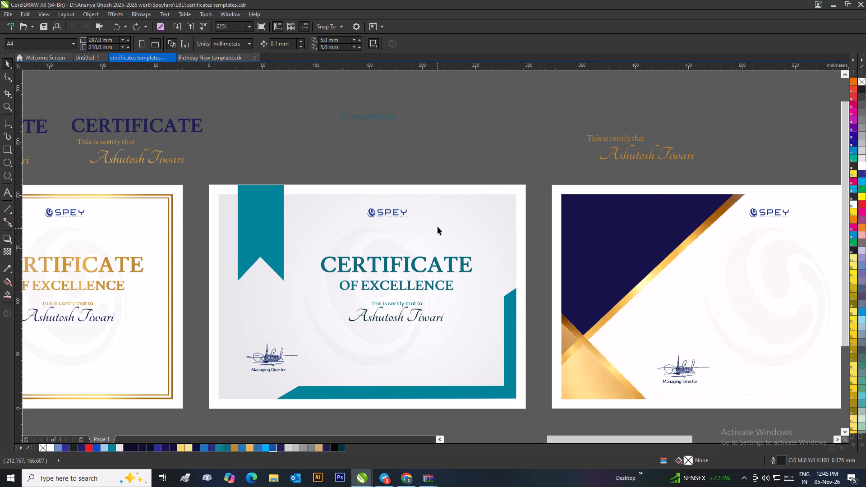
left_click(439, 225)
key("ctrl+g")
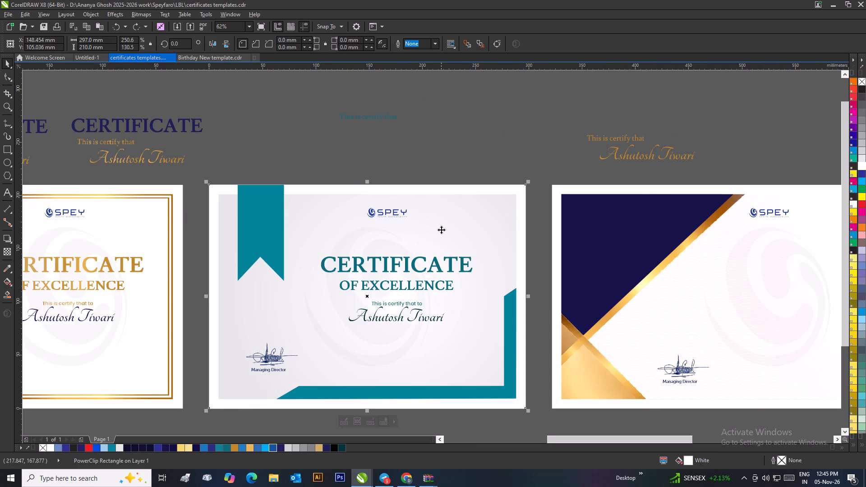
left_click(435, 159)
scroll(404, 184, "down", 2)
scroll(440, 292, "up", 1)
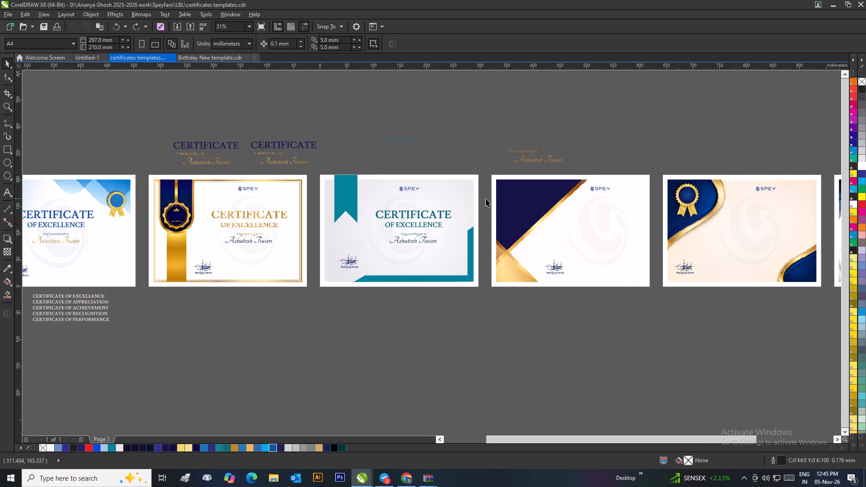
left_click_drag(484, 198, 341, 247)
key("ctrl+g")
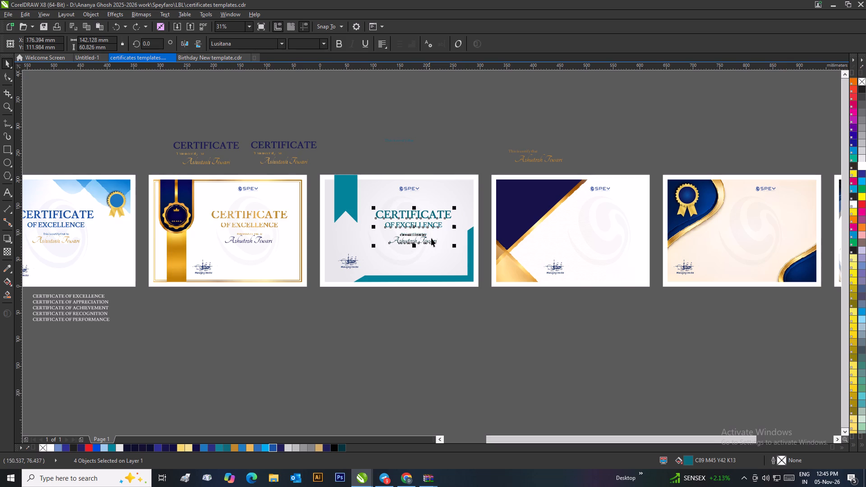
left_click_drag(424, 225, 606, 227)
right_click(606, 227)
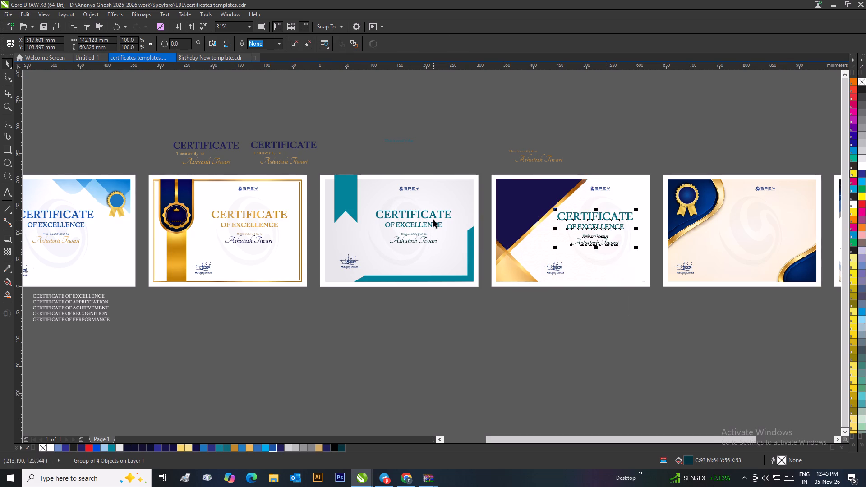
Align the top of the copied text group with the teal certificate's text.
left_click(434, 215, "shift")
key("t")
left_click(467, 123)
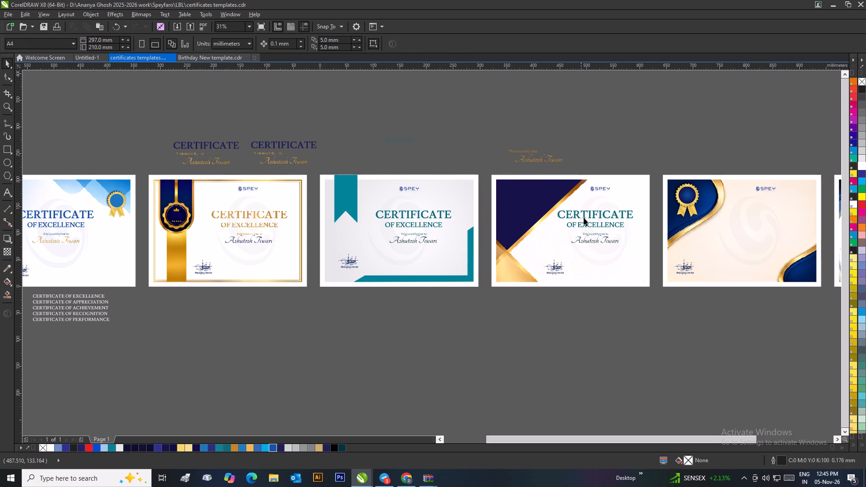
Nudge the navy and gold certificate's text group about 9 mm to the right to centre it below the SPEY logo.
left_click(591, 214)
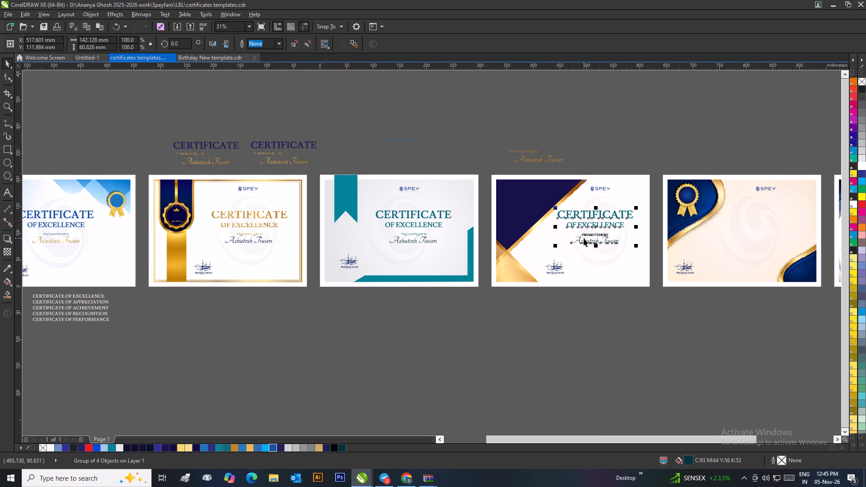
scroll(584, 238, "up", 1)
key("Right")
key("Right")
key("Right")
key("Right")
key("Right")
key("Right")
key("Right")
key("Right")
key("Right")
key("Right")
key("Right")
key("Right")
key("Right")
key("Right")
key("Right")
key("Right")
key("Right")
key("Right")
key("Right")
key("Right")
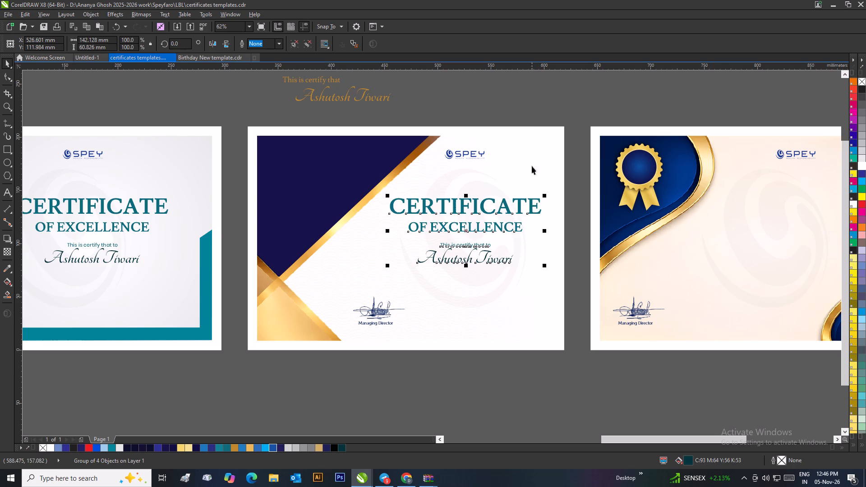
Ungroup the text lines on the navy and gold diagonal certificate.
left_click(534, 110)
scroll(508, 154, "down", 1)
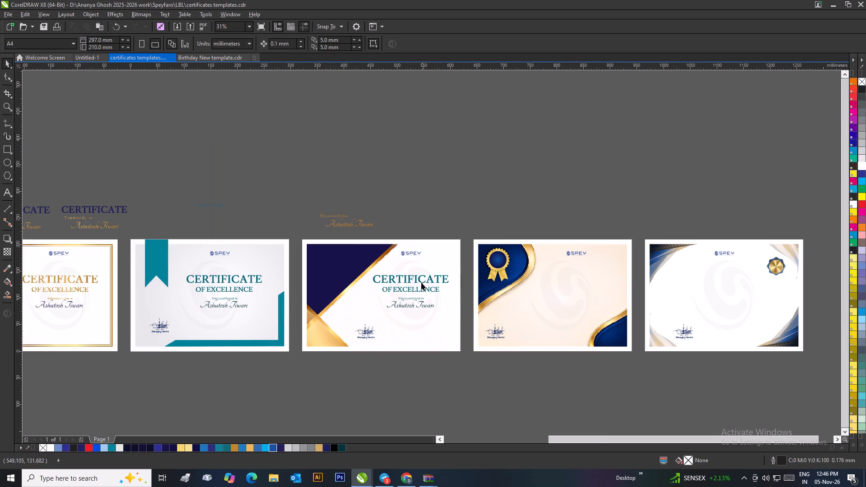
scroll(419, 289, "up", 1)
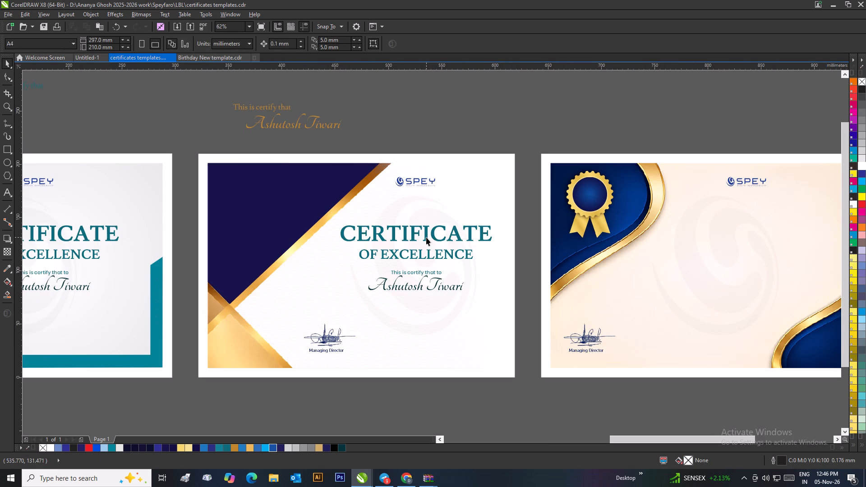
left_click(426, 237)
right_click(426, 237)
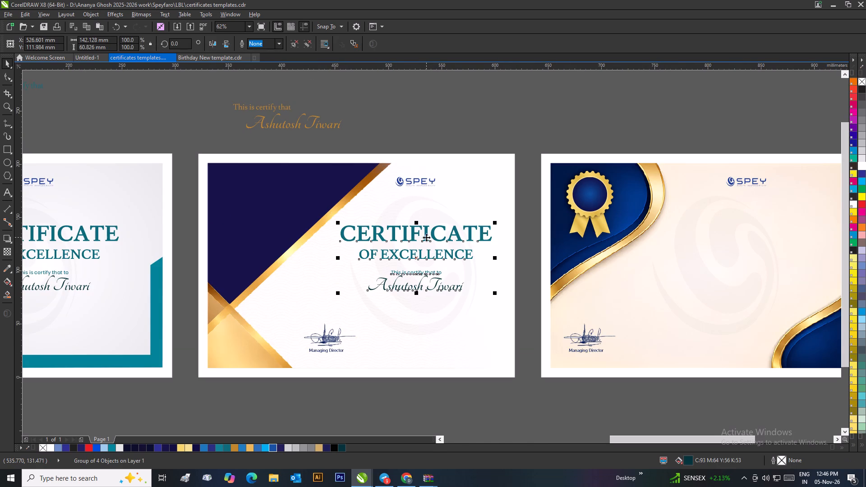
left_click(454, 279)
left_click(457, 96)
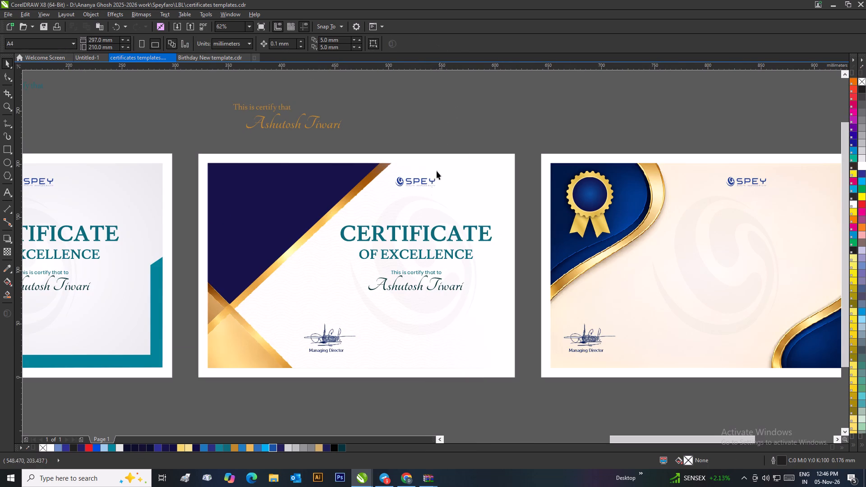
Fill the navy and gold certificate's heading, "OF EXCELLENCE" and "This is certify that to" lines with dark navy from the document colours.
left_click(428, 237)
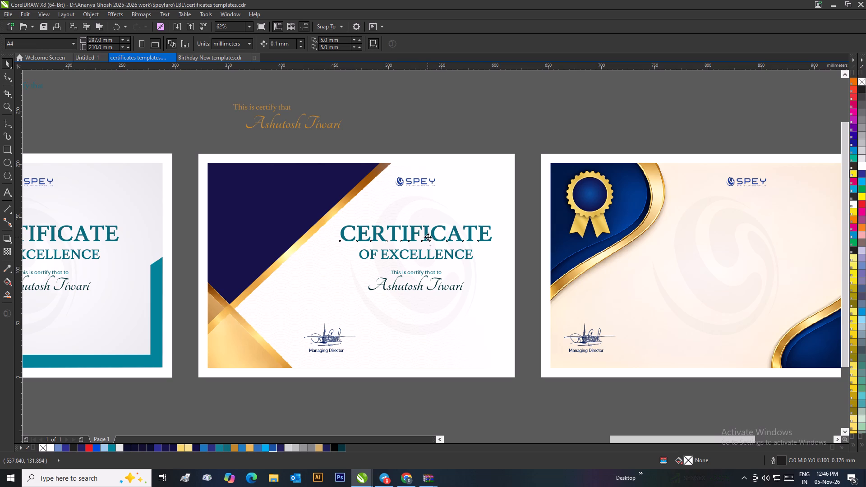
left_click_drag(534, 209, 328, 276)
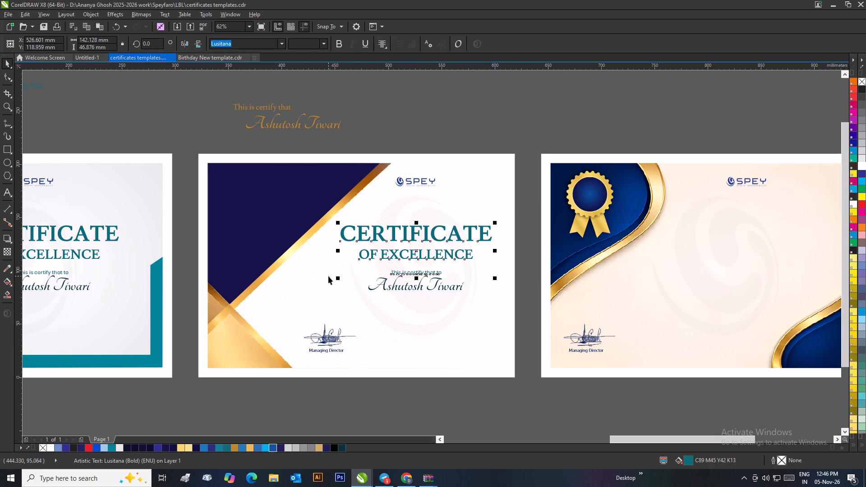
left_click(327, 446)
left_click(400, 394)
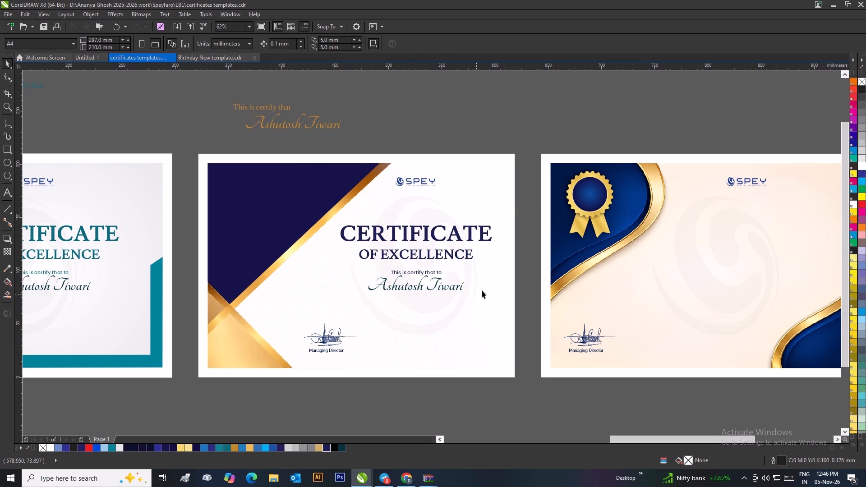
Fill the recipient name on the navy and gold certificate with the darker gold from the document colours.
left_click_drag(524, 272, 354, 313)
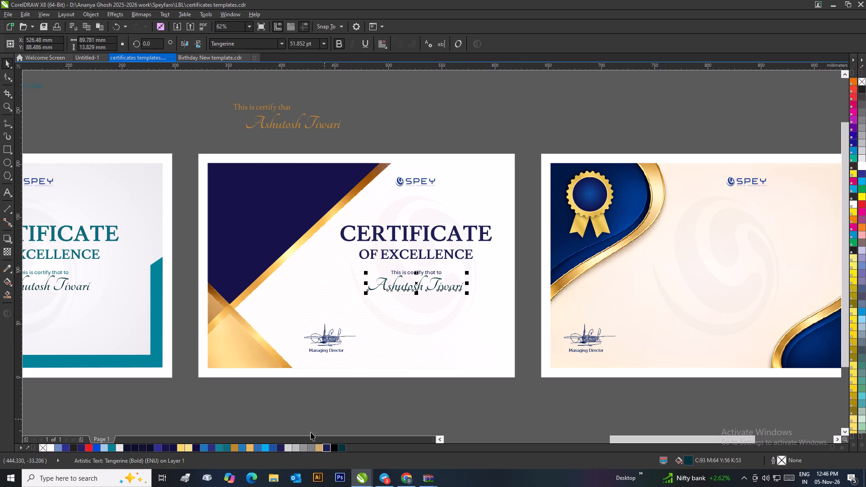
left_click(251, 448)
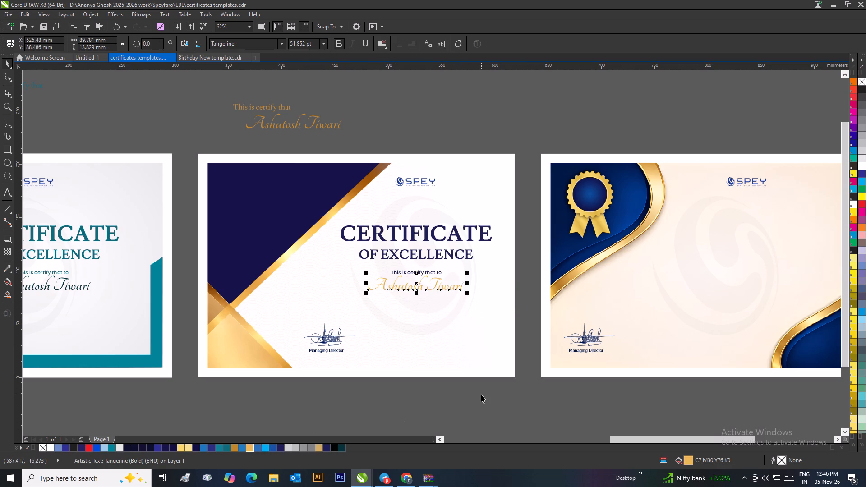
left_click(234, 450)
left_click(404, 398)
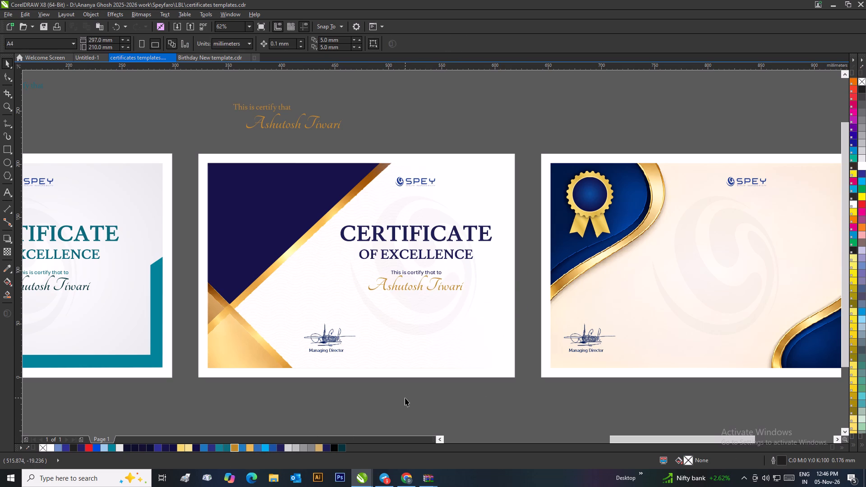
scroll(410, 352, "down", 1)
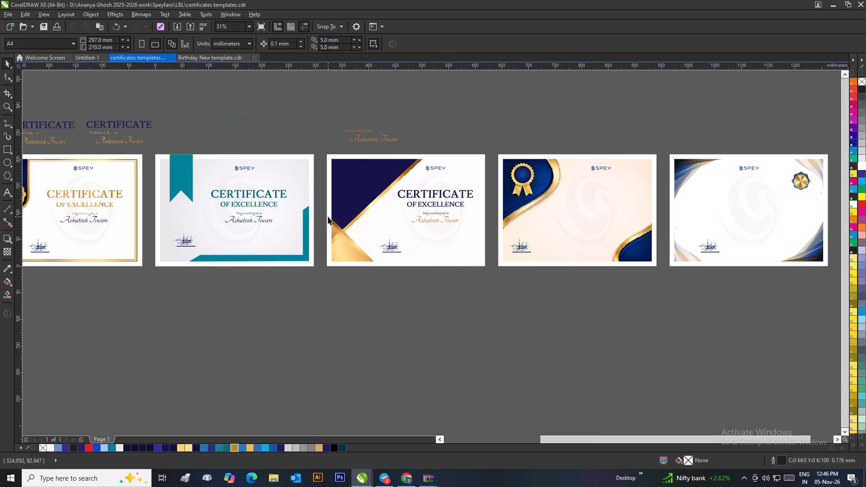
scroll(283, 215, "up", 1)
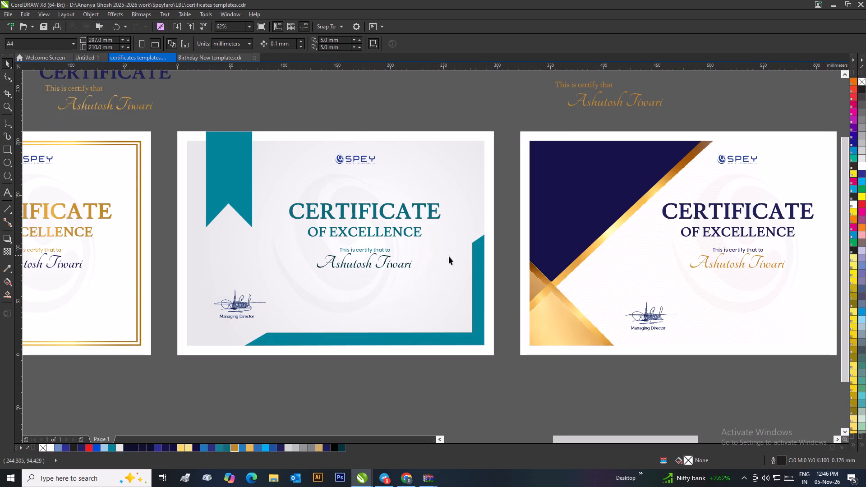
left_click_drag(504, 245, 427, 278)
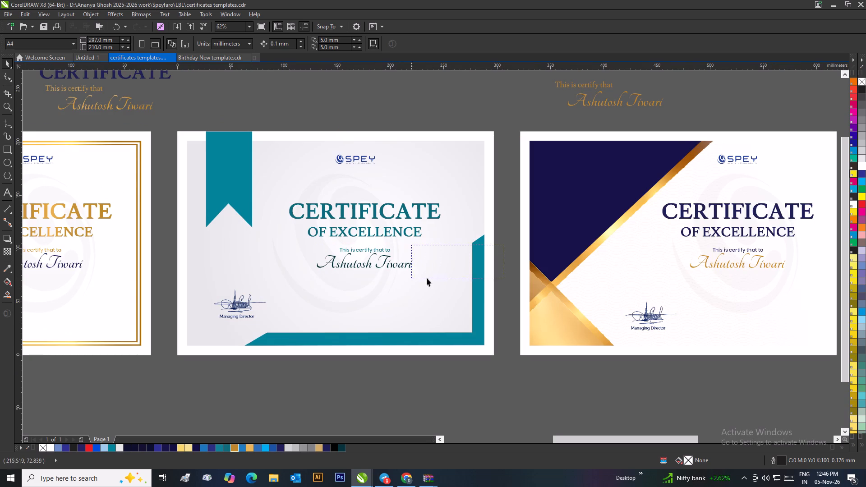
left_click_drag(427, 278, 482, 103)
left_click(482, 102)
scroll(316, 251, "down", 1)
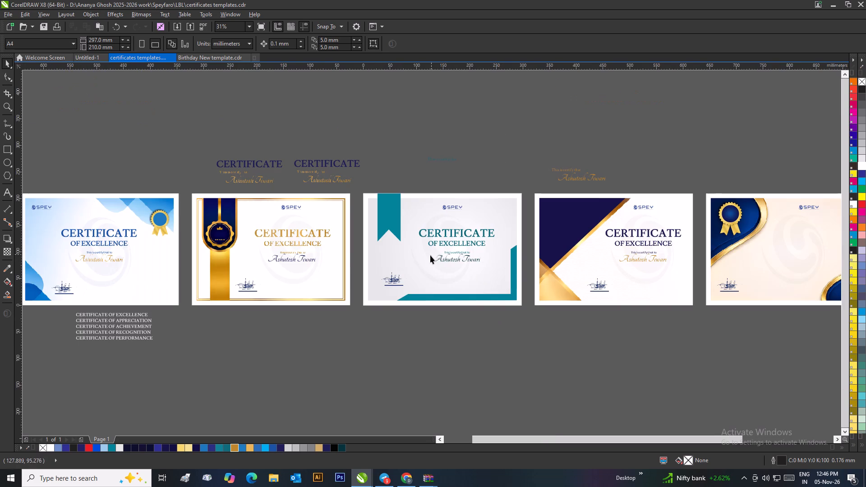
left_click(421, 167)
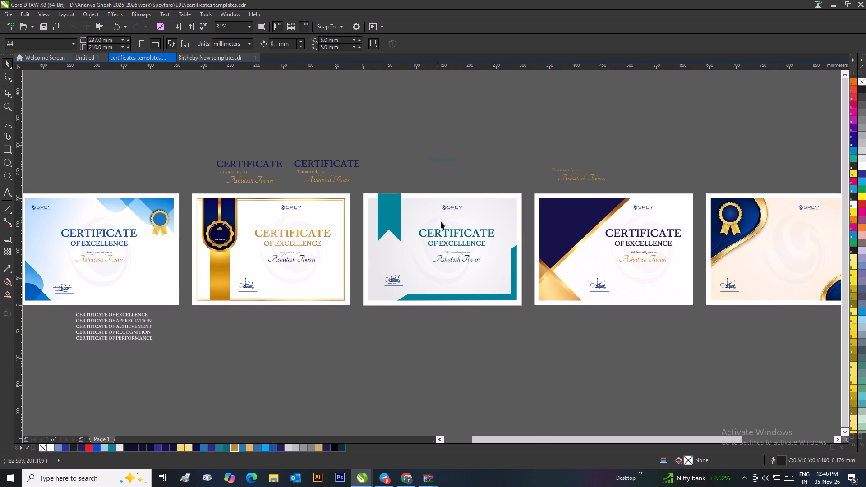
Fill the heading, "OF EXCELLENCE" and "This is certify that to" lines on the gold-ribbon certificate with dark navy from the document colours.
scroll(461, 256, "up", 1)
scroll(343, 242, "down", 1)
scroll(274, 256, "up", 1)
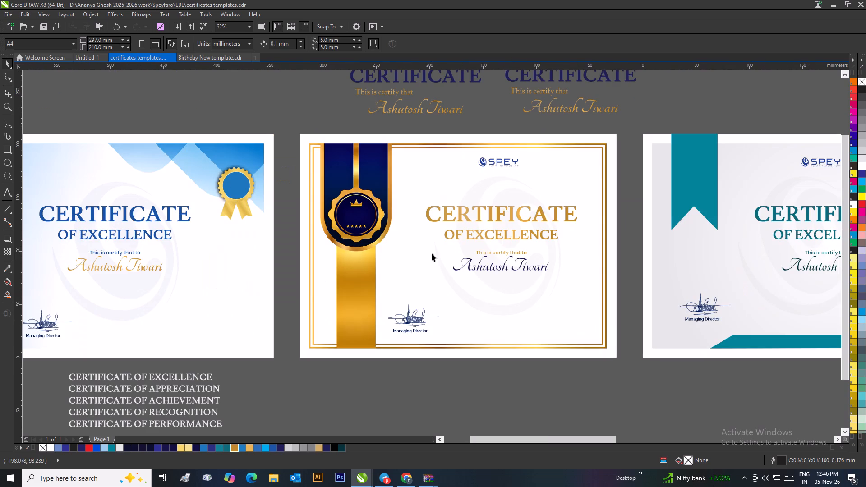
left_click_drag(627, 192, 420, 260)
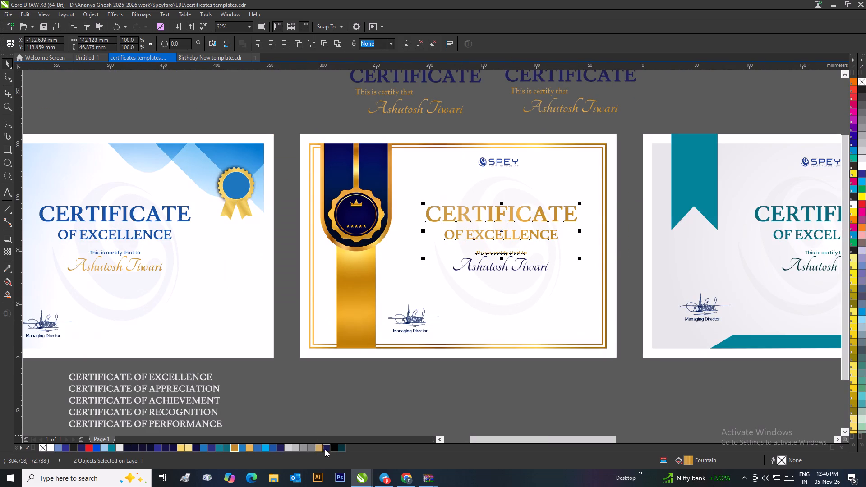
left_click(327, 449)
left_click(472, 419)
Fill the recipient name on the gold-ribbon certificate with the darker gold from the document colours.
left_click(524, 266)
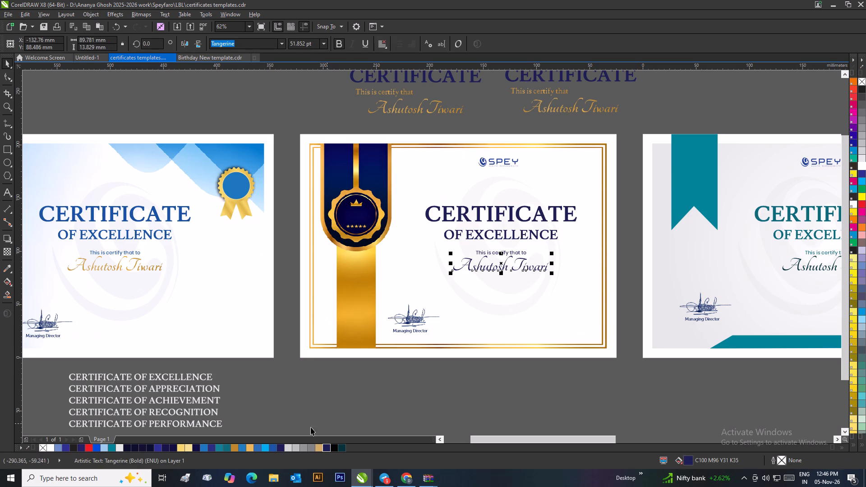
left_click(234, 448)
left_click(428, 394)
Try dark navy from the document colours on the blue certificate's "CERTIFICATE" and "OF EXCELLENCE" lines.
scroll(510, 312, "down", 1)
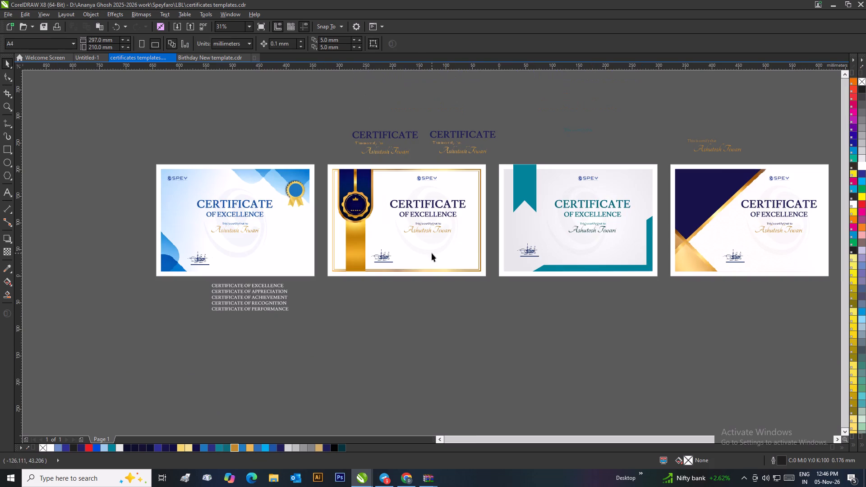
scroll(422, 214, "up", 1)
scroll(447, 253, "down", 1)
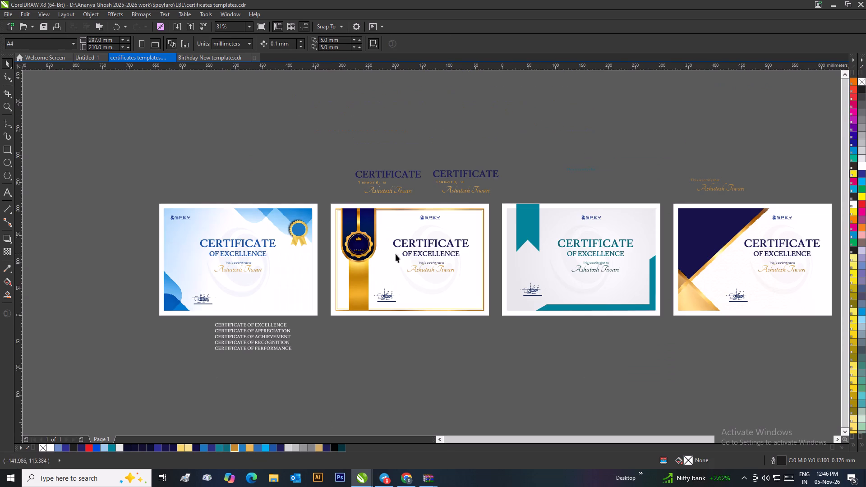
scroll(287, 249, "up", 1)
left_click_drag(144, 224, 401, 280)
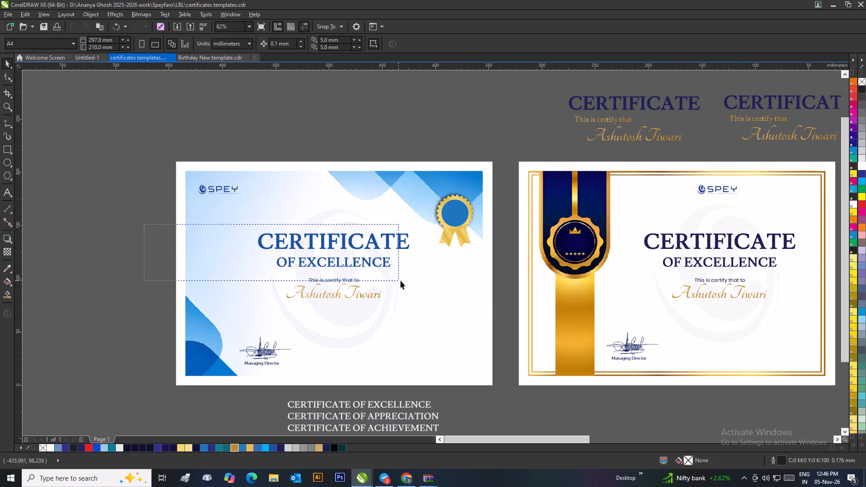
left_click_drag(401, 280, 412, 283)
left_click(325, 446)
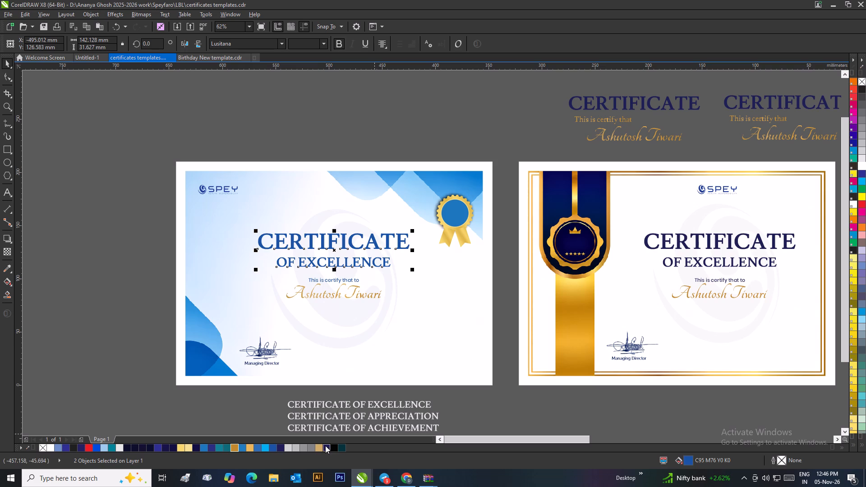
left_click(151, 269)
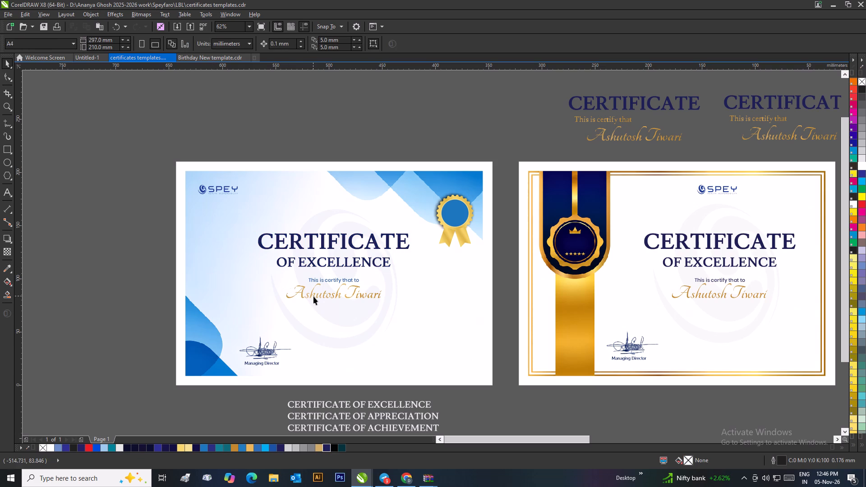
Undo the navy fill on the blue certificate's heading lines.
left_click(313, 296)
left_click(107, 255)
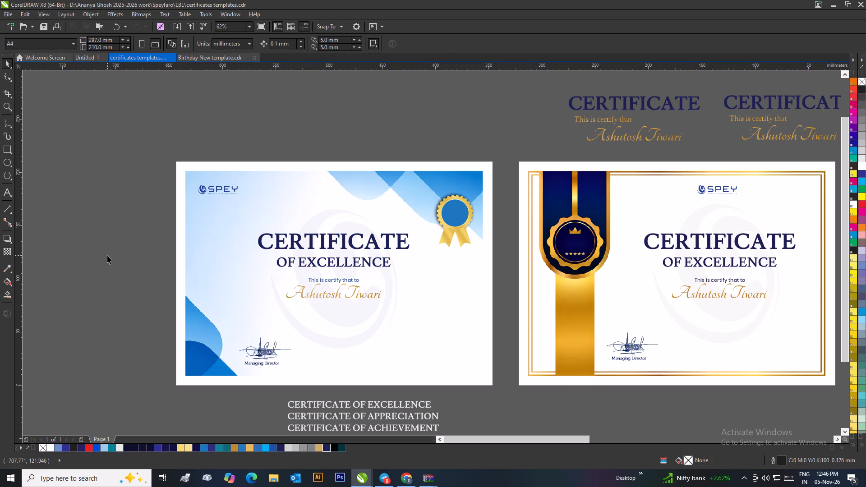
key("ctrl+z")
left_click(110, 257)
Ungroup all the text lines on the teal certificate.
scroll(129, 256, "down", 1)
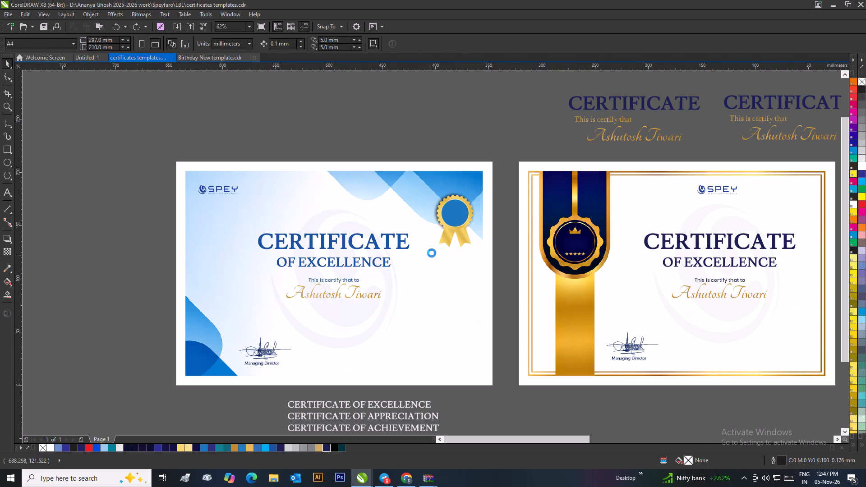
scroll(596, 282, "down", 1)
scroll(535, 254, "up", 1)
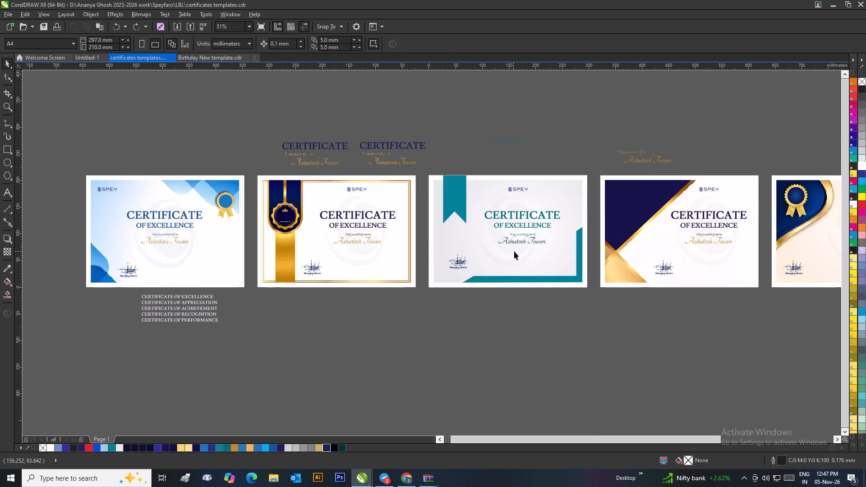
scroll(521, 245, "up", 1)
left_click(437, 244)
right_click(435, 252)
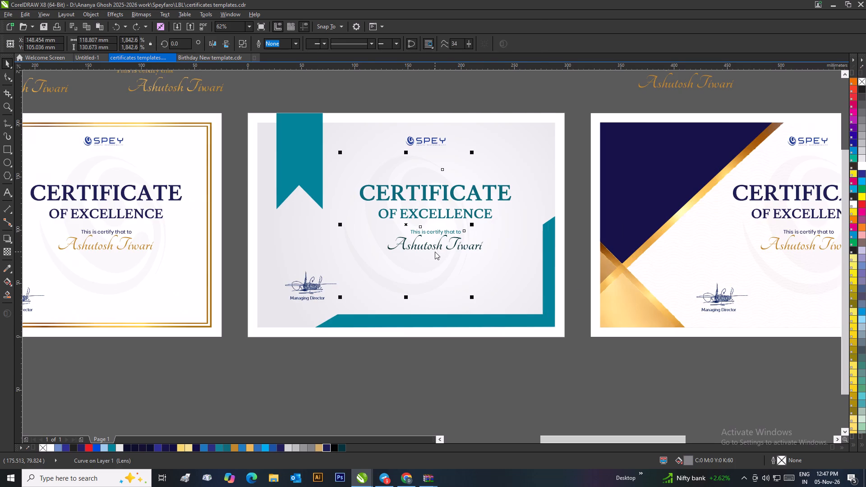
double_click(398, 95)
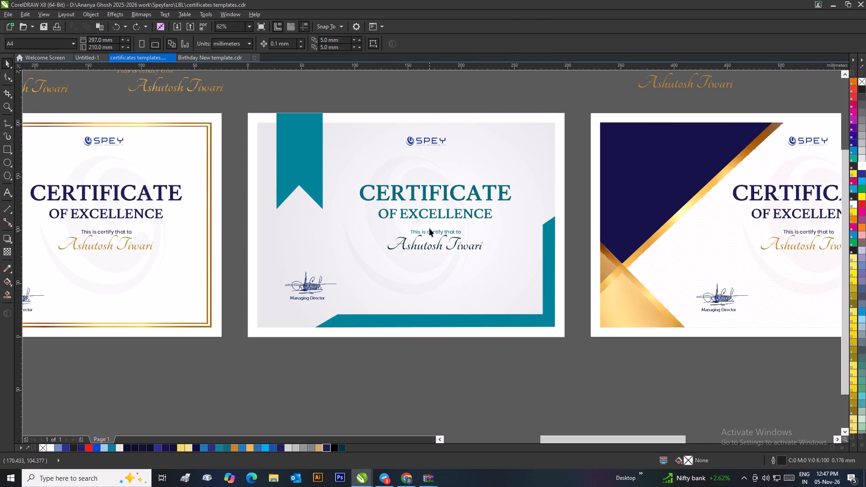
left_click(424, 248)
right_click(424, 248)
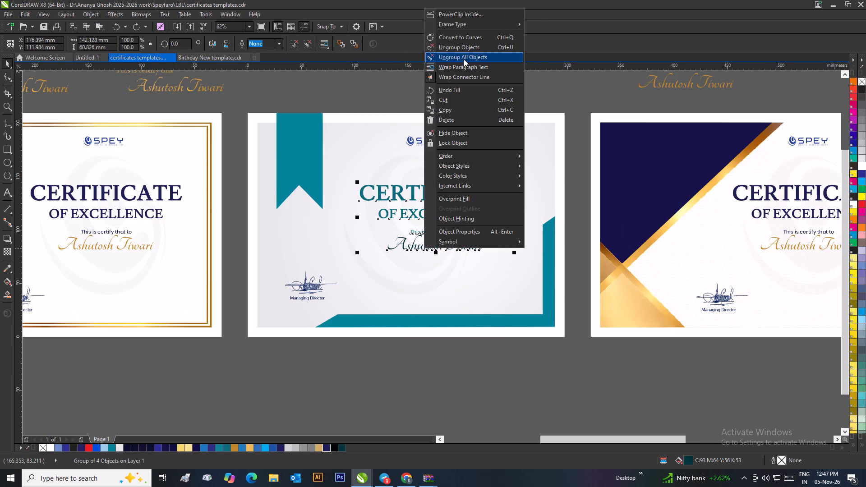
left_click(464, 59)
left_click(460, 91)
Fill the recipient name on the teal certificate with the darker gold from the document colours.
left_click(438, 243)
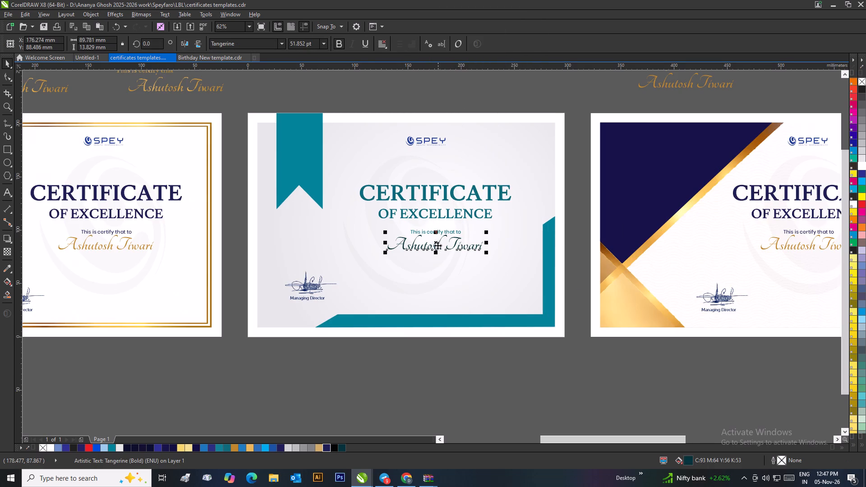
left_click(234, 448)
left_click(380, 387)
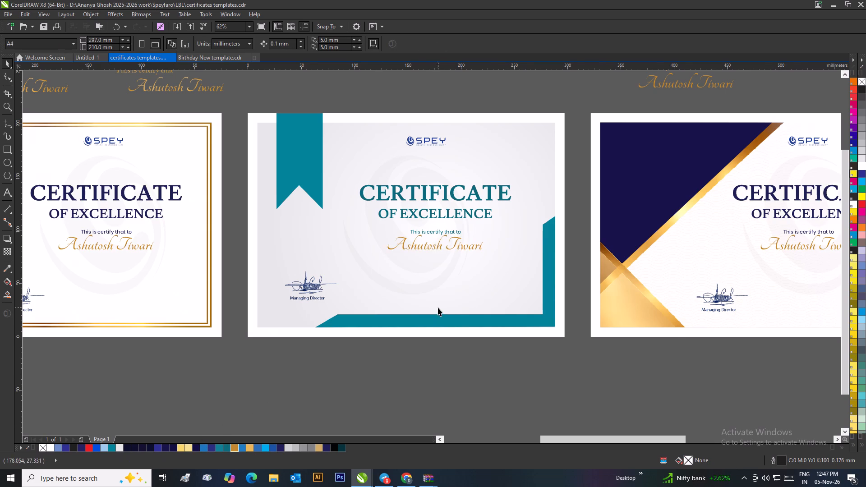
Group the four text lines on the navy and gold diagonal certificate.
scroll(438, 308, "down", 1)
scroll(599, 213, "up", 1)
scroll(432, 253, "down", 1)
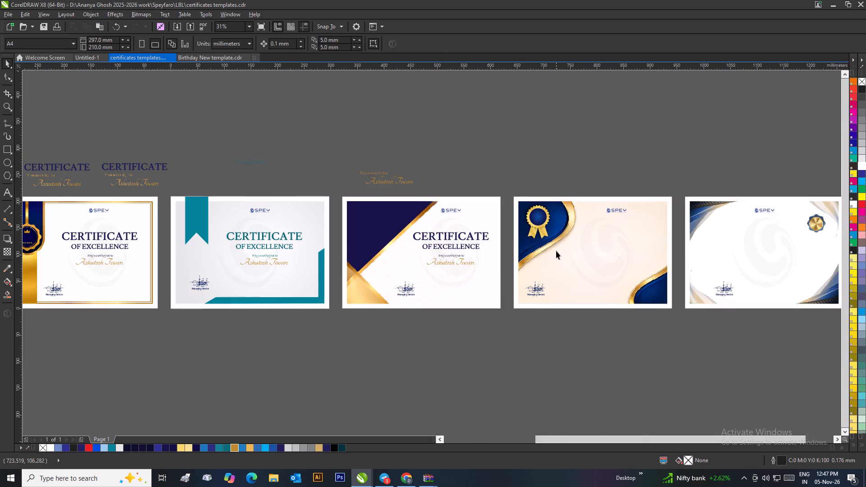
scroll(556, 249, "up", 1)
left_click_drag(334, 210, 143, 291)
key("ctrl+g")
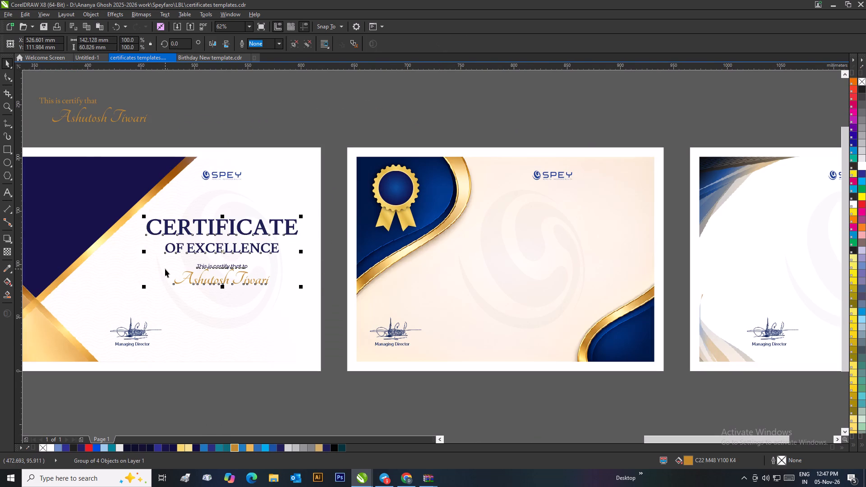
Copy the navy and gold certificate's text group onto the cream certificate below its SPEY logo, top-aligned with the original group.
scroll(184, 260, "down", 1)
scroll(548, 255, "up", 1)
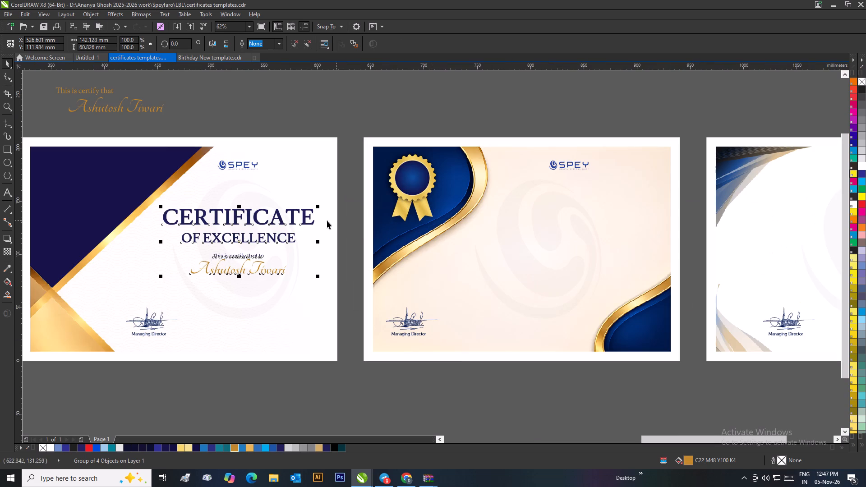
left_click_drag(292, 220, 623, 212)
right_click(623, 212)
left_click(304, 216, "shift")
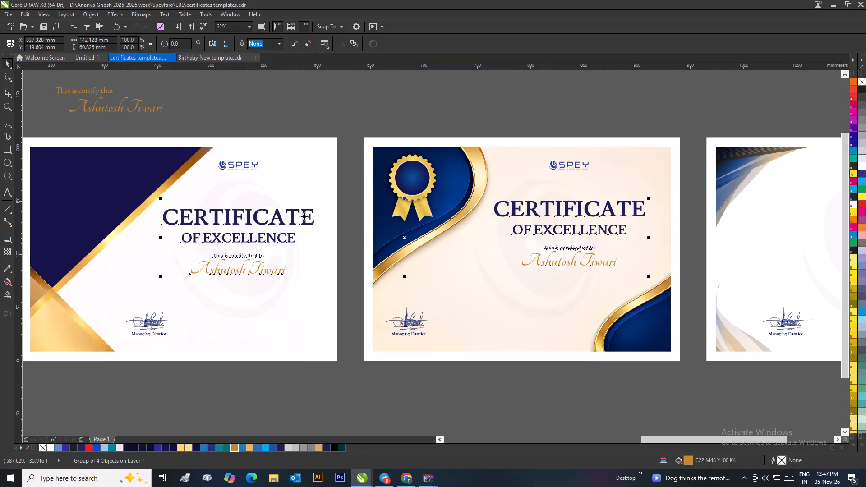
key("t")
left_click(479, 370)
Ungroup the copied text lines on the cream certificate.
left_click(557, 219)
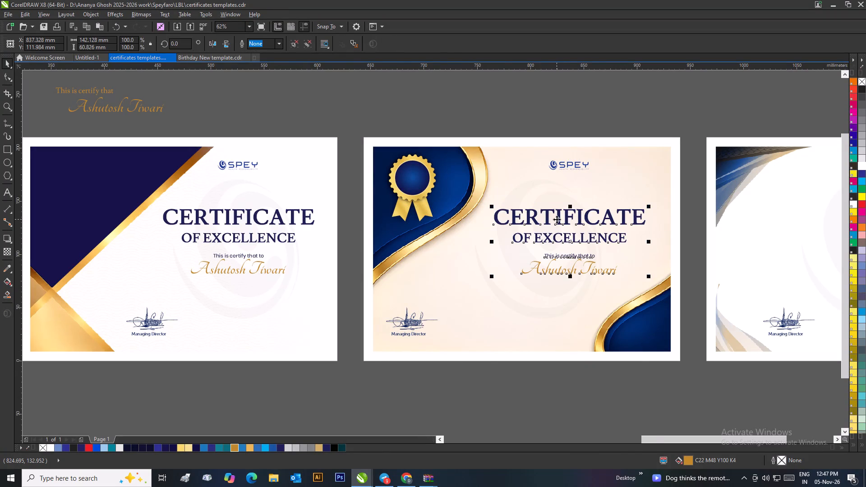
right_click(557, 219)
left_click(598, 271)
left_click(585, 103)
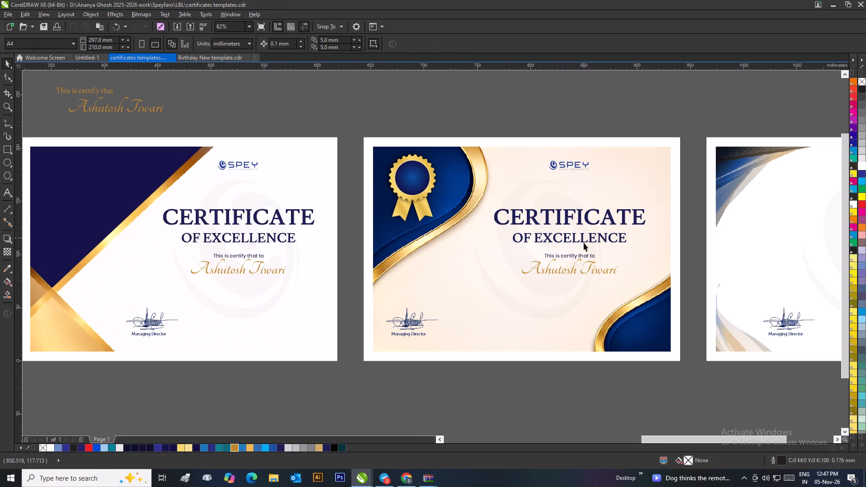
Group the four text lines on the cream certificate.
left_click_drag(694, 192, 576, 249)
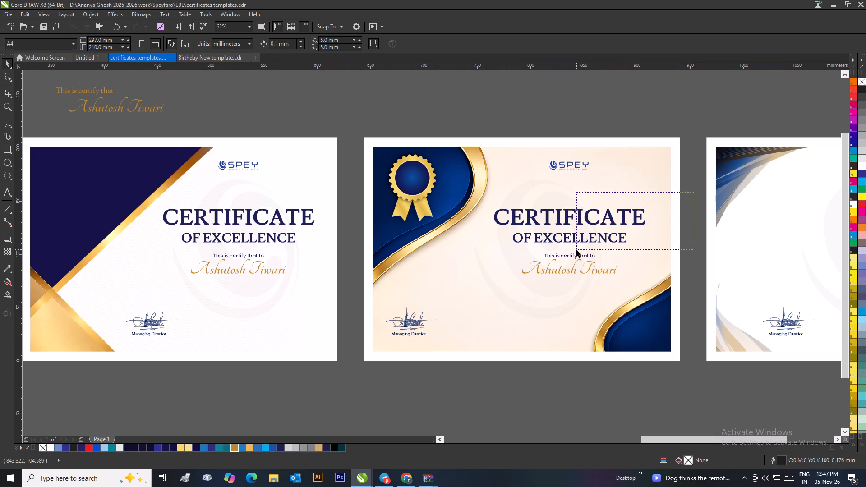
left_click_drag(576, 249, 695, 218)
scroll(584, 212, "down", 1)
scroll(474, 273, "up", 1)
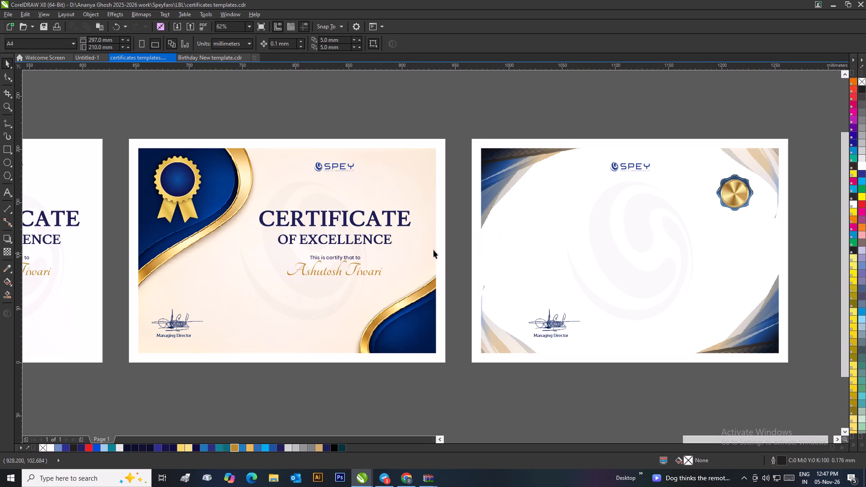
left_click_drag(457, 197, 243, 288)
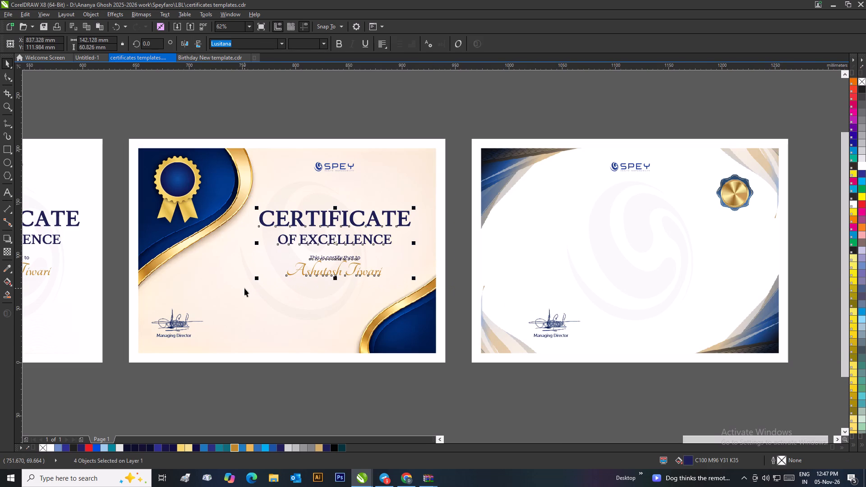
key("ctrl+g")
Copy the cream certificate's text group onto the white certificate with blue and gold corners, top-aligned with the original group.
left_click_drag(311, 224, 615, 227)
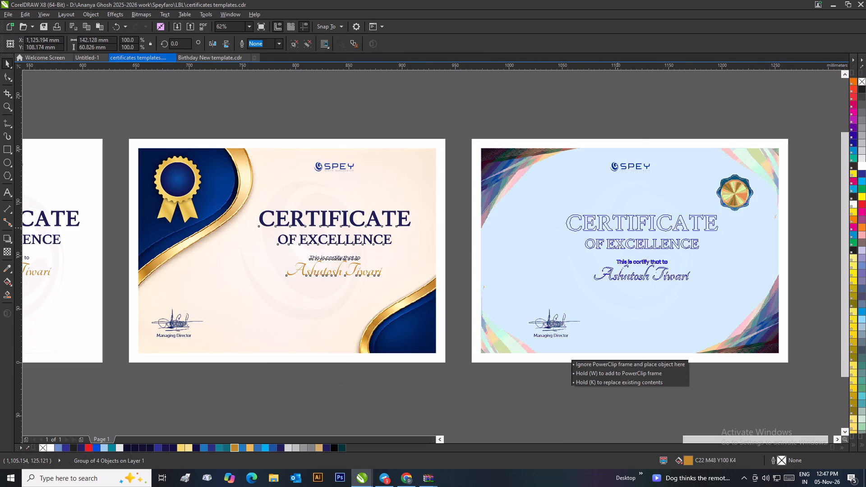
left_click_drag(615, 227, 608, 226)
right_click(608, 226)
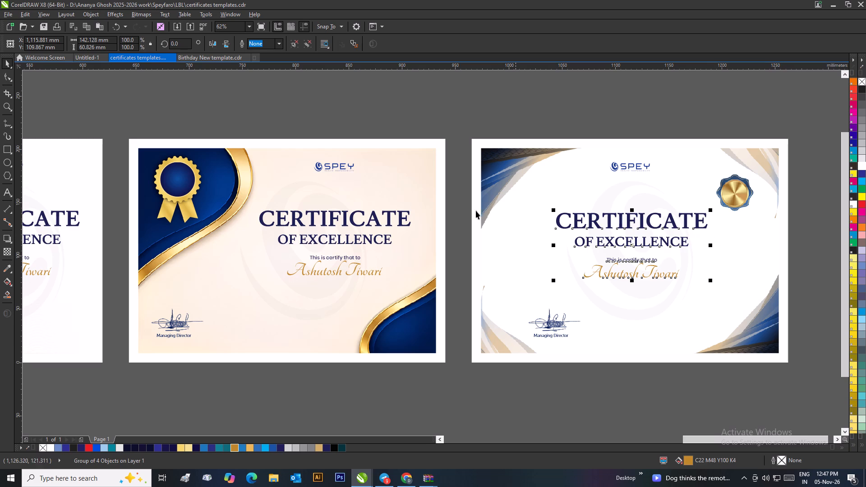
left_click(390, 215, "shift")
key("t")
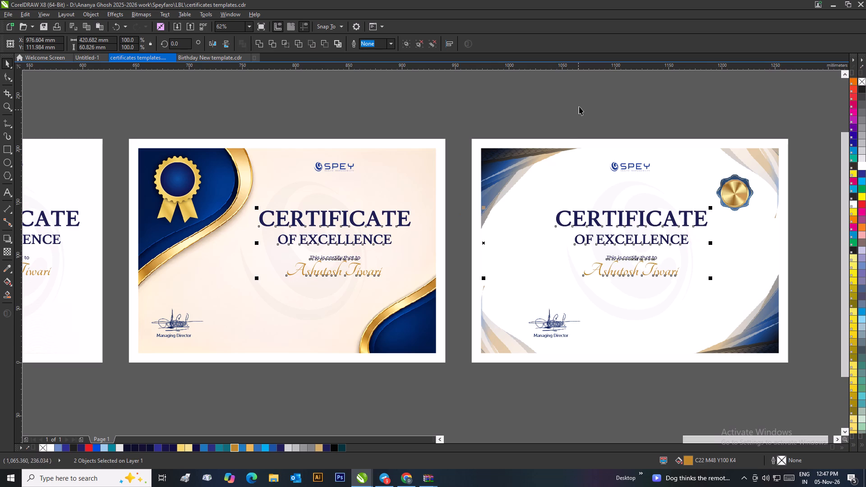
left_click(580, 106)
Centre the copied text group horizontally on the white certificate's background artwork.
left_click(609, 218)
left_click(571, 180, "shift")
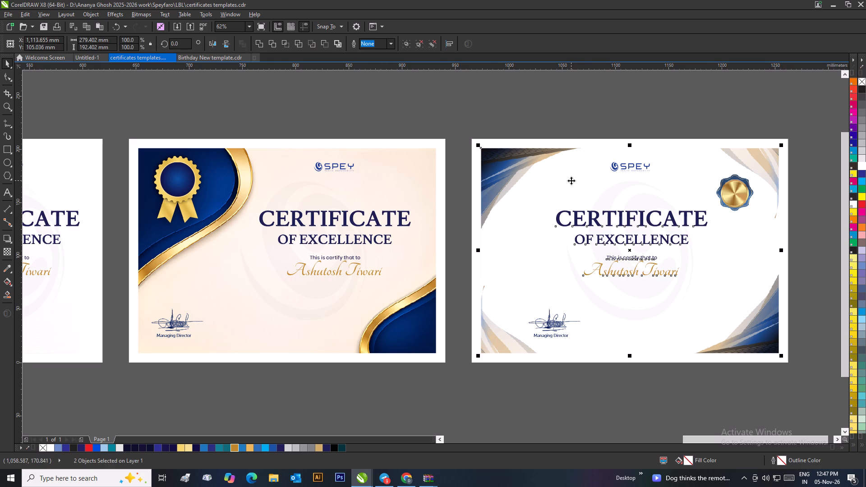
key("c")
left_click(575, 81)
scroll(581, 97, "down", 1)
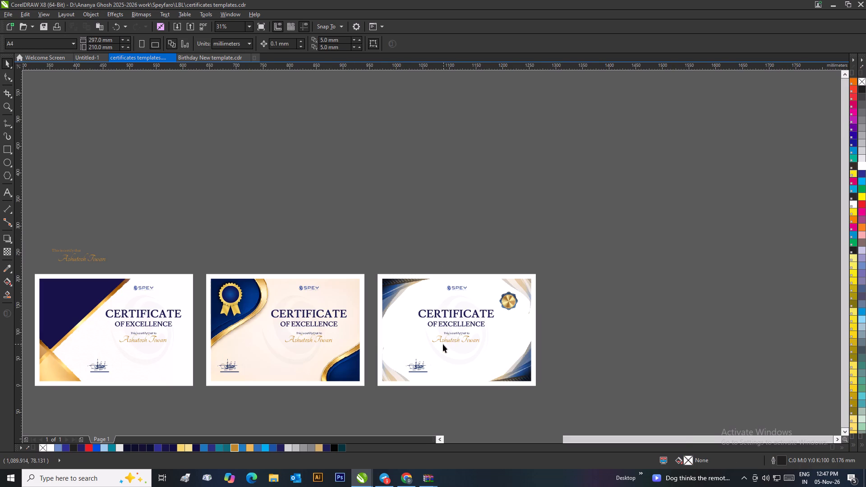
Delete the leftover spare text pieces lying above the row of certificates.
scroll(439, 344, "up", 1)
scroll(498, 226, "down", 2)
scroll(212, 276, "up", 1)
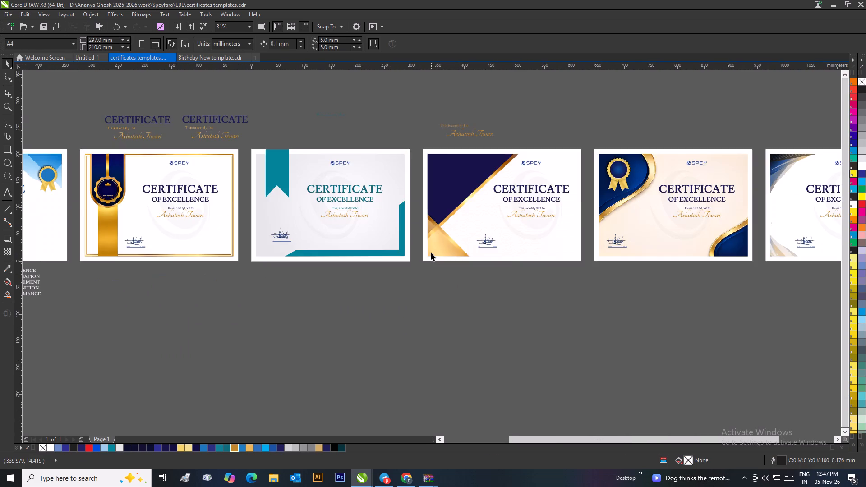
scroll(431, 253, "down", 1)
left_click_drag(246, 165, 479, 201)
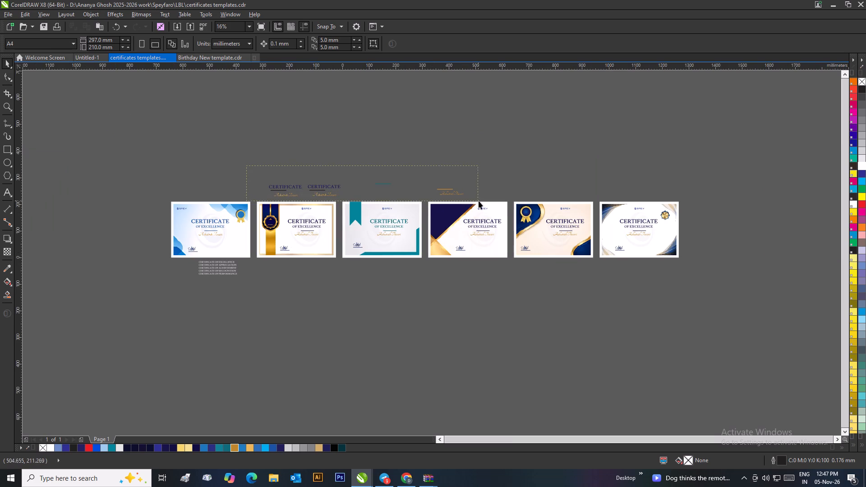
left_click_drag(479, 201, 480, 201)
key("Delete")
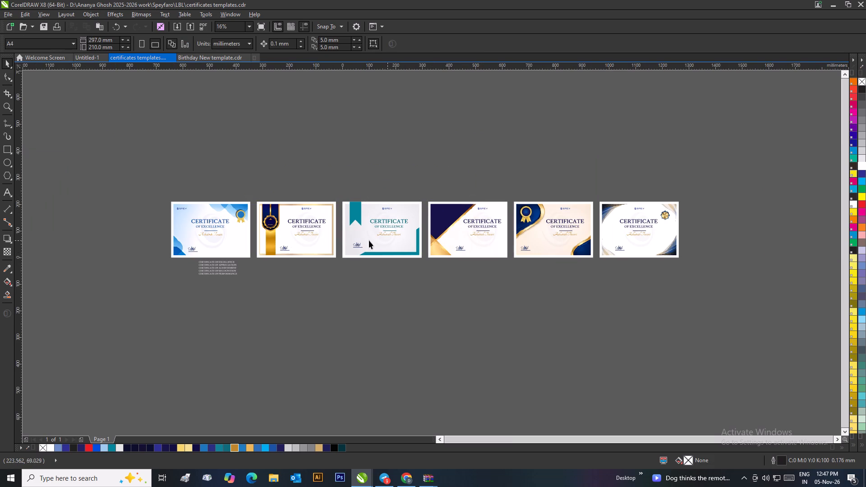
Ungroup all objects in the CERTIFICATE OF EXCELLENCE heading on the white certificate with the gold ribbon.
scroll(267, 249, "up", 1)
scroll(376, 295, "up", 1)
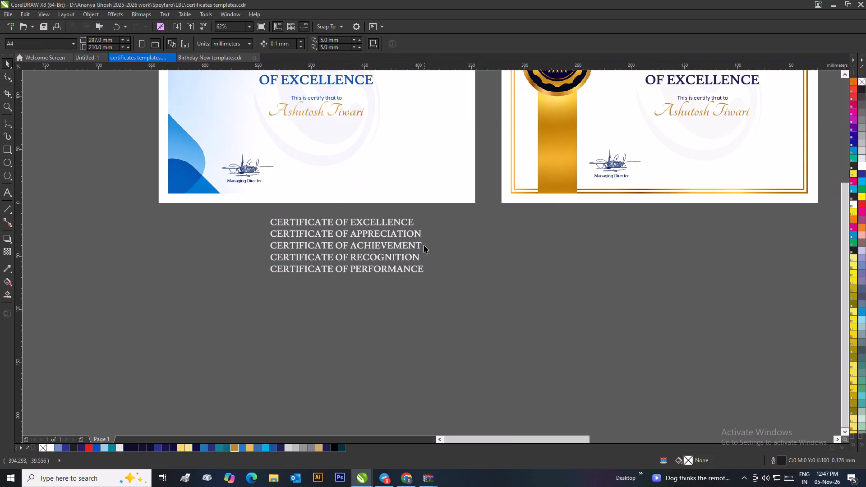
scroll(420, 247, "down", 1)
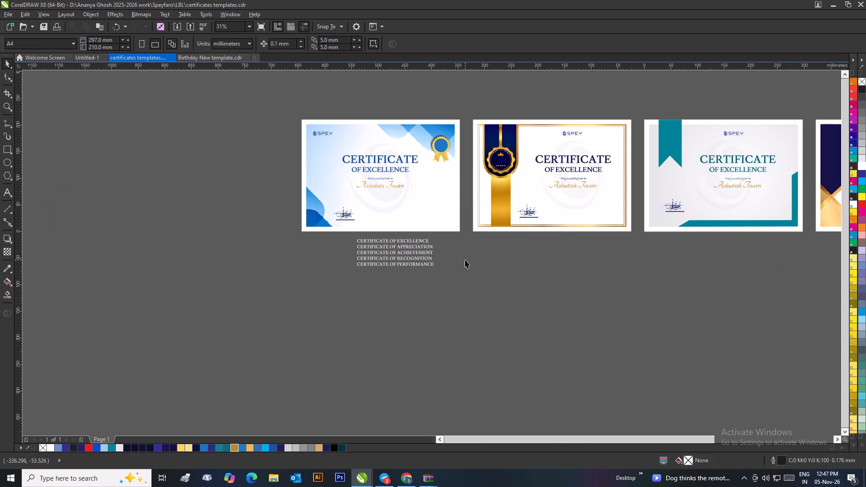
scroll(579, 174, "up", 1)
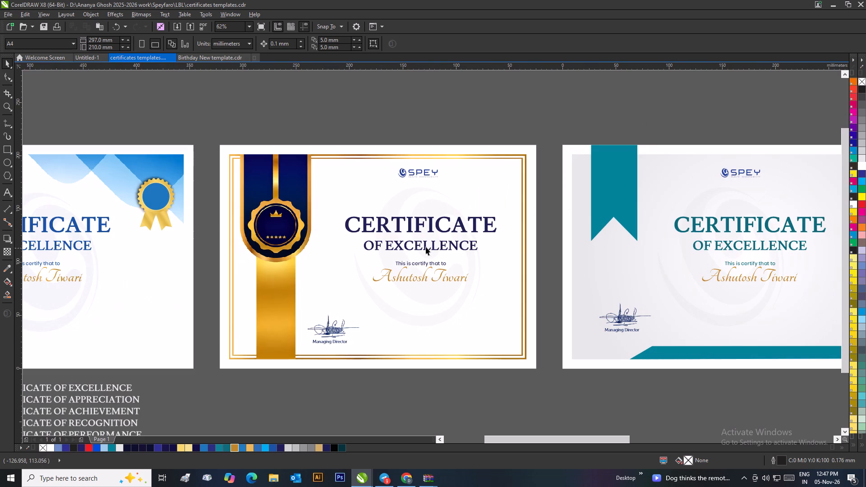
left_click(425, 246)
right_click(425, 246)
left_click(458, 58)
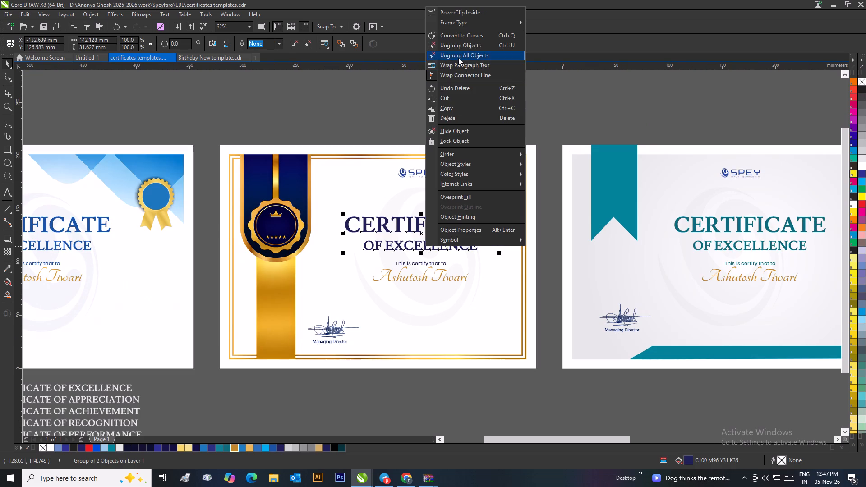
left_click(448, 87)
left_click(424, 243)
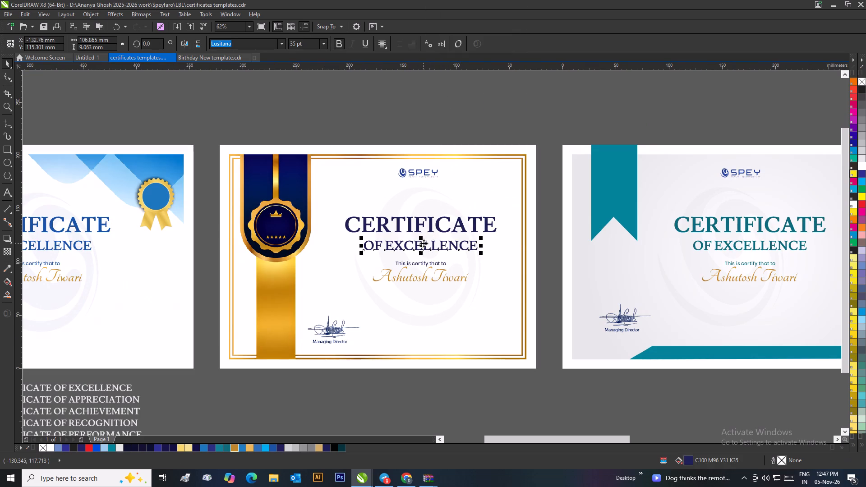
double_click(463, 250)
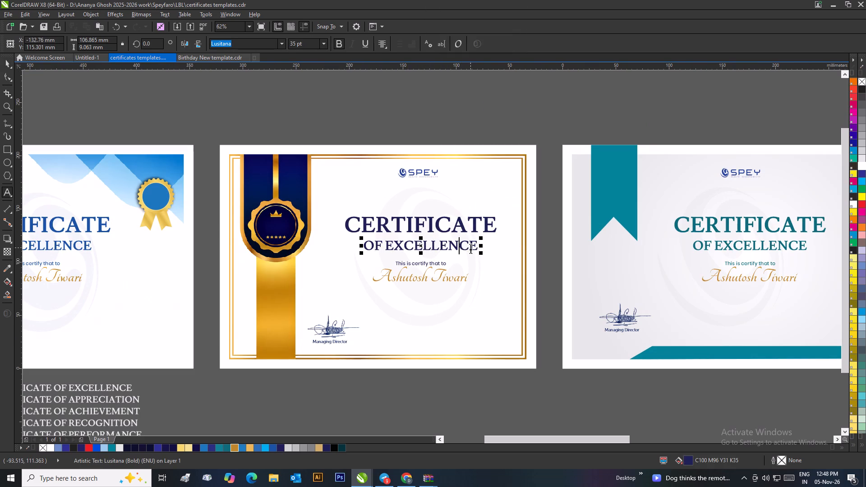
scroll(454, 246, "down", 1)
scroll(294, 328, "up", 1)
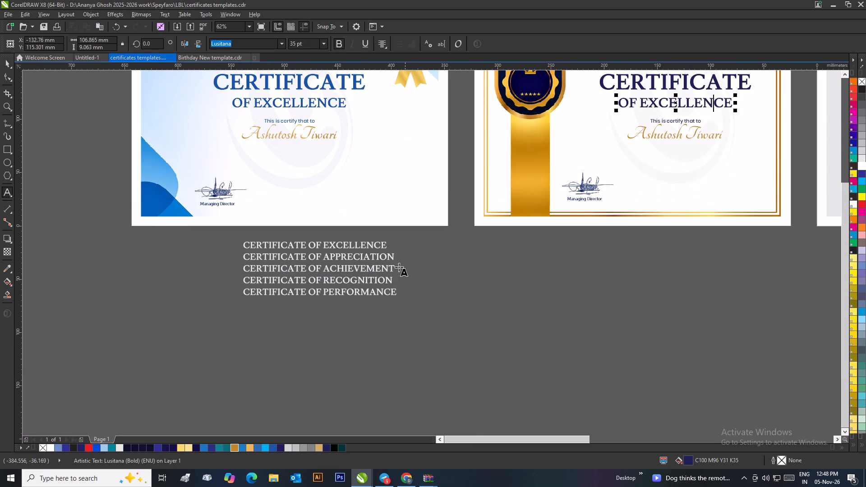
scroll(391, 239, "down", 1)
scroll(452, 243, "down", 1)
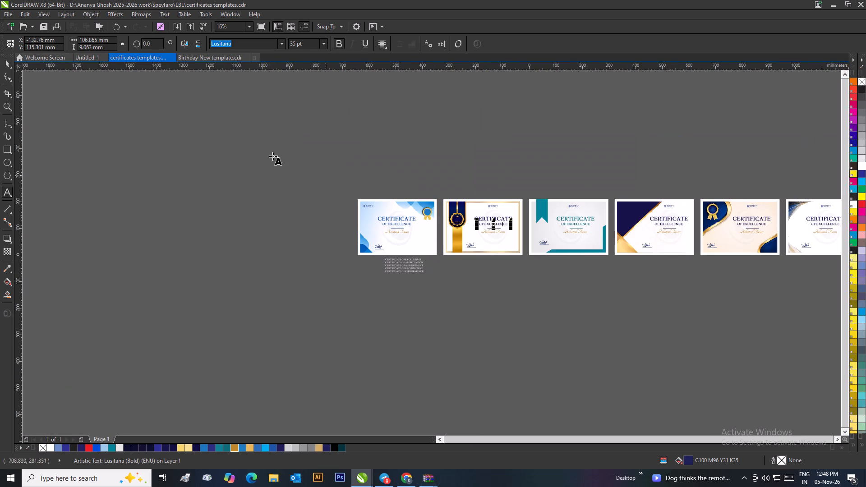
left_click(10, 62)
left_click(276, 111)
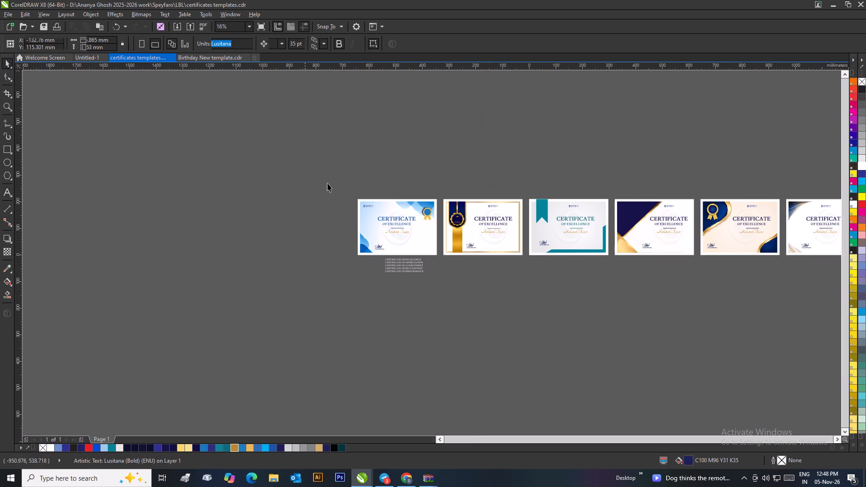
Set the font size of the five certificate title lines below the blue certificate to 35 pt.
scroll(401, 278, "up", 2)
left_click_drag(353, 247, 551, 170)
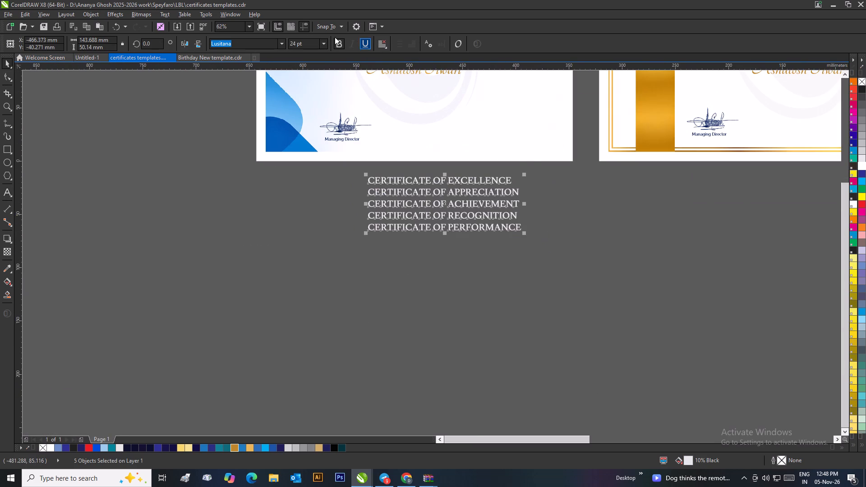
left_click_drag(304, 44, 290, 46)
key("BackSpace")
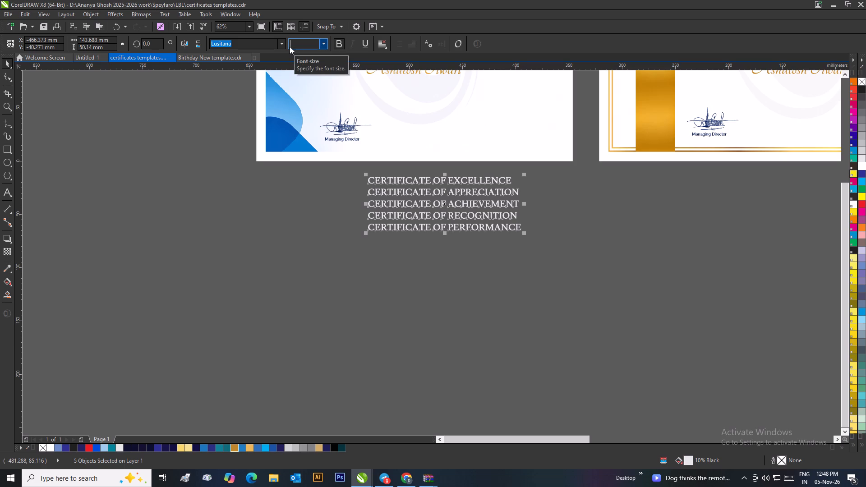
type("35")
key("Return")
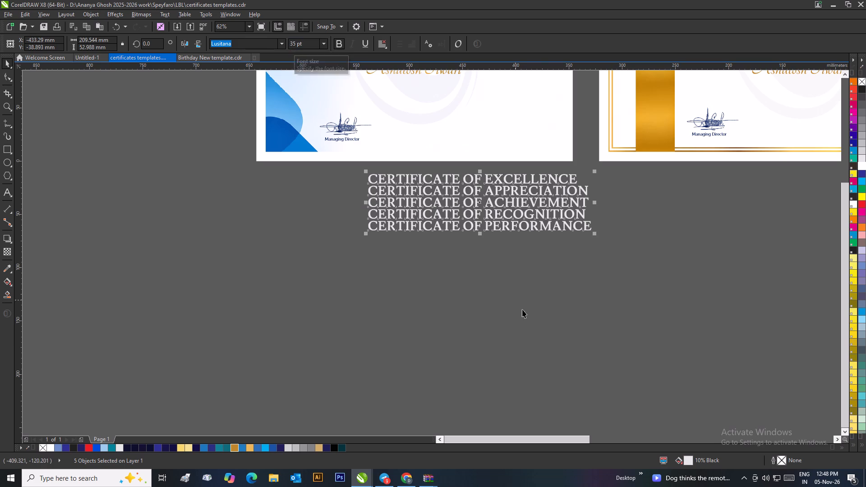
left_click(523, 312)
left_click_drag(515, 229, 517, 257)
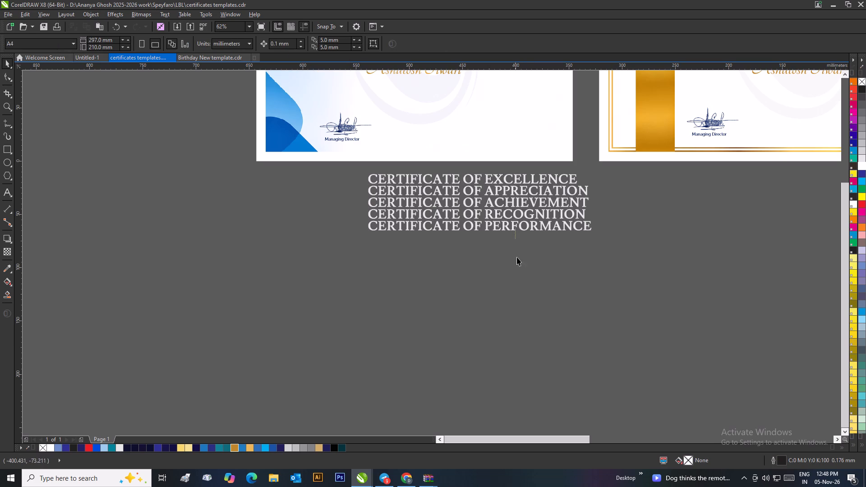
left_click_drag(517, 257, 517, 261)
Delete the CERTIFICATE OF EXCELLENCE line from the title list below the blue certificate.
left_click(516, 179)
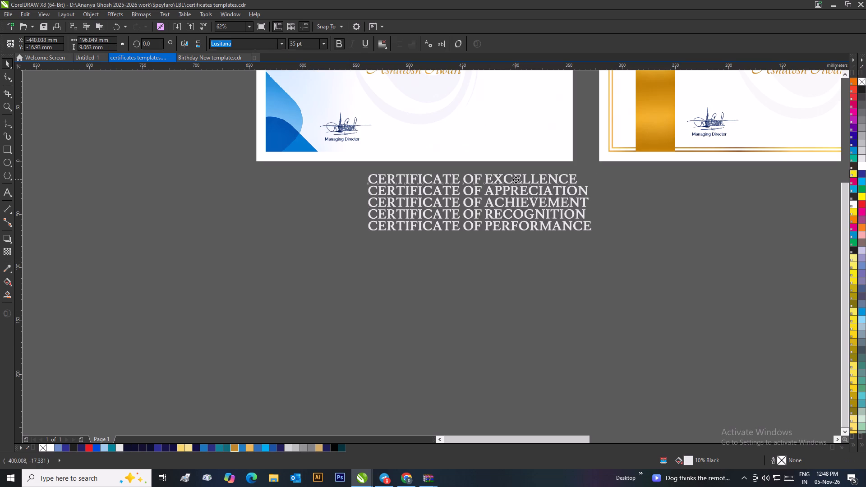
key("Delete")
Replace EXCELLENCE with APPRECIATION, copied from the title list, in the gold-ribbon certificate's second heading line.
double_click(492, 191)
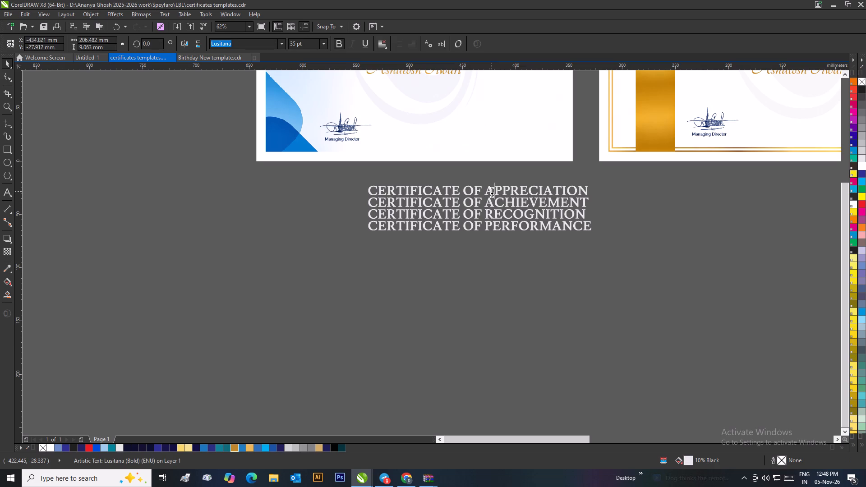
left_click_drag(486, 190, 611, 196)
right_click(573, 187)
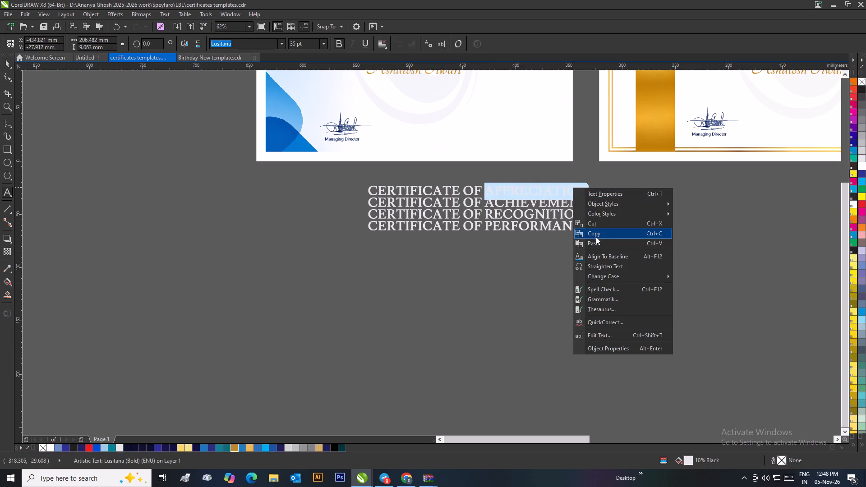
left_click(596, 236)
scroll(505, 221, "down", 2)
scroll(549, 199, "up", 2)
scroll(403, 256, "up", 2)
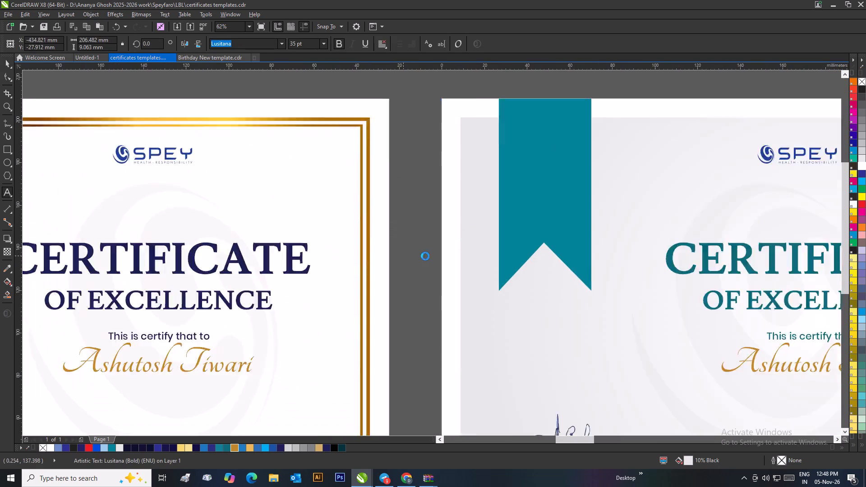
scroll(281, 296, "down", 1)
scroll(319, 274, "up", 1)
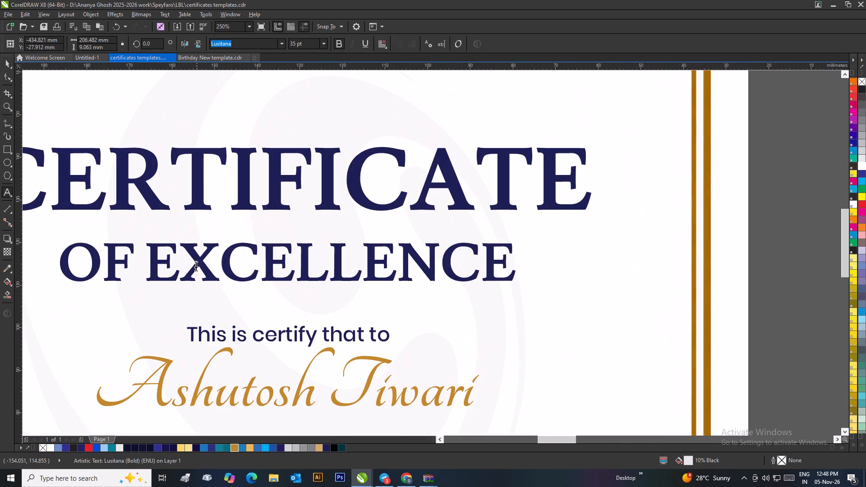
left_click(465, 268)
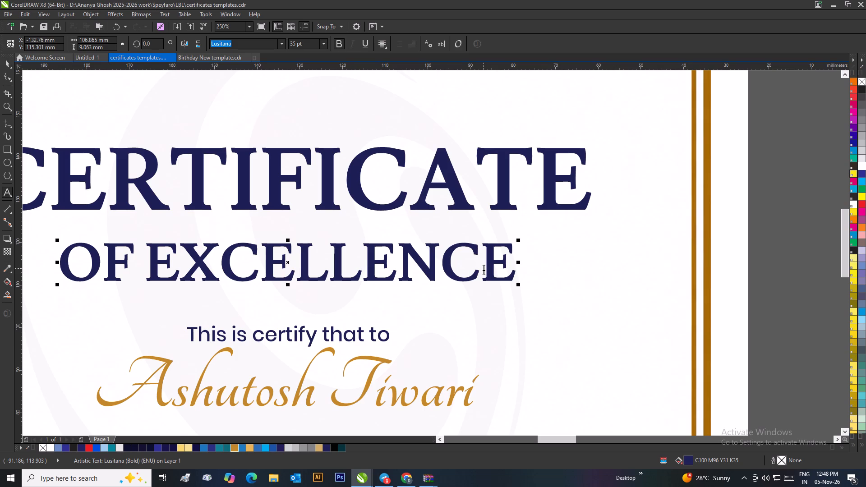
key("Right")
key("BackSpace")
key("BackSpace")
key("BackSpace")
key("BackSpace")
key("BackSpace")
key("BackSpace")
key("BackSpace")
key("BackSpace")
key("BackSpace")
key("BackSpace")
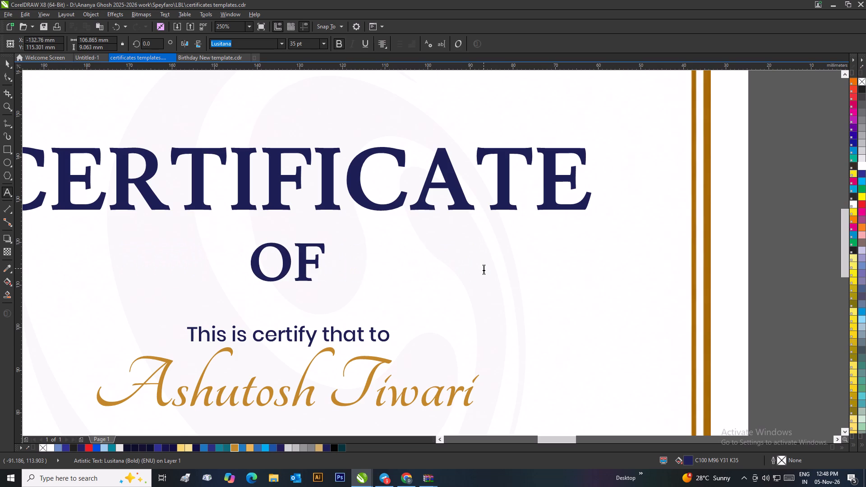
key("ctrl+v")
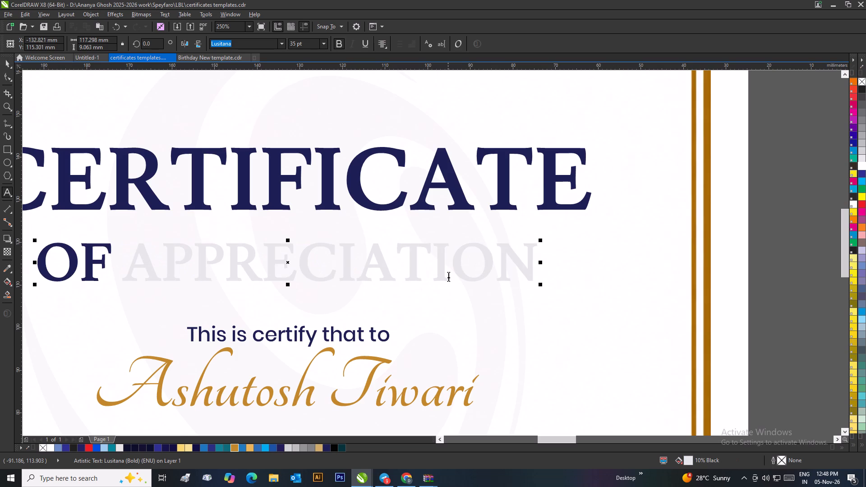
Fill the whole OF APPRECIATION line with the heading's navy, C100 M96 Y31 K35.
left_click(10, 61)
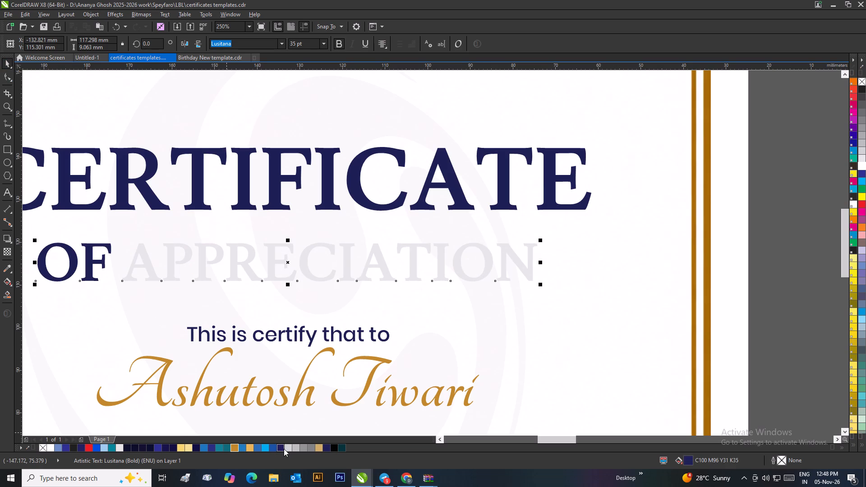
left_click(323, 447)
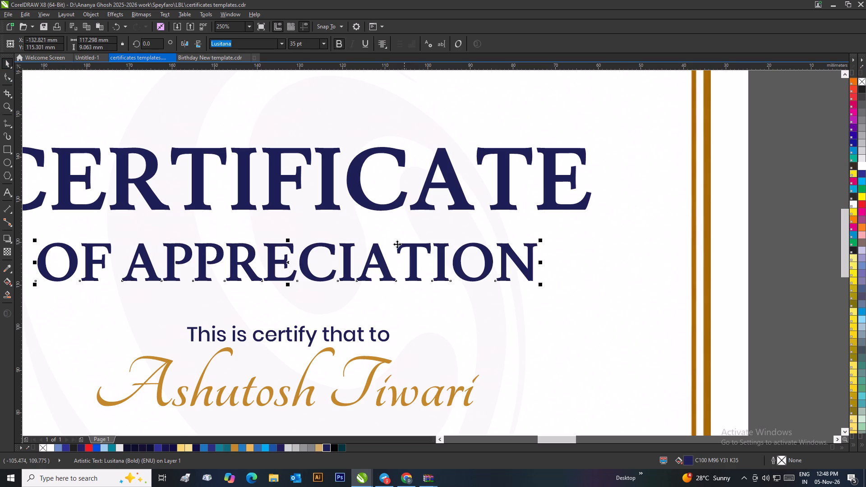
Centre the OF APPRECIATION line horizontally on the CERTIFICATE heading above it.
left_click(381, 207, "shift")
key("c")
scroll(373, 214, "down", 2)
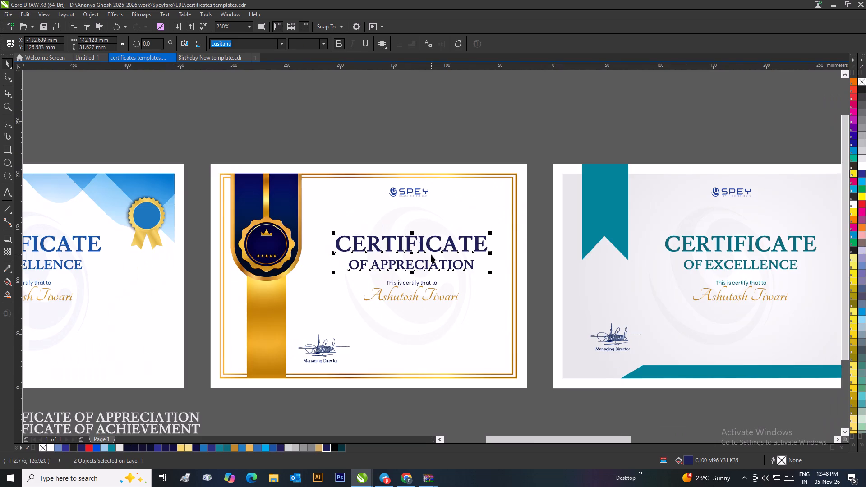
left_click(430, 410)
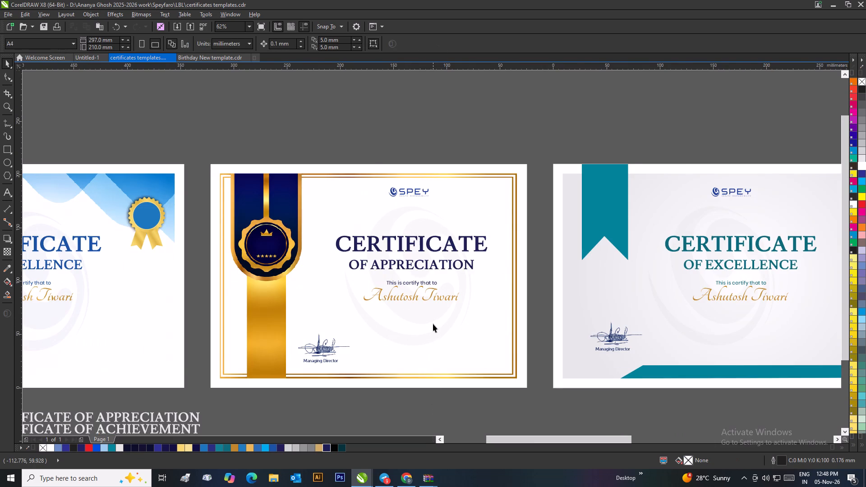
Replace EXCELLENCE with ACHIEVEMENT, copied from the title list, in the teal-ribbon certificate's second heading line.
scroll(425, 331, "down", 1)
scroll(298, 301, "up", 1)
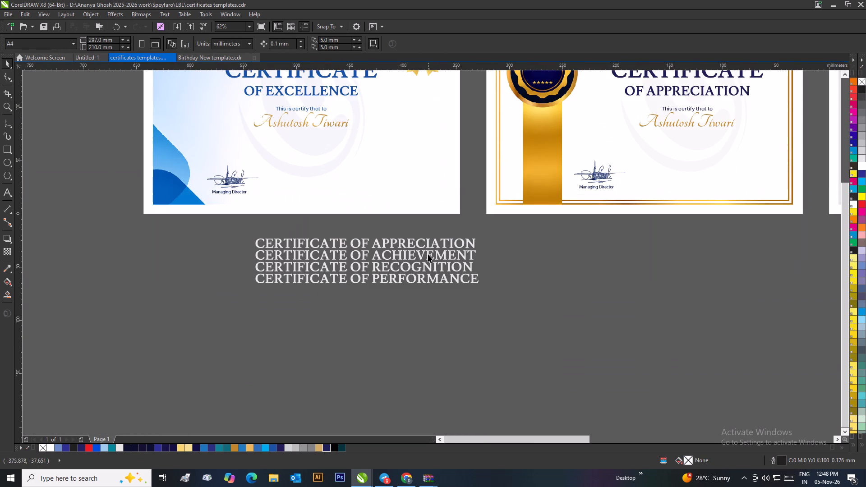
double_click(378, 256)
left_click_drag(372, 256, 379, 256)
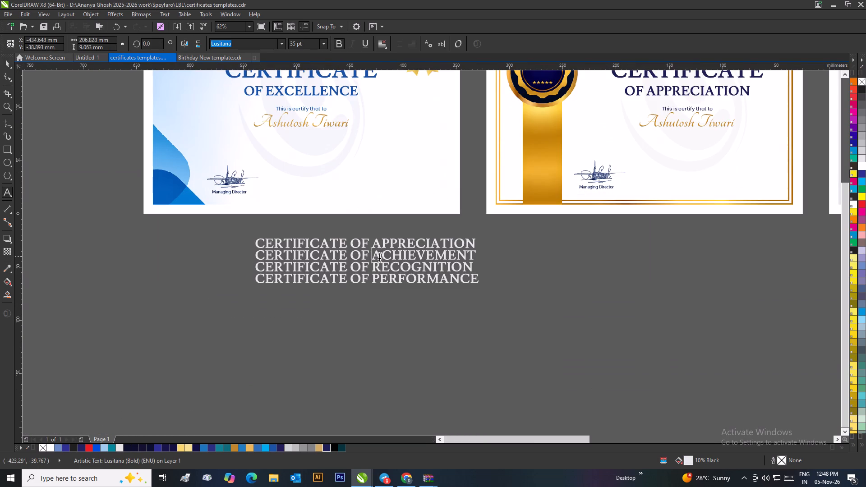
left_click_drag(379, 256, 483, 257)
right_click(458, 254)
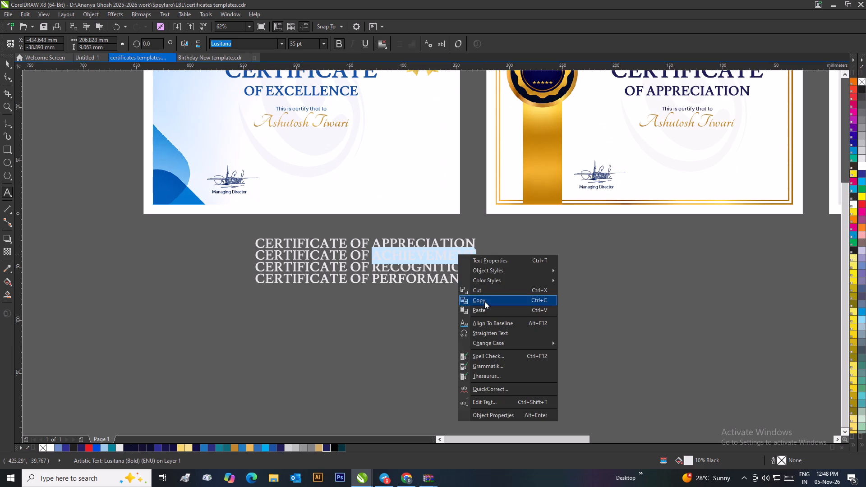
left_click(484, 302)
scroll(458, 303, "down", 1)
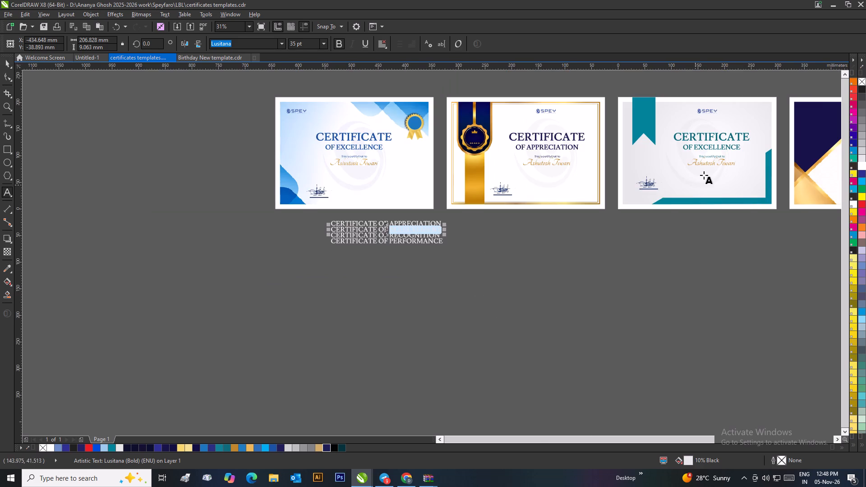
scroll(713, 158, "up", 2)
left_click_drag(363, 209, 476, 204)
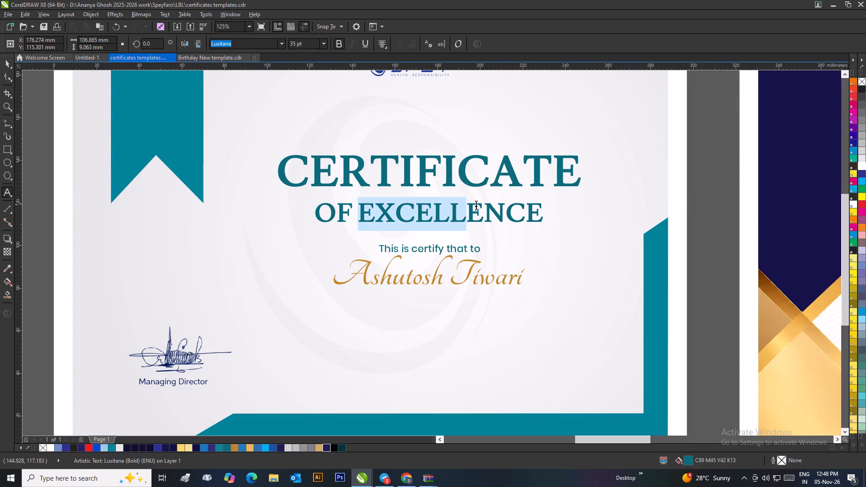
left_click_drag(476, 204, 534, 208)
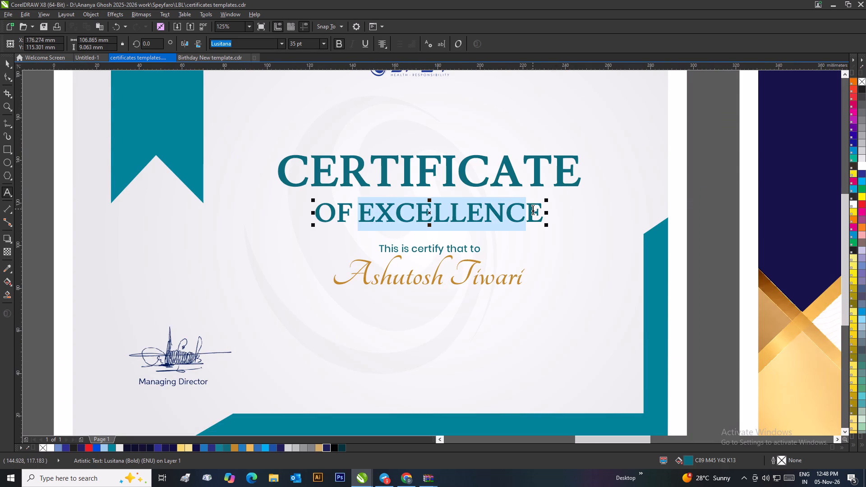
key("BackSpace")
key("Right")
key("BackSpace")
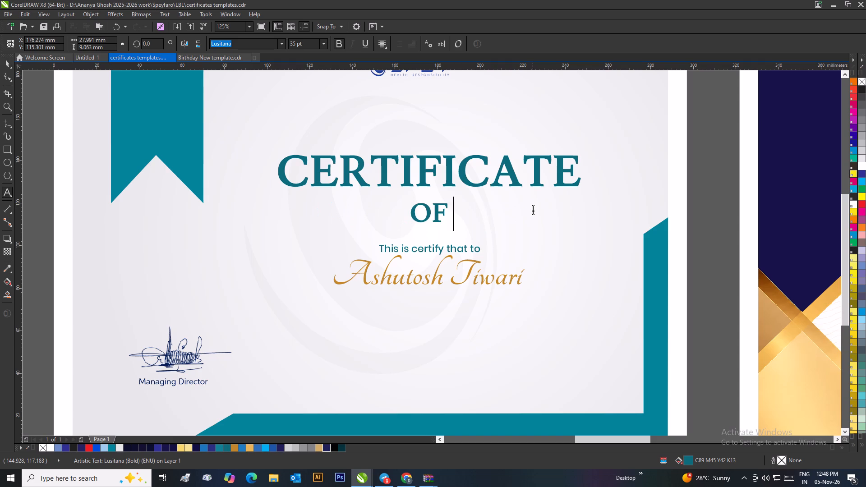
key("ctrl+v")
Fill the whole OF ACHIEVEMENT line with the heading's teal, C89 M45 Y42 K13.
left_click(5, 60)
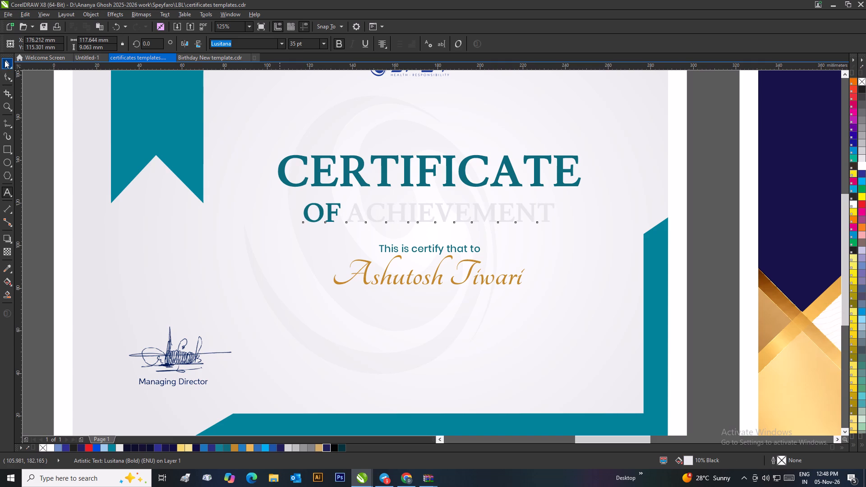
left_click(227, 448)
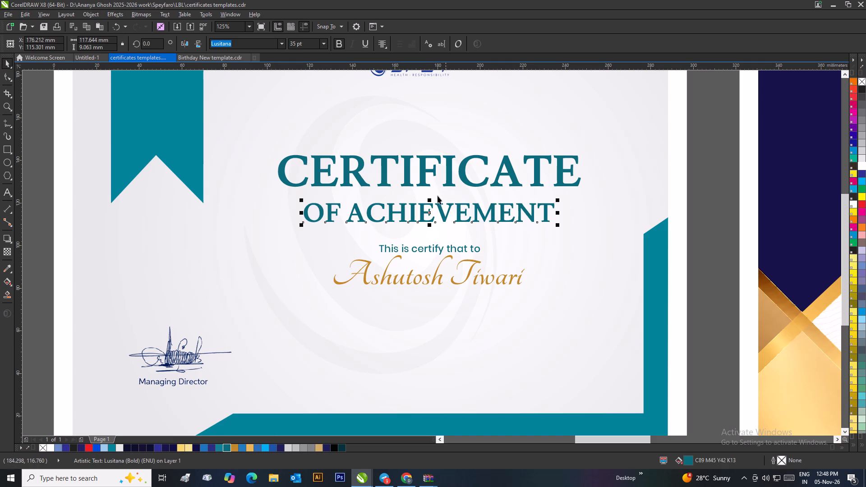
Centre the OF ACHIEVEMENT line horizontally on the CERTIFICATE heading above it.
left_click(426, 178, "shift")
key("c")
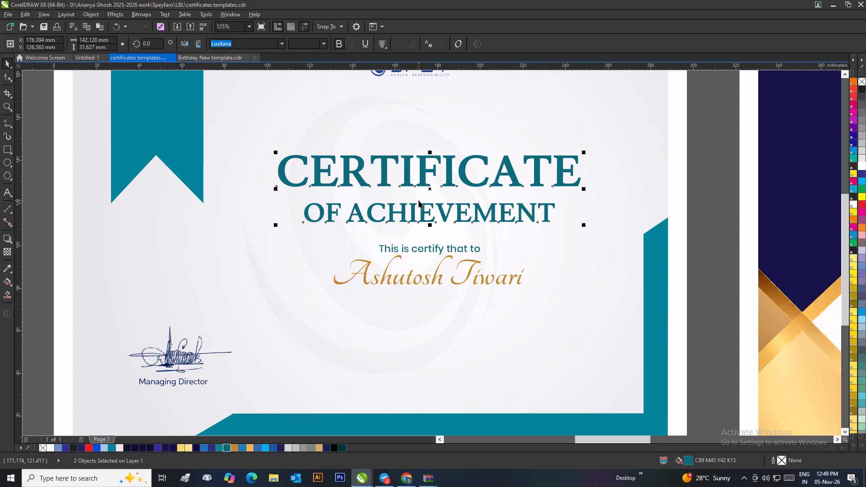
scroll(419, 211, "down", 1)
left_click(488, 389)
Replace EXCELLENCE with RECOGNITION, copied from the title list, in the second heading line of the certificate with the navy-and-gold diagonal corner.
scroll(478, 343, "down", 1)
scroll(437, 253, "down", 1)
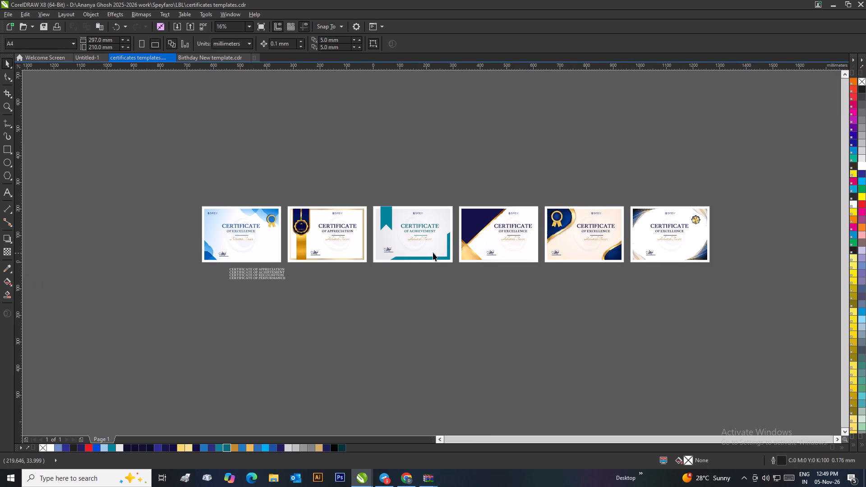
scroll(451, 246, "up", 1)
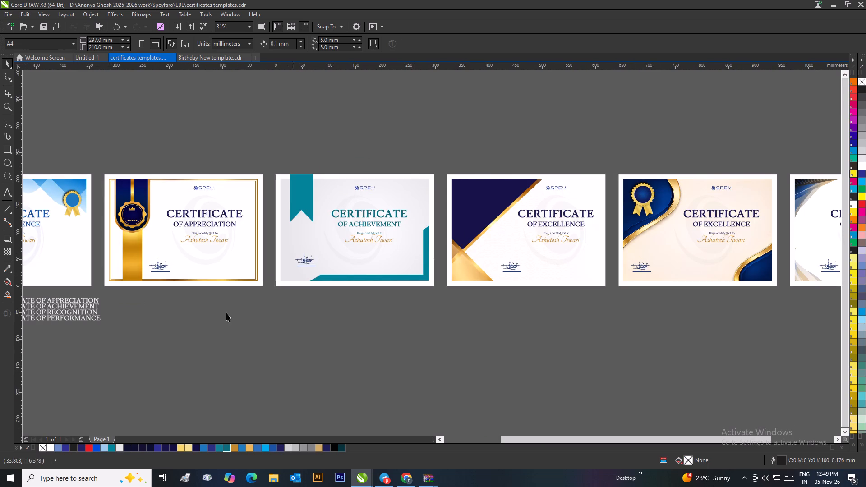
scroll(66, 310, "up", 1)
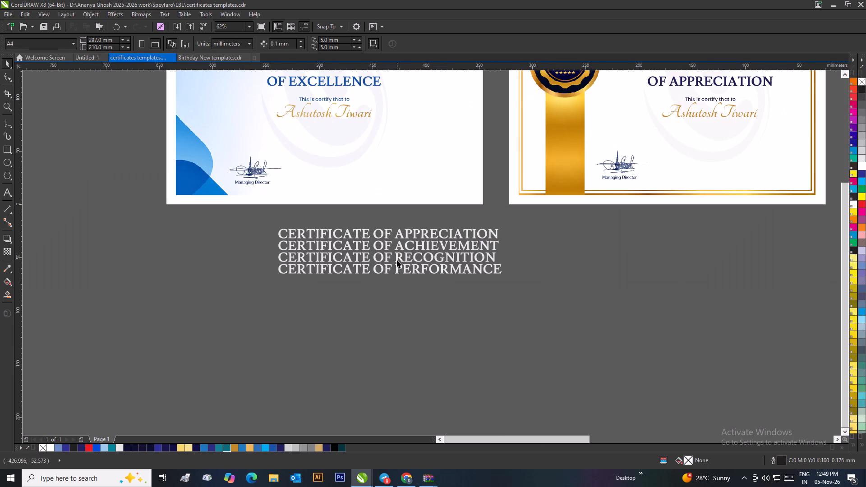
double_click(397, 259)
left_click_drag(396, 258, 504, 258)
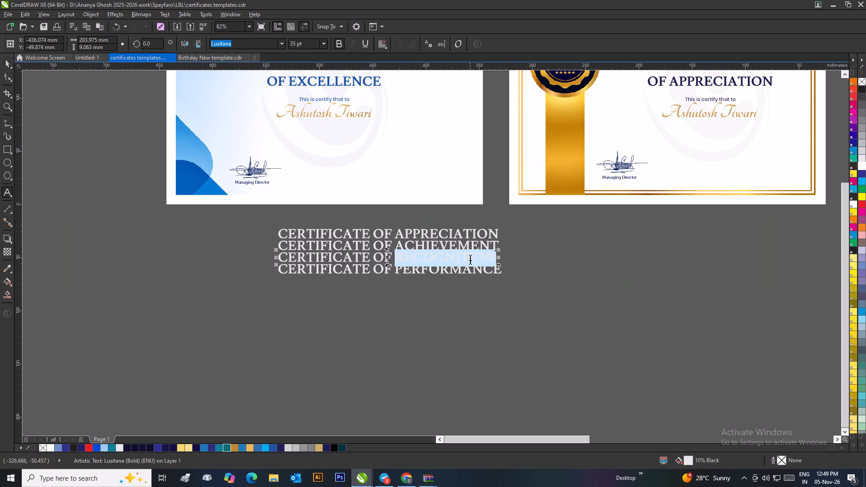
right_click(470, 258)
left_click(504, 306)
scroll(461, 303, "down", 2)
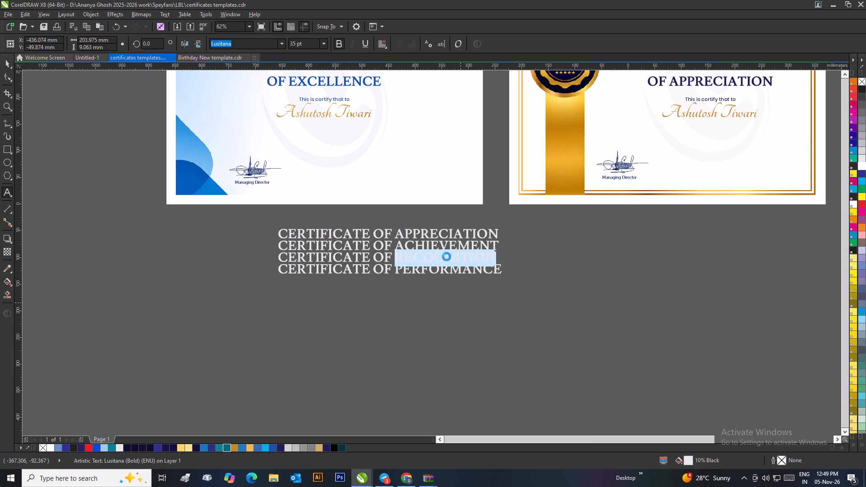
scroll(447, 257, "down", 1)
scroll(563, 207, "up", 2)
scroll(426, 250, "down", 1)
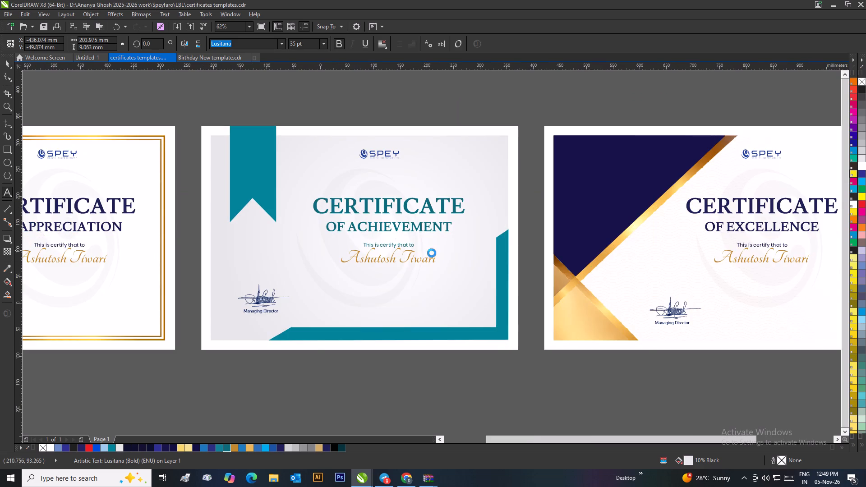
scroll(591, 245, "up", 1)
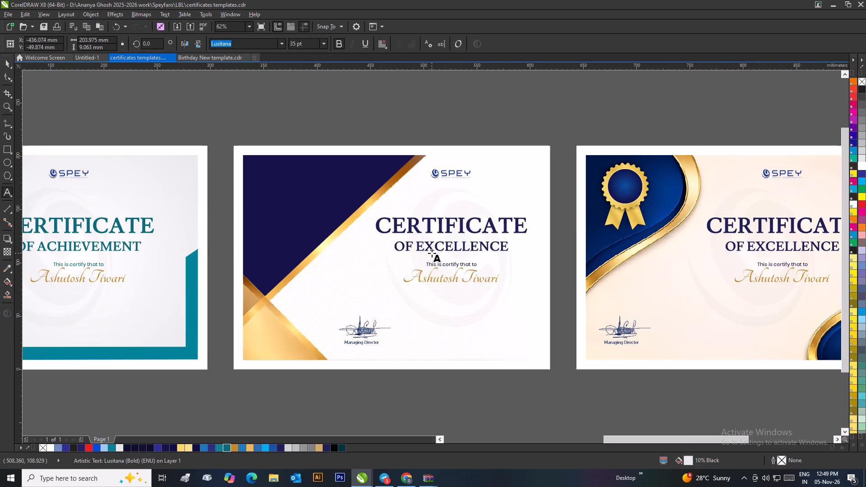
scroll(432, 253, "up", 1)
left_click_drag(401, 239, 579, 243)
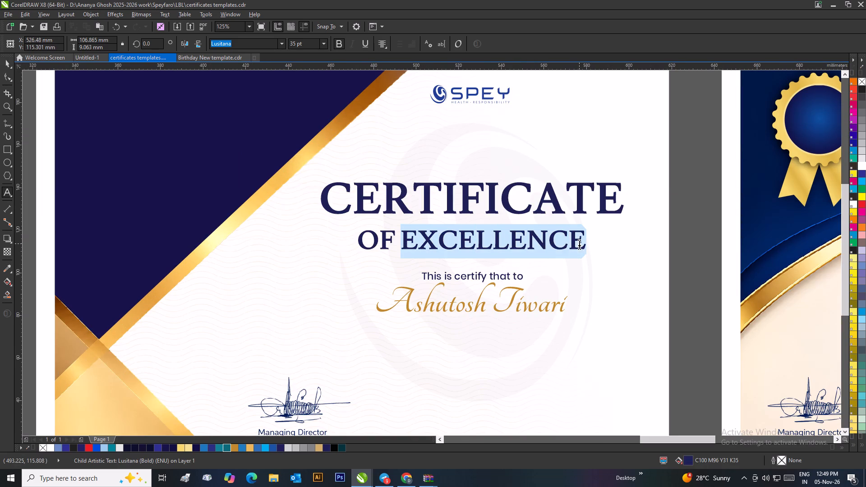
left_click_drag(579, 243, 581, 243)
key("BackSpace")
key("ctrl+v")
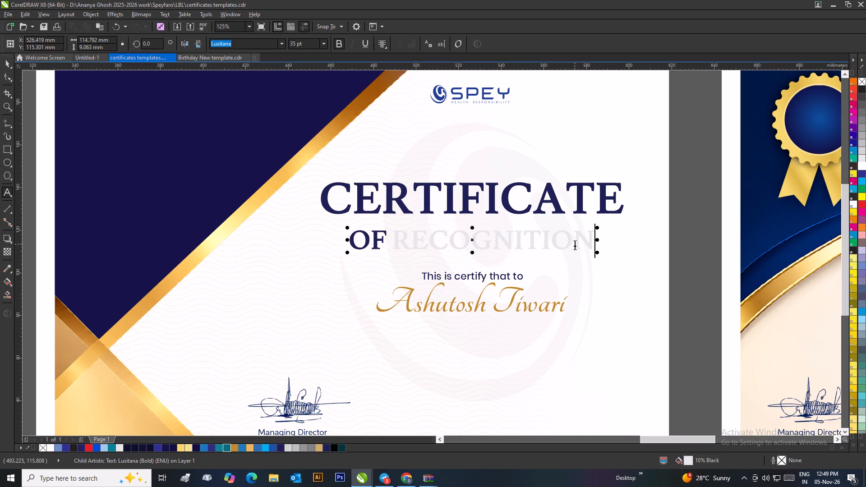
Fill the whole OF RECOGNITION line with the heading's navy, C100 M96 Y31 K35.
left_click(6, 64)
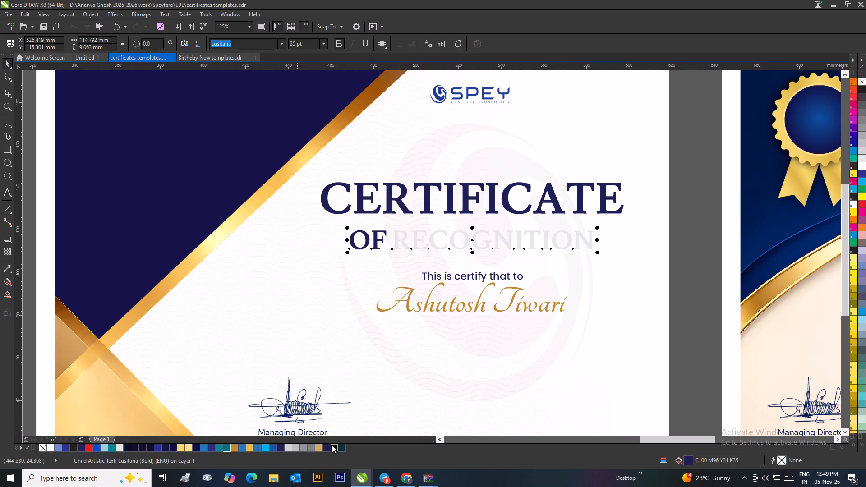
left_click(327, 446)
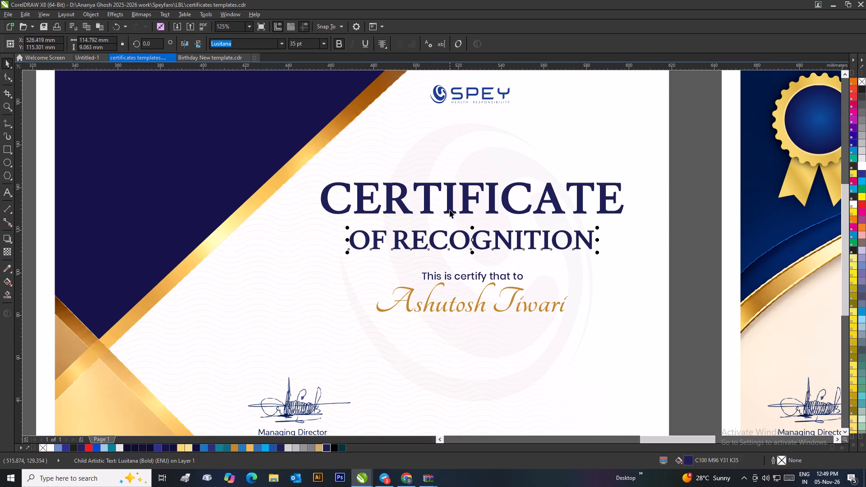
Centre the OF RECOGNITION line horizontally on the CERTIFICATE heading above it.
left_click(450, 210, "shift")
key("c")
scroll(450, 214, "down", 2)
left_click(445, 345)
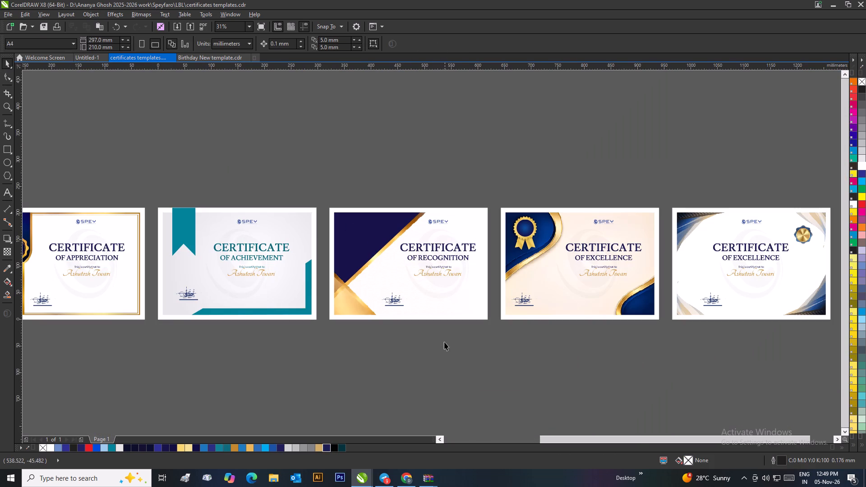
Copy the word PERFORMANCE from the last line of the title list below the certificates.
scroll(188, 335, "down", 1)
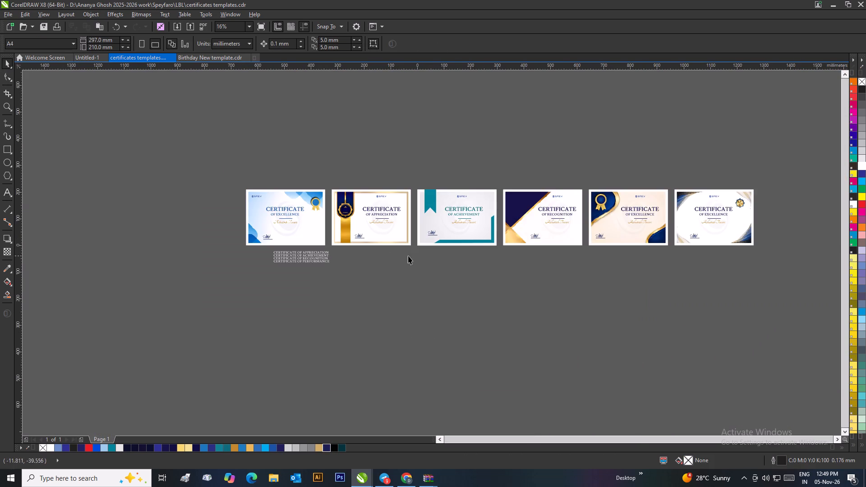
scroll(355, 249, "up", 2)
double_click(261, 293)
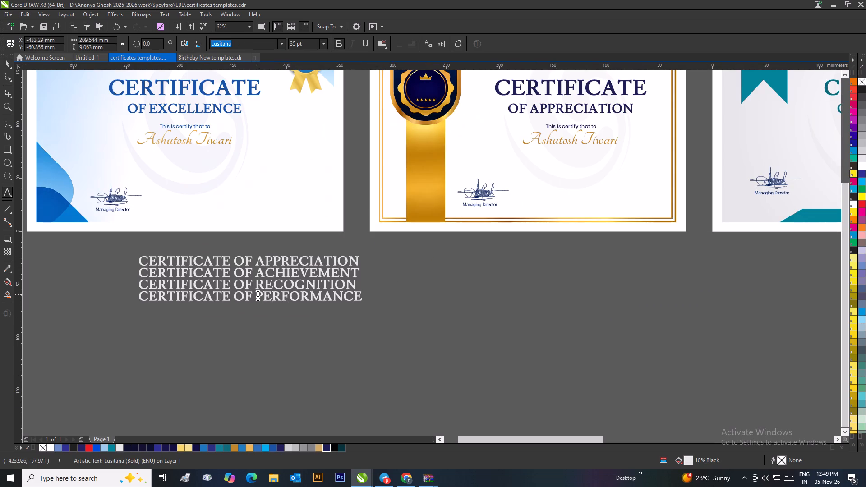
left_click_drag(257, 295, 373, 301)
right_click(351, 294)
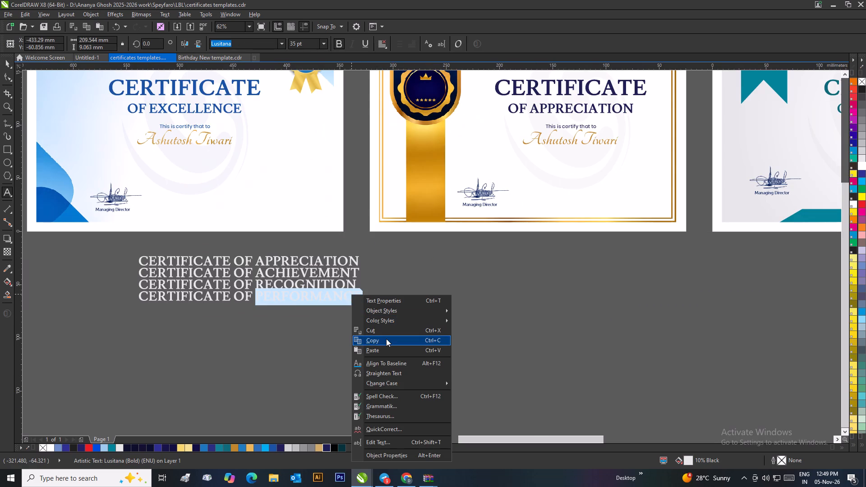
left_click(386, 339)
scroll(328, 316, "down", 3)
scroll(714, 211, "up", 2)
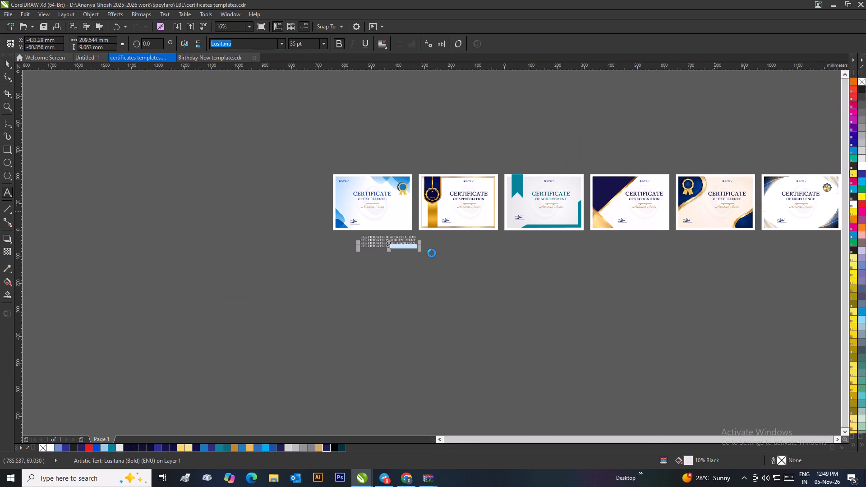
scroll(386, 271, "down", 1)
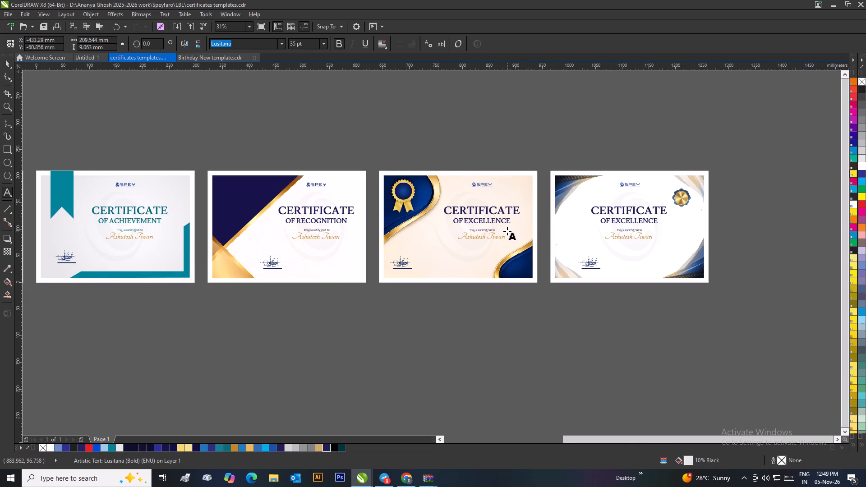
scroll(495, 223, "up", 1)
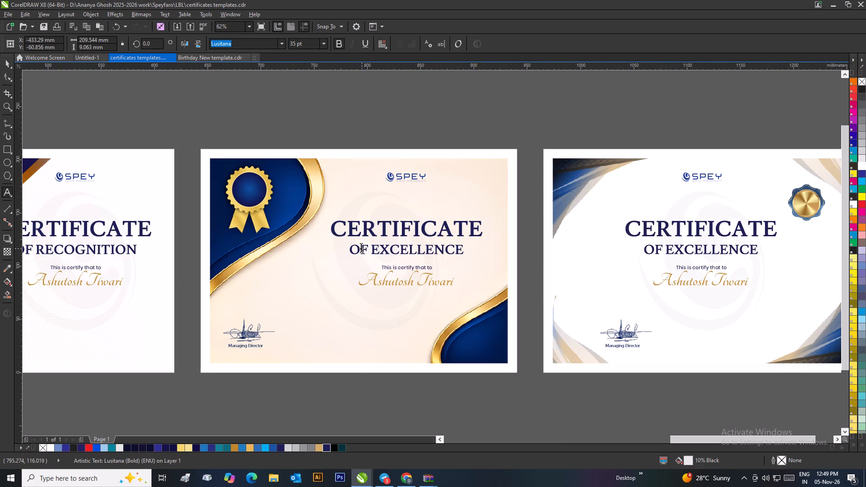
scroll(344, 239, "down", 1)
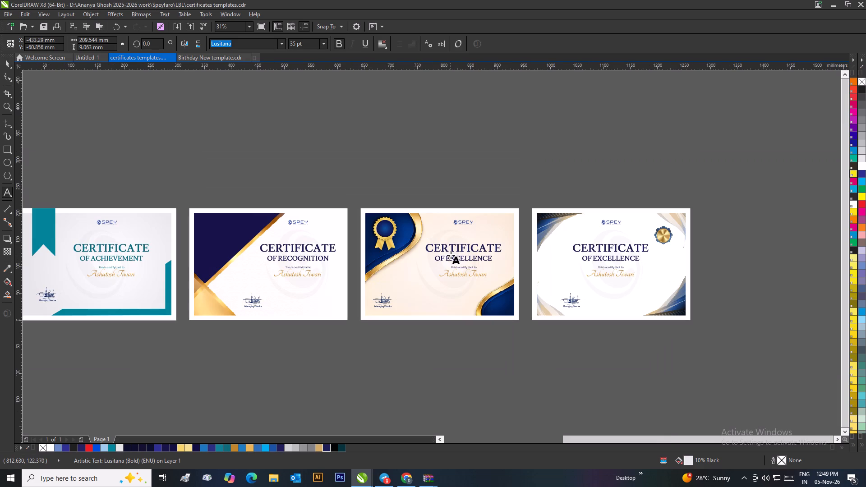
Delete the entire cream certificate with the blue-and-gold waves and gold rosette, including all its text.
left_click(5, 61)
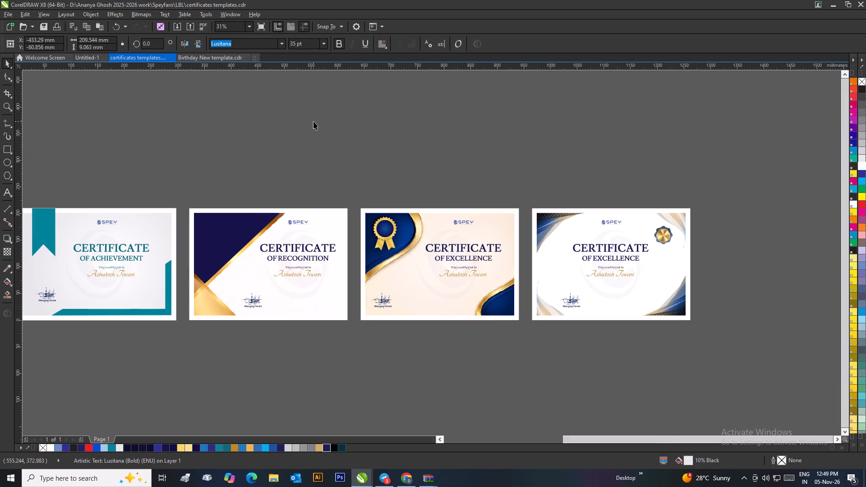
left_click(313, 121)
left_click_drag(521, 198, 521, 202)
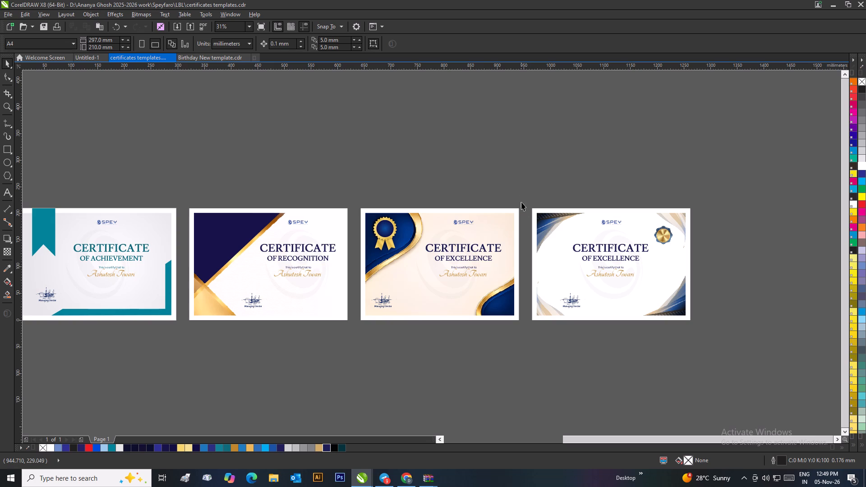
left_click_drag(521, 202, 356, 349)
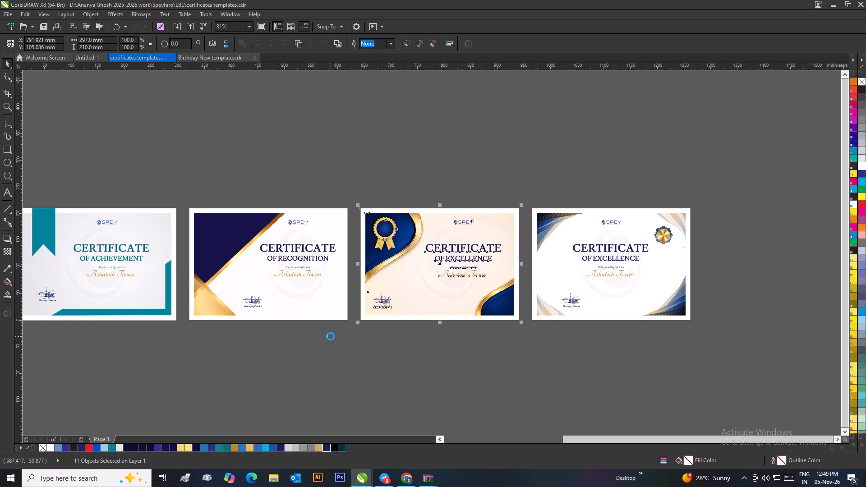
key("Delete")
Group all objects of the white certificate with the gold badge and move it into the gap beside the OF RECOGNITION certificate.
left_click_drag(492, 198, 699, 339)
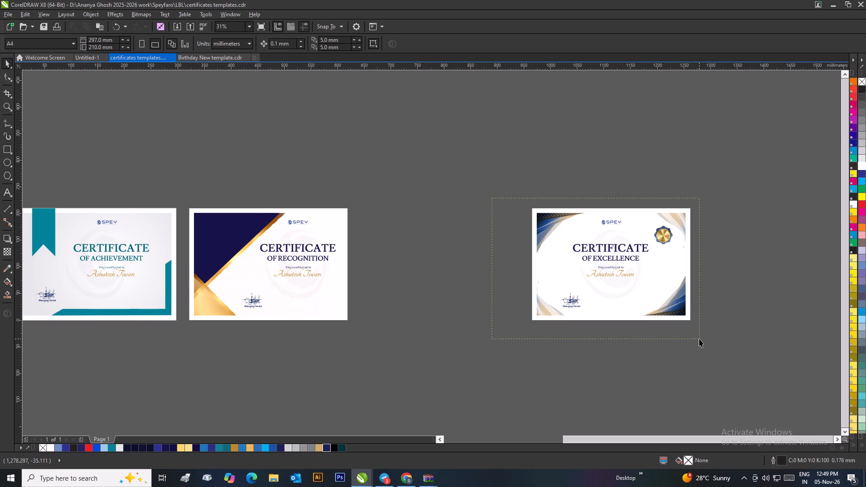
left_click_drag(699, 339, 701, 339)
key("ctrl+g")
left_click_drag(602, 254, 518, 257)
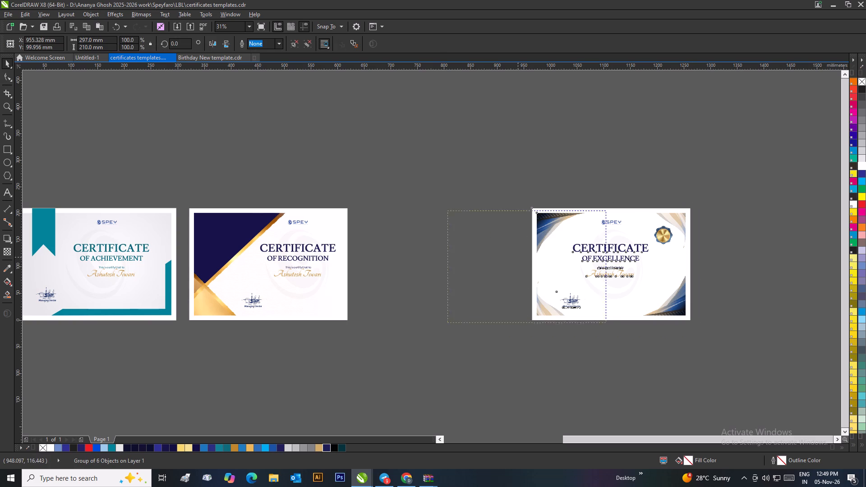
left_click_drag(518, 257, 424, 253)
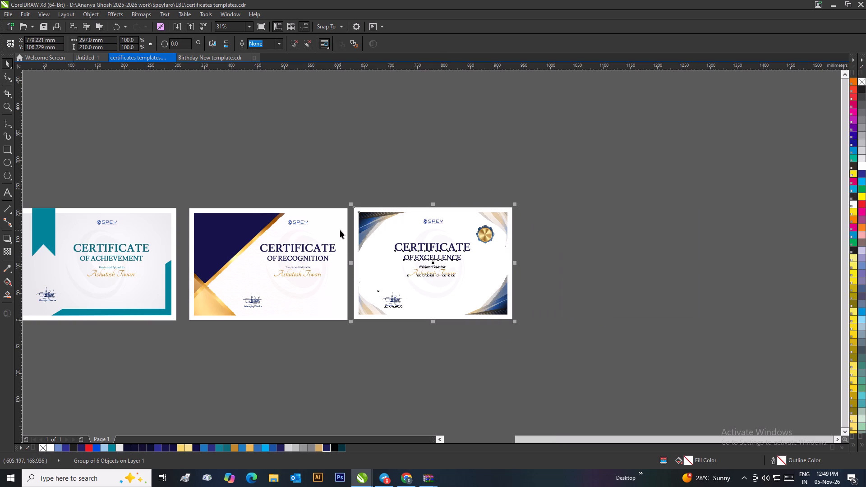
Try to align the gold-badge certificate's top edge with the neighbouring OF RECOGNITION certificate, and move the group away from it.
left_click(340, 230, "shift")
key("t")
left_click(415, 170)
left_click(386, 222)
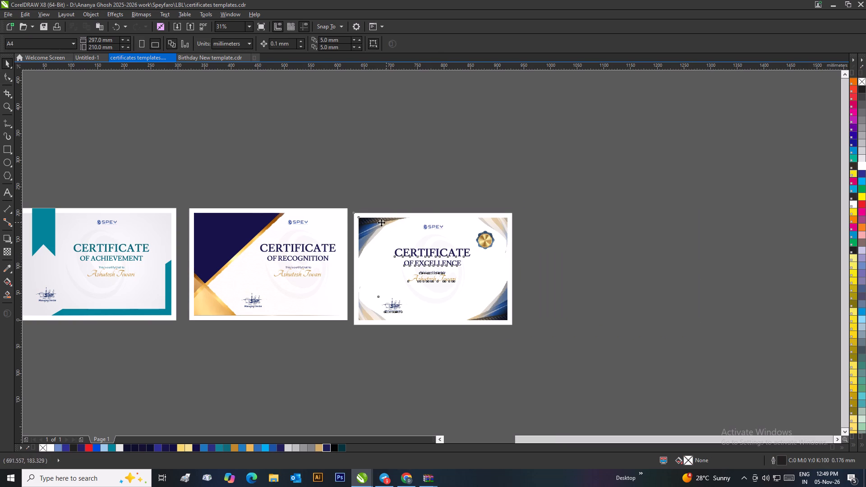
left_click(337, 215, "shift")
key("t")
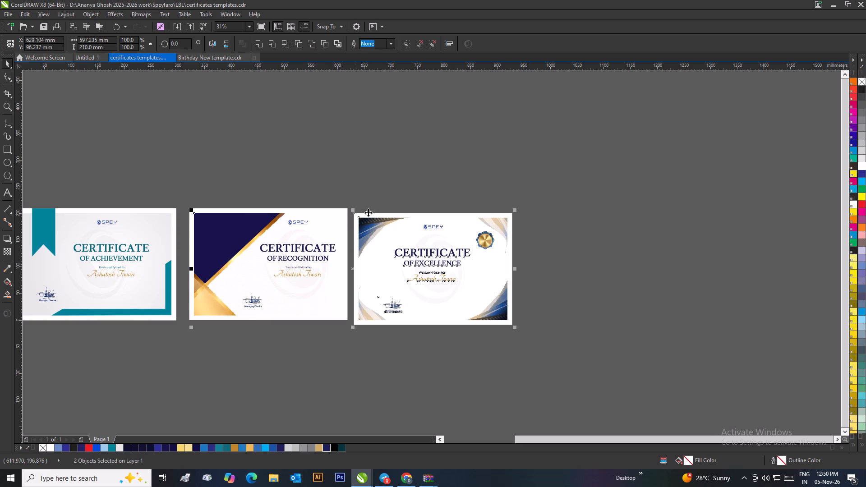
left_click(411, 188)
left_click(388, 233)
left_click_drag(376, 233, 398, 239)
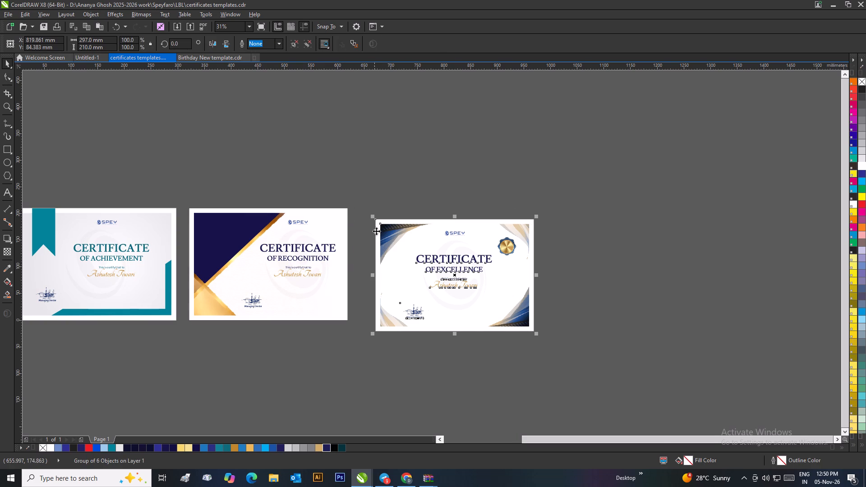
Align the top edge of the gold-badge certificate group with the white page of the OF RECOGNITION certificate.
scroll(386, 230, "up", 4)
scroll(431, 253, "down", 1)
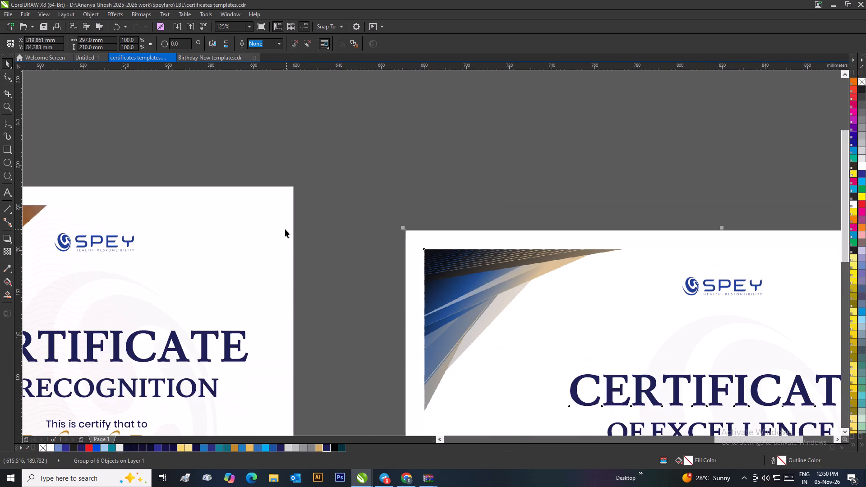
left_click(290, 189, "shift")
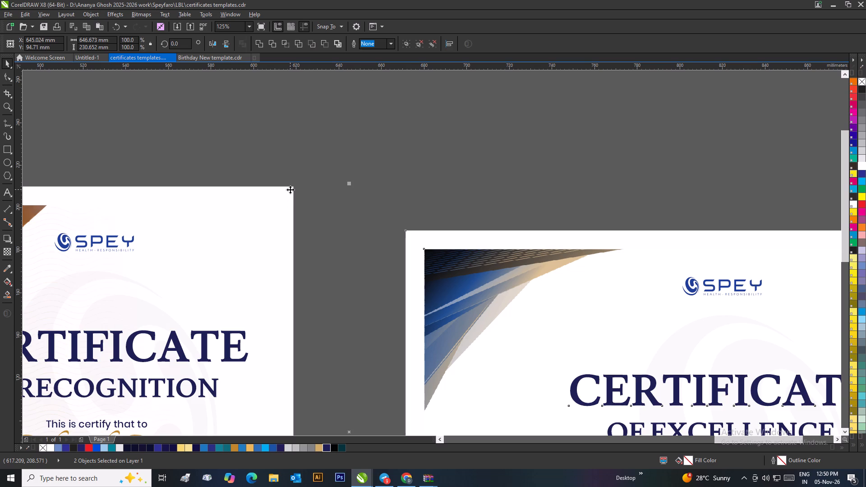
key("t")
scroll(287, 192, "down", 2)
left_click(471, 226)
Move the gold-badge certificate closer to the OF RECOGNITION certificate, centred at X about 787 mm, and align their top edges.
left_click(478, 285)
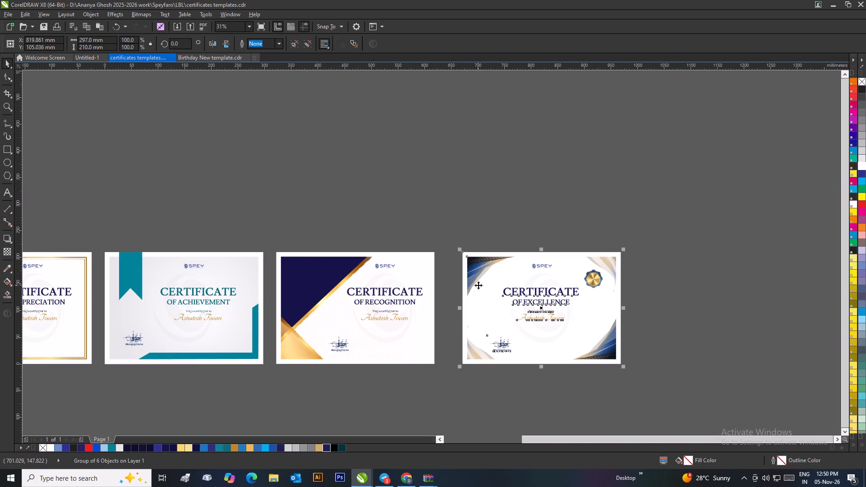
key("Left")
key("Left")
key("Left")
key("Left")
key("Left")
key("Left")
key("Left")
key("Left")
key("Left")
key("Left")
key("Left")
key("Left")
key("Left")
key("Left")
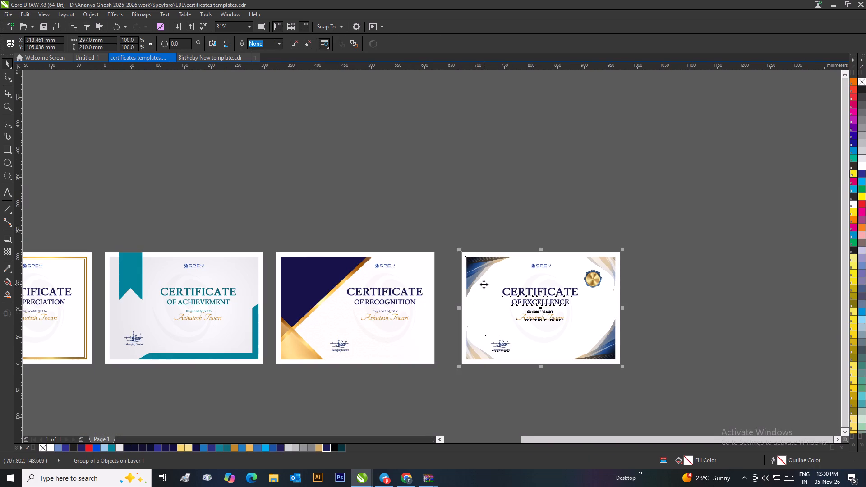
left_click_drag(474, 291, 457, 290)
left_click(432, 253, "shift")
key("t")
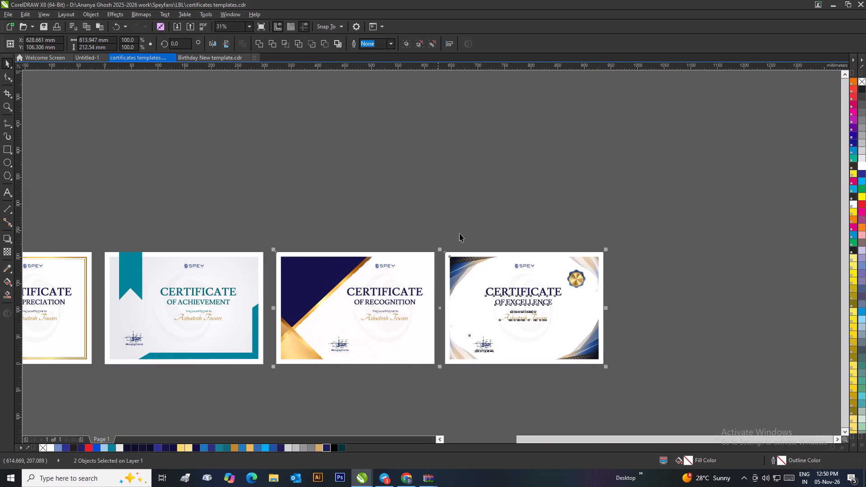
left_click(501, 212)
Fully ungroup the gold-badge certificate and replace EXCELLENCE in its subtitle with the copied word PERFORMANCE.
scroll(493, 300, "up", 1)
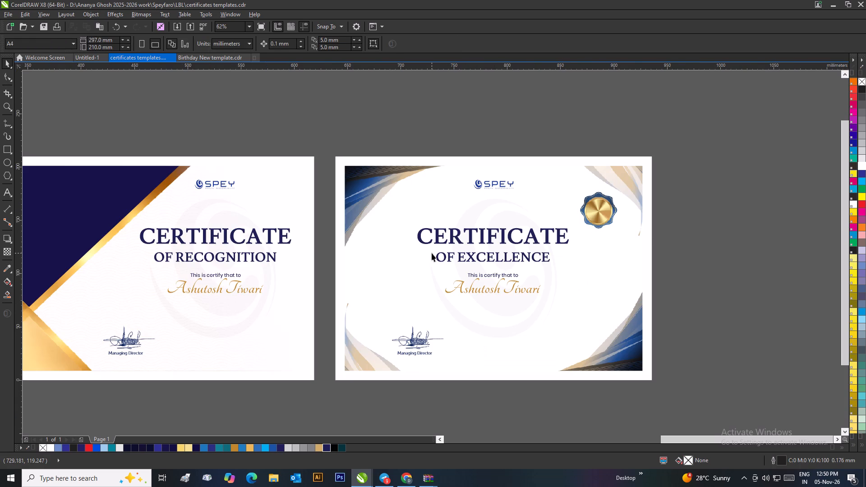
left_click(696, 243)
scroll(480, 258, "down", 1)
scroll(426, 258, "up", 1)
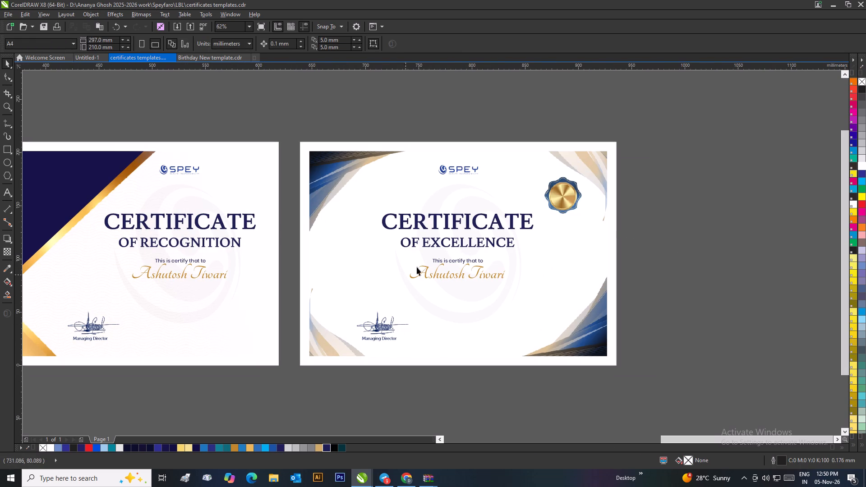
left_click(461, 240)
right_click(461, 240)
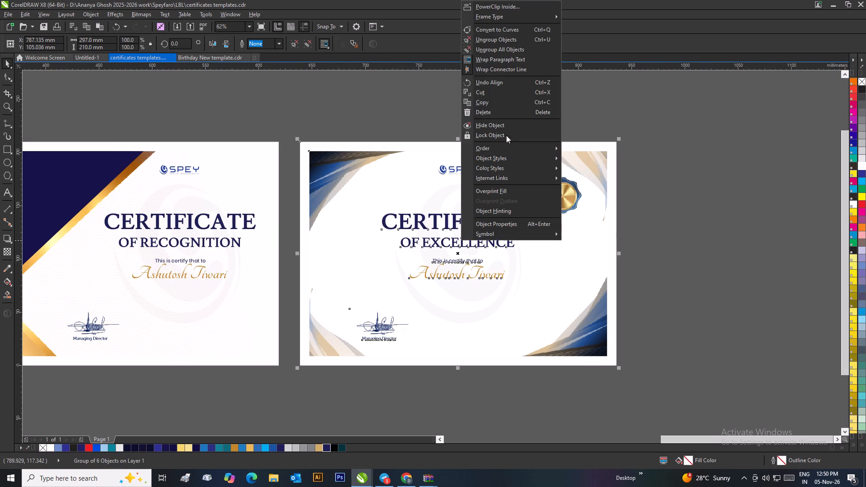
left_click(511, 49)
left_click(511, 87)
double_click(493, 243)
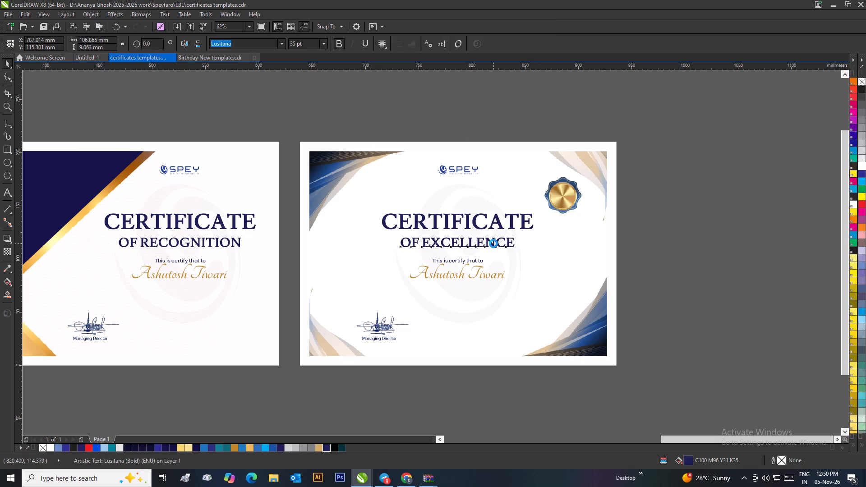
left_click_drag(425, 241, 517, 242)
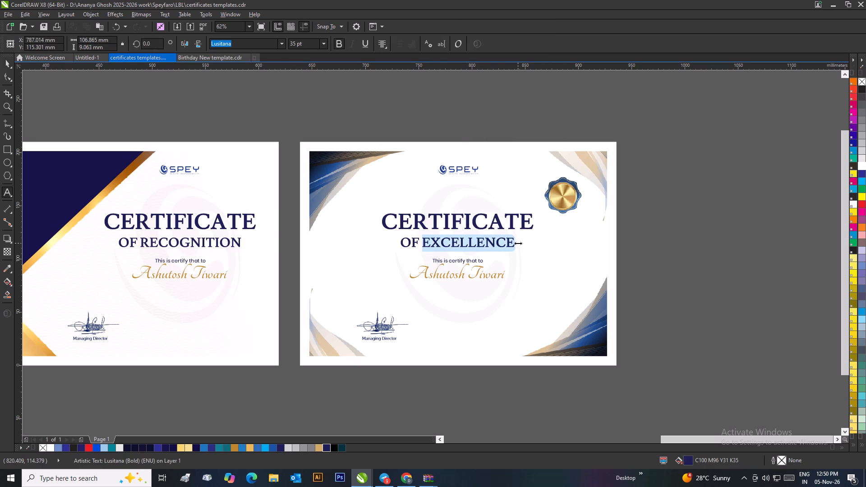
key("BackSpace")
key("ctrl+v")
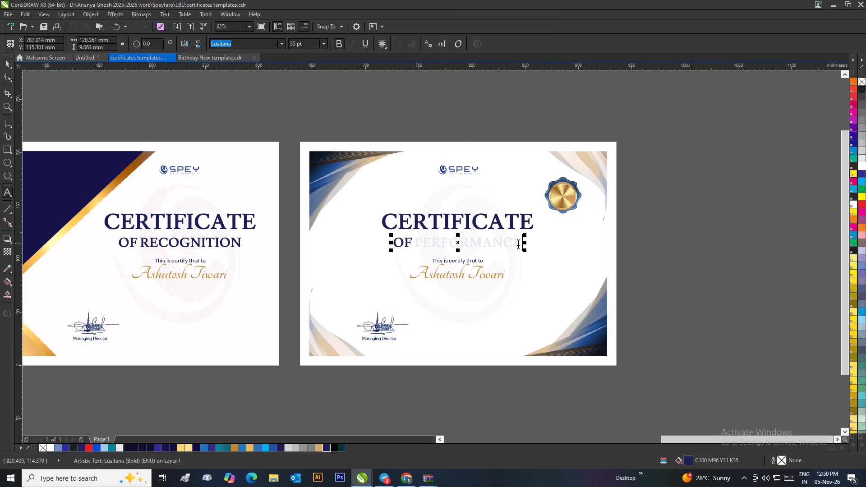
Fill the OF PERFORMANCE line with the dark navy C100 M96 Y31 K35 used for the heading.
left_click(3, 66)
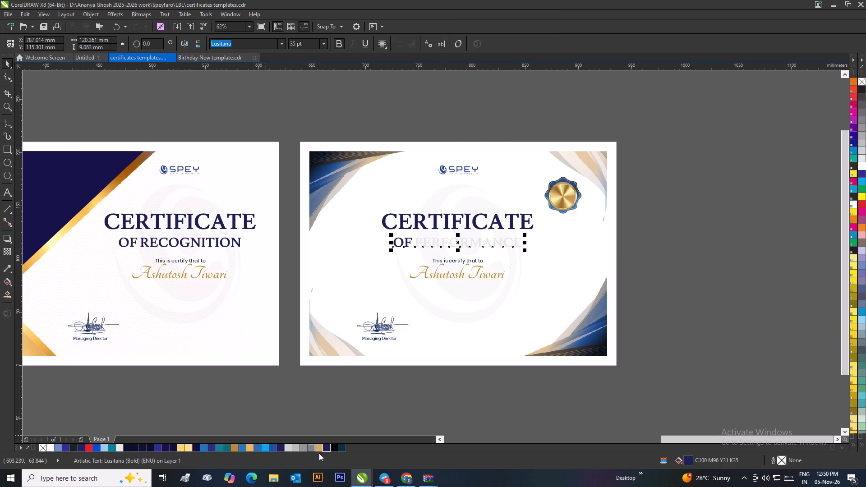
left_click(324, 448)
left_click(406, 411)
Centre the OF PERFORMANCE line horizontally on the CERTIFICATE heading above it.
left_click(467, 243)
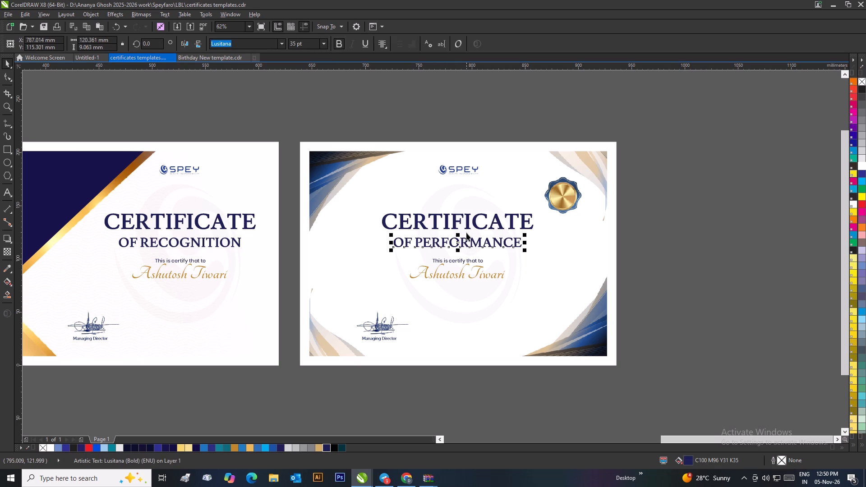
left_click(466, 226, "shift")
key("c")
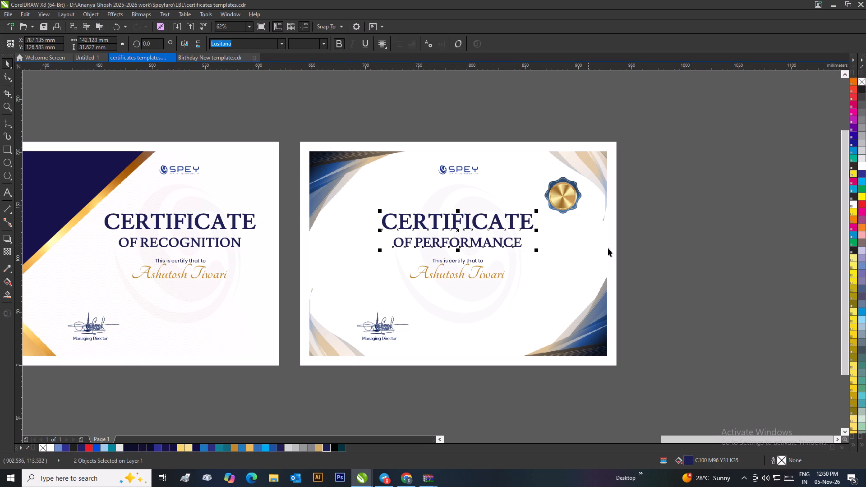
left_click(658, 256)
scroll(633, 251, "down", 1)
scroll(291, 271, "up", 1)
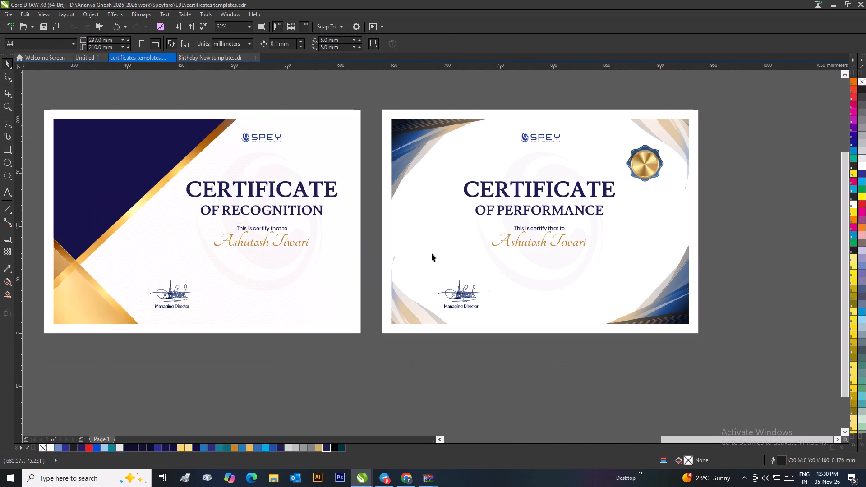
scroll(631, 249, "down", 2)
scroll(248, 268, "up", 1)
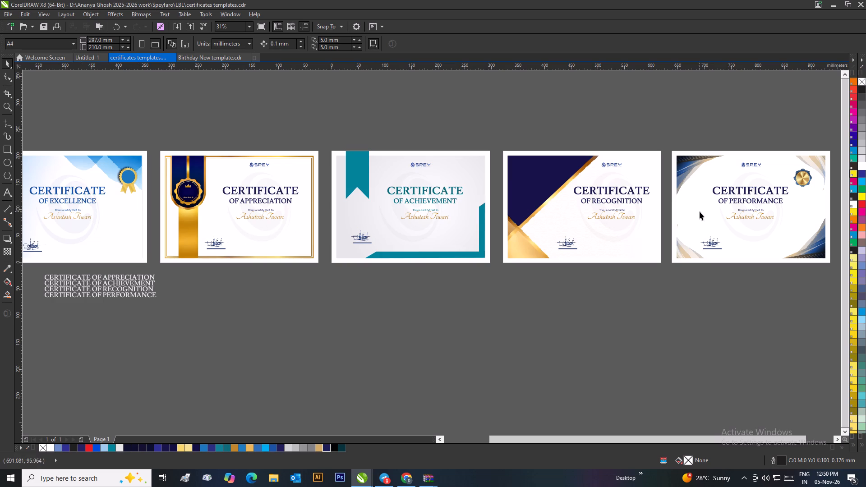
Delete the four-line list of certificate titles below the certificates.
left_click(136, 283)
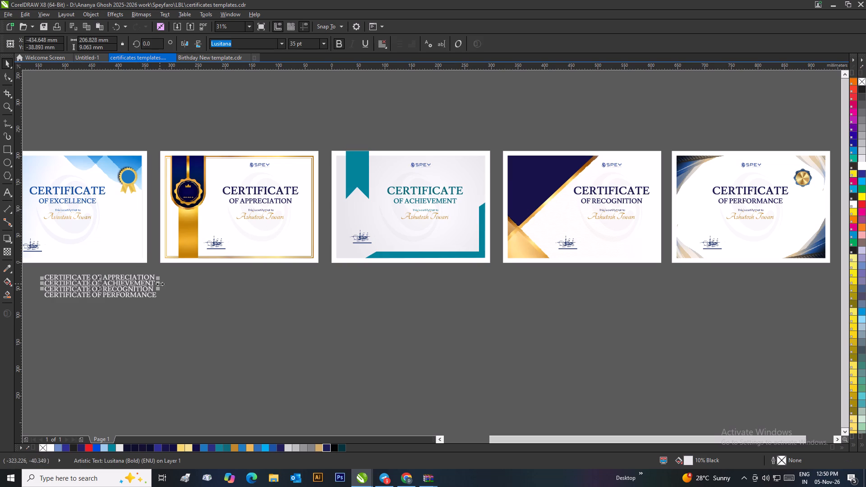
left_click_drag(167, 272, 39, 309)
key("Delete")
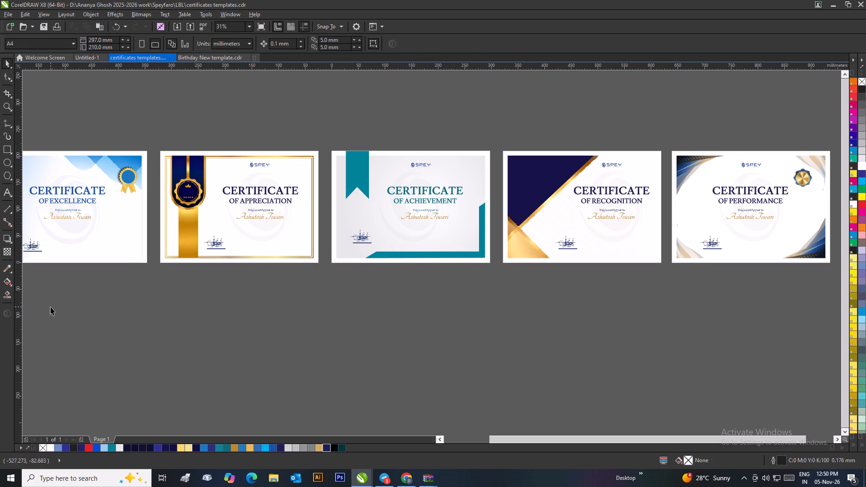
Group the artwork and text of the blue OF EXCELLENCE certificate and centre the group on its white page both ways.
left_click(132, 275)
scroll(186, 267, "down", 1)
scroll(398, 243, "up", 1)
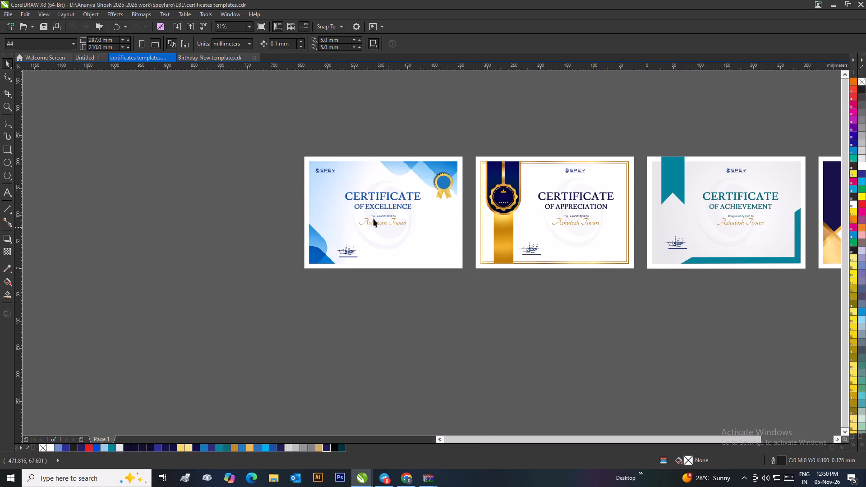
left_click_drag(292, 147, 459, 279)
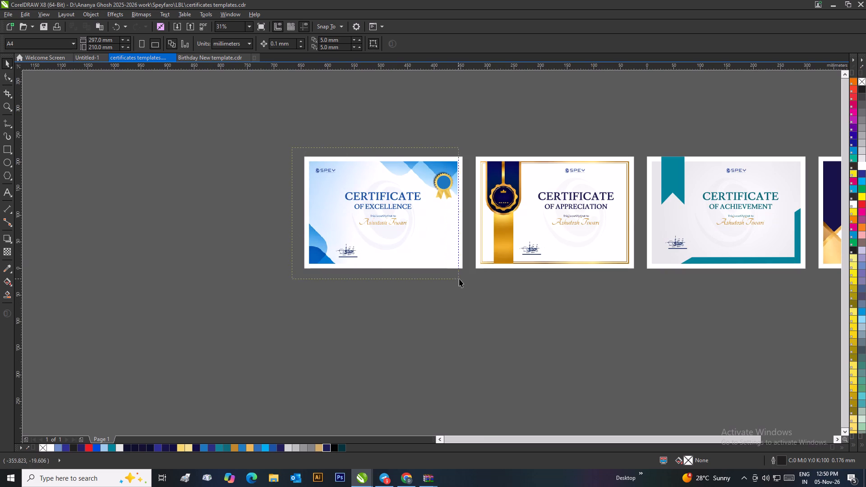
left_click_drag(459, 279, 465, 267)
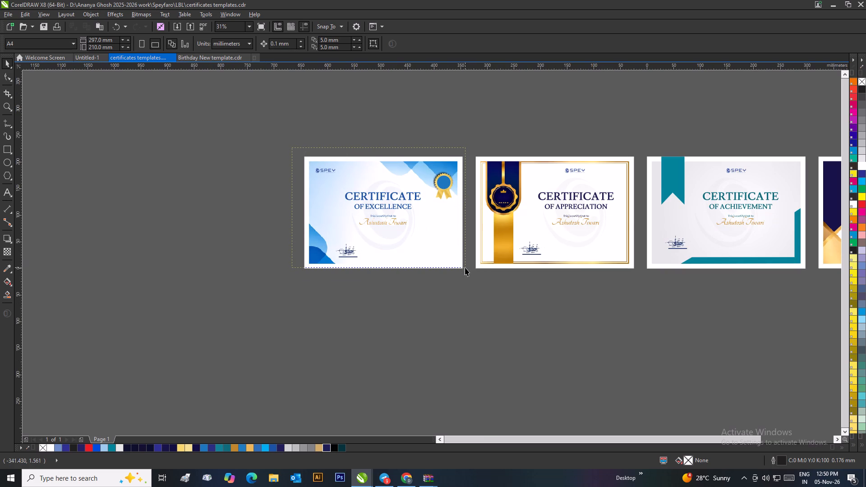
left_click_drag(465, 267, 469, 264)
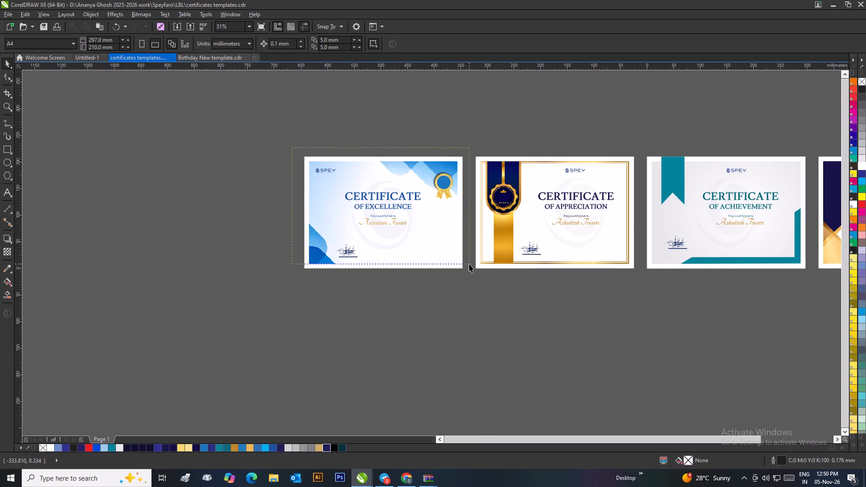
left_click_drag(469, 264, 467, 266)
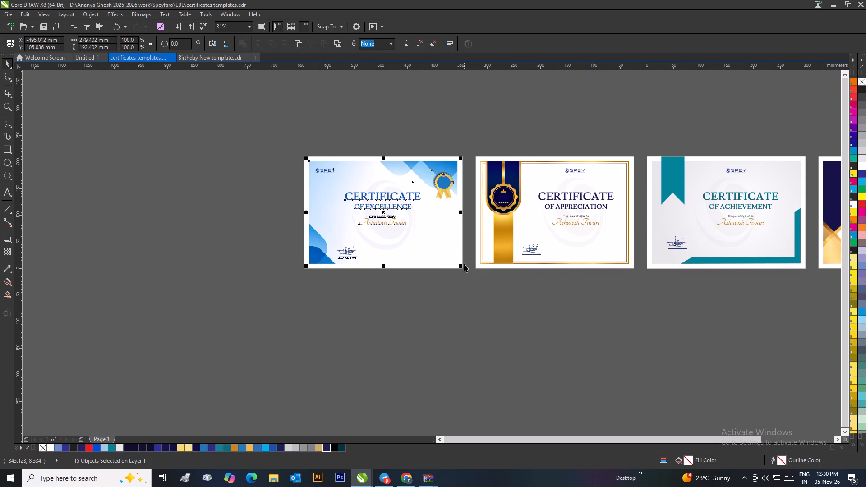
key("ctrl+g")
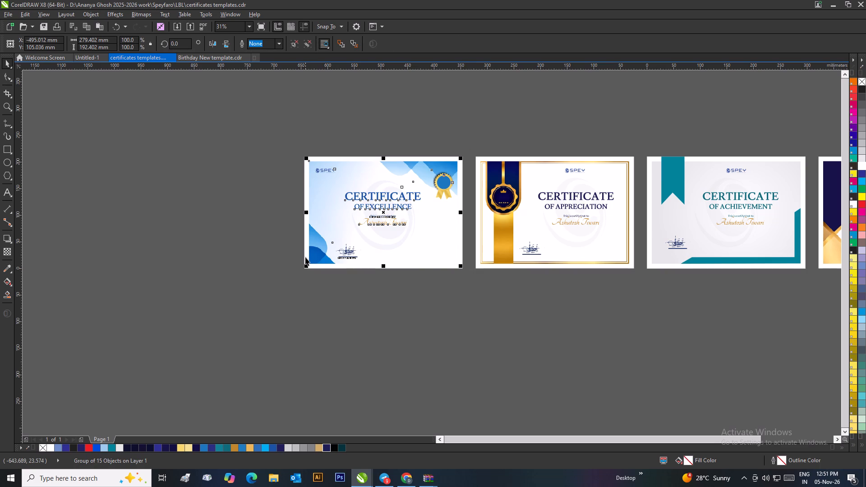
left_click(305, 257, "shift")
type("ce")
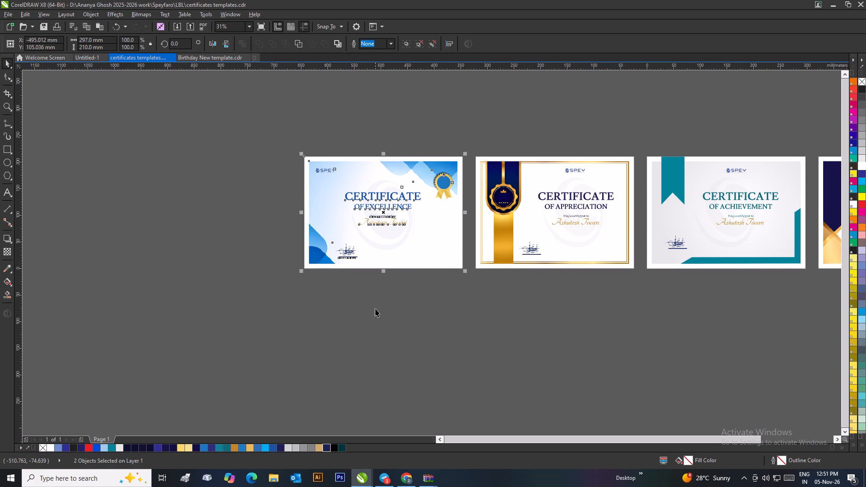
left_click(375, 308)
Group the OF EXCELLENCE artwork together with its white page.
left_click_drag(292, 147, 467, 276)
key("ctrl+g")
left_click(483, 291)
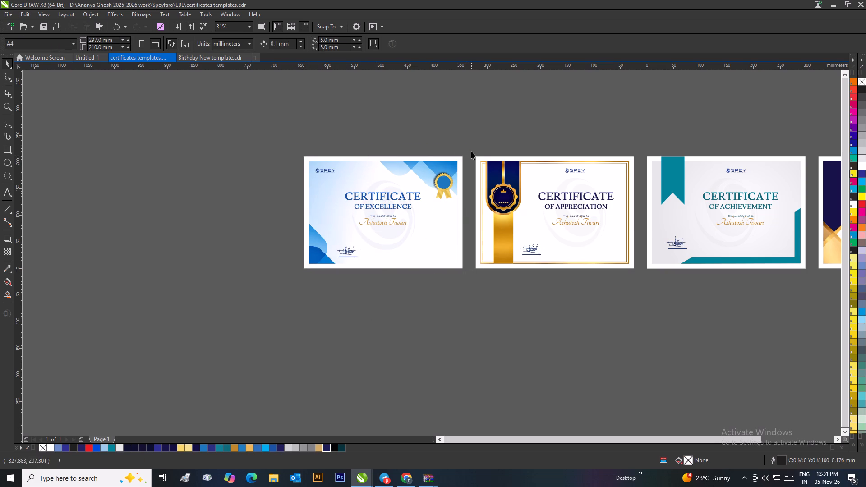
Group the artwork and text of the OF APPRECIATION certificate and centre the group on its white page both ways.
left_click_drag(477, 141, 640, 266)
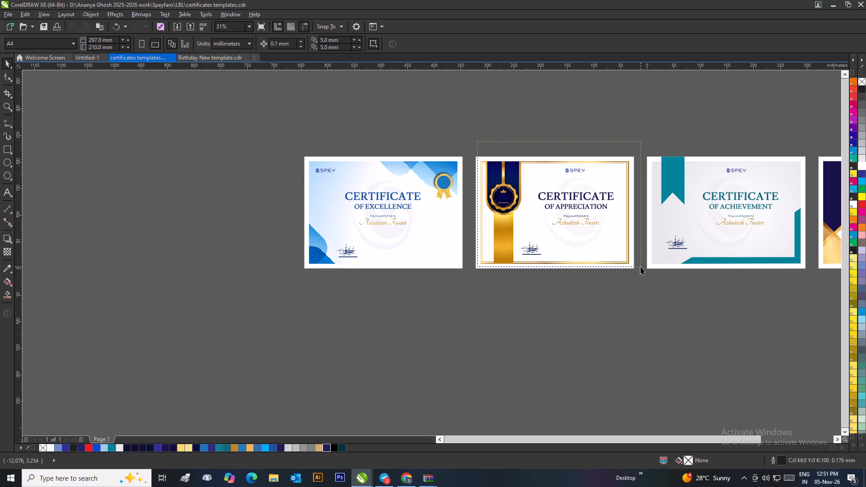
left_click_drag(640, 266, 636, 266)
key("ctrl+g")
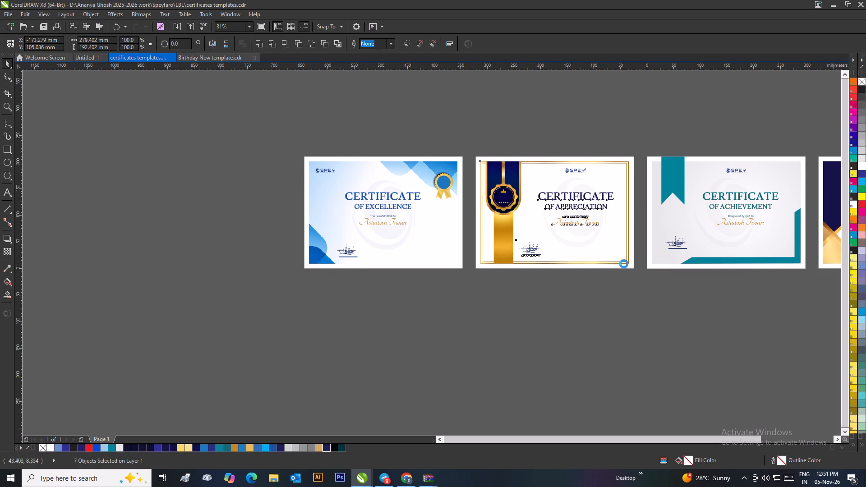
left_click(487, 156, "shift")
type("ce")
left_click(512, 150)
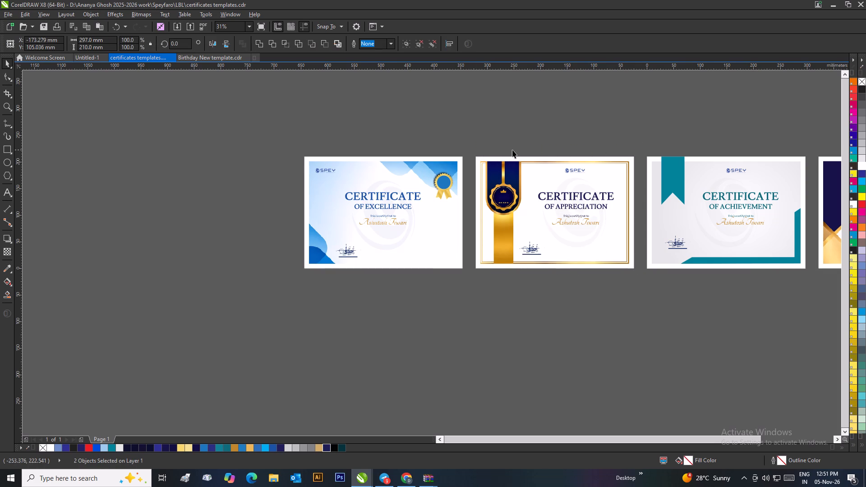
scroll(512, 150, "down", 1)
scroll(514, 259, "up", 1)
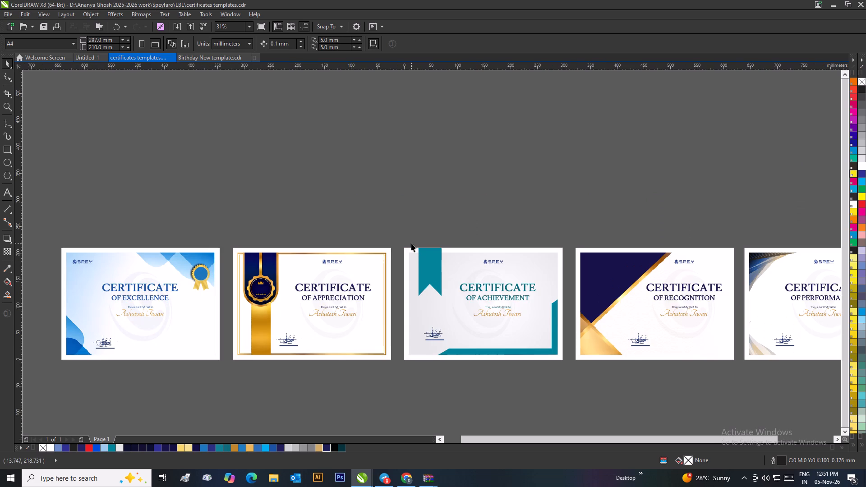
Group the logo, text and signature of the teal OF ACHIEVEMENT certificate.
left_click_drag(407, 242, 551, 363)
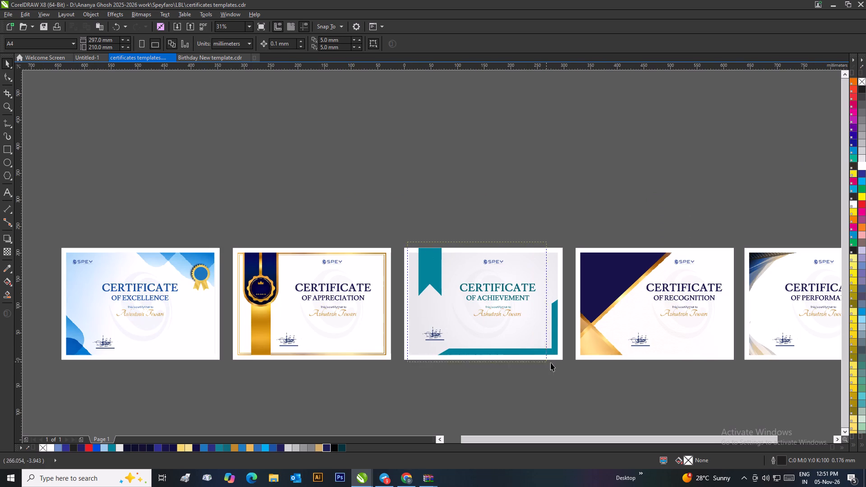
left_click_drag(551, 363, 560, 368)
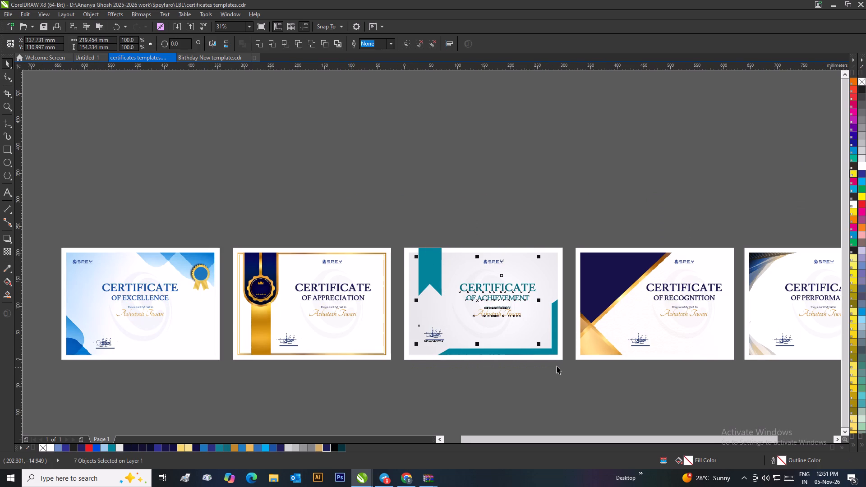
key("ctrl+g")
left_click(541, 383)
left_click(556, 350)
scroll(560, 357, "up", 2)
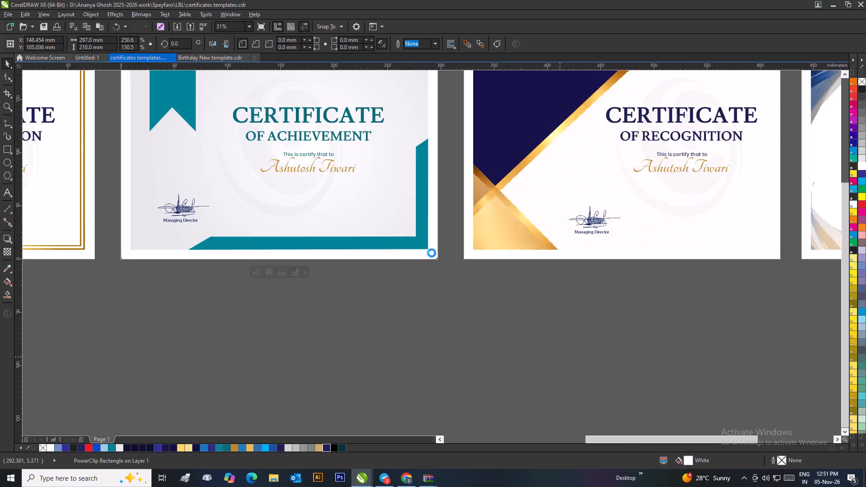
left_click(405, 289)
left_click(405, 243)
left_click(415, 240)
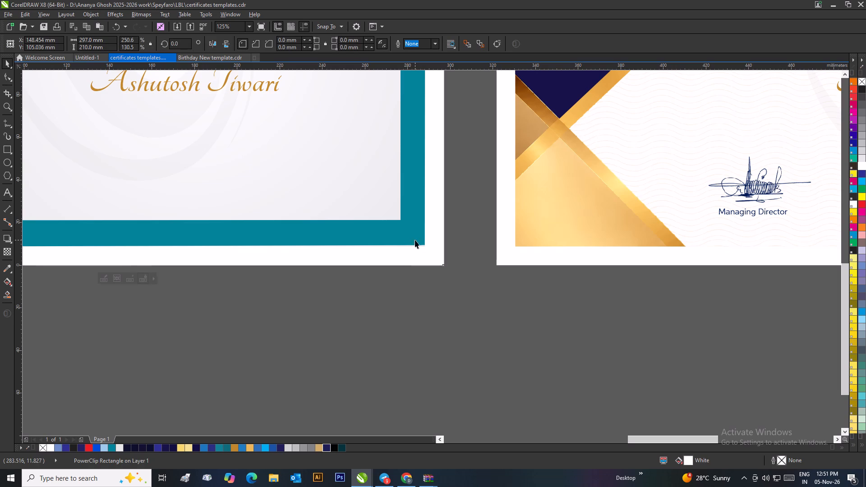
right_click(415, 240)
left_click(367, 301)
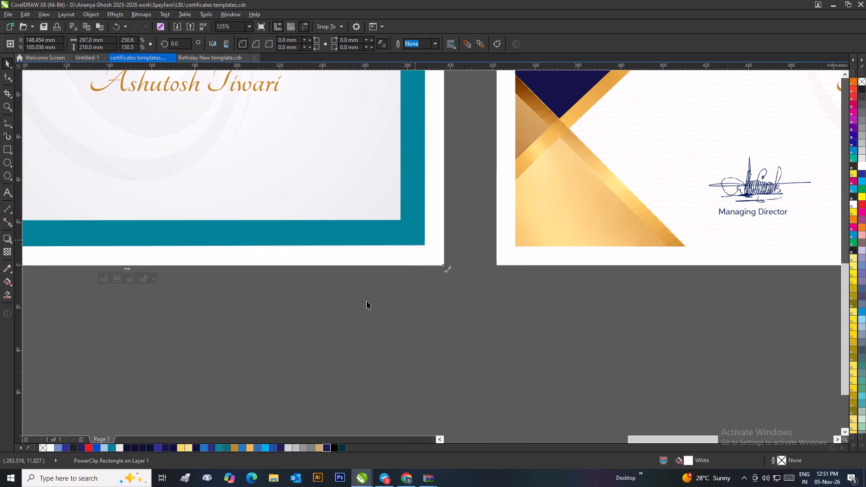
left_click(367, 300)
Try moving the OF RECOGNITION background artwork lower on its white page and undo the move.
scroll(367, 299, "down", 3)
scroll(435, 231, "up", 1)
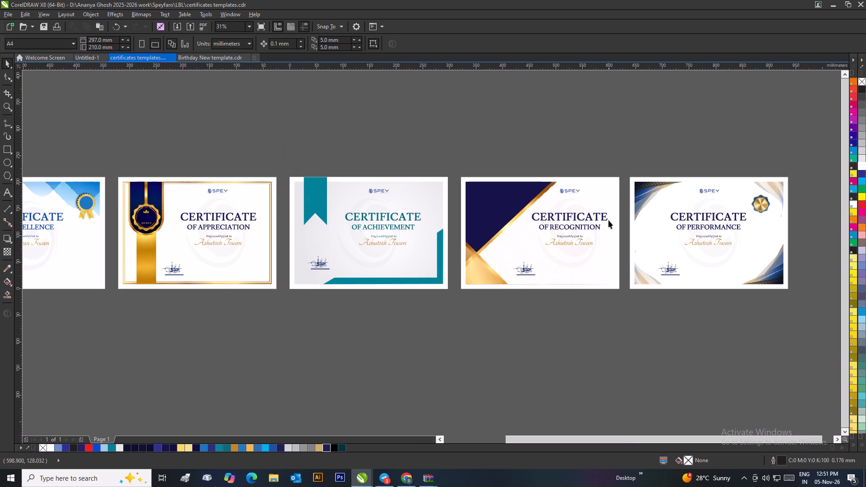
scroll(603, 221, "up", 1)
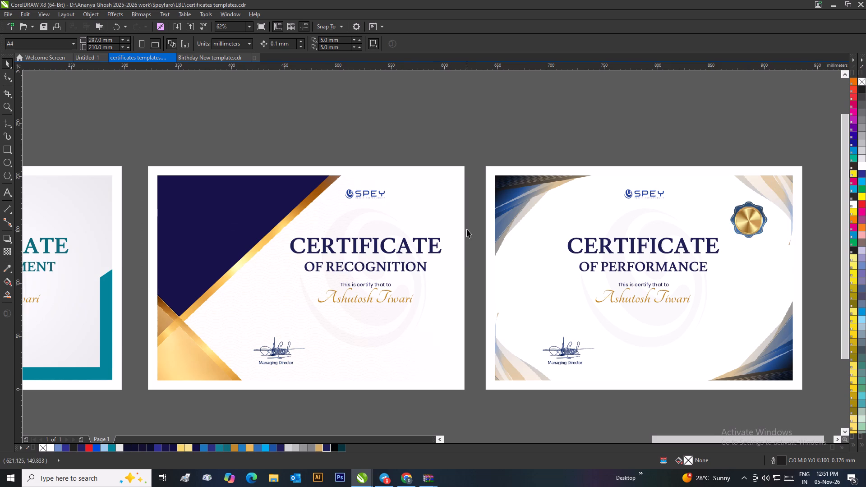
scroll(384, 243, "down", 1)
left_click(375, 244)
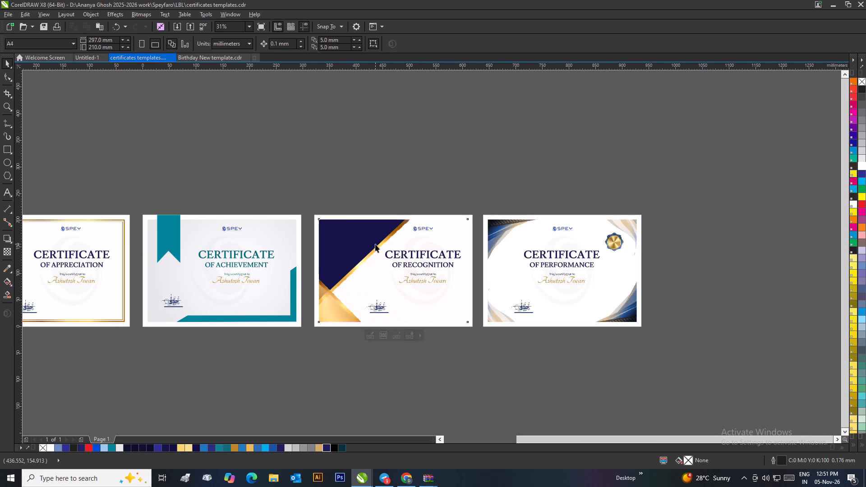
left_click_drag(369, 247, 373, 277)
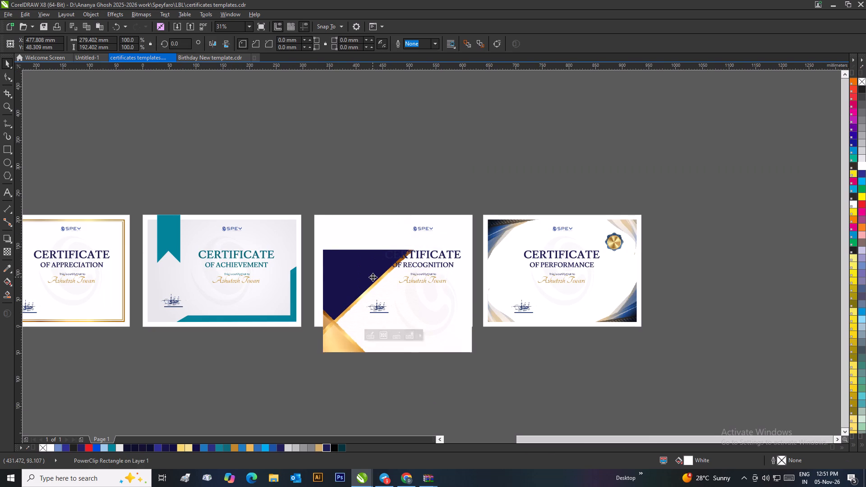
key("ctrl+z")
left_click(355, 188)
Centre the OF RECOGNITION background artwork on its white page both horizontally and vertically.
left_click(341, 232)
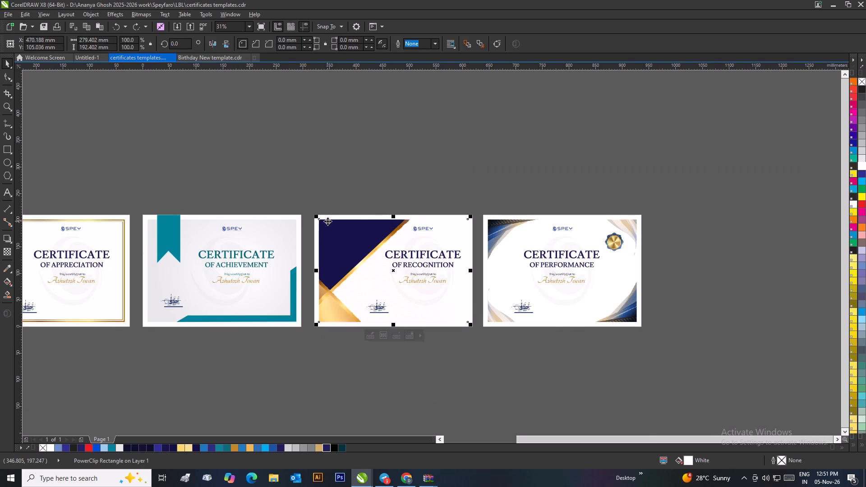
scroll(327, 221, "up", 2)
left_click(402, 232, "shift")
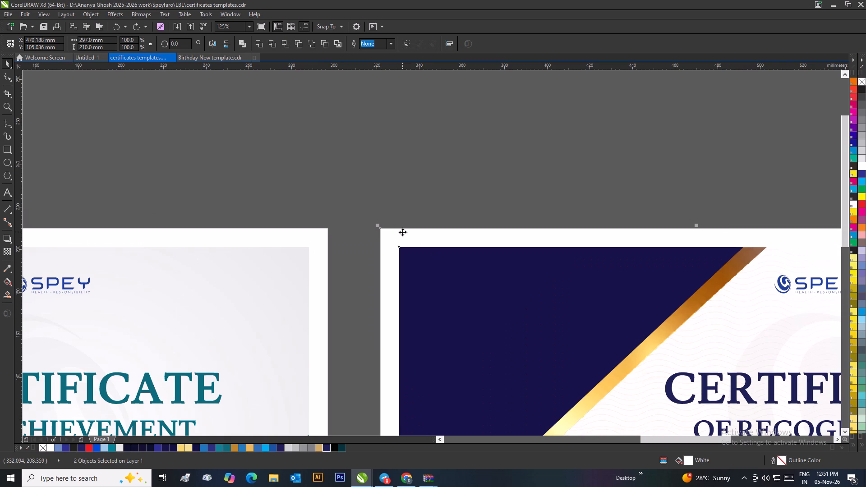
type("ce")
left_click(403, 207)
scroll(394, 211, "down", 3)
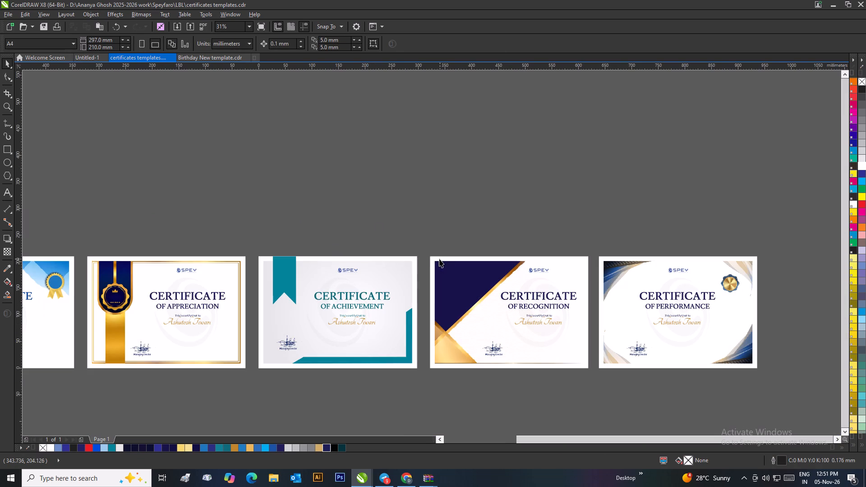
Group all artwork and text of the OF RECOGNITION certificate together with its white page.
left_click_drag(425, 251, 591, 388)
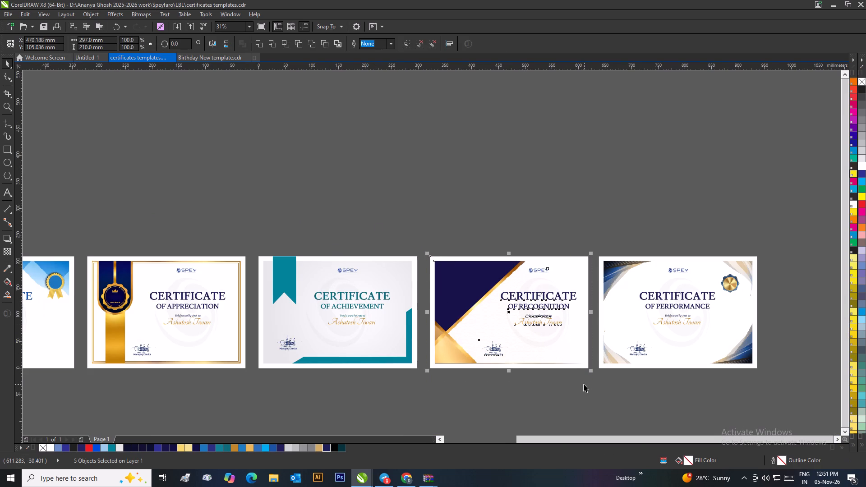
left_click(555, 393)
scroll(515, 359, "up", 2)
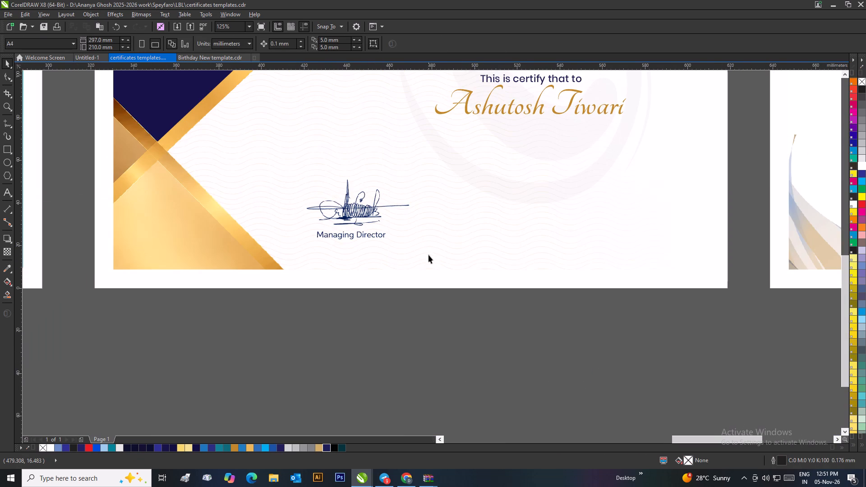
scroll(428, 255, "down", 3)
left_click_drag(388, 194, 473, 275)
key("ctrl+g")
left_click(481, 288)
Group the artwork and text of the OF PERFORMANCE certificate and centre the group on its white page both ways.
scroll(517, 244, "up", 1)
scroll(432, 253, "up", 1)
scroll(432, 253, "down", 1)
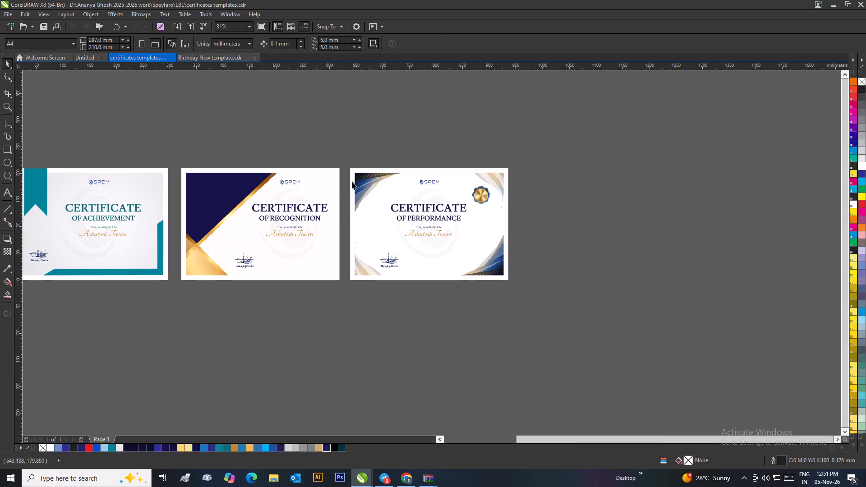
left_click_drag(353, 163, 516, 286)
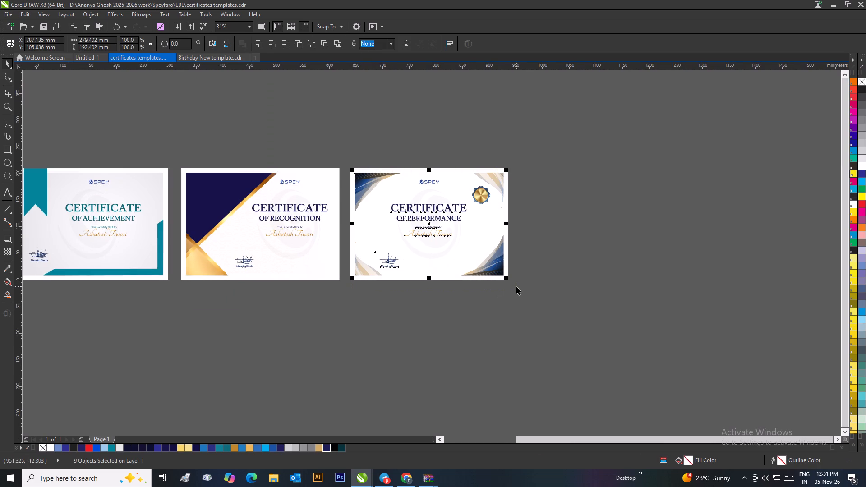
key("ctrl+g")
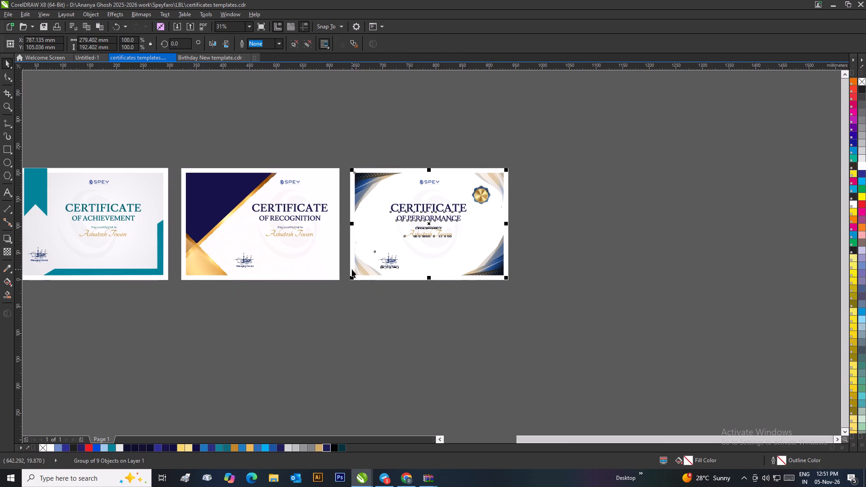
left_click(352, 269, "shift")
key("c")
key("e")
left_click_drag(516, 232, 517, 220)
Group the OF PERFORMANCE artwork together with its white page.
left_click_drag(524, 153, 370, 278)
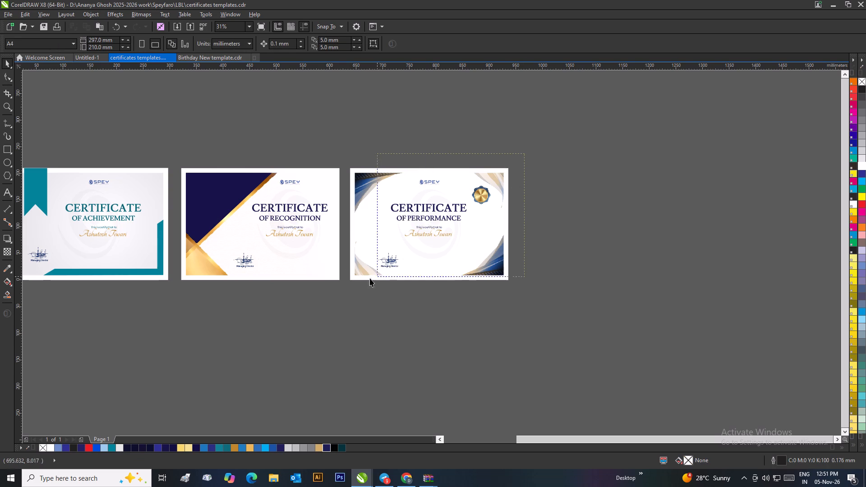
left_click_drag(370, 278, 343, 295)
key("ctrl+g")
left_click(444, 301)
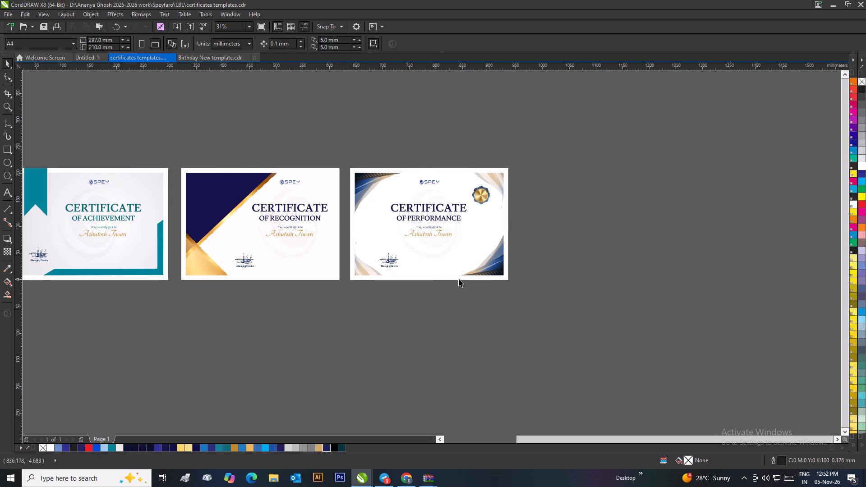
Save the drawing under the same name, certificates templates, as a version 18.0 CDR, replacing the existing file.
scroll(459, 279, "down", 1)
scroll(343, 258, "down", 1)
scroll(423, 247, "up", 1)
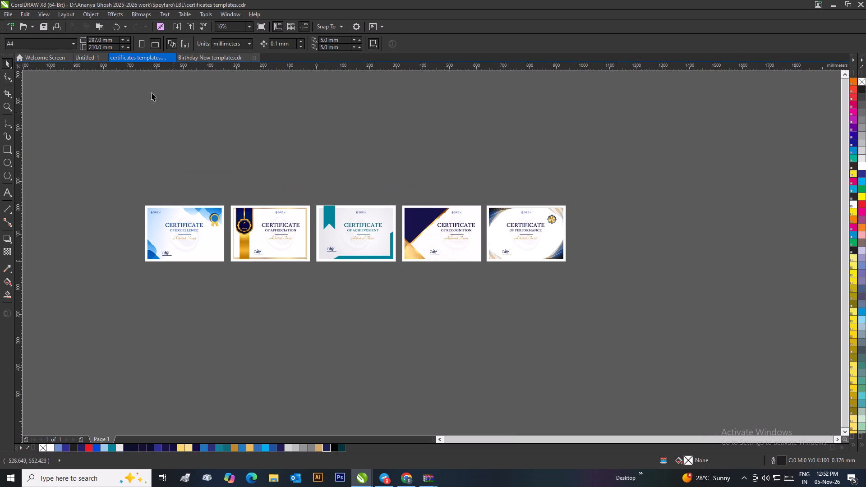
left_click(7, 13)
left_click(35, 99)
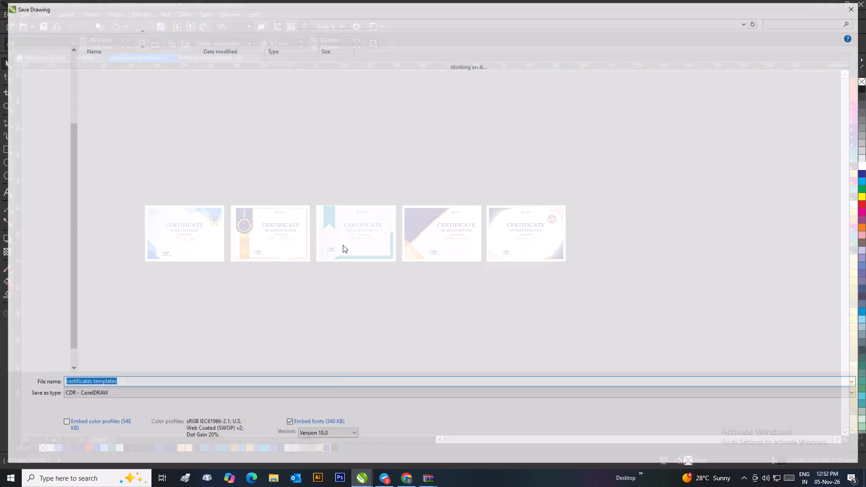
left_click(778, 454)
left_click(458, 242)
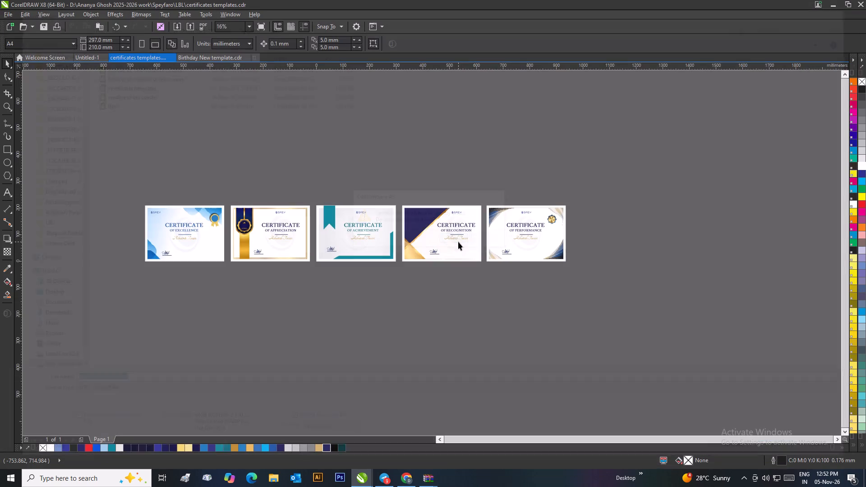
left_click(447, 297)
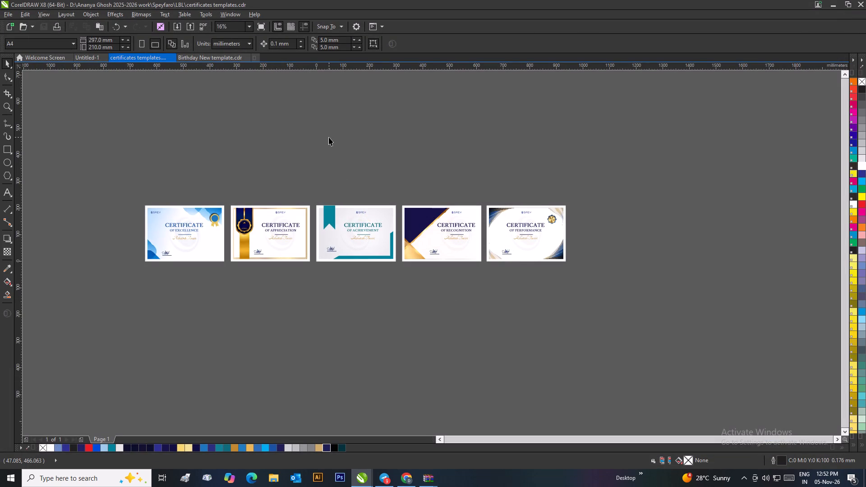
Examine the five certificates up close, checking their titles, recipient lines, signatures and artwork.
scroll(202, 221, "up", 2)
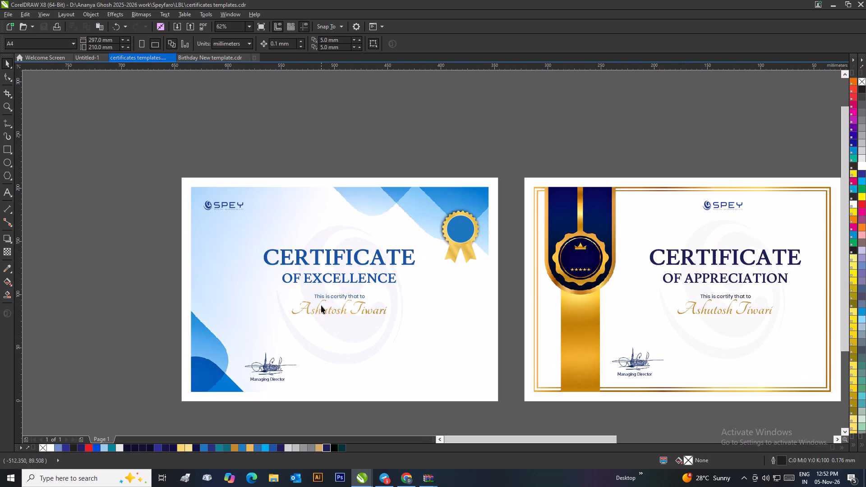
scroll(321, 305, "down", 2)
scroll(569, 271, "up", 2)
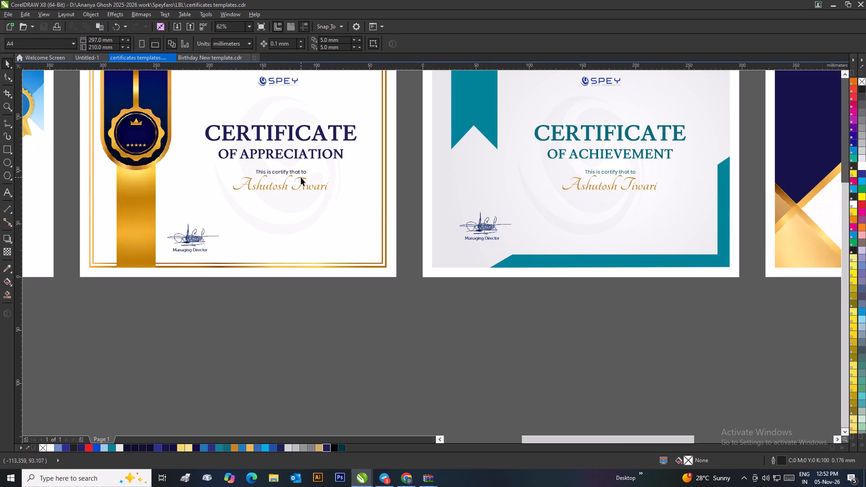
scroll(304, 180, "down", 1)
scroll(612, 249, "up", 1)
scroll(302, 252, "down", 1)
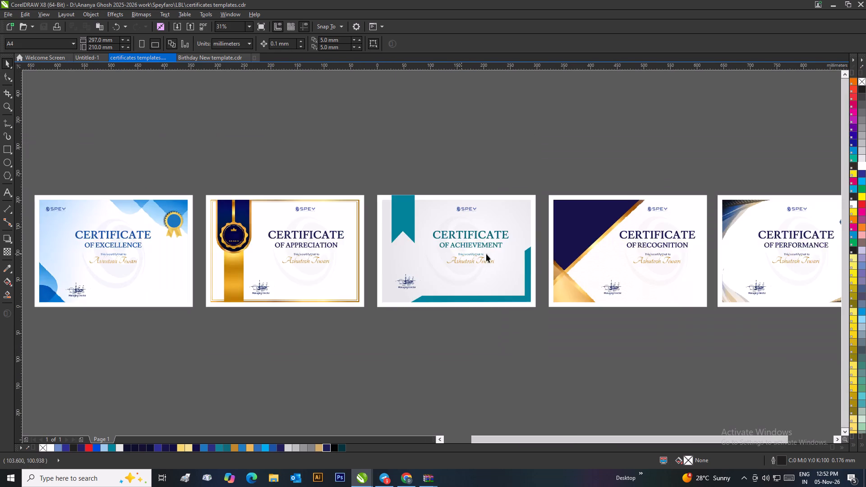
scroll(561, 250, "up", 1)
scroll(546, 240, "down", 2)
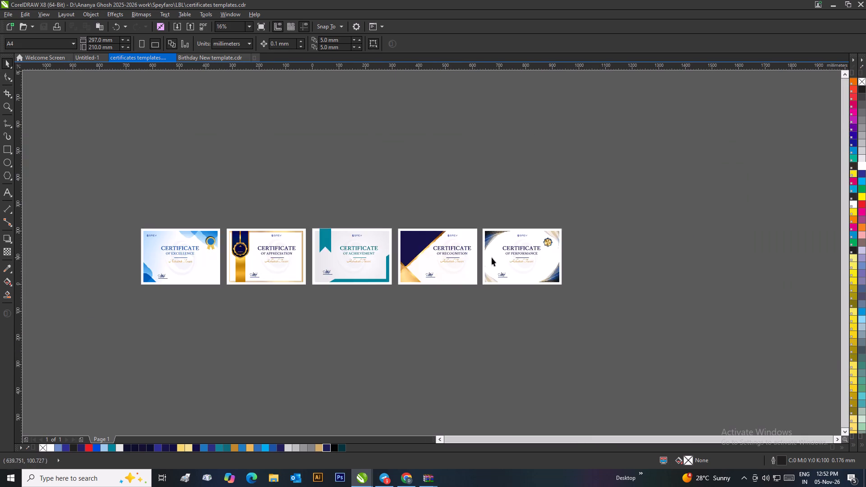
scroll(513, 251, "up", 1)
scroll(444, 263, "up", 1)
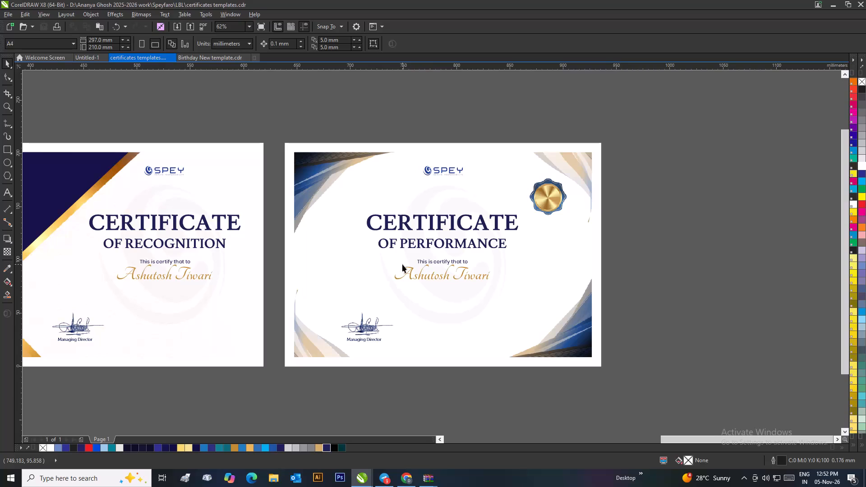
scroll(374, 253, "down", 2)
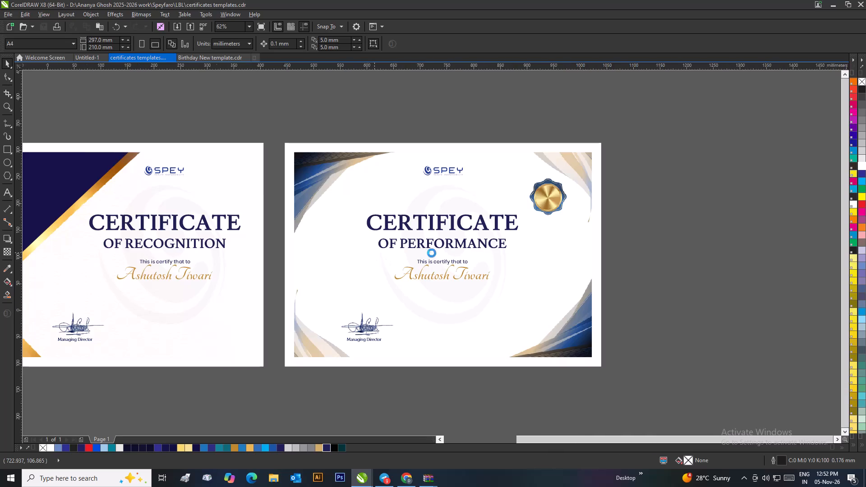
scroll(432, 253, "down", 1)
scroll(300, 270, "up", 2)
scroll(362, 216, "up", 1)
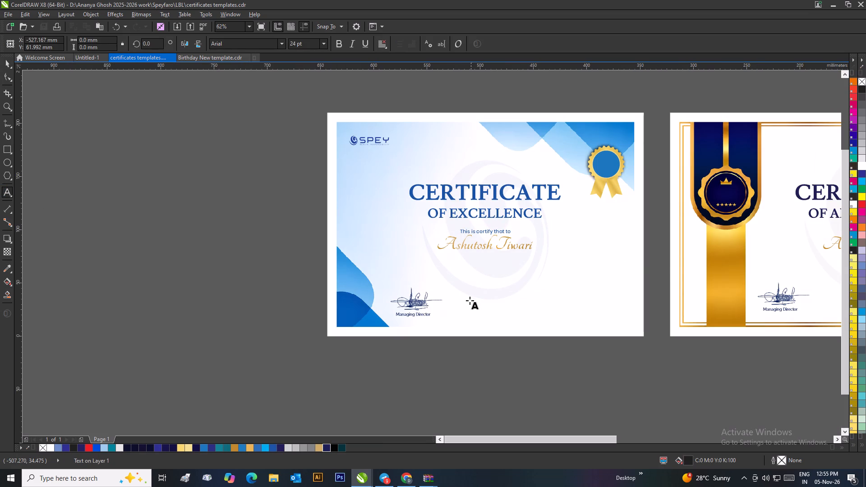
key("ctrl+v")
left_click(8, 57)
left_click(4, 64)
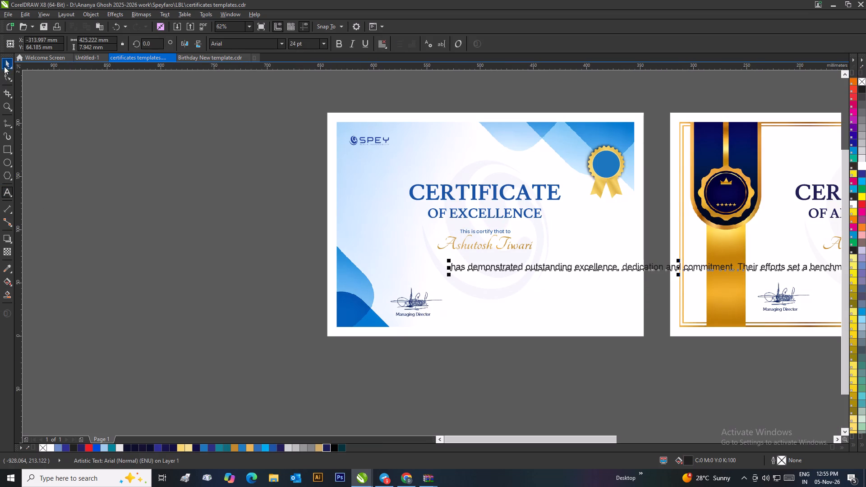
Set the pasted excellence wording in the Poppins Medium font.
left_click(282, 42)
left_click(259, 70)
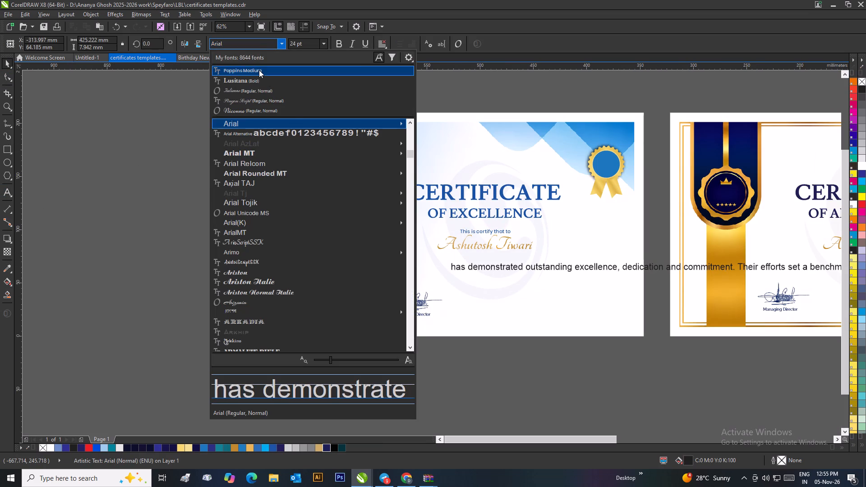
Scale the excellence wording down to about 11.3 pt and move it closer beneath the recipient name.
scroll(490, 269, "down", 1)
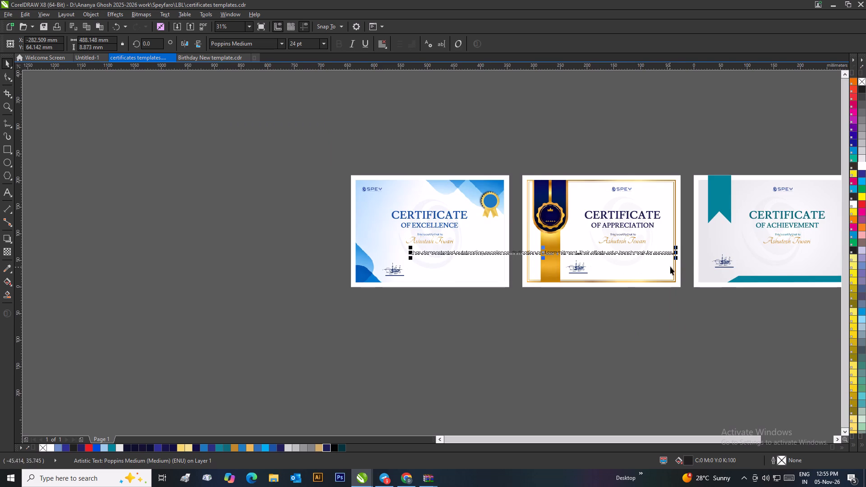
left_click_drag(677, 259, 512, 294)
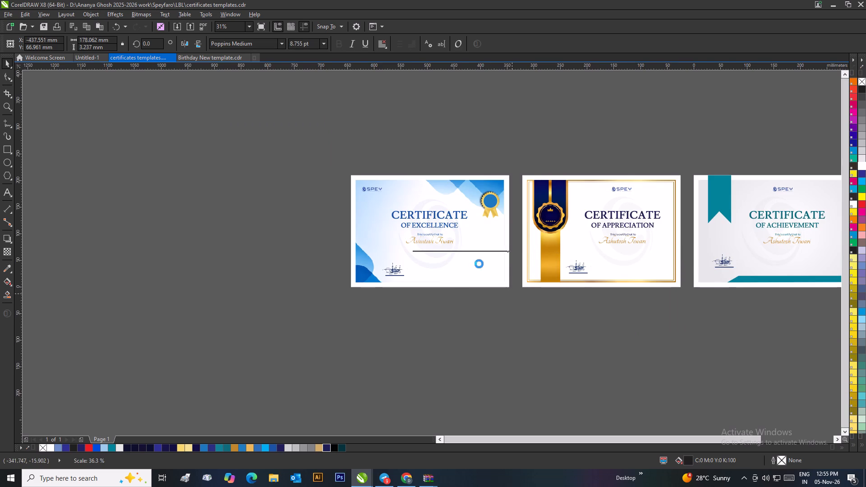
scroll(456, 252, "up", 3)
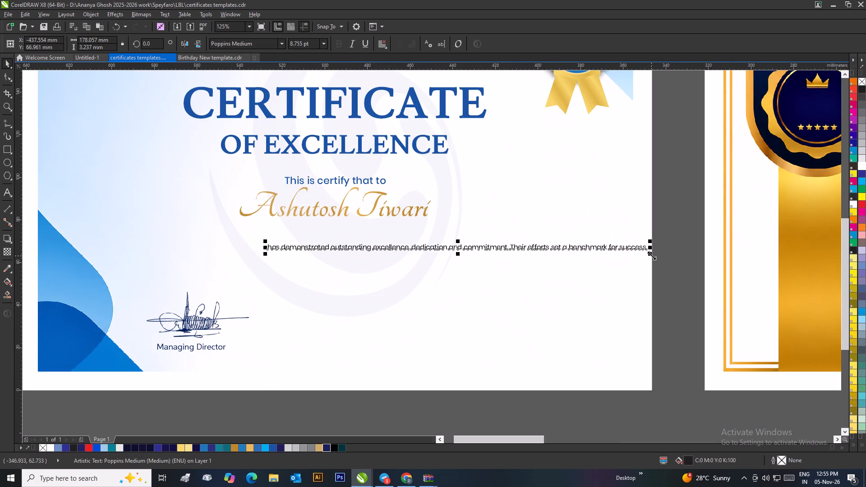
left_click_drag(651, 255, 762, 326)
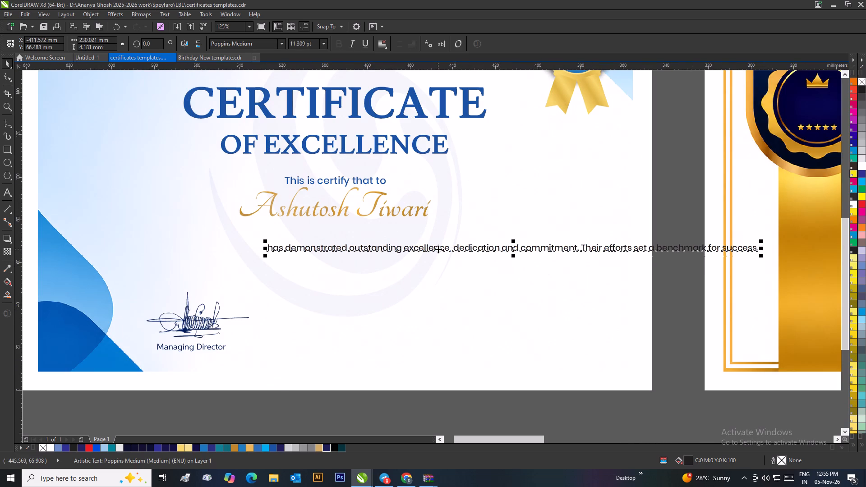
left_click_drag(438, 249, 378, 239)
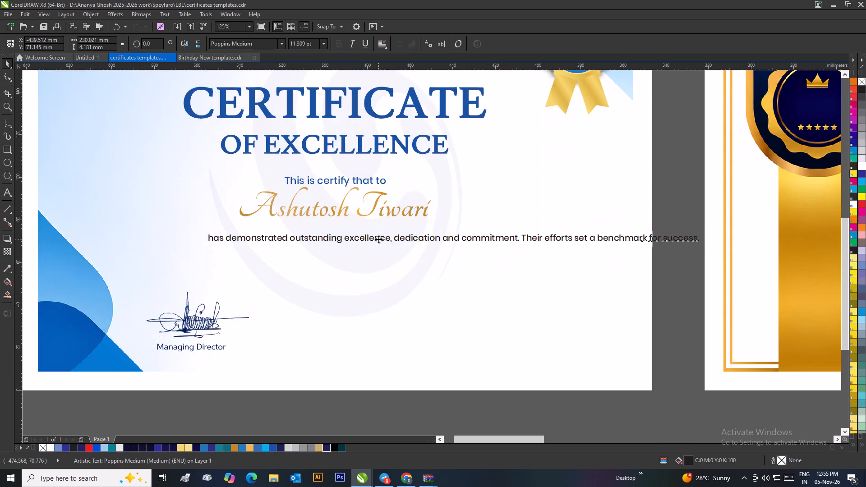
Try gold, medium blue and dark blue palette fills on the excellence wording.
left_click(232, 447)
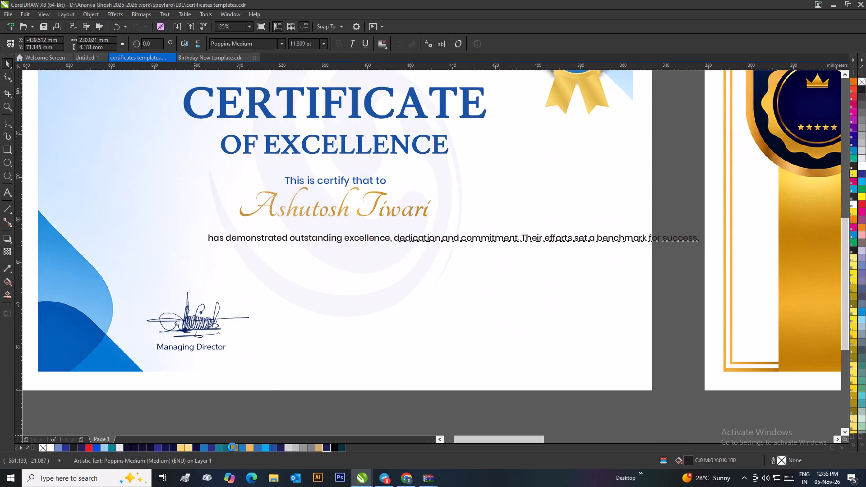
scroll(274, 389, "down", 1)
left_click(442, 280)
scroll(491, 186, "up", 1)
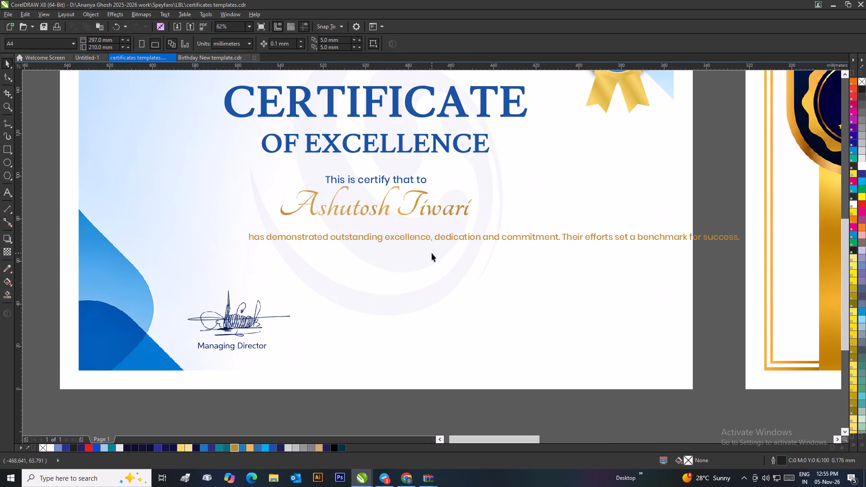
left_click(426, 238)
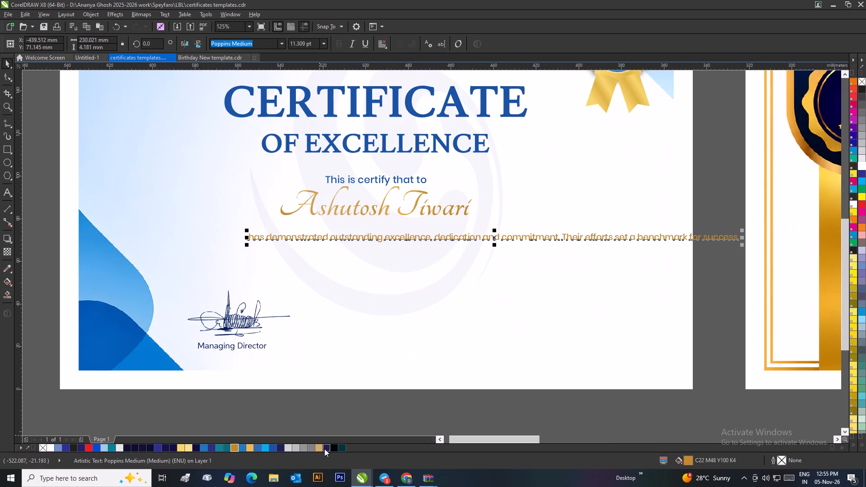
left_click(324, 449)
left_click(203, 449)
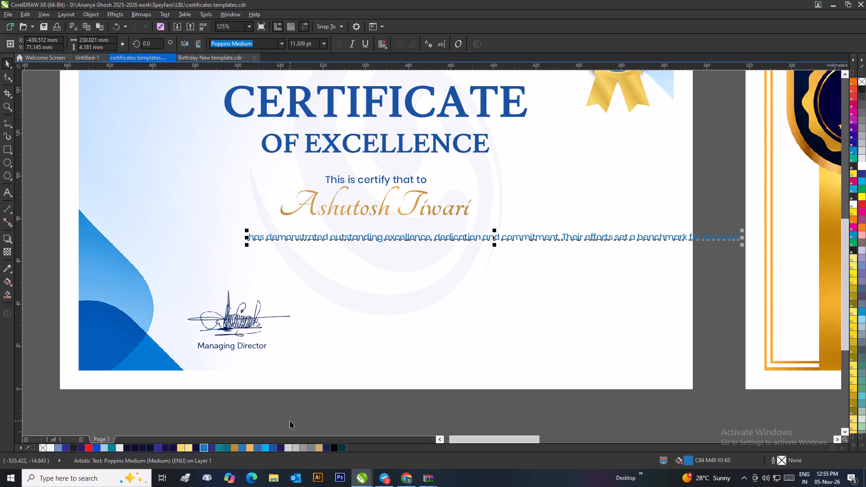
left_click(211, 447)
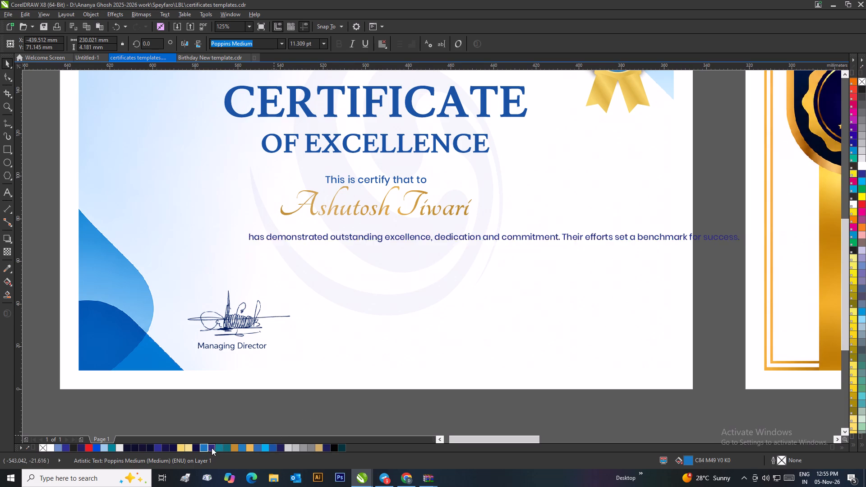
Sample the blue of the CERTIFICATE heading and apply it as the fill of the excellence wording.
left_click(9, 269)
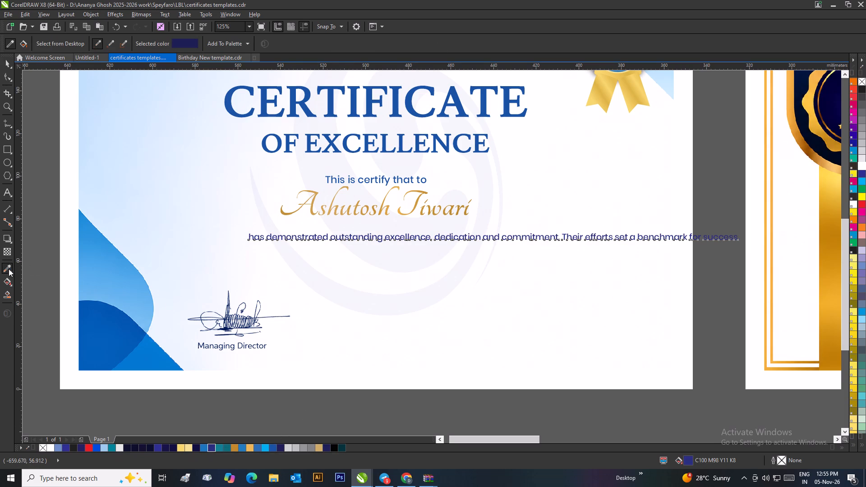
left_click(6, 268)
left_click(264, 109)
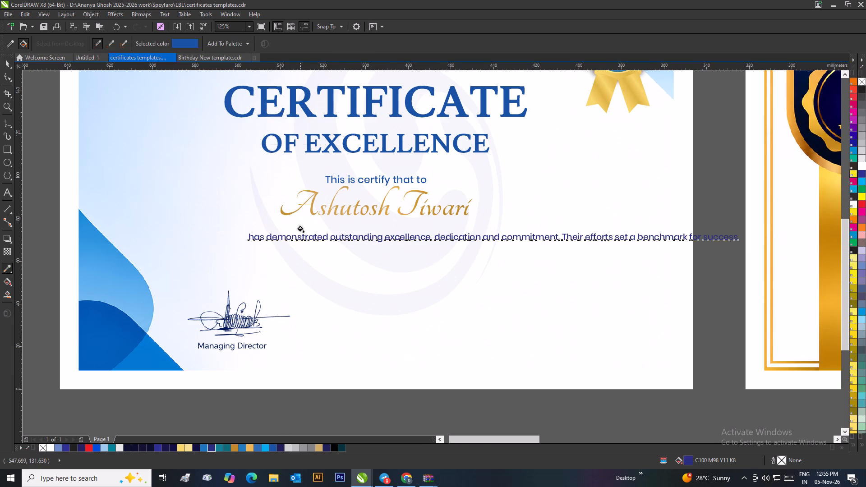
scroll(300, 243, "up", 4)
scroll(401, 220, "up", 1)
left_click(405, 224)
scroll(426, 239, "down", 5)
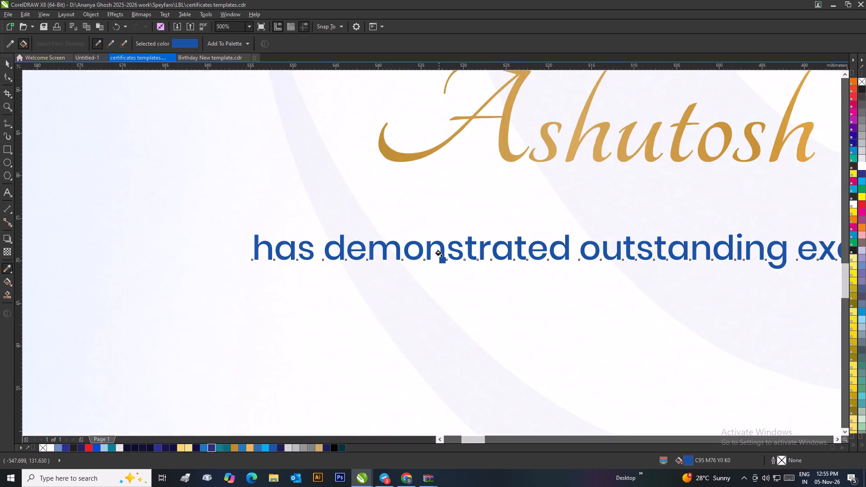
scroll(439, 253, "down", 2)
left_click(1, 63)
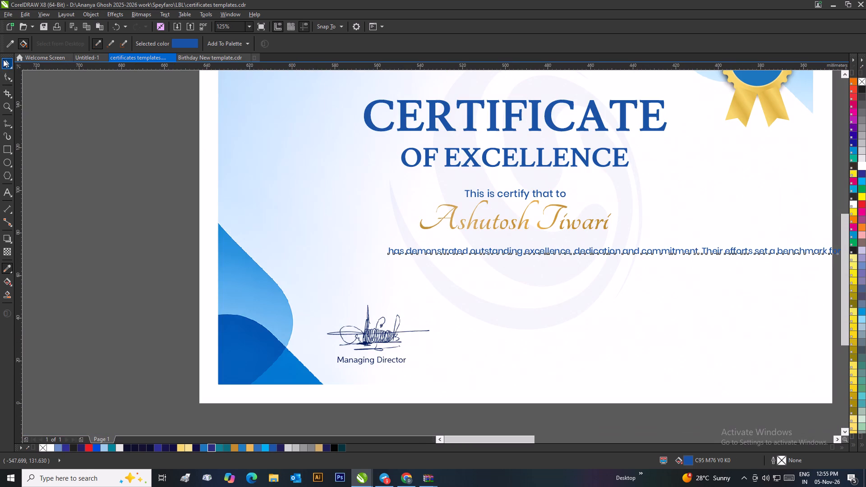
left_click(3, 59)
left_click(53, 105)
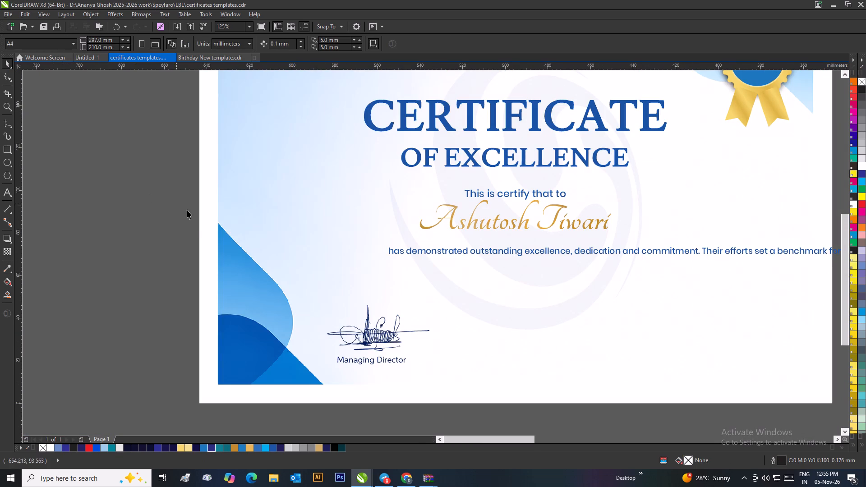
Break the excellence wording into two lines, starting the second line at "Their efforts set a benchmark for success.".
scroll(380, 341, "up", 2)
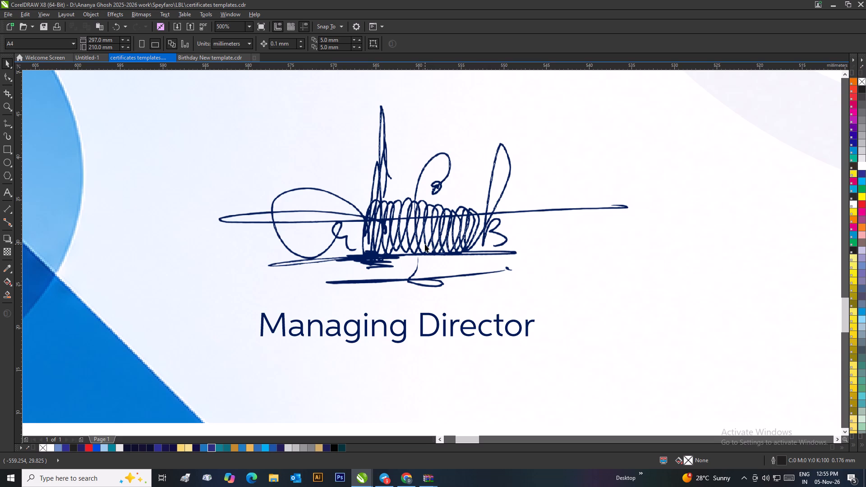
scroll(419, 245, "down", 3)
scroll(440, 251, "up", 2)
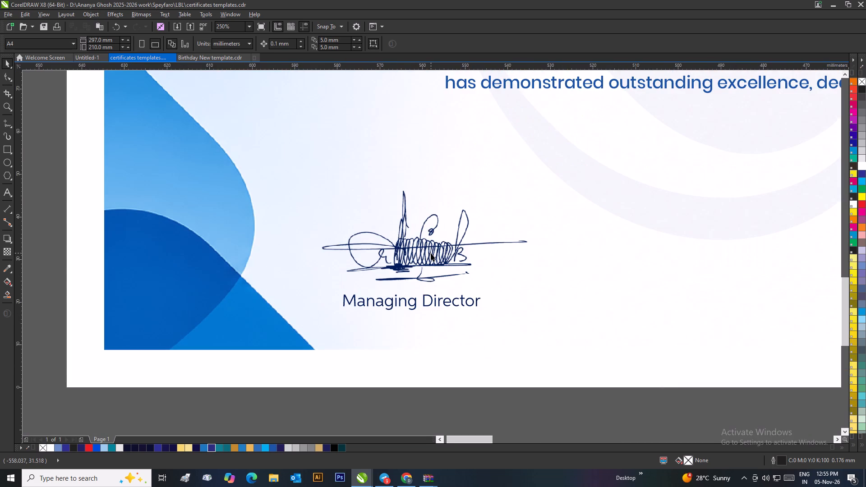
scroll(406, 254, "down", 2)
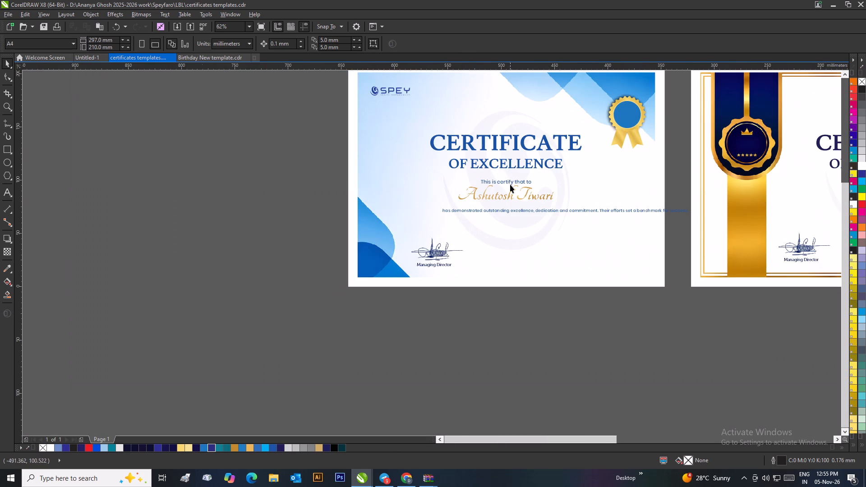
scroll(511, 190, "up", 2)
scroll(435, 332, "down", 1)
left_click(456, 252)
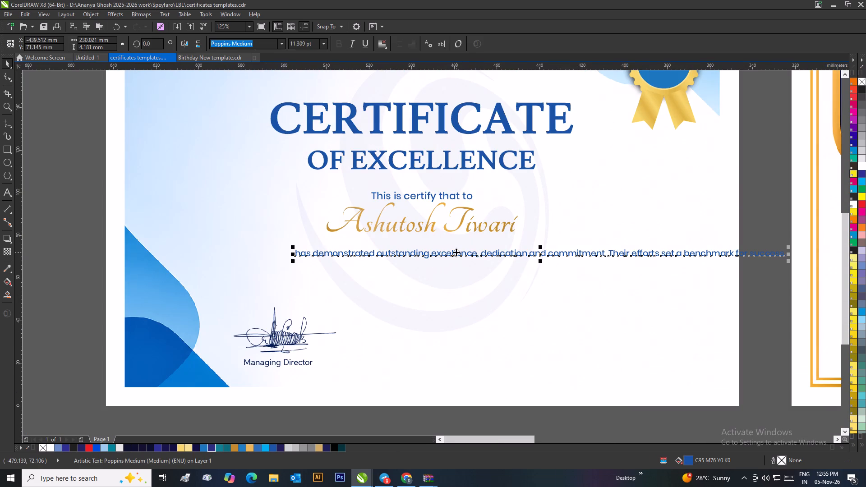
scroll(455, 253, "down", 1)
scroll(508, 250, "up", 1)
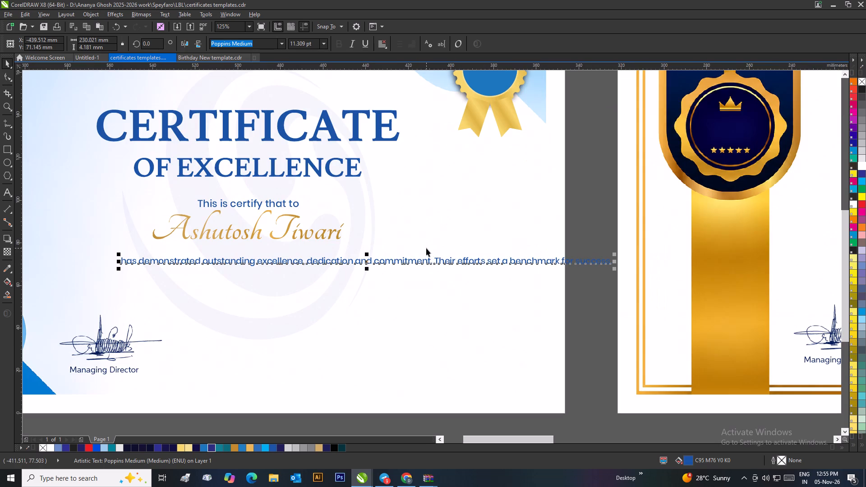
double_click(395, 262)
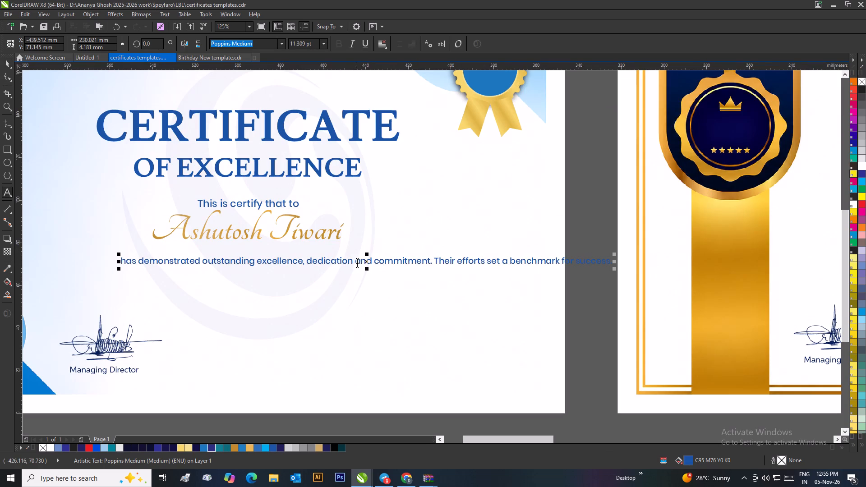
left_click(375, 262)
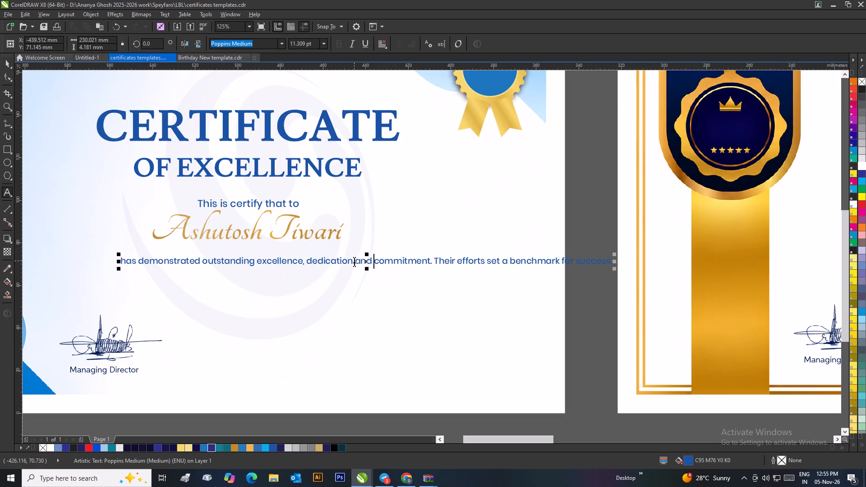
left_click(354, 261)
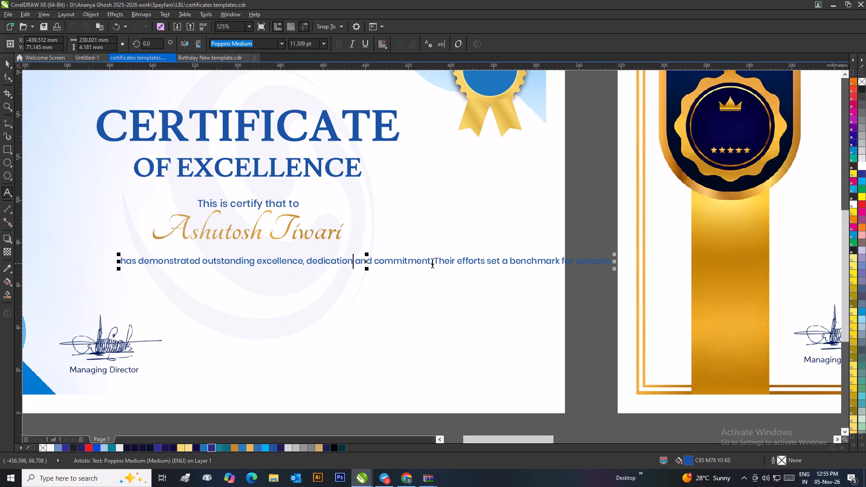
left_click(434, 261)
key("Return")
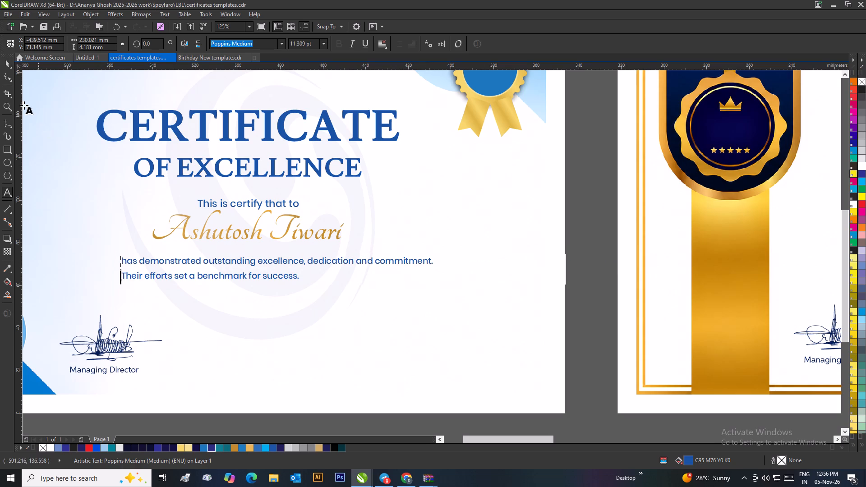
left_click(5, 65)
Tighten the line spacing of the two-line excellence wording to give a text block about 9 mm high.
left_click(5, 78)
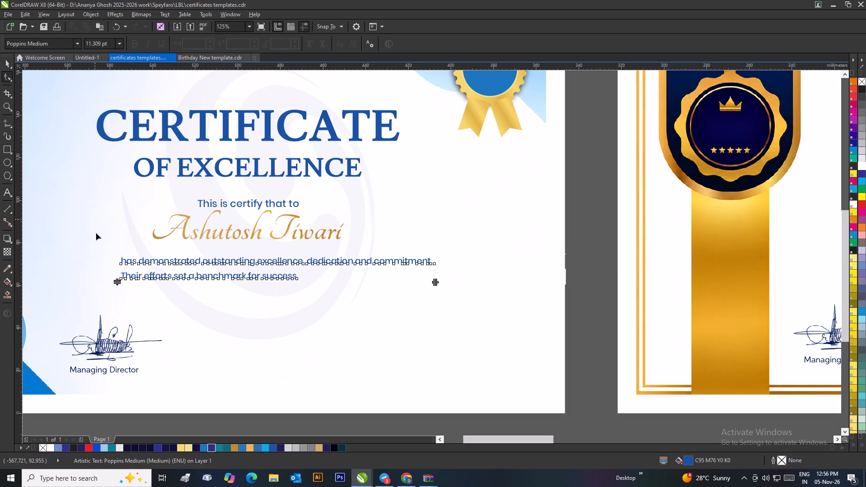
left_click_drag(114, 282, 129, 275)
left_click(12, 64)
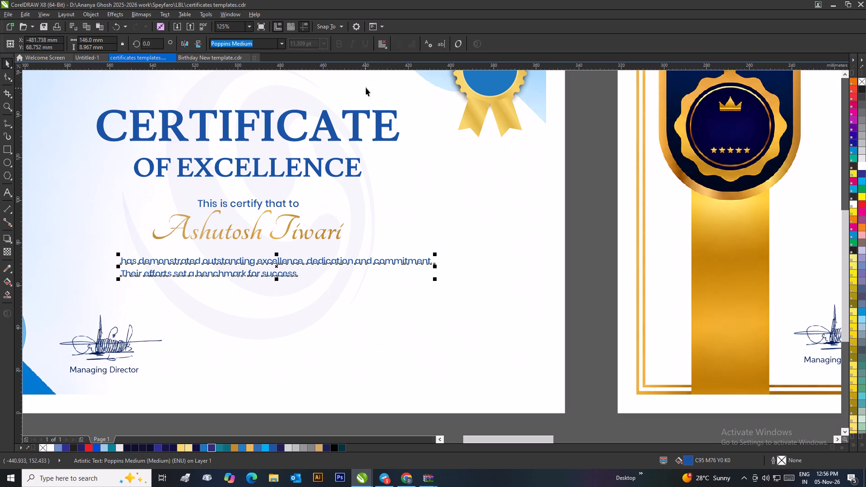
Centre-align the two lines of the excellence wording.
left_click(382, 38)
left_click(401, 84)
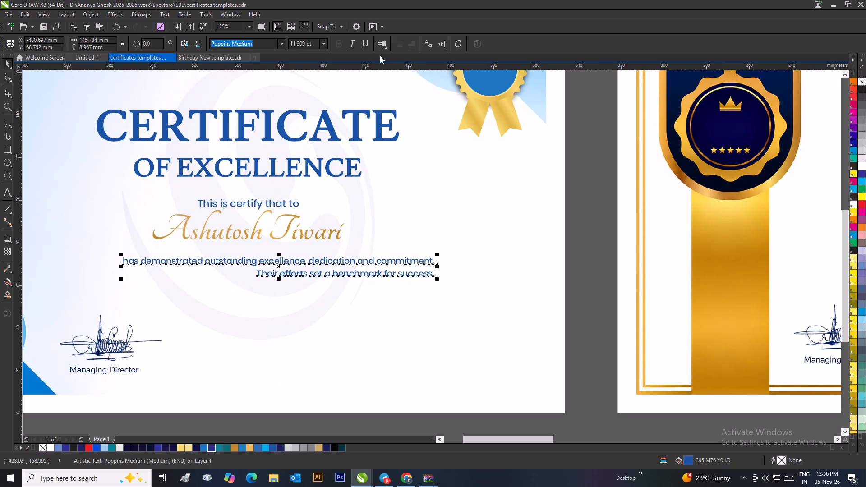
left_click(380, 43)
left_click(394, 76)
scroll(371, 190, "down", 3)
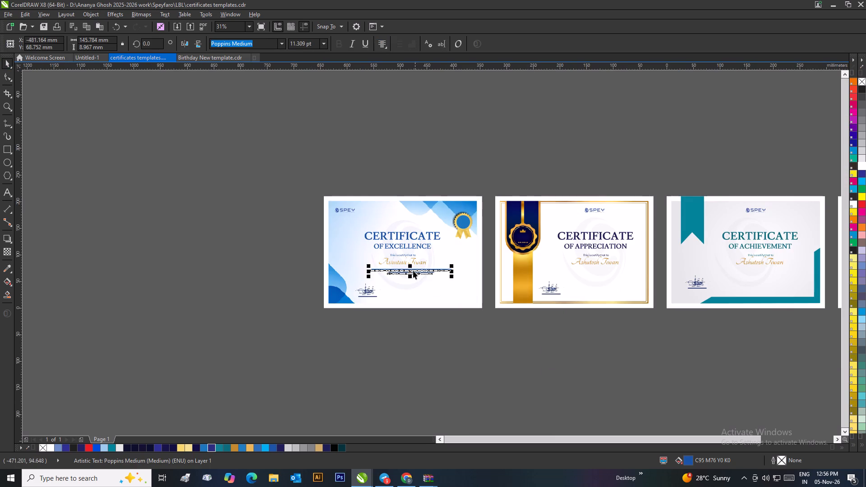
Centre the two-line excellence wording horizontally on the Certificate of Excellence design.
left_click(403, 333)
scroll(420, 273, "up", 2)
left_click(415, 242)
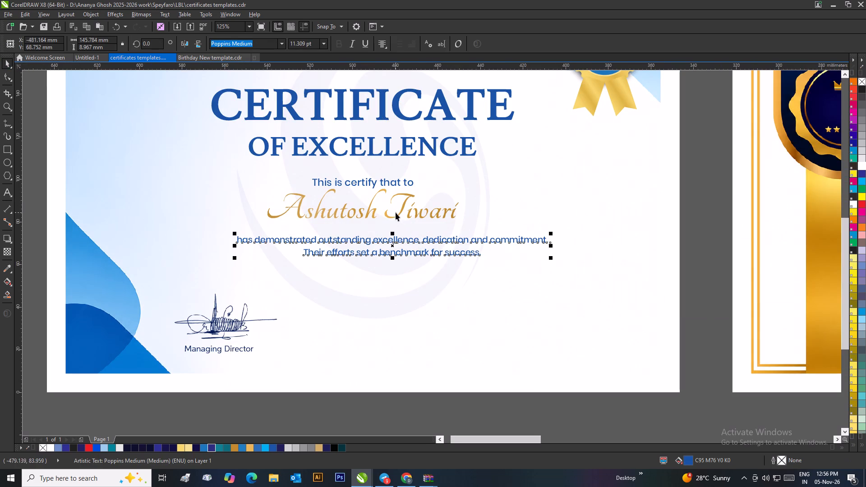
left_click(393, 216, "shift")
key("c")
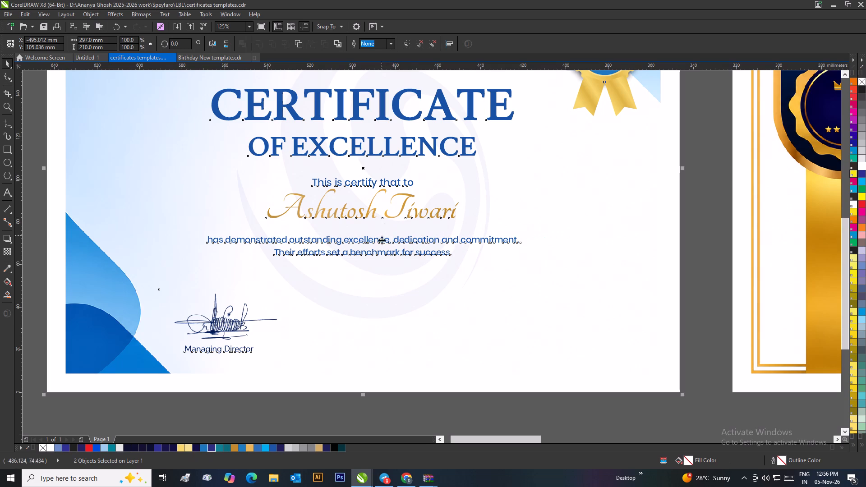
left_click(404, 413)
scroll(433, 328, "down", 1)
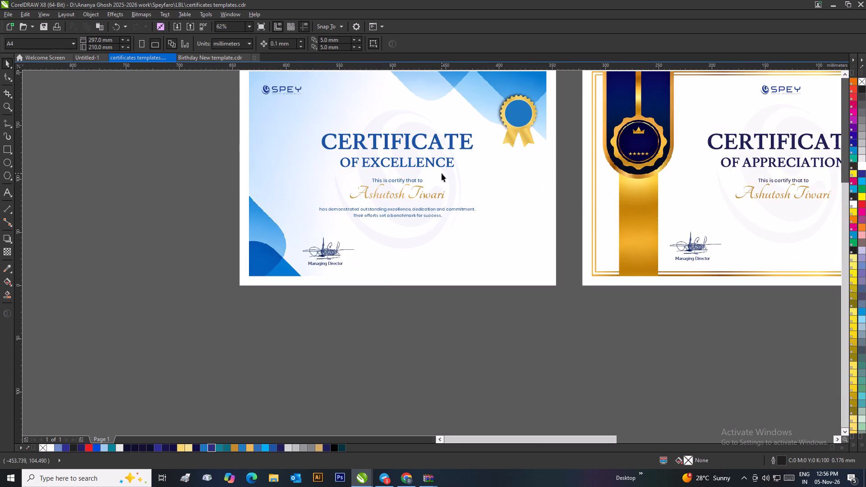
scroll(445, 163, "up", 1)
scroll(363, 259, "down", 1)
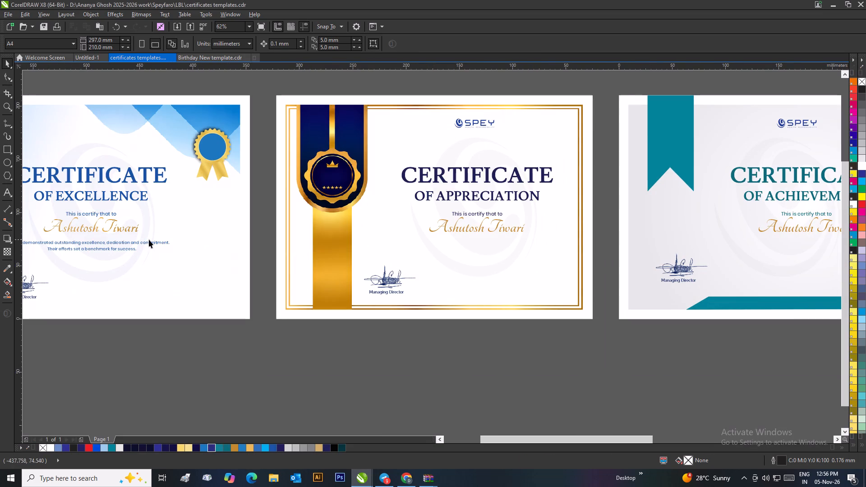
left_click_drag(148, 242, 523, 243)
right_click(523, 243)
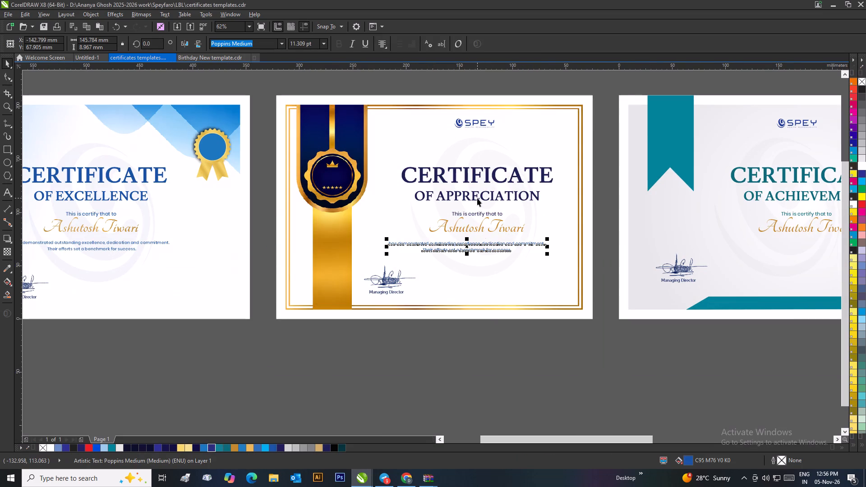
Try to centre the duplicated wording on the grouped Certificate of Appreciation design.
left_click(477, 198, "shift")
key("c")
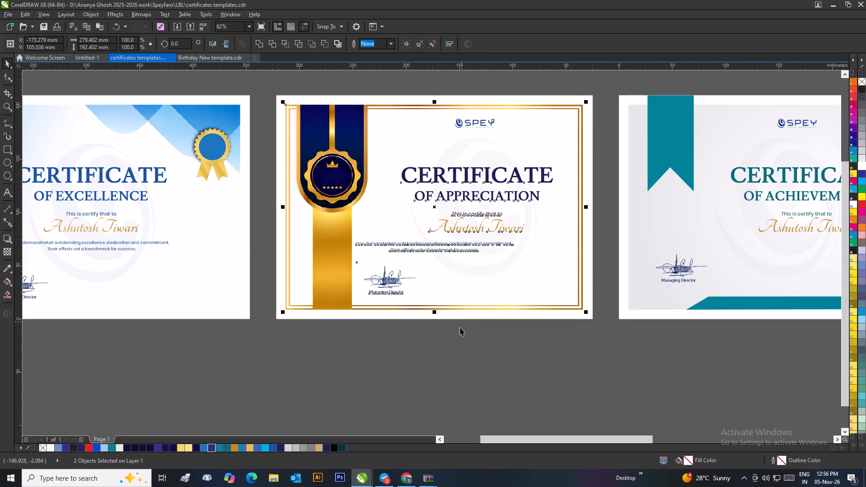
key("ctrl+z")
Ungroup all objects in the Certificate of Appreciation group.
left_click(458, 372)
left_click(482, 211)
right_click(482, 211)
left_click(513, 257)
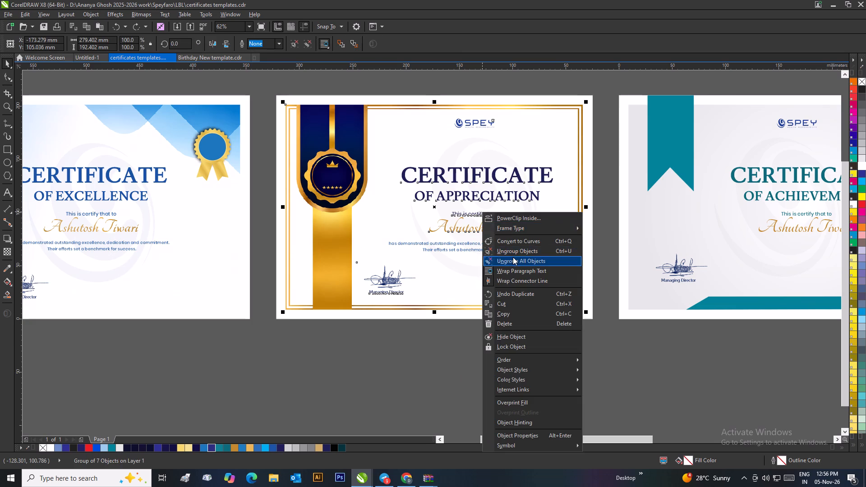
left_click(485, 335)
Centre the duplicated wording horizontally on the recipient name of the Certificate of Appreciation.
left_click(486, 246)
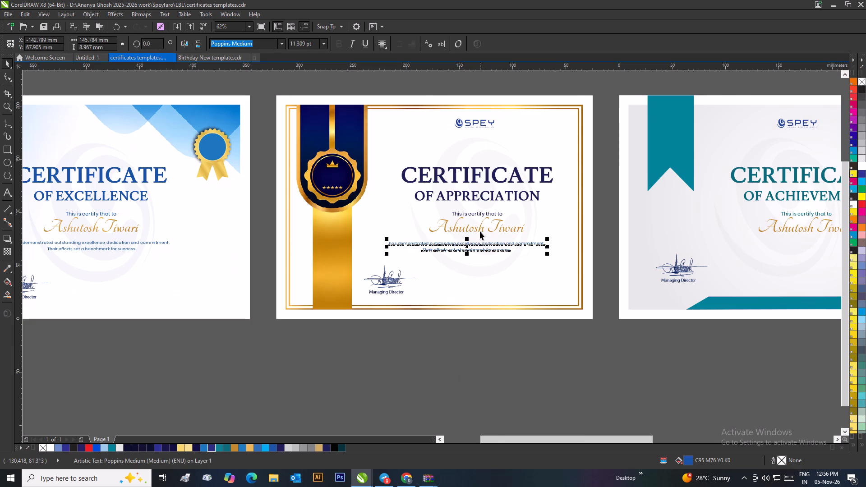
left_click(480, 230, "shift")
key("c")
left_click_drag(490, 345, 490, 338)
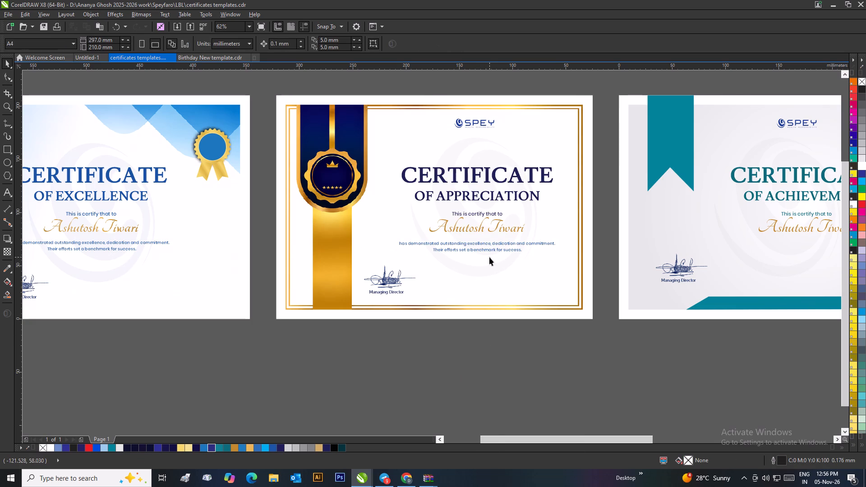
Replace the duplicated wording on the Certificate of Appreciation with the copied sentence "has achieved remarkable milestones through hard work, determination and consistent efforts.".
double_click(489, 250)
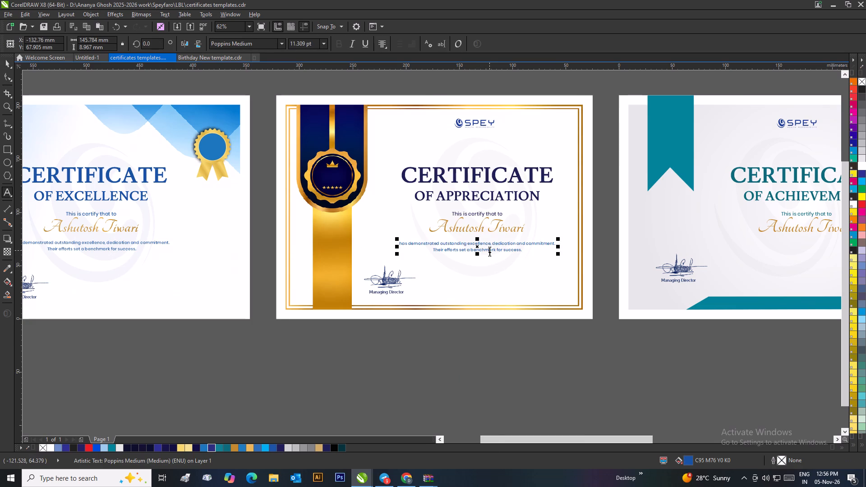
key("ctrl+a")
key("BackSpace")
key("ctrl+v")
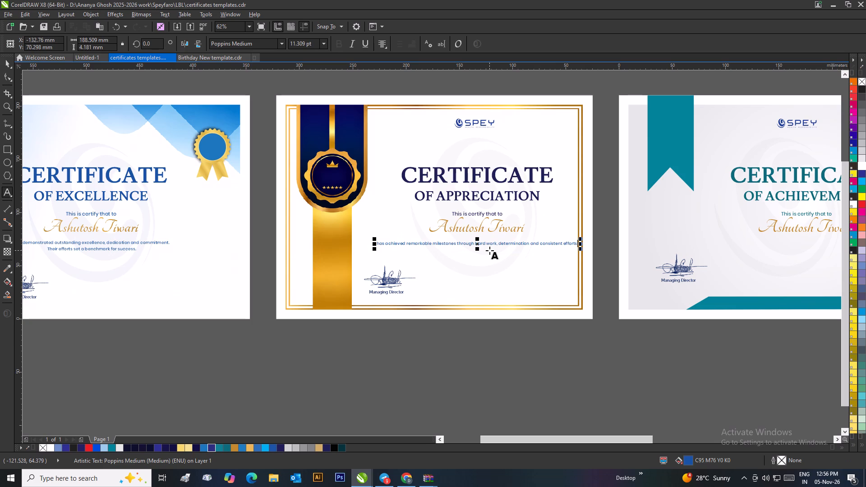
scroll(491, 248, "up", 1)
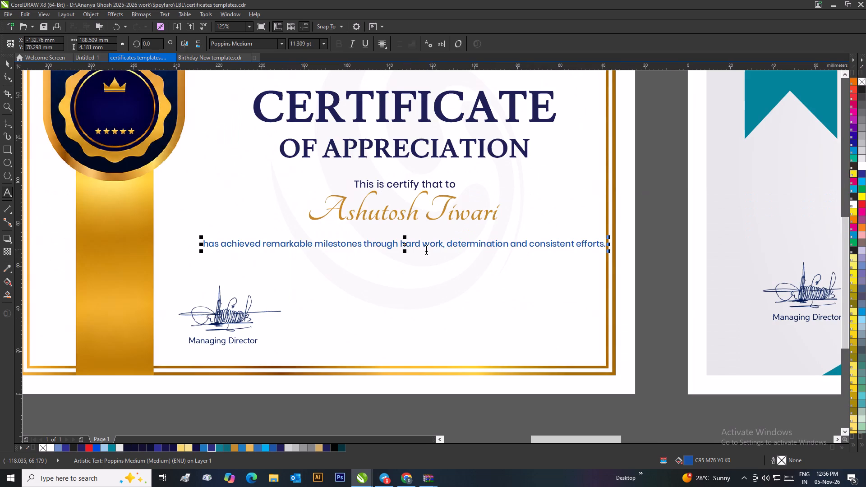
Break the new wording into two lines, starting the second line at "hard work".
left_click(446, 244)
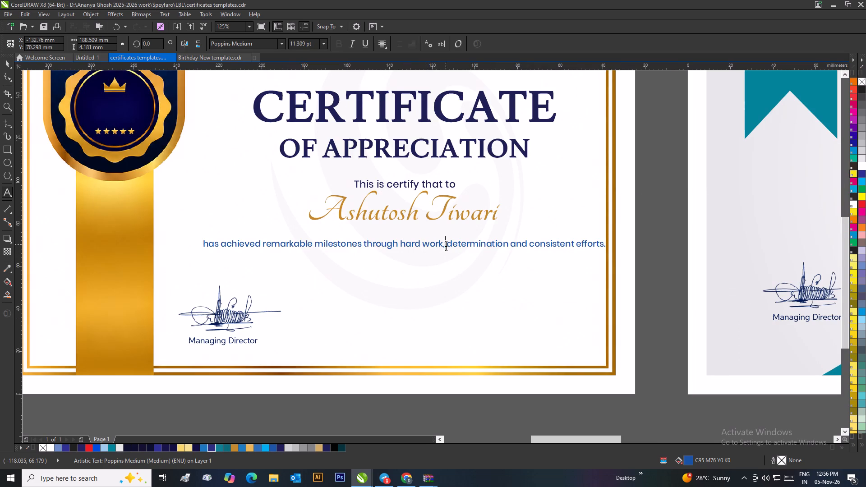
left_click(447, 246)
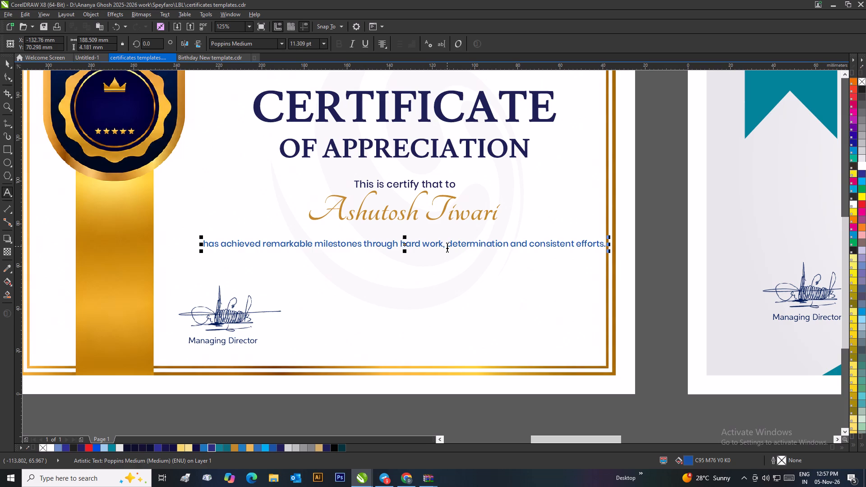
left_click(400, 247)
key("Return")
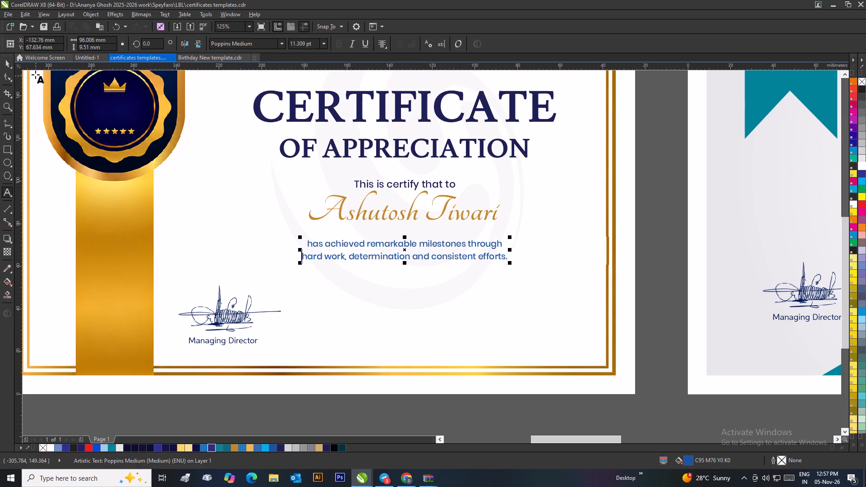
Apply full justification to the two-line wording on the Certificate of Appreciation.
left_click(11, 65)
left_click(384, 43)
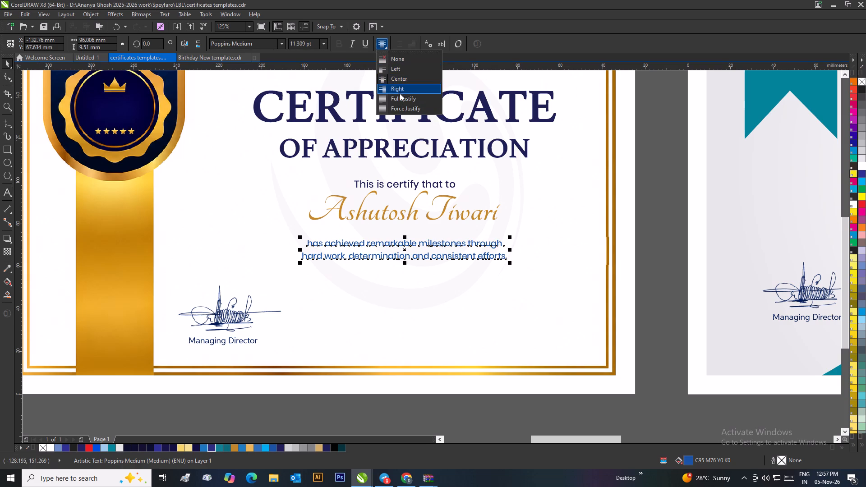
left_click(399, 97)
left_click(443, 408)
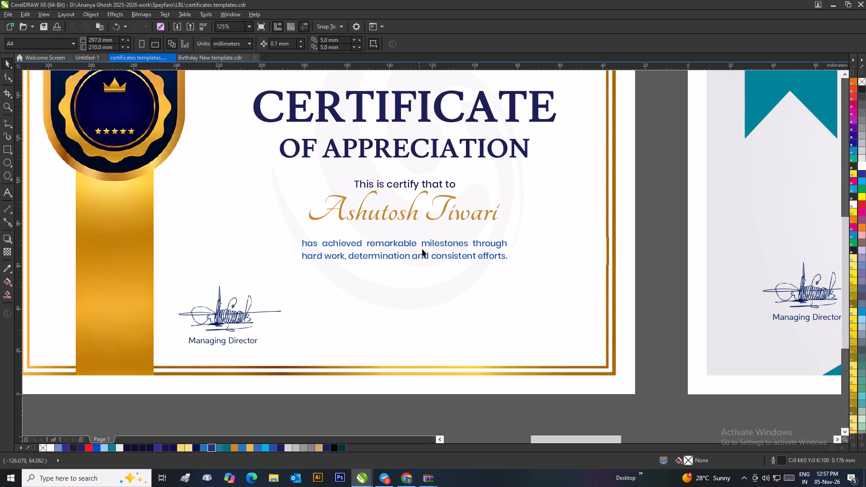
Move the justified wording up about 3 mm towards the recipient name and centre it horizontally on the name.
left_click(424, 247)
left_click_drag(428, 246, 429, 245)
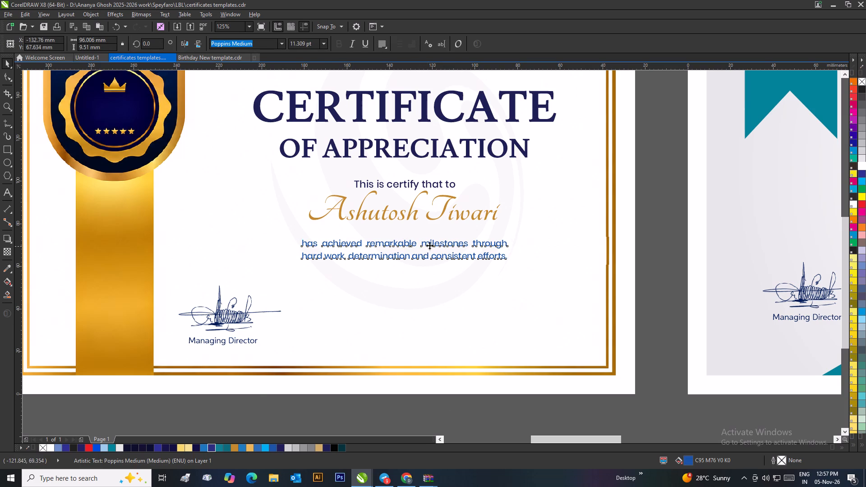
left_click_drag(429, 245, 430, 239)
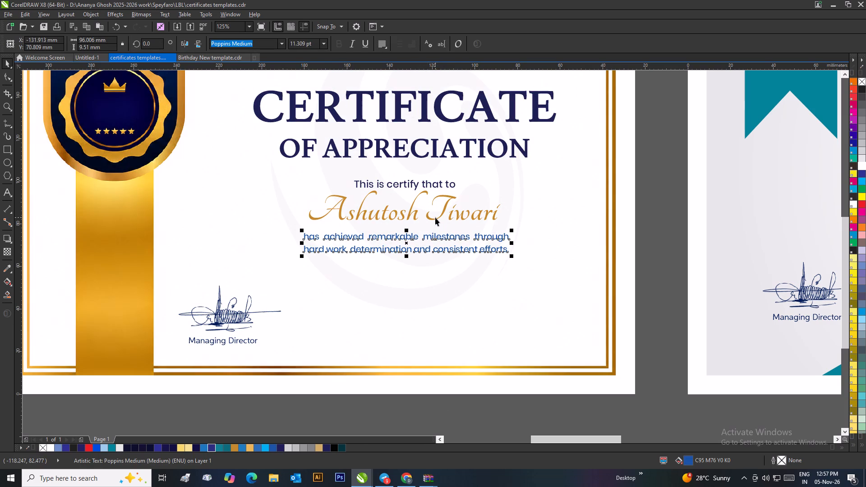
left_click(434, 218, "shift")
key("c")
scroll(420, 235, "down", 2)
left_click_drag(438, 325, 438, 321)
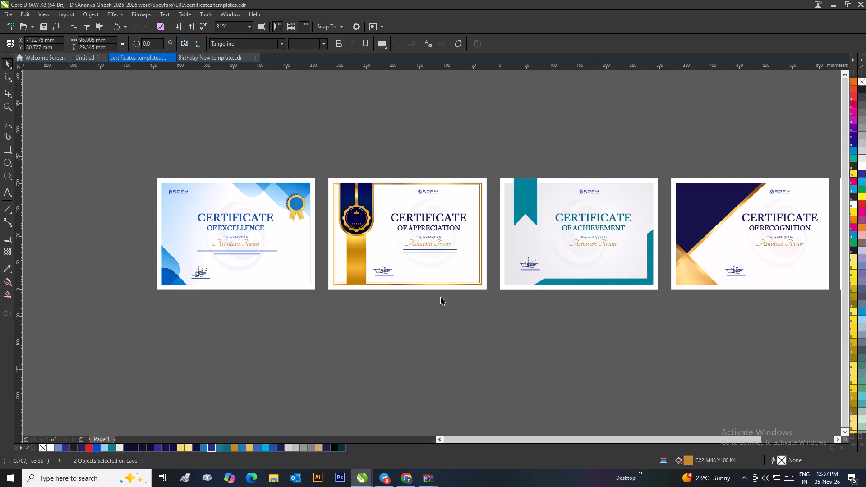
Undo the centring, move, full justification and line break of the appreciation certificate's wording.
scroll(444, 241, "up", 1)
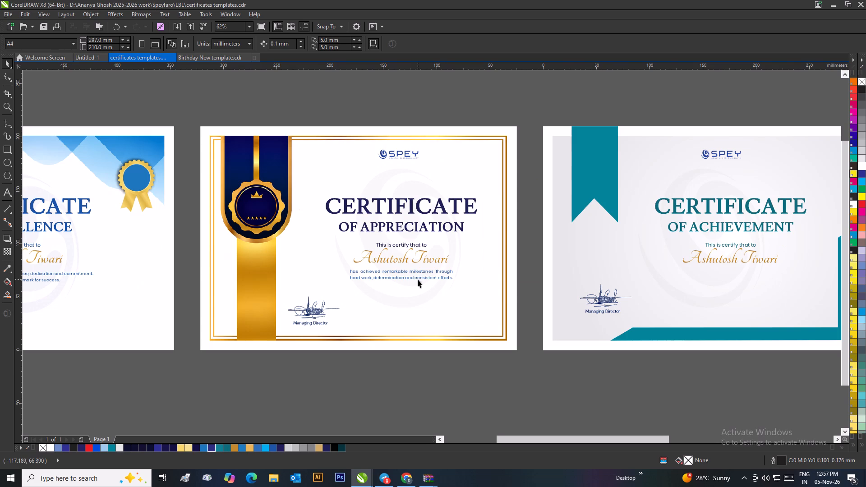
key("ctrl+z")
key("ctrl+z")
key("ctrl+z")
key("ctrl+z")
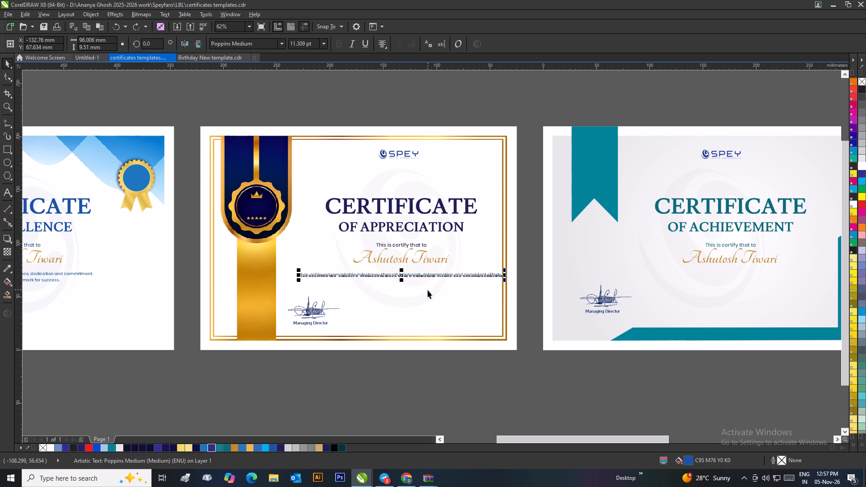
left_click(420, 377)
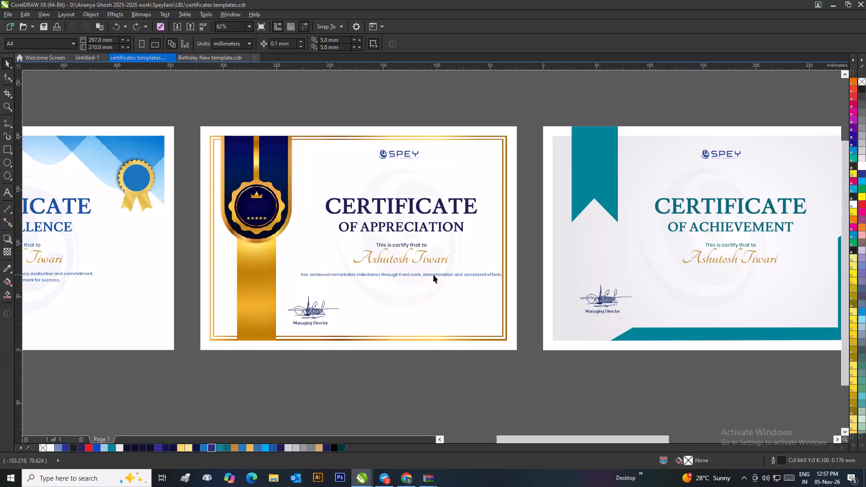
Break the wording on the Certificate of Appreciation into two lines, starting the second line at "determination and consistent efforts.".
left_click(433, 275)
scroll(433, 274, "up", 2)
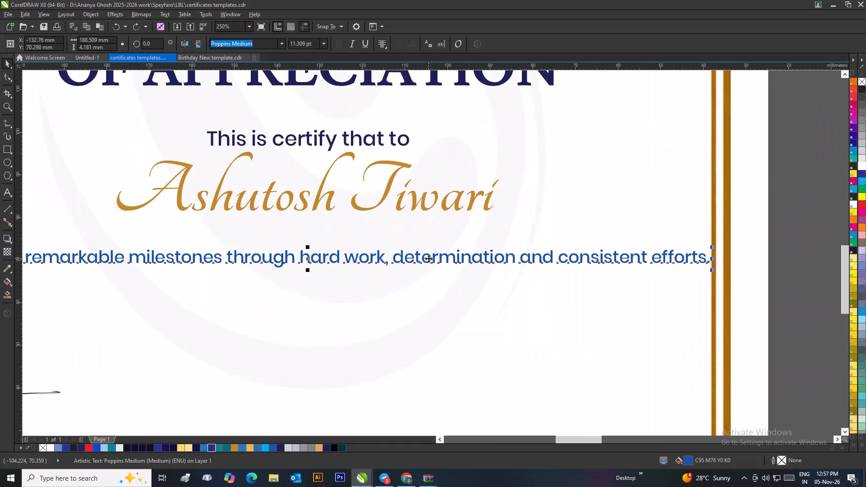
left_click(428, 258)
left_click(428, 258)
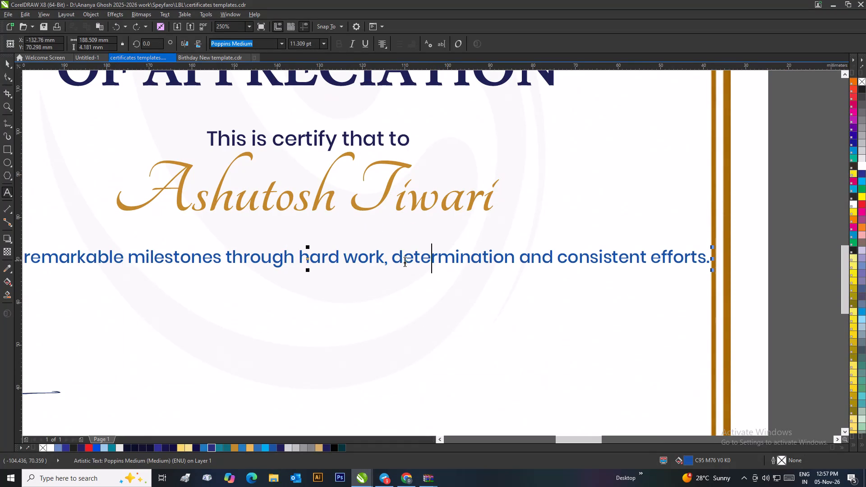
left_click(396, 258)
key("Return")
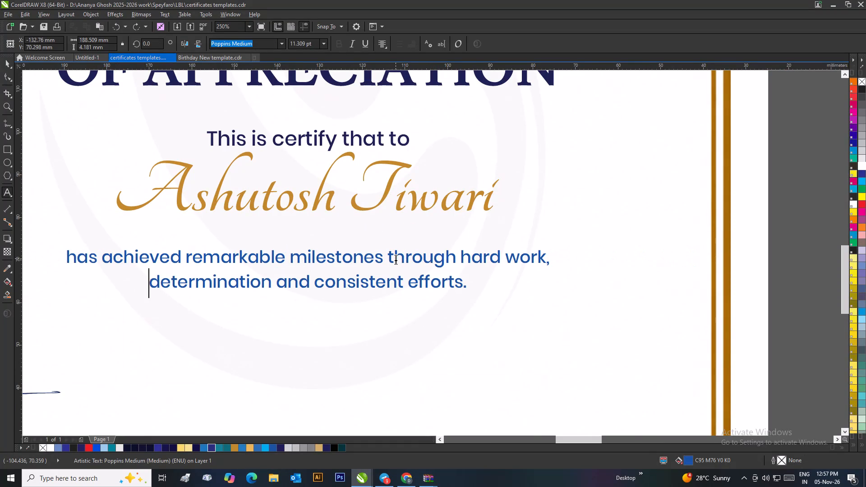
left_click(1, 59)
left_click(5, 60)
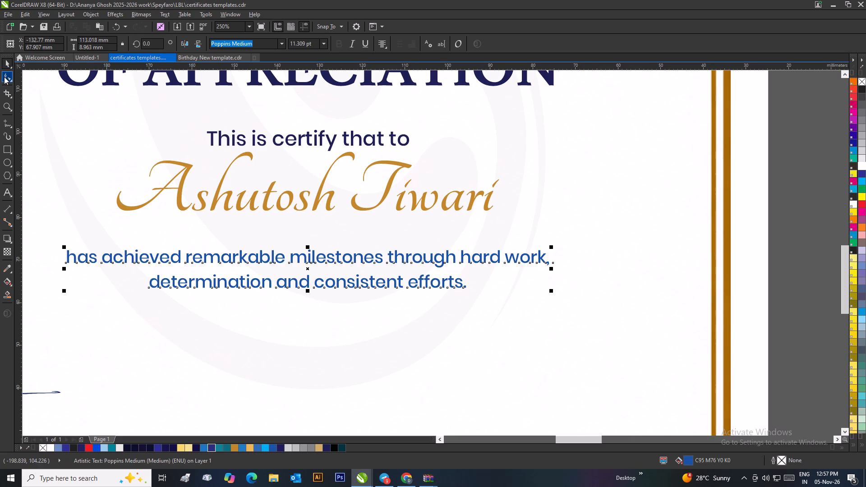
left_click(4, 77)
left_click(59, 290)
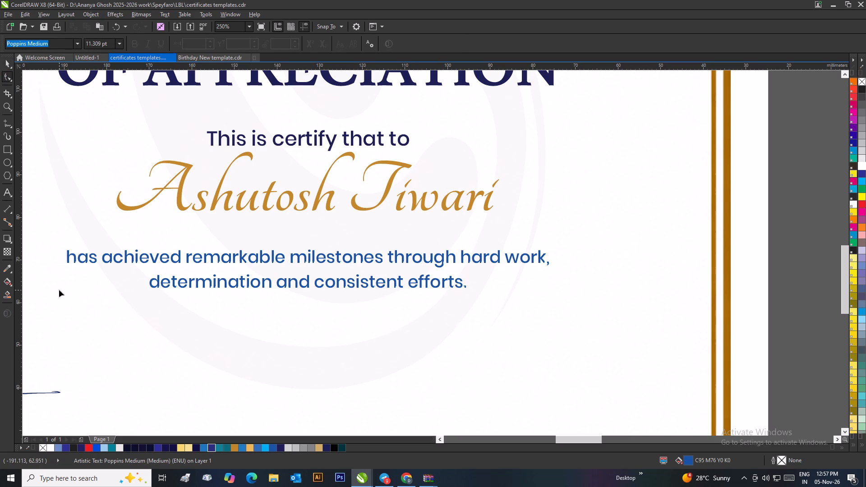
Tighten the line spacing of the two-line wording on the Certificate of Appreciation.
left_click(74, 260)
left_click_drag(61, 292, 67, 288)
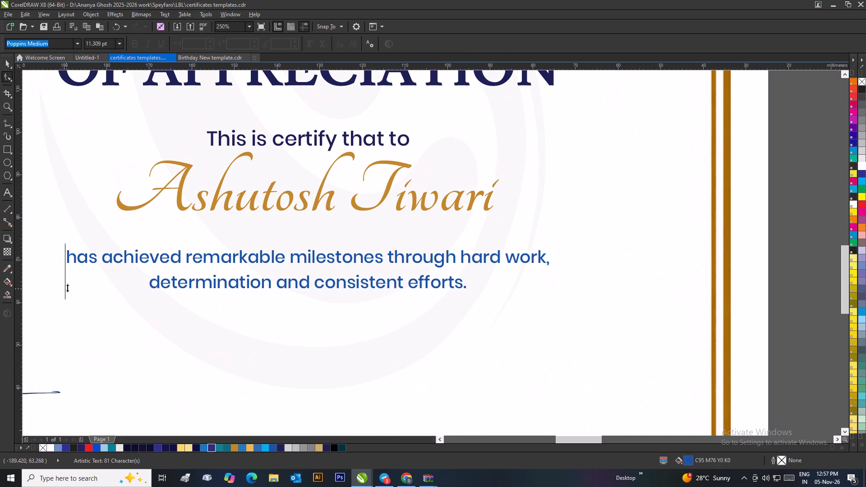
left_click_drag(67, 288, 77, 282)
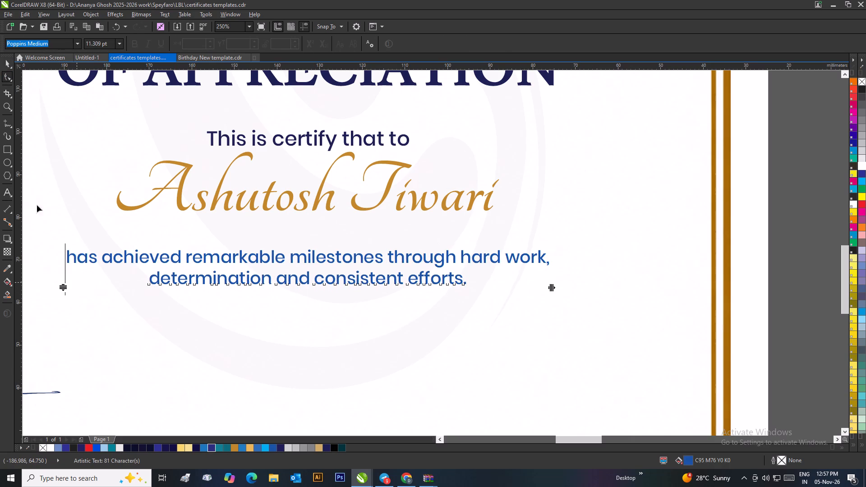
Move the Certificate of Appreciation's wording up closer to the recipient name and centre it horizontally on the name.
left_click(6, 65)
left_click_drag(273, 256, 286, 237)
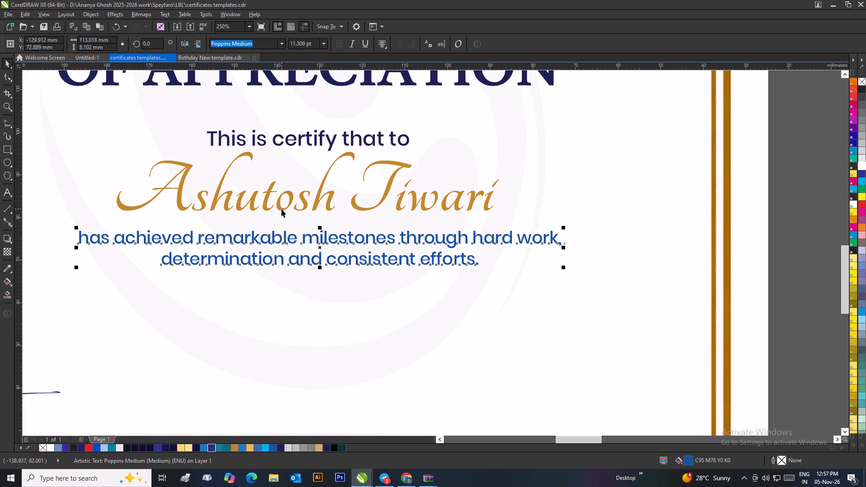
left_click(281, 209, "shift")
key("c")
scroll(278, 209, "down", 2)
left_click_drag(415, 364, 415, 362)
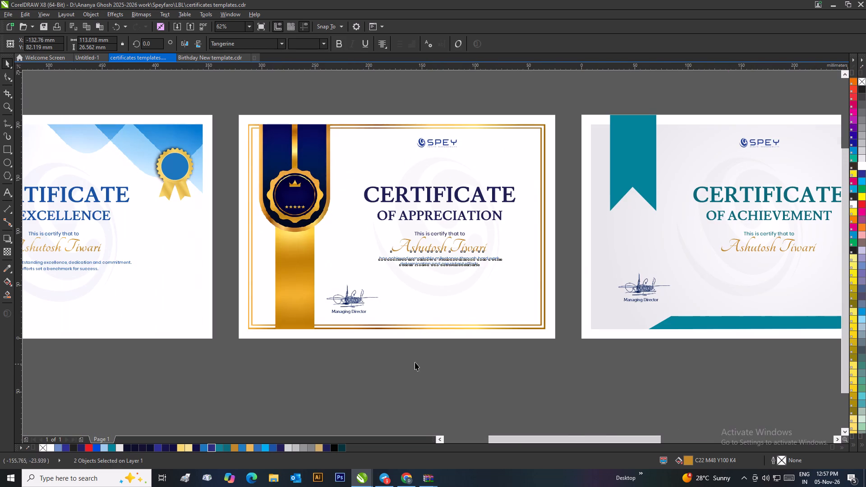
left_click_drag(415, 362, 415, 359)
Align the top of the Certificate of Appreciation's wording with the top of the Certificate of Excellence's wording.
left_click(430, 260)
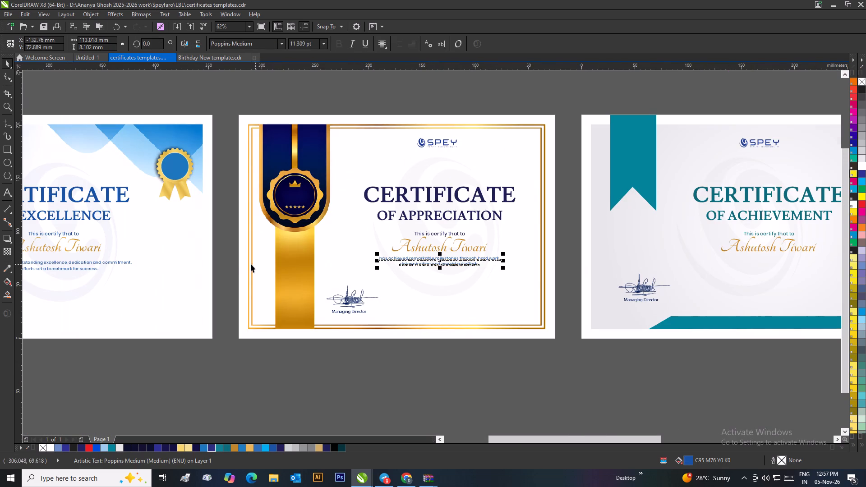
left_click(129, 262, "shift")
key("t")
left_click(275, 371)
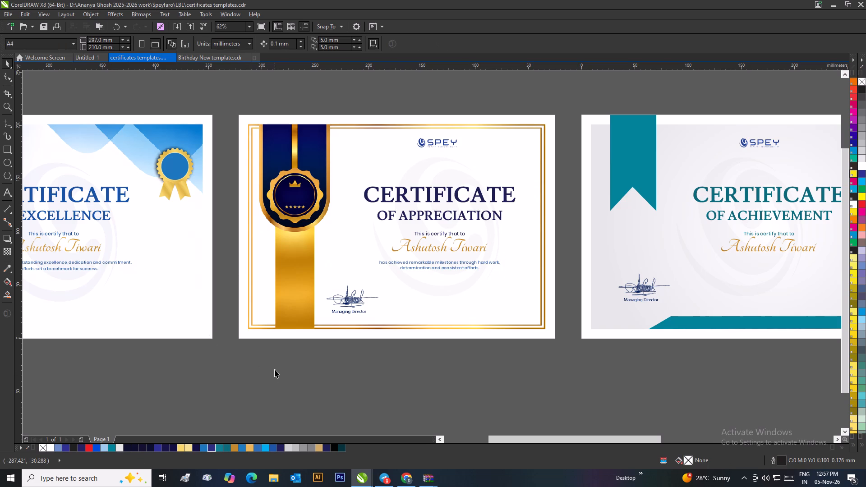
Fully ungroup all objects in the Certificate of Excellence's main group.
scroll(403, 340, "down", 1)
scroll(465, 212, "up", 1)
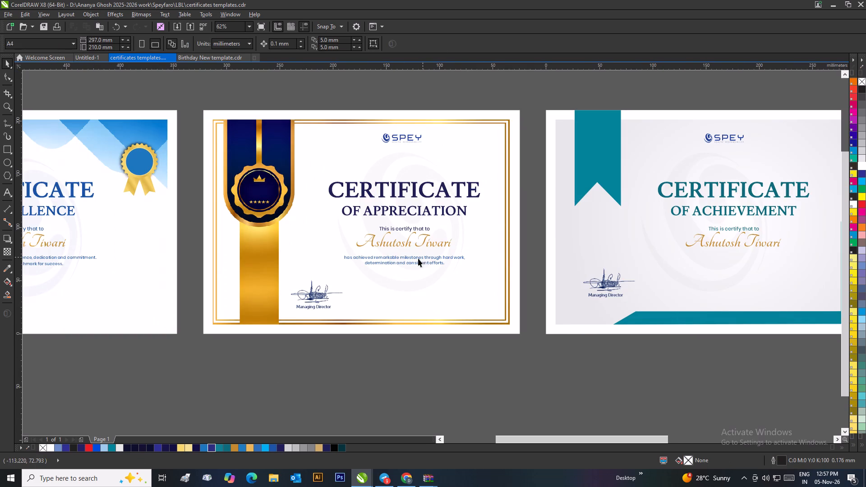
scroll(400, 264, "up", 1)
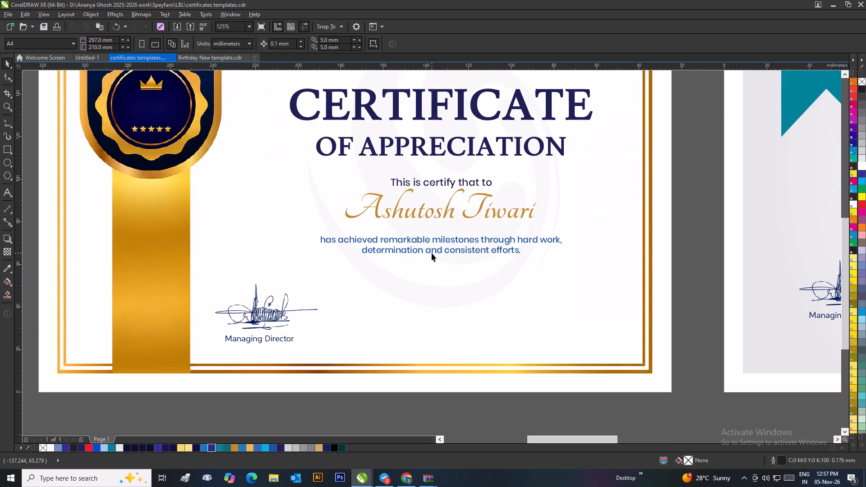
scroll(437, 223, "down", 1)
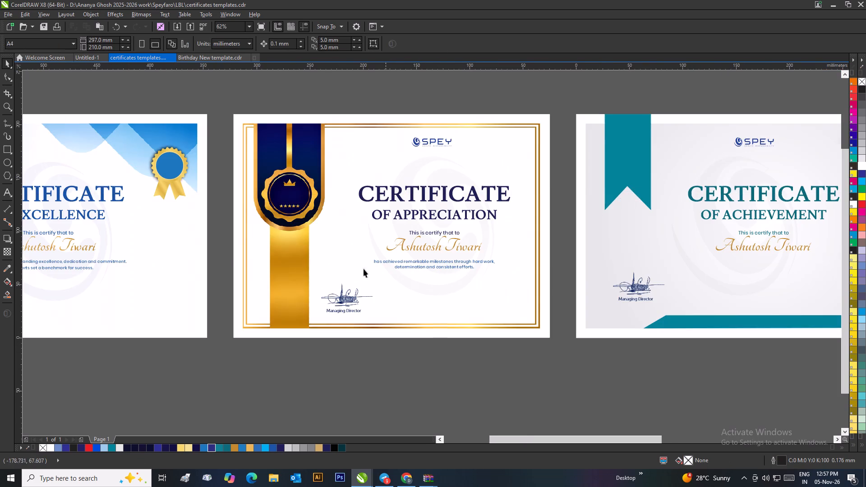
scroll(64, 246, "up", 2)
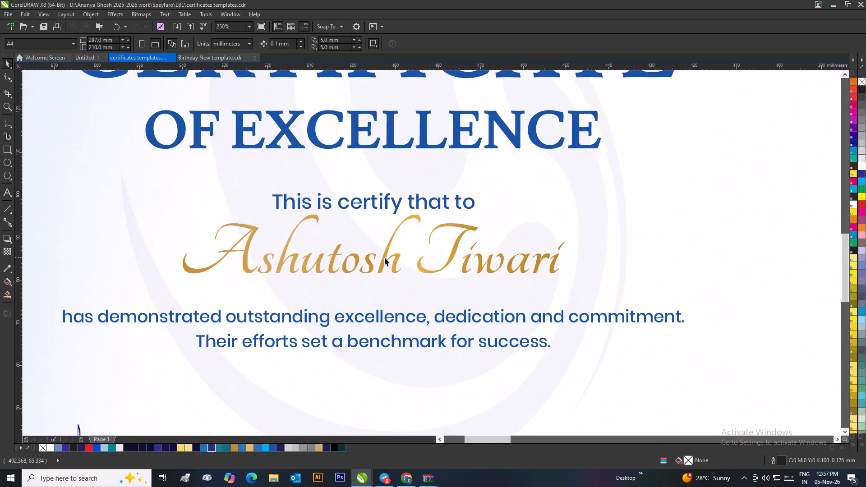
left_click_drag(385, 257, 382, 276)
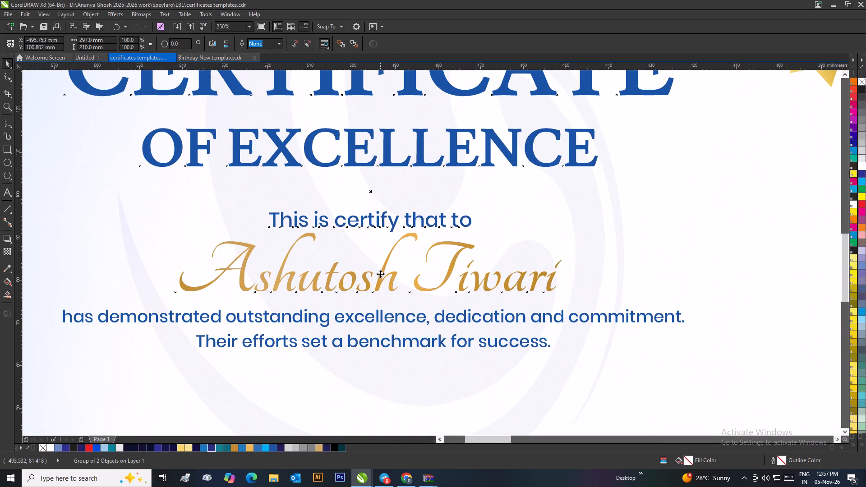
key("ctrl+z")
right_click(382, 268)
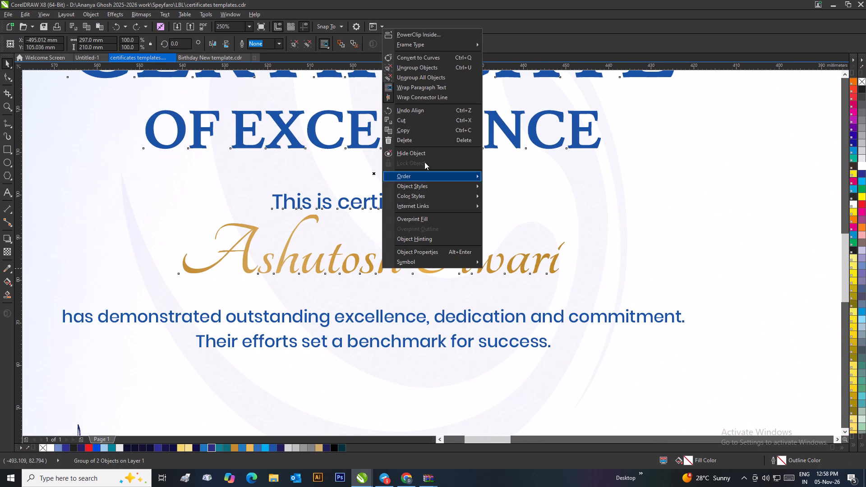
left_click(432, 79)
scroll(424, 156, "down", 1)
left_click(73, 238)
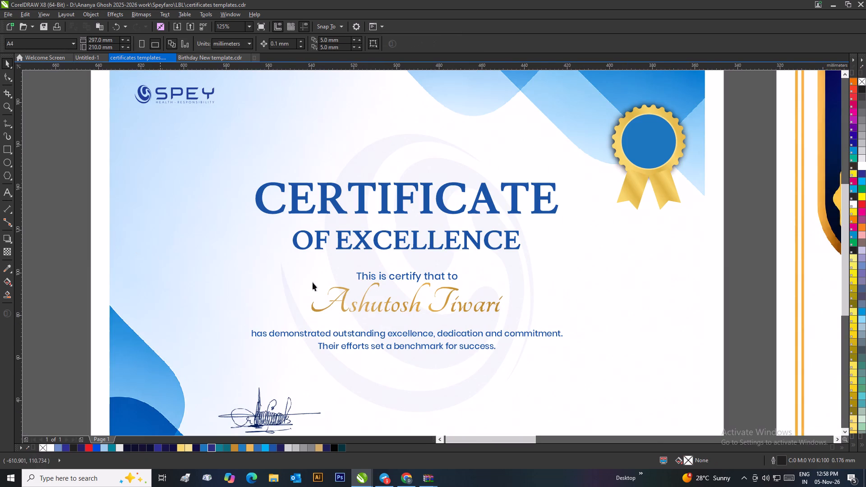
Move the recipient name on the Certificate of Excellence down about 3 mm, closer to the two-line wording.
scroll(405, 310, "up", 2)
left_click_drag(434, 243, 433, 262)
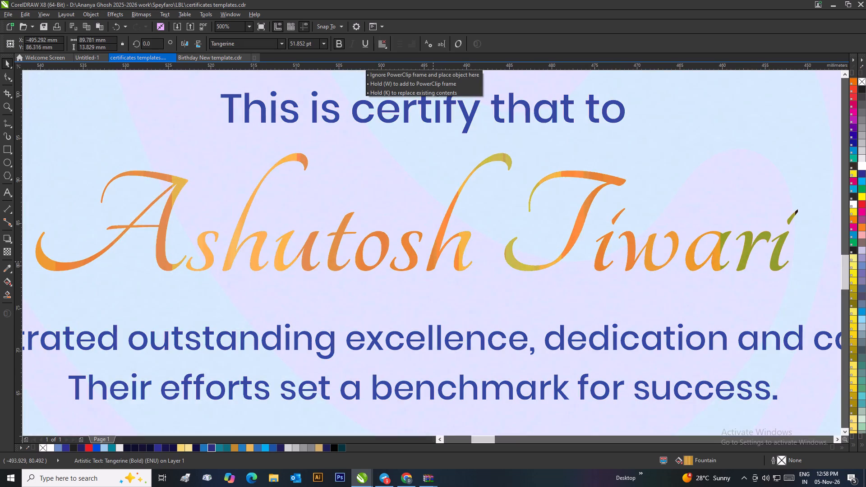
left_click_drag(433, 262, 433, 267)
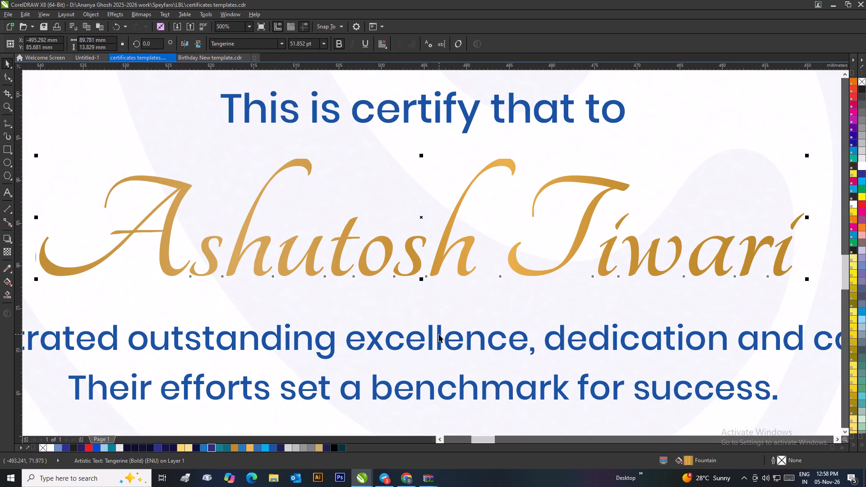
Distribute the intro line, recipient name and two-line wording on the Certificate of Excellence with equal vertical spacing.
left_click(439, 334)
left_click(437, 271, "shift")
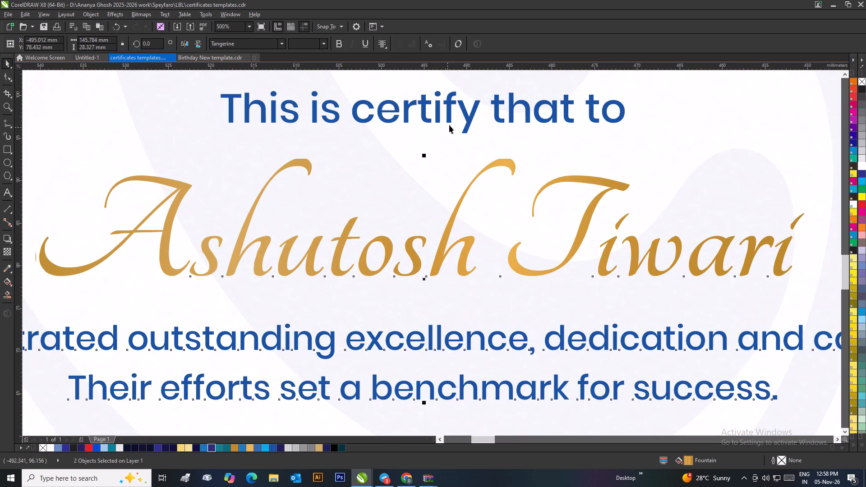
left_click(448, 121, "shift")
key("shift+a")
scroll(444, 164, "down", 1)
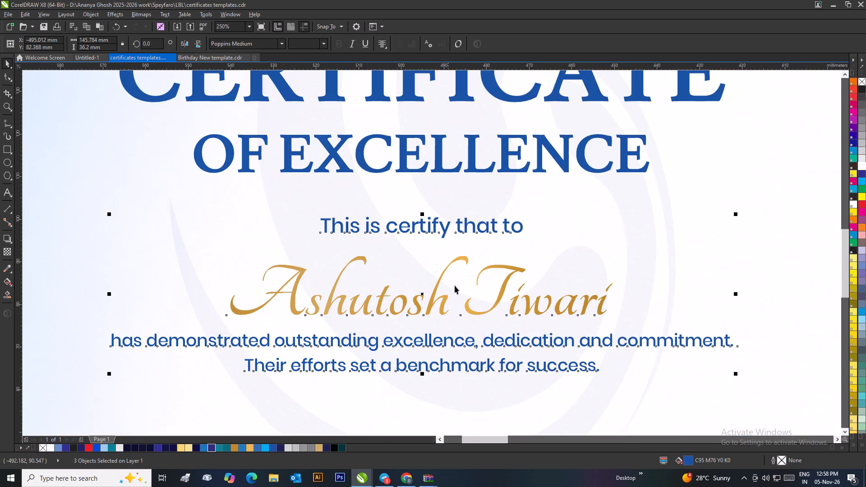
scroll(480, 298, "down", 2)
left_click(183, 262)
scroll(427, 252, "up", 1)
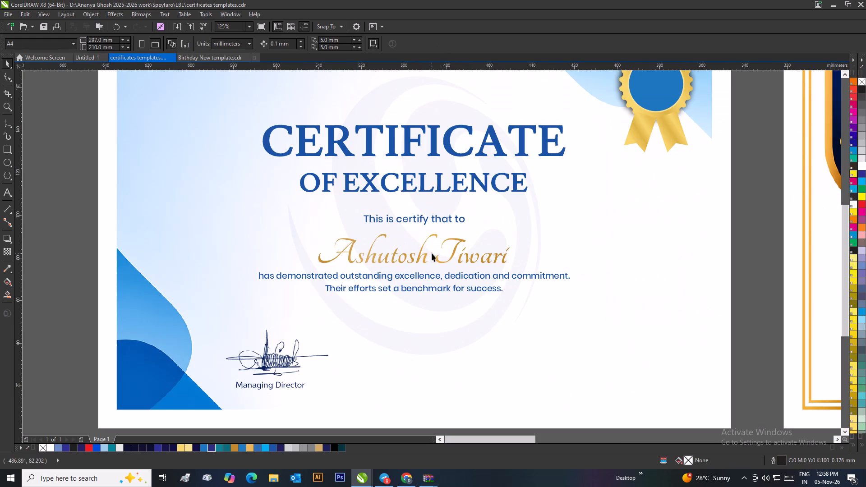
Centre the recipient name horizontally on the "OF EXCELLENCE" heading of the Certificate of Excellence.
left_click(424, 258)
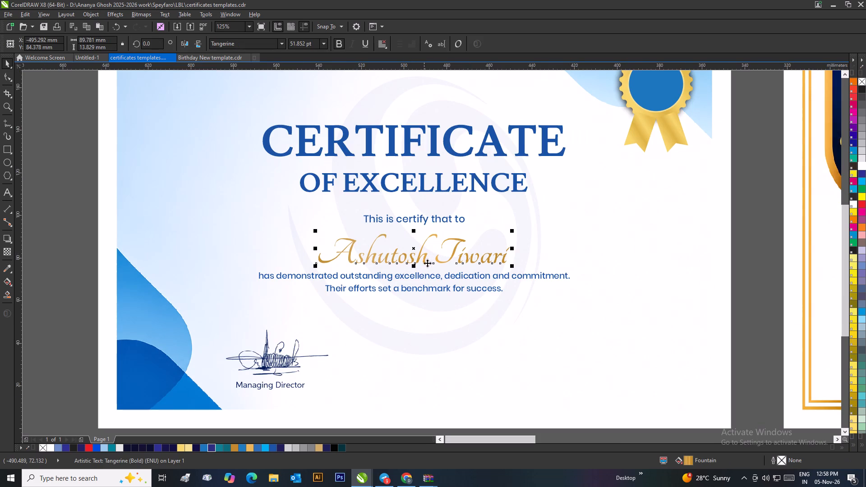
left_click(439, 188, "shift")
key("c")
scroll(435, 215, "down", 1)
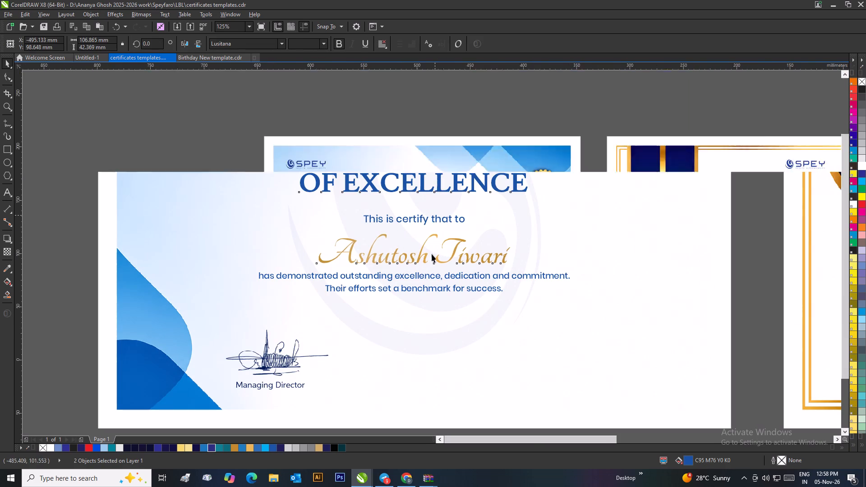
scroll(432, 254, "down", 1)
left_click_drag(511, 337, 518, 335)
scroll(585, 278, "up", 1)
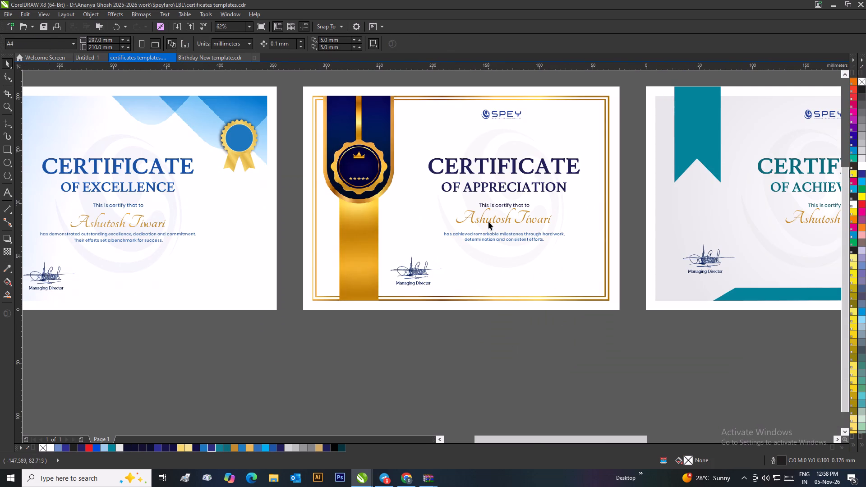
Top-align the recipient name on the Certificate of Appreciation with the recipient name on the Certificate of Excellence.
left_click(488, 221)
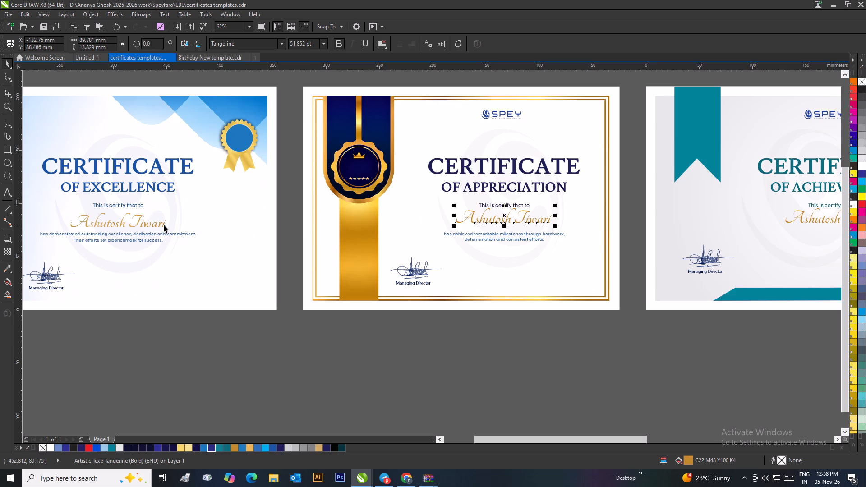
left_click(164, 225, "shift")
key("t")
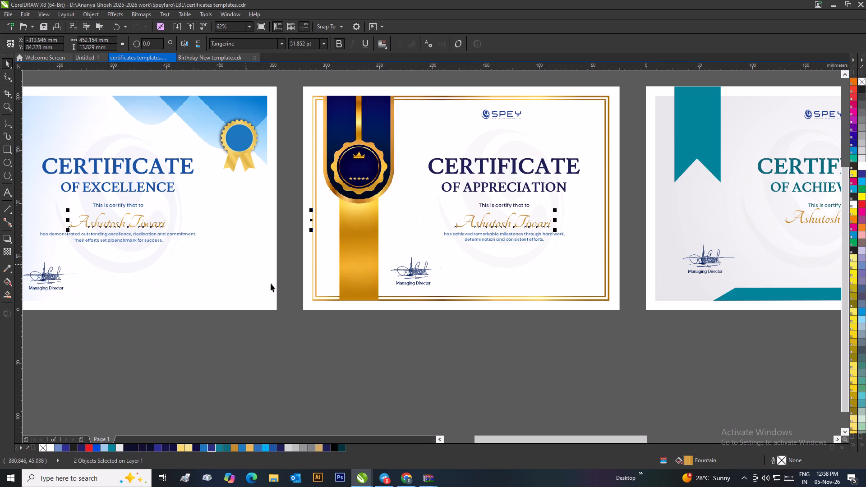
left_click_drag(423, 357, 427, 355)
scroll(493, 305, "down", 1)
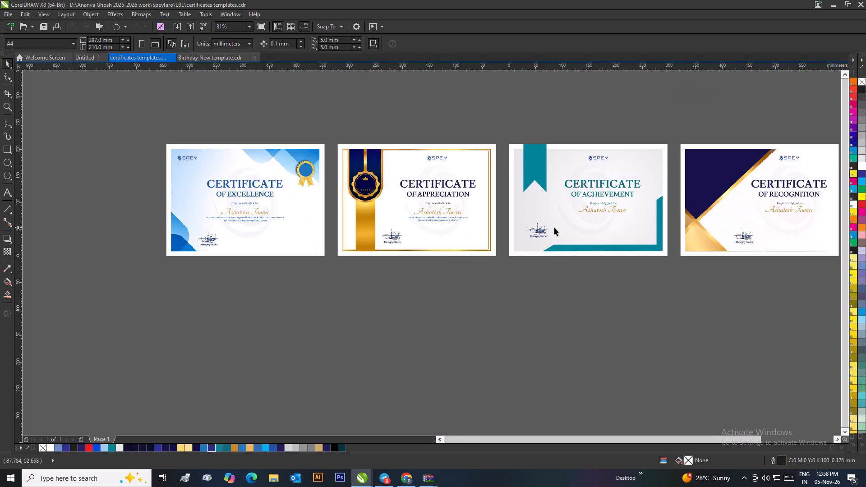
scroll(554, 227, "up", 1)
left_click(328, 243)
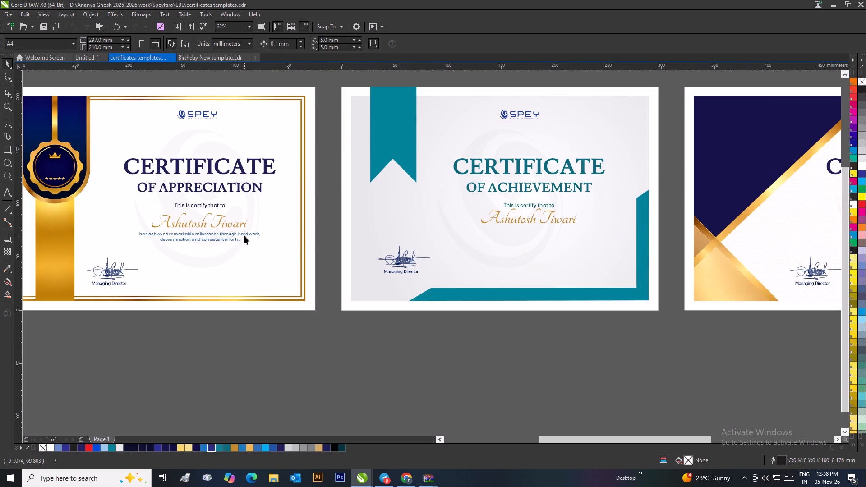
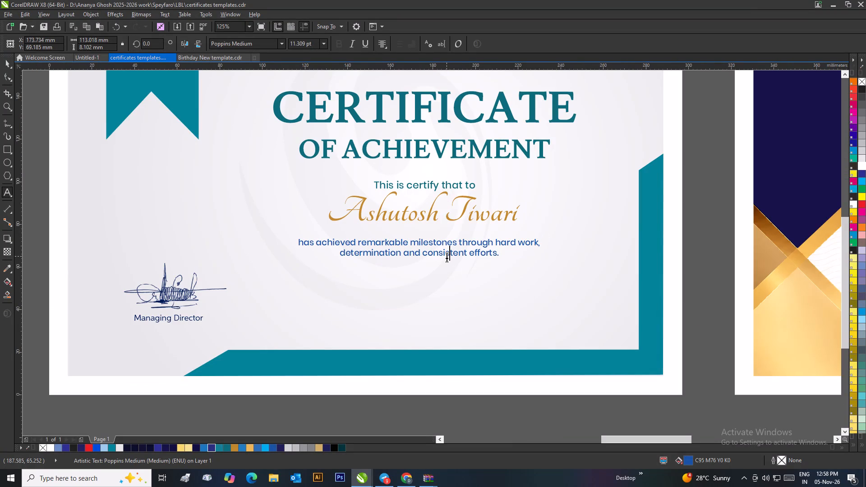
Replace the Certificate of Achievement's two-line wording with the copied "is sincerely appreciated for valuable contributions..." sentence, breaking the line before "and commitment".
key("ctrl+a")
key("BackSpace")
key("ctrl+v")
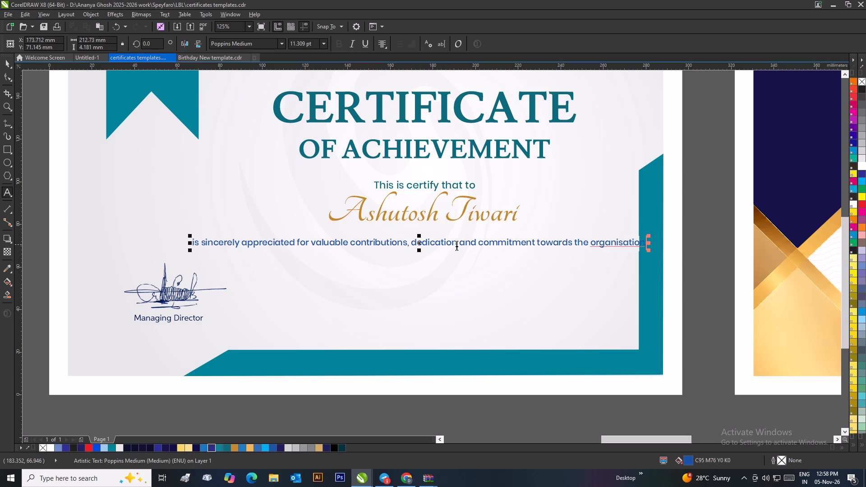
left_click(460, 243)
key("Return")
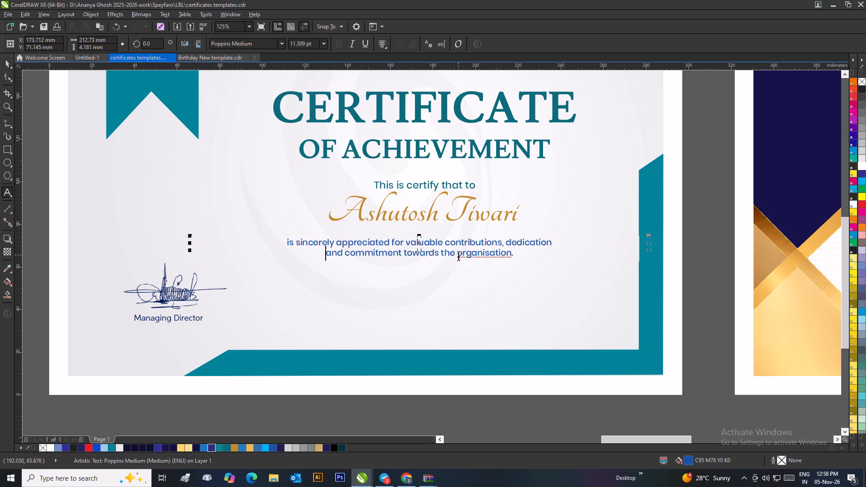
Align the top of the Certificate of Achievement's two-line wording with the Certificate of Appreciation's two-line wording.
left_click(5, 62)
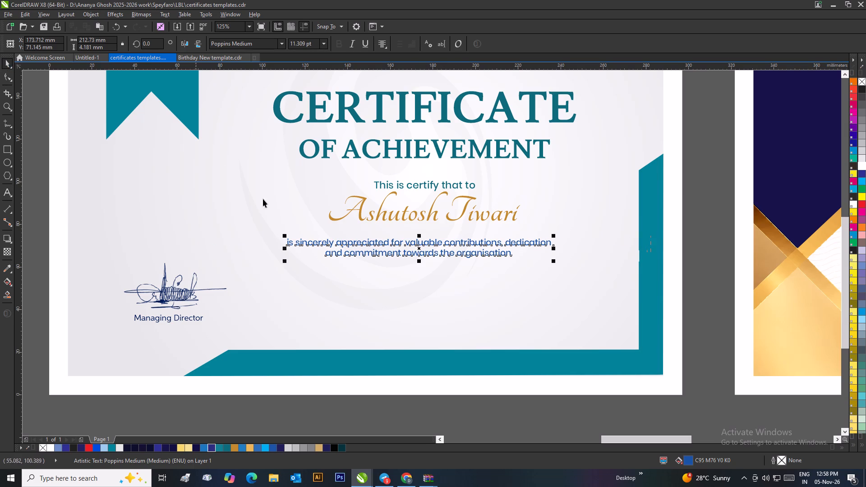
scroll(395, 230, "down", 1)
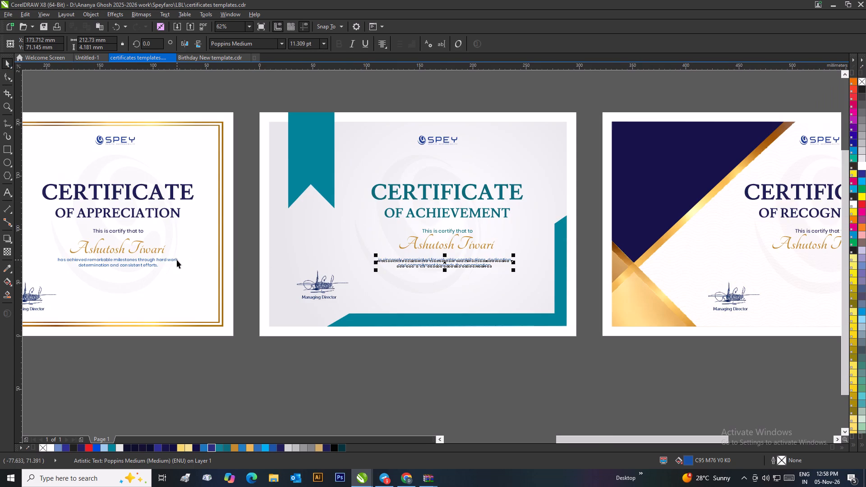
left_click(176, 260, "shift")
key("t")
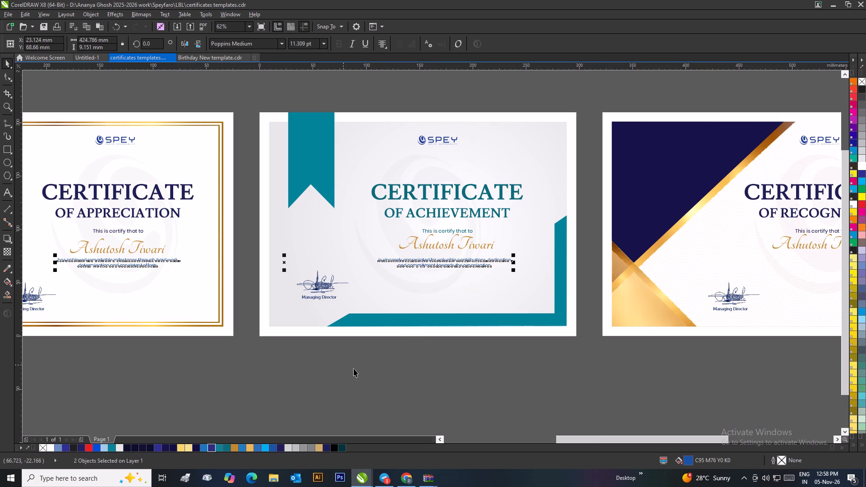
left_click(389, 376)
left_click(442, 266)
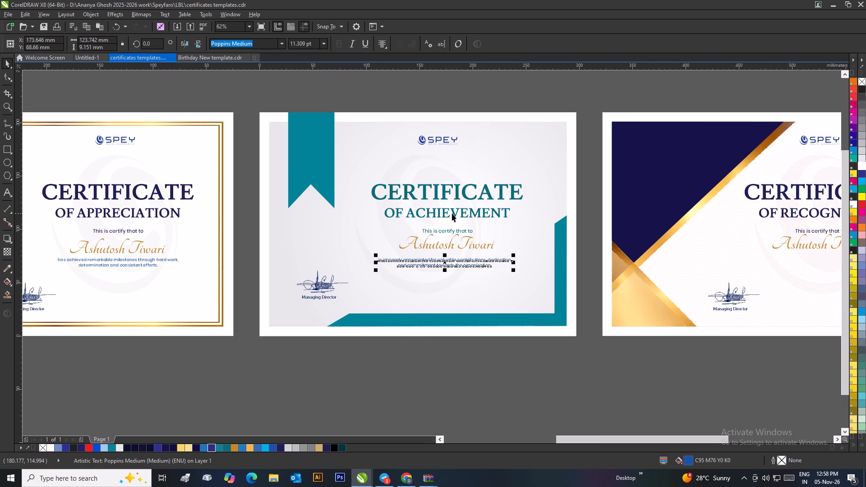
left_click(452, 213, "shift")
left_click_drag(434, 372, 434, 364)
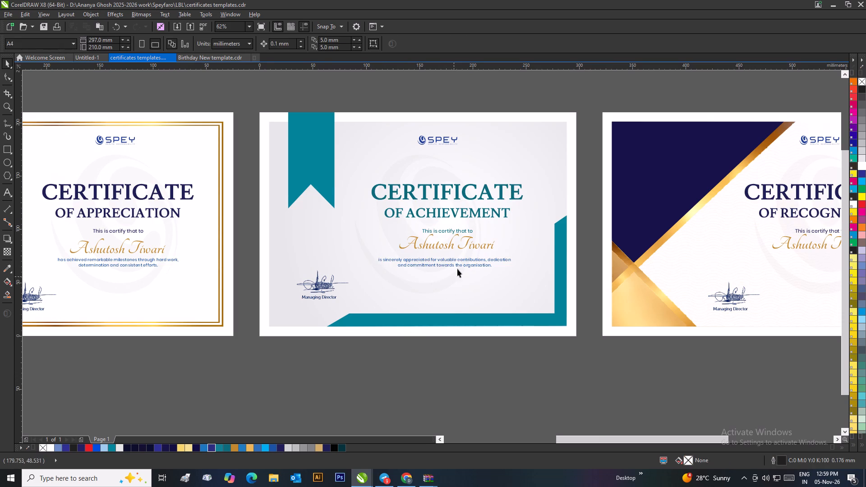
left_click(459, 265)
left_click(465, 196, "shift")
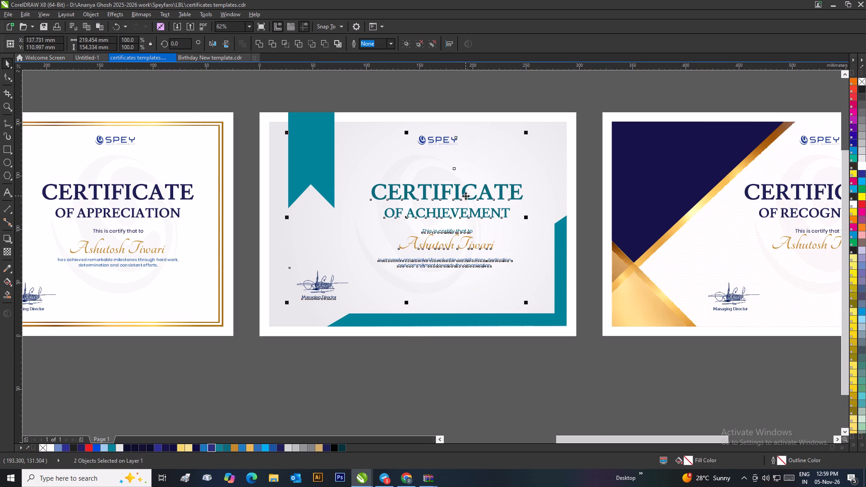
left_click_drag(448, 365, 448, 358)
Place the Certificate of Achievement's main group of seven objects inside its page background with PowerClip.
left_click(424, 284)
right_click(424, 284)
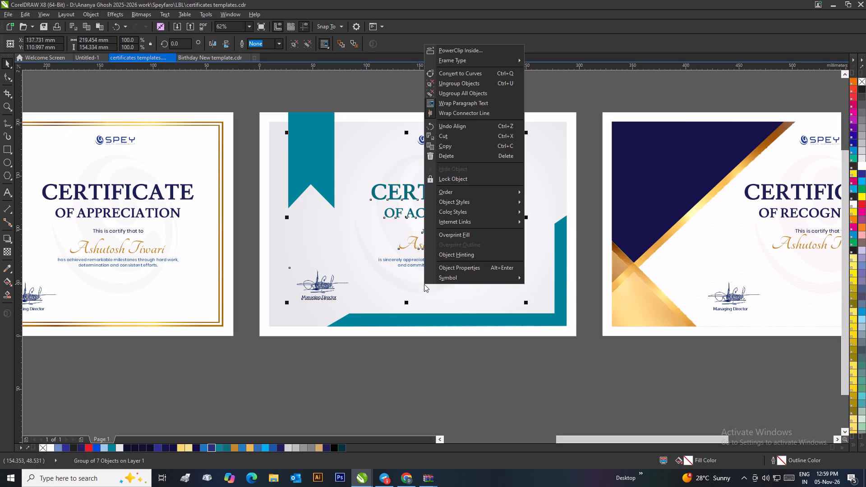
left_click(465, 50)
left_click(528, 149)
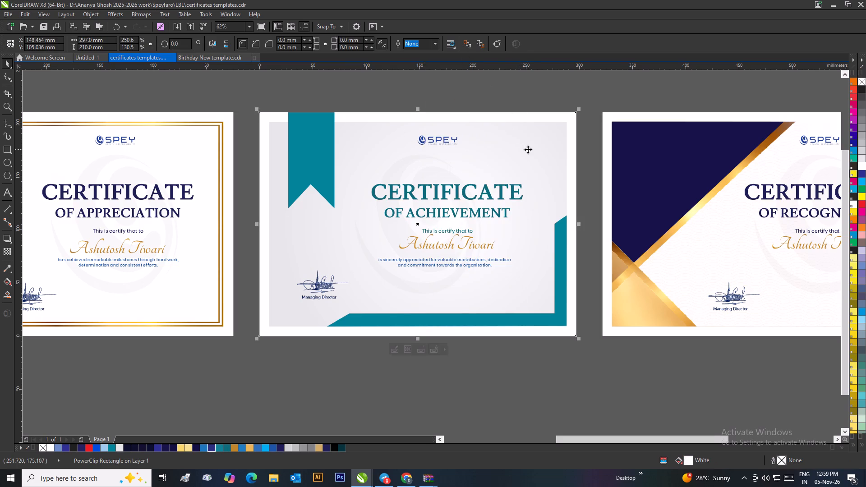
left_click(508, 92)
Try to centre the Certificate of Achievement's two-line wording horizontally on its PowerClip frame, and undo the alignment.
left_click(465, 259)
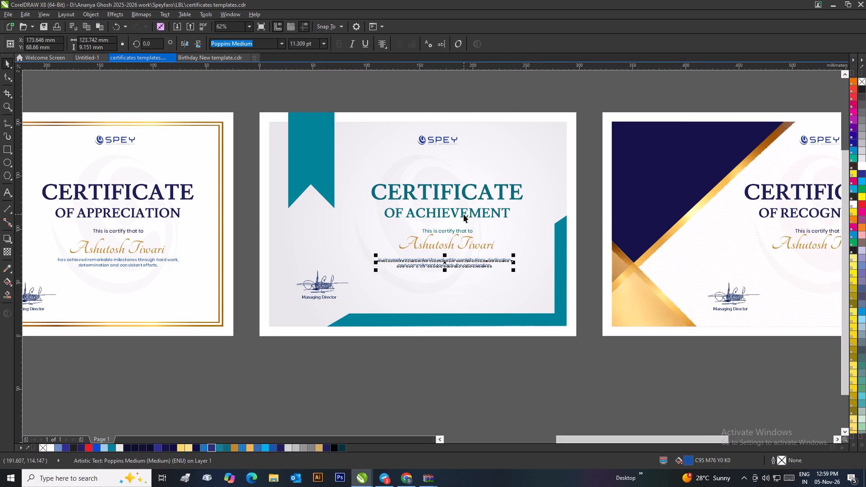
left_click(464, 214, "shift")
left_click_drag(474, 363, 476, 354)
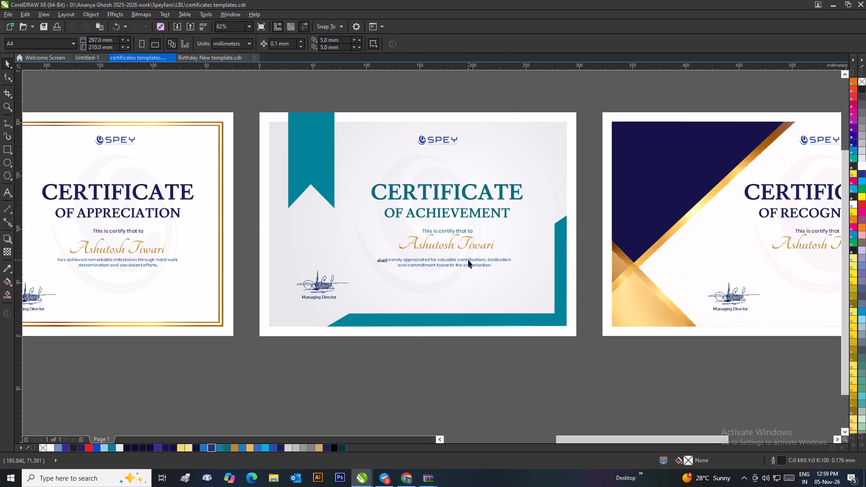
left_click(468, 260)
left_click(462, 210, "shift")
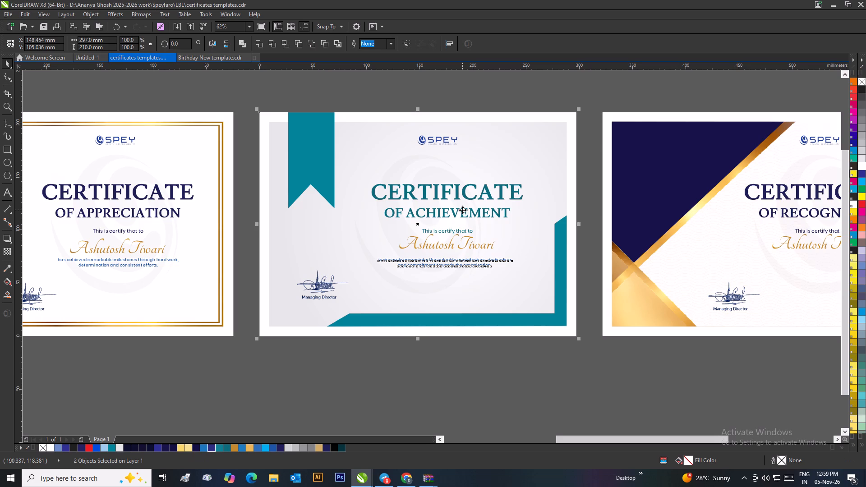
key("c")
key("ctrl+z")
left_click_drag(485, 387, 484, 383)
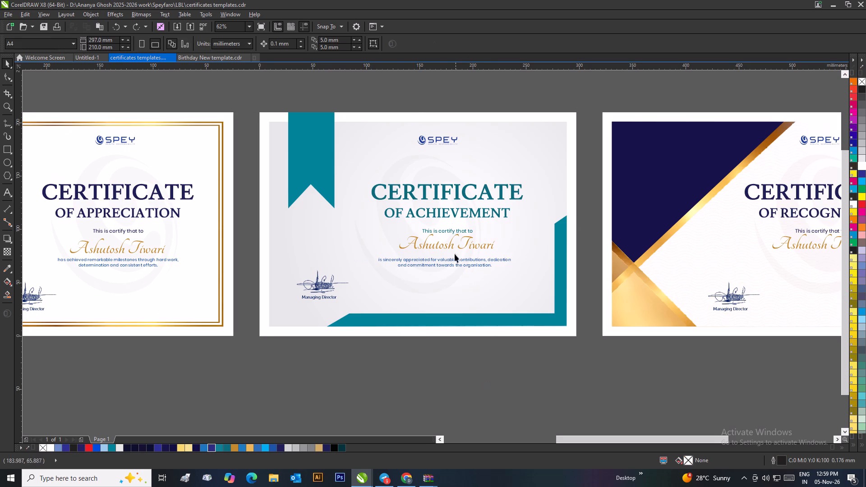
Open the Certificate of Achievement's PowerClip contents for editing.
left_click(446, 193)
right_click(445, 193)
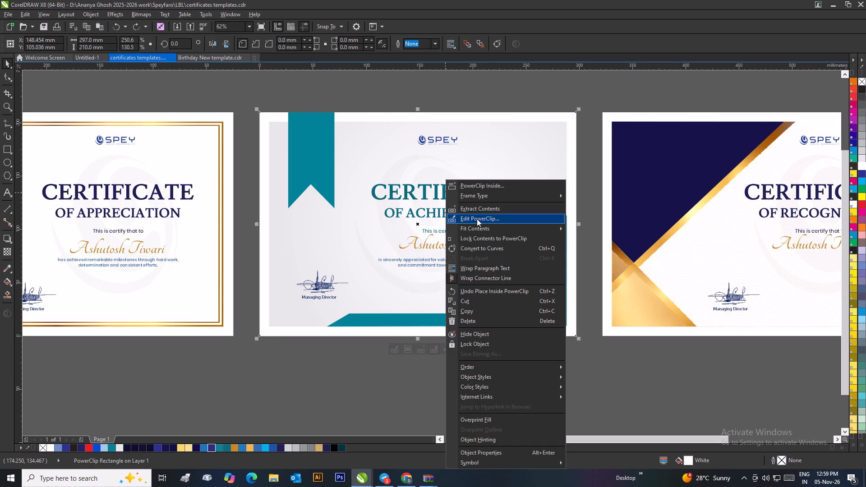
left_click(445, 83)
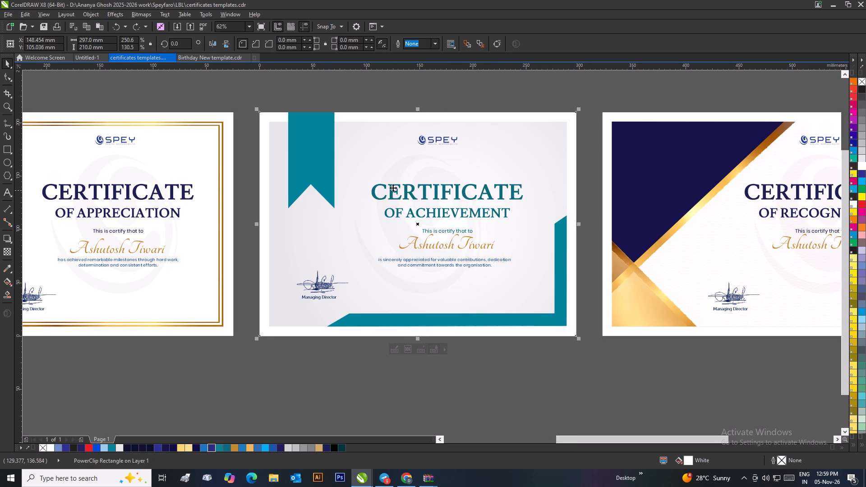
left_click(398, 103)
left_click(395, 186)
left_click_drag(584, 164, 341, 257)
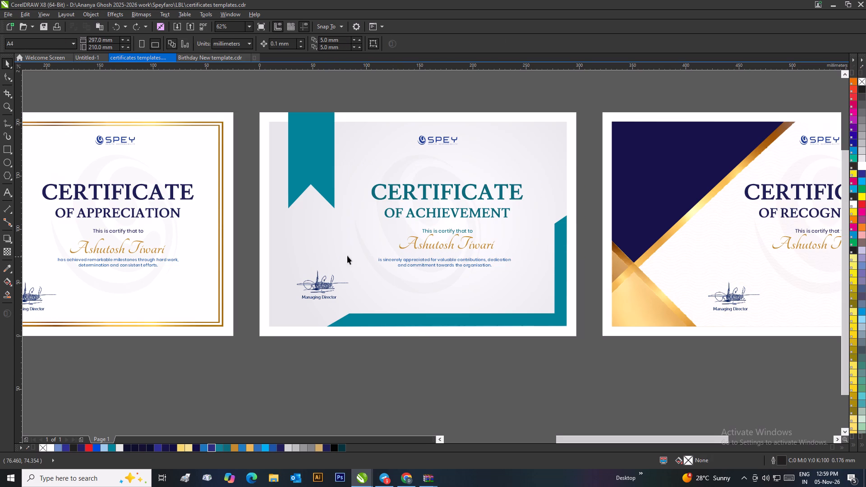
right_click(520, 177)
left_click(555, 216)
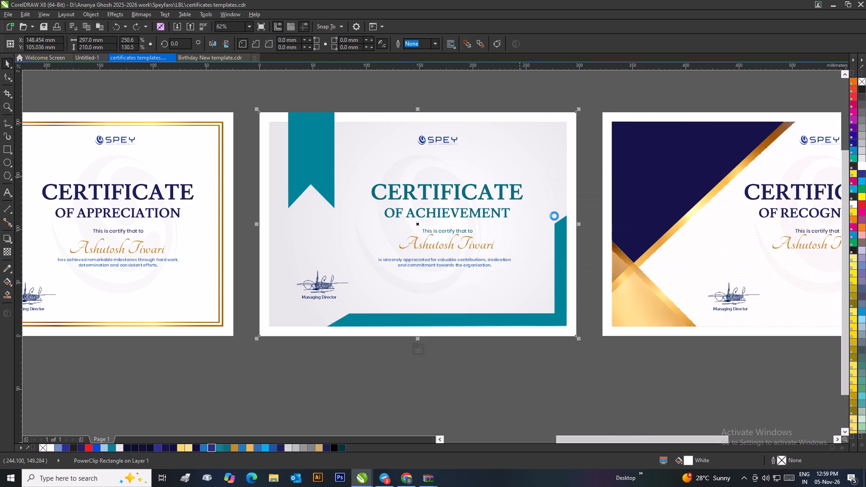
left_click_drag(581, 165, 344, 263)
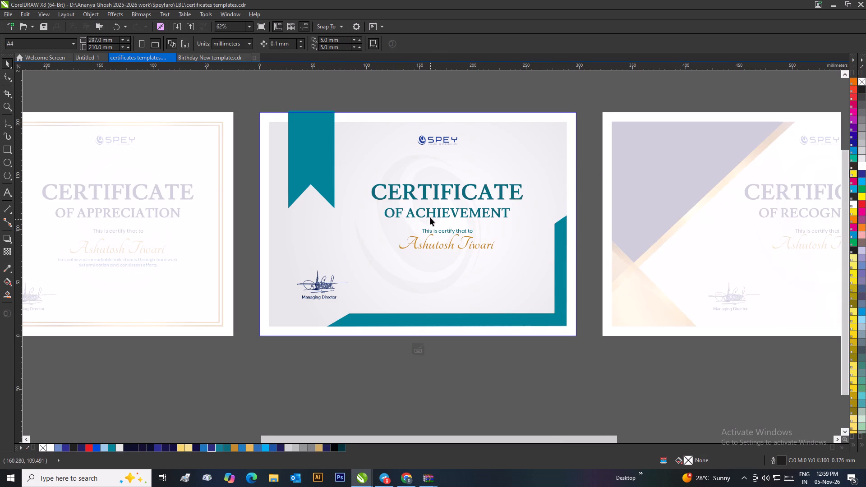
Fully ungroup all objects of the main group inside the Certificate of Achievement's PowerClip.
left_click(431, 212)
right_click(431, 212)
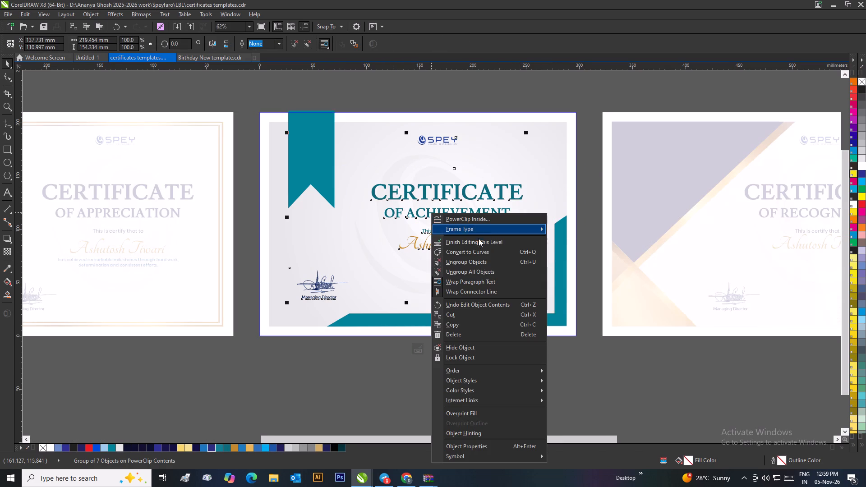
left_click(471, 270)
left_click(585, 184)
Group the Certificate of Achievement's two heading lines, intro line and recipient name, and move them out of the PowerClip onto the page.
left_click_drag(587, 166, 352, 256)
key("ctrl+g")
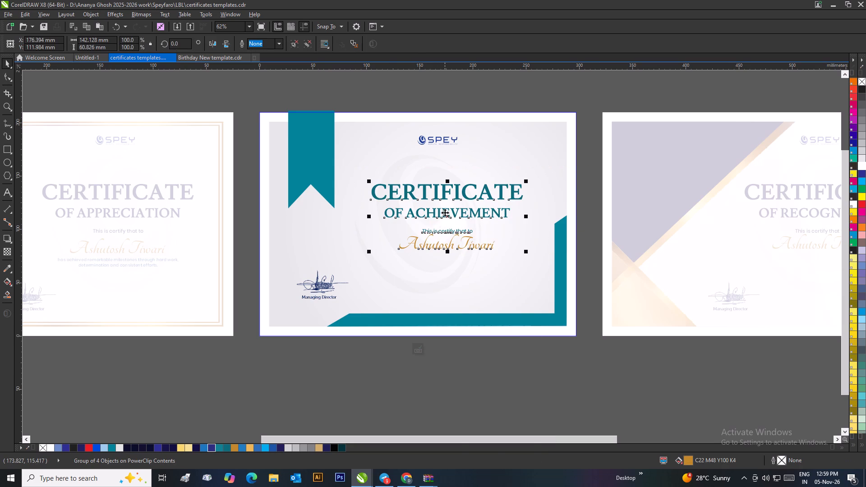
right_click(445, 212)
left_click(470, 322)
key("Delete")
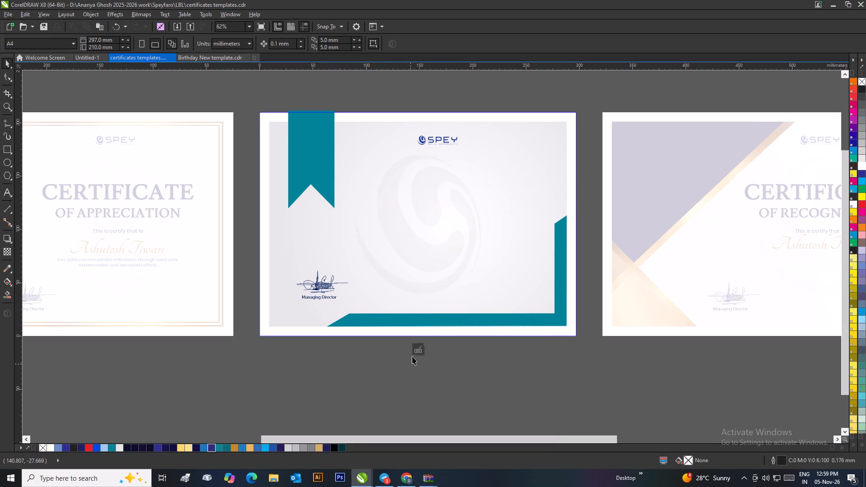
left_click(415, 345)
left_click(490, 368)
key("ctrl+v")
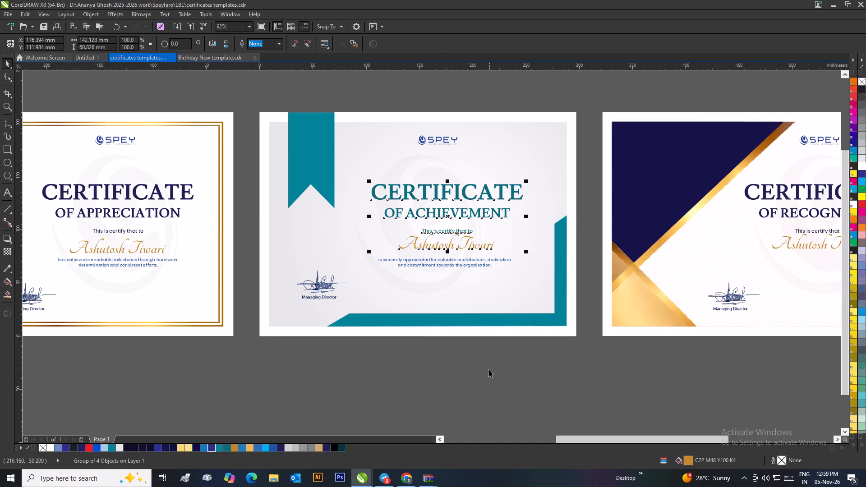
left_click(490, 386)
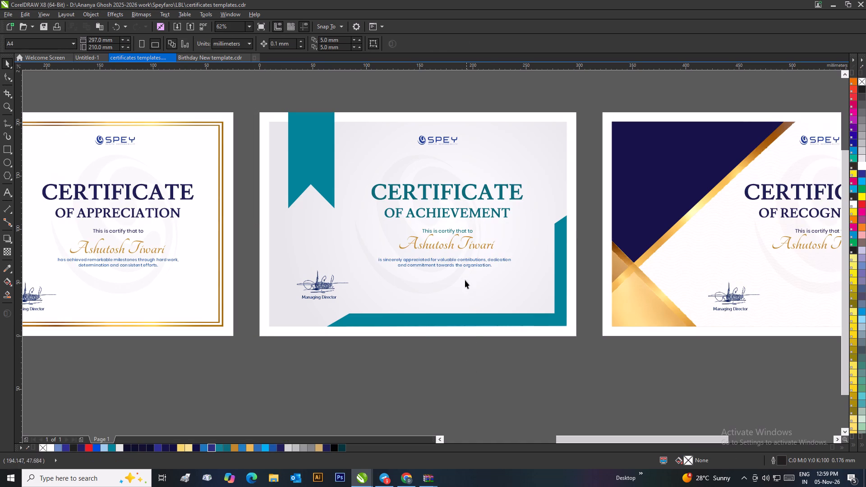
Fully ungroup the heading, intro line and recipient name group on the Certificate of Achievement.
left_click(462, 214)
right_click(462, 214)
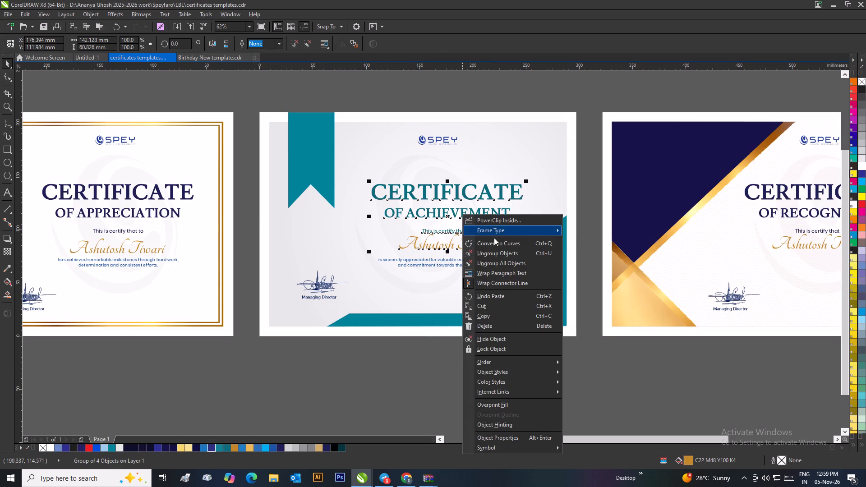
left_click(496, 263)
left_click(587, 230)
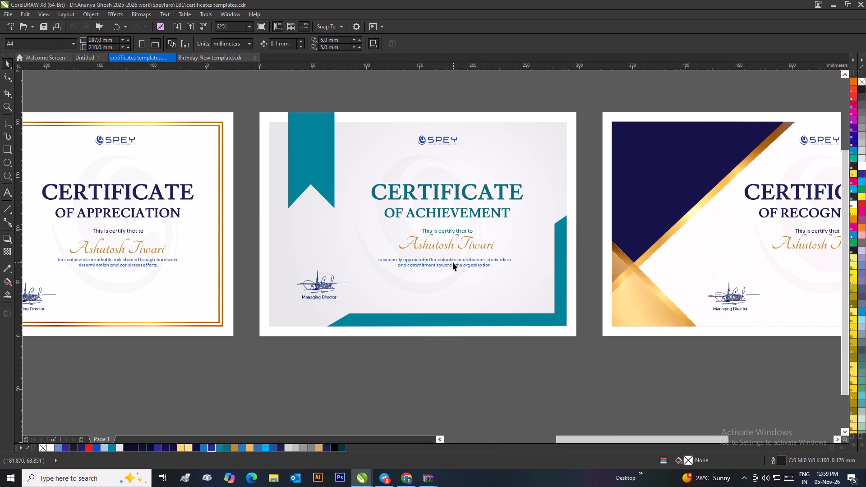
Align the top of the Certificate of Achievement's two-line wording with the Certificate of Appreciation's wording again.
left_click(451, 259)
left_click(173, 260, "shift")
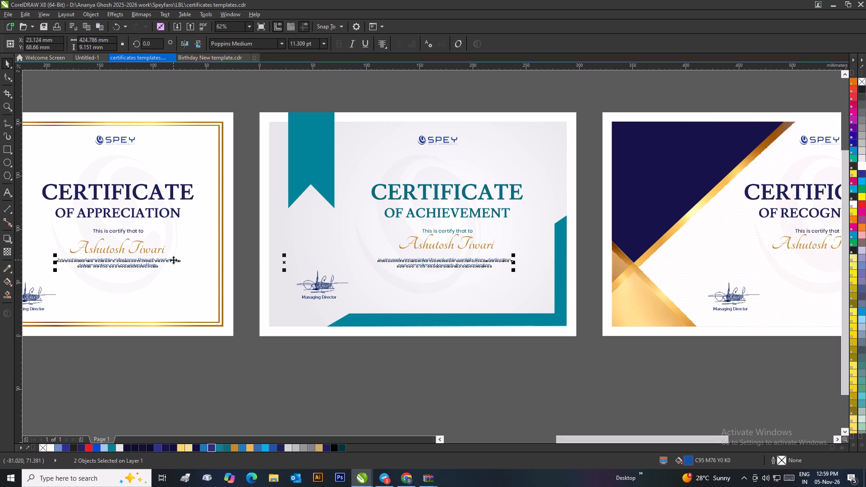
key("t")
left_click(403, 375)
Centre the two-line wording horizontally on the "OF ACHIEVEMENT" heading.
left_click(447, 260)
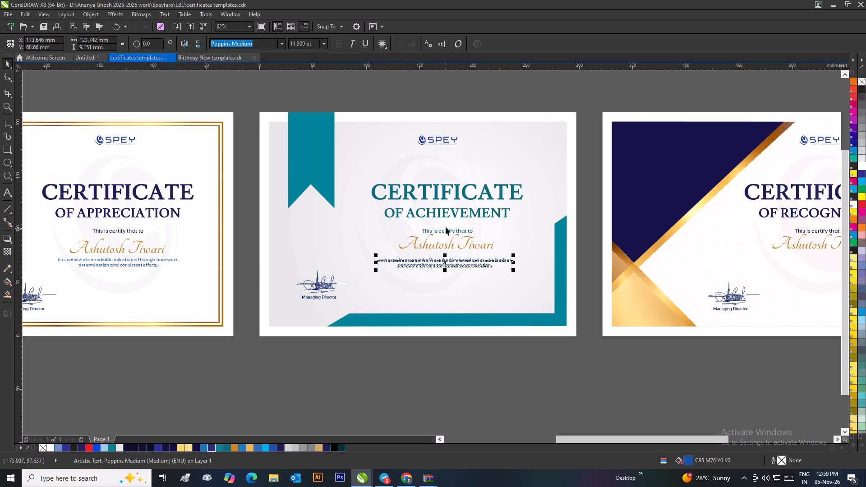
left_click(446, 211, "shift")
key("c")
left_click_drag(482, 362, 482, 358)
Align the top of the Certificate of Achievement's recipient name with the recipient name on the Certificate of Appreciation.
left_click(465, 246)
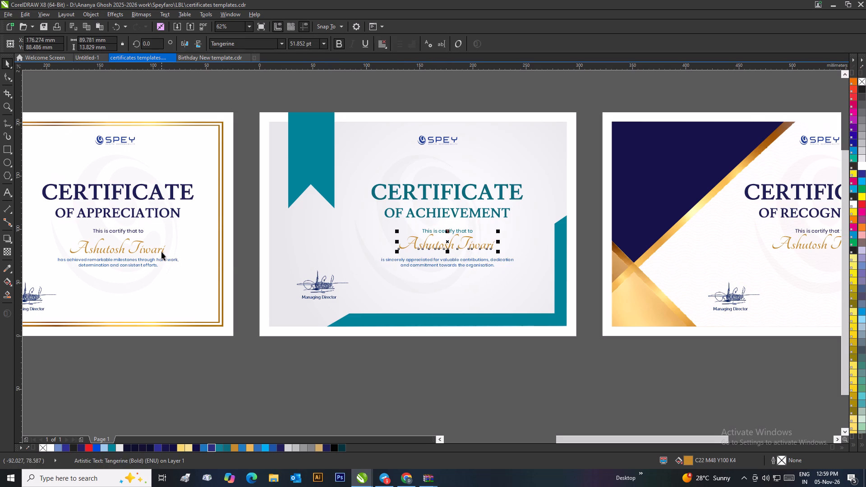
left_click(161, 252, "shift")
key("t")
left_click(382, 371)
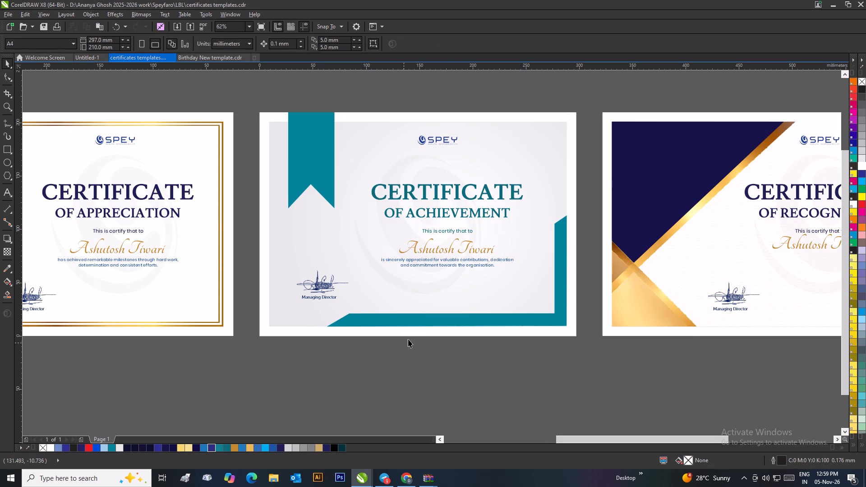
Recolour the Certificate of Achievement's two-line wording in the dark teal of its heading.
scroll(418, 332, "down", 1)
scroll(465, 219, "up", 1)
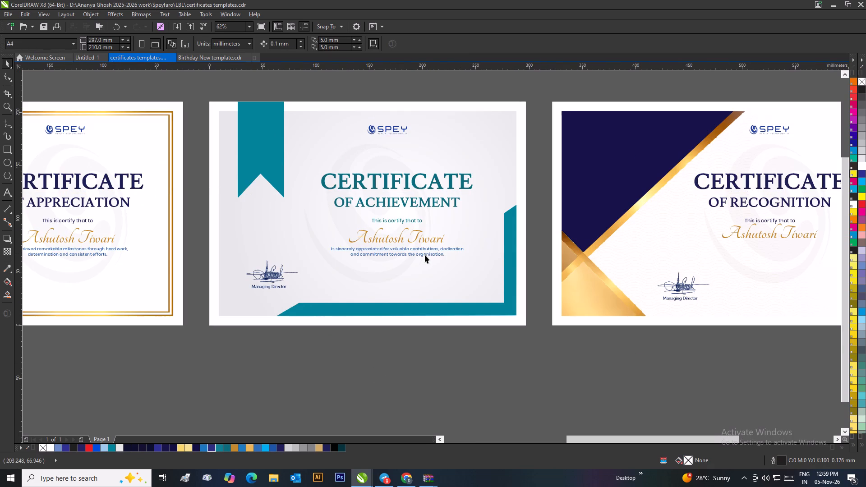
left_click(425, 255)
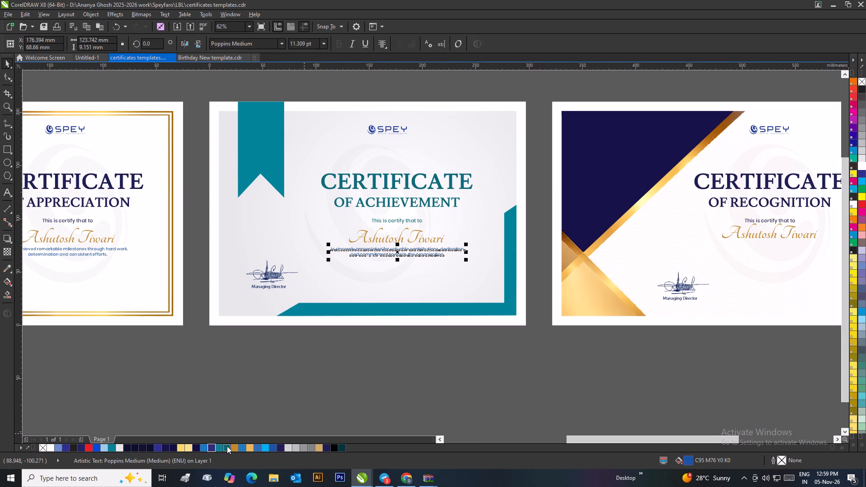
left_click(227, 446)
left_click(327, 404)
Recolour the Certificate of Appreciation's two-line wording in dark navy, C100 M96 Y31 K35.
scroll(358, 372, "down", 1)
scroll(340, 209, "up", 1)
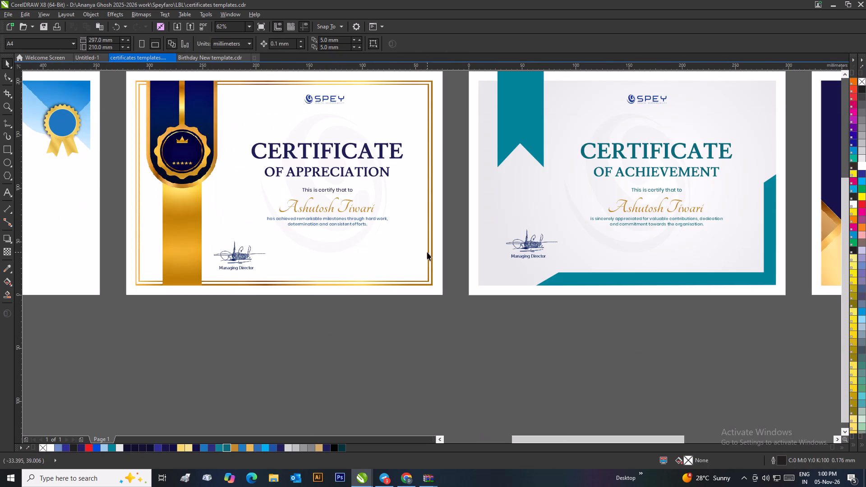
left_click(347, 218)
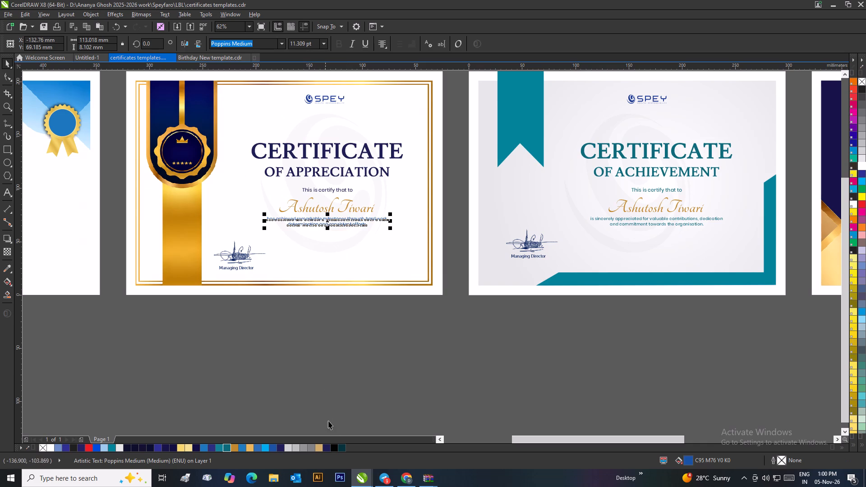
left_click(326, 446)
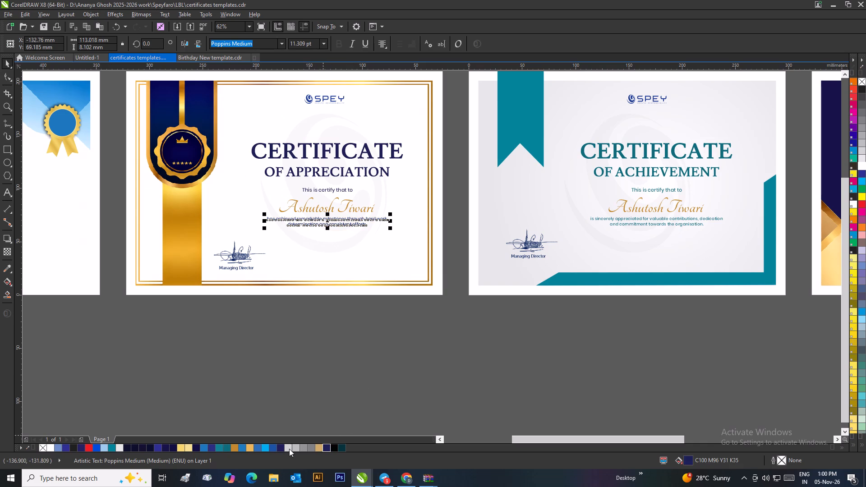
Recolour the Certificate of Appreciation's two-line wording in the navy C100 M99 Y27 K32.
left_click(280, 449)
left_click(346, 381)
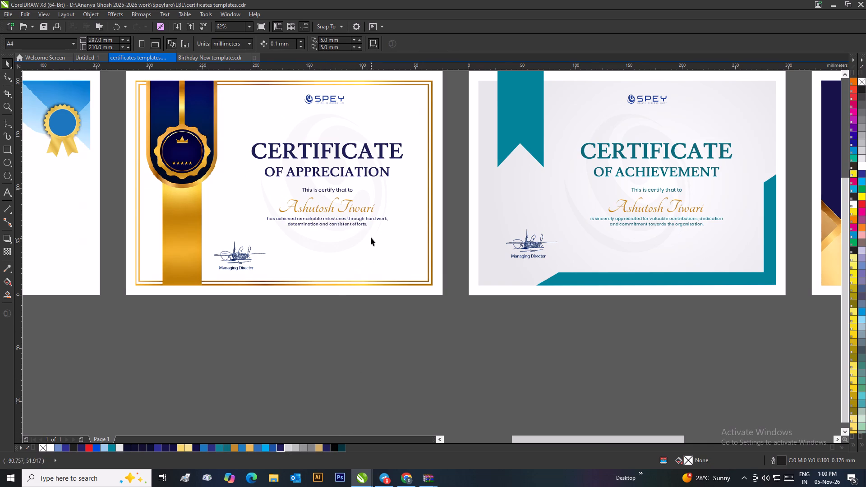
Examine the five certificates side by side to check which ones still lack the two-line wording.
scroll(347, 218, "up", 2)
scroll(428, 258, "down", 3)
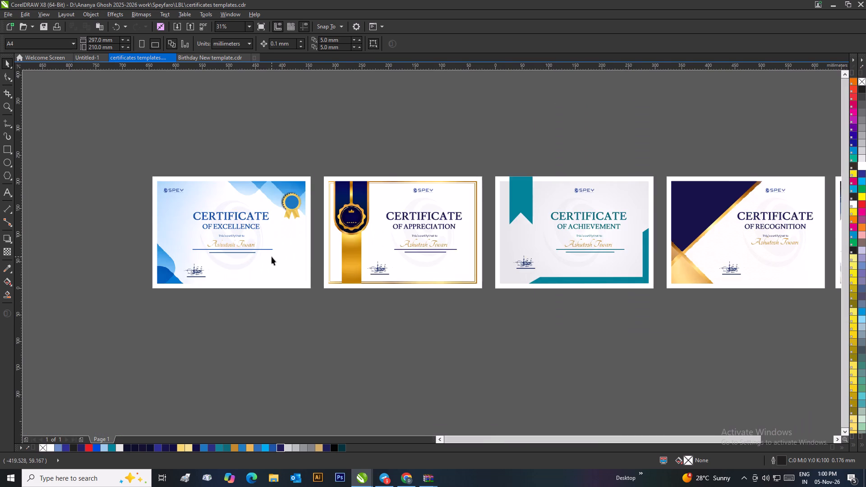
scroll(272, 255, "up", 1)
scroll(434, 265, "down", 2)
scroll(604, 250, "up", 1)
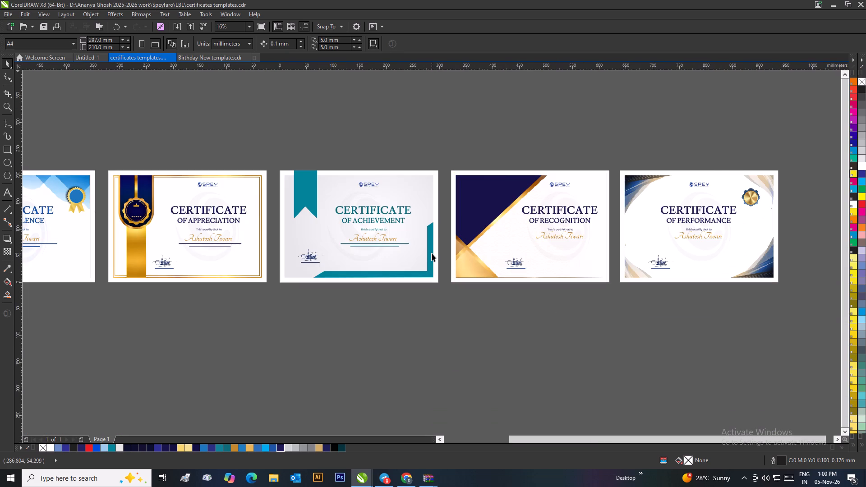
scroll(432, 253, "up", 1)
scroll(360, 264, "down", 1)
scroll(649, 250, "up", 1)
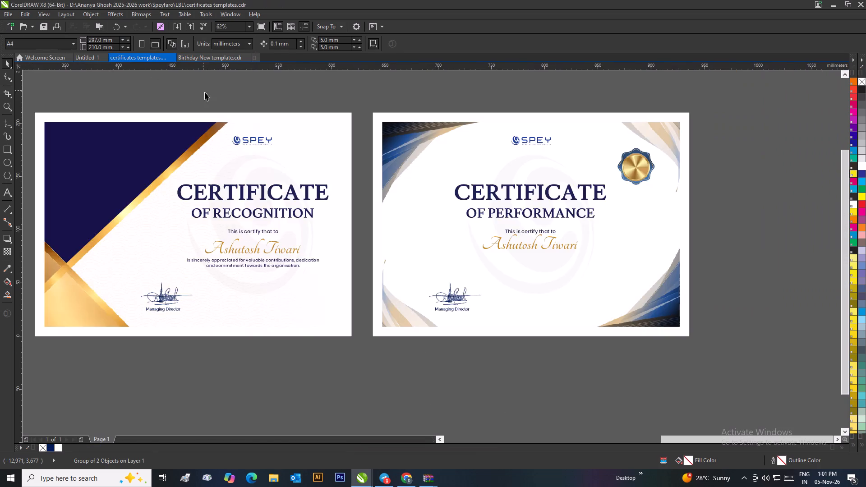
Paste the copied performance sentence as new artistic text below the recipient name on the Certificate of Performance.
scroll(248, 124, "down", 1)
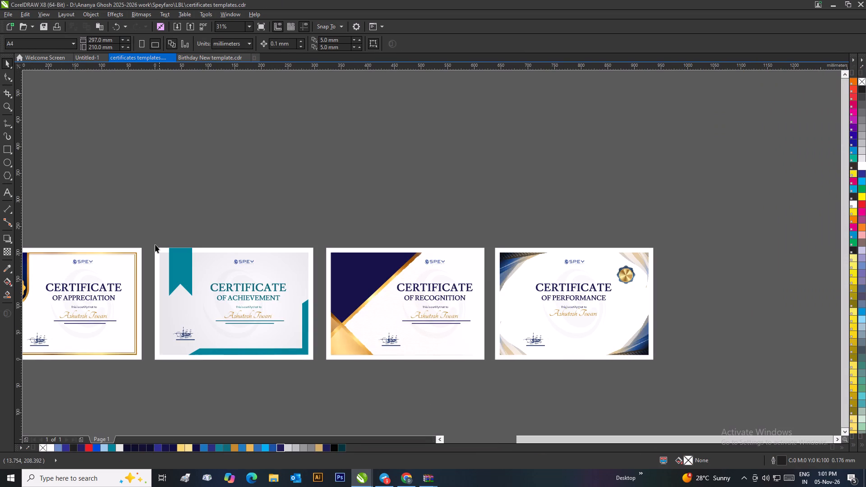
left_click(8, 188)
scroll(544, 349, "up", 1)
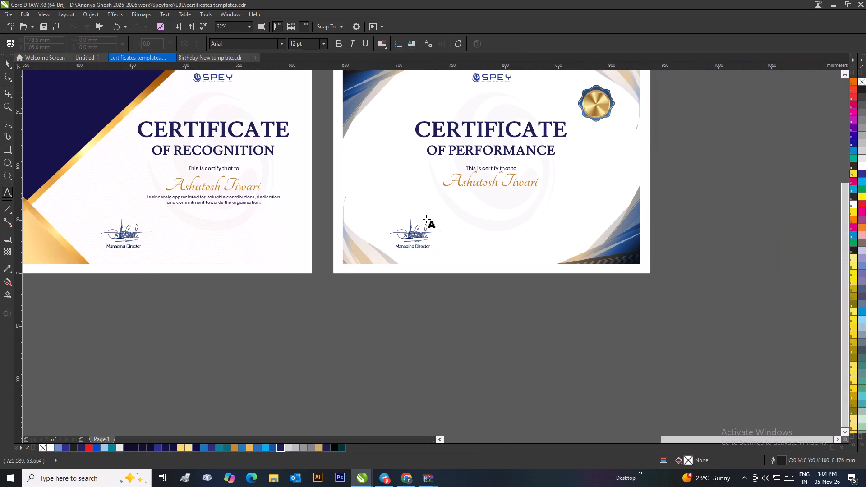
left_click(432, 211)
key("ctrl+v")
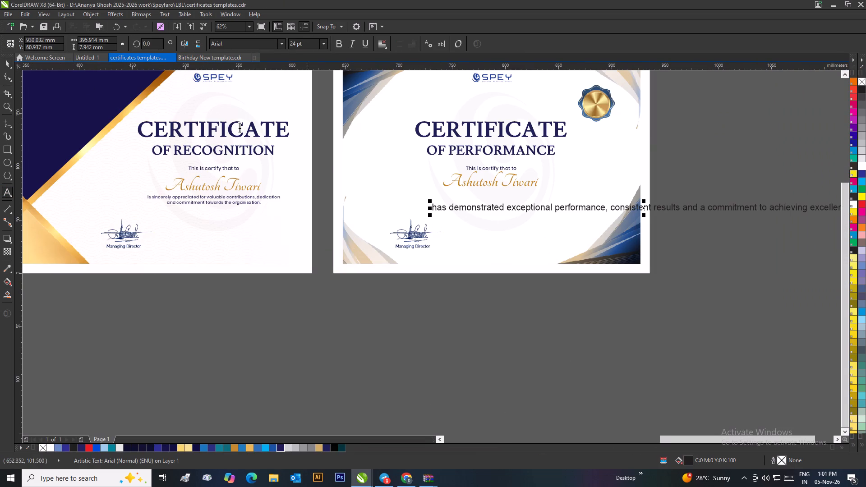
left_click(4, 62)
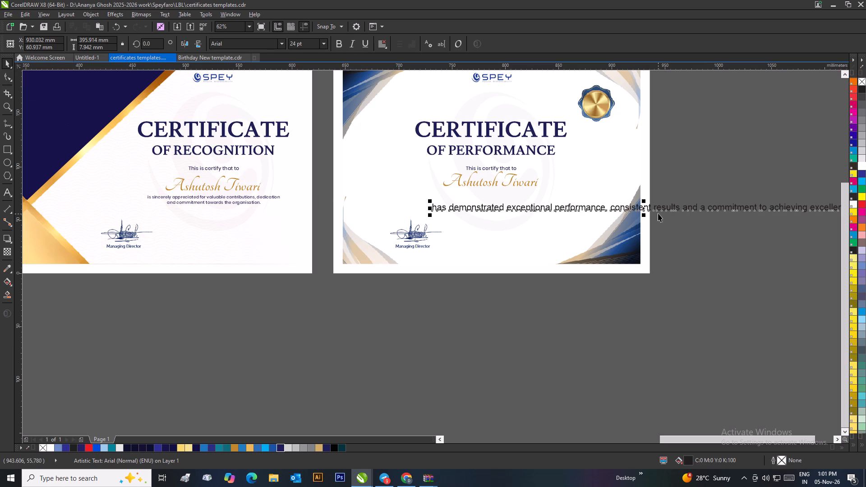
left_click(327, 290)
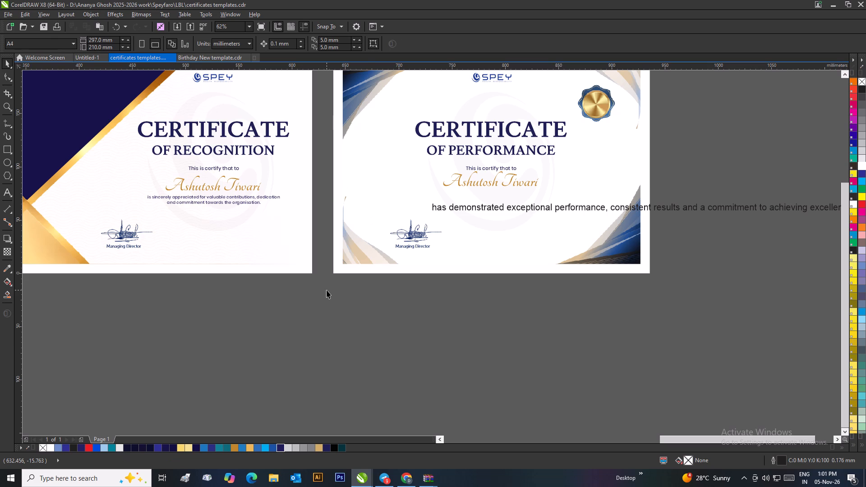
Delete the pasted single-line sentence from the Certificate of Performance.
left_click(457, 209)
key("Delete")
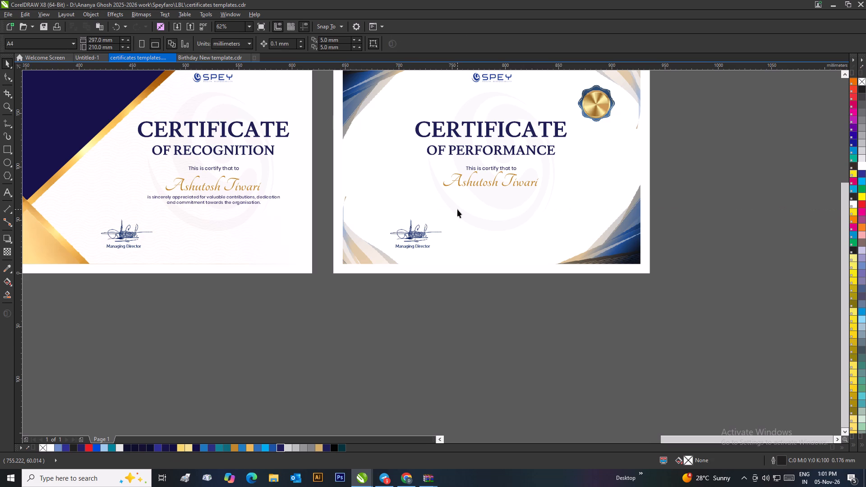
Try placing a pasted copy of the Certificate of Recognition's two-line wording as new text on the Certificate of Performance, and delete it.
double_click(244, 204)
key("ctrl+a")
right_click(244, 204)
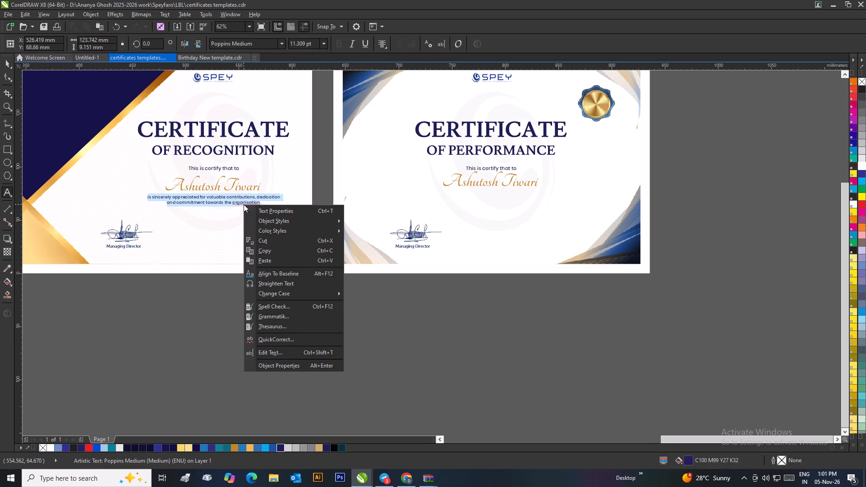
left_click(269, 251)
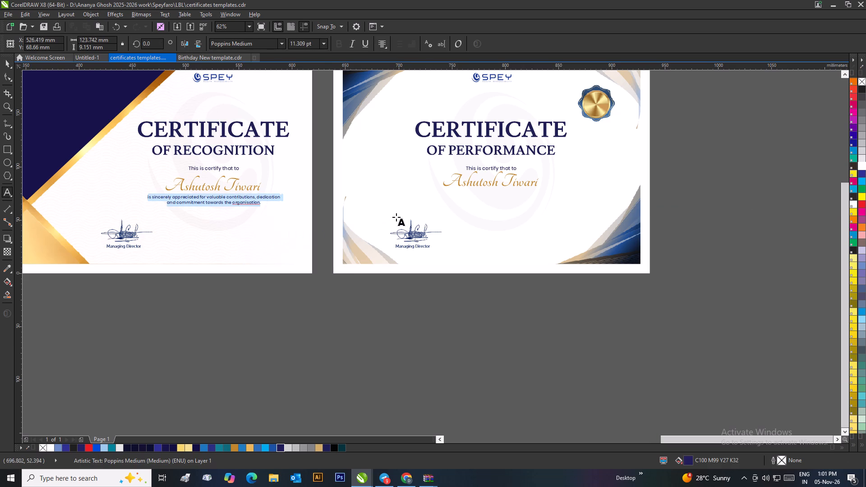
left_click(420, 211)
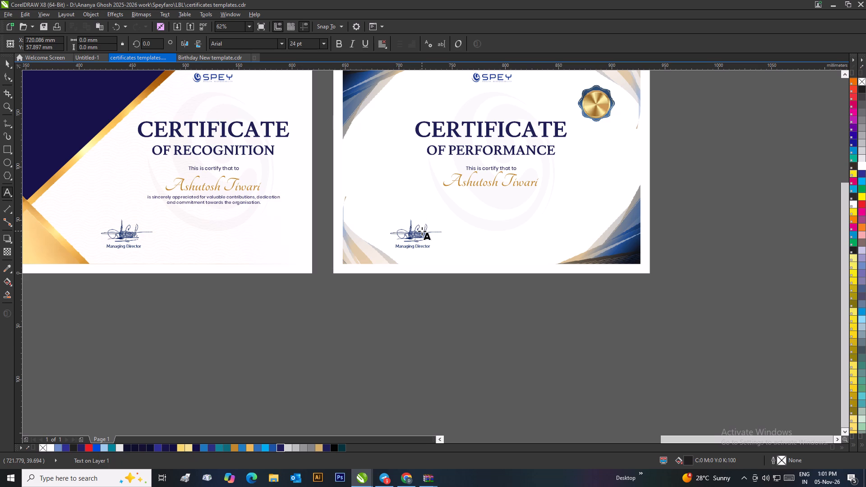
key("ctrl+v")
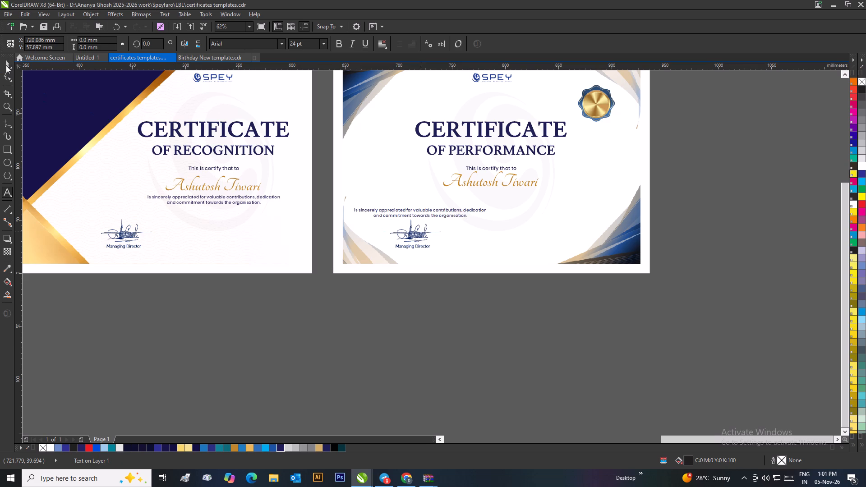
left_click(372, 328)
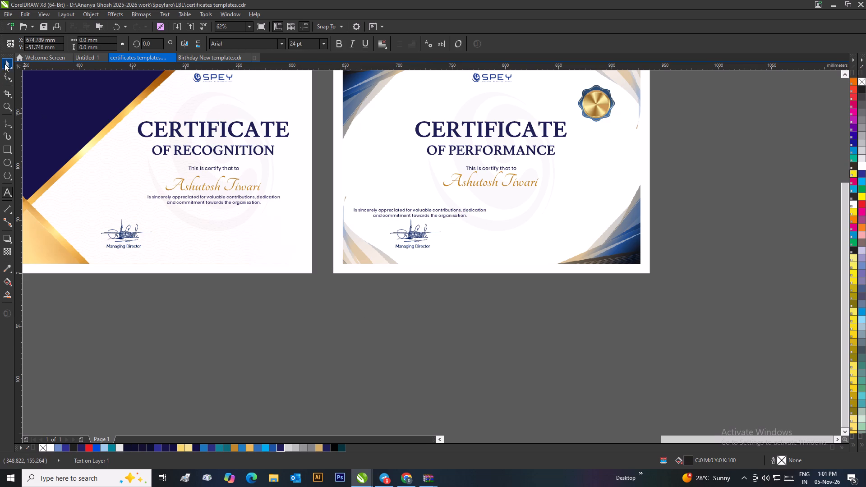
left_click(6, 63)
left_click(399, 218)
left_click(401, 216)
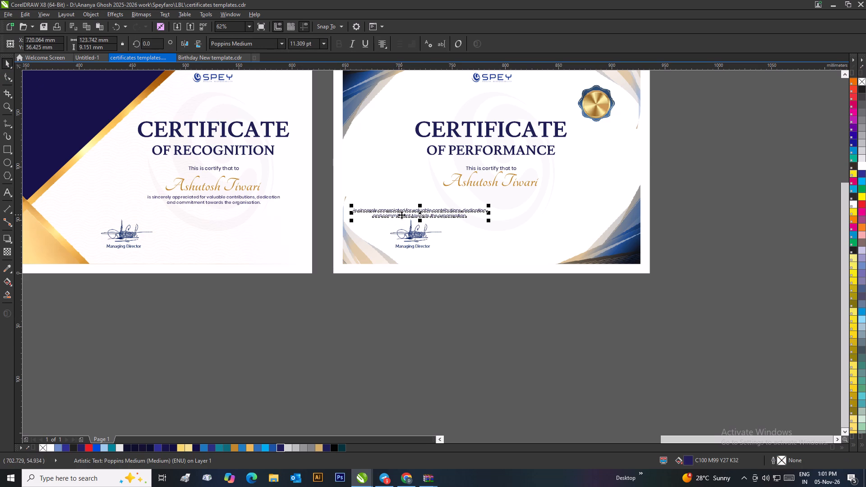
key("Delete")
Ungroup the Certificate of Performance so its heading and other objects can be selected individually.
left_click(452, 153)
right_click(452, 152)
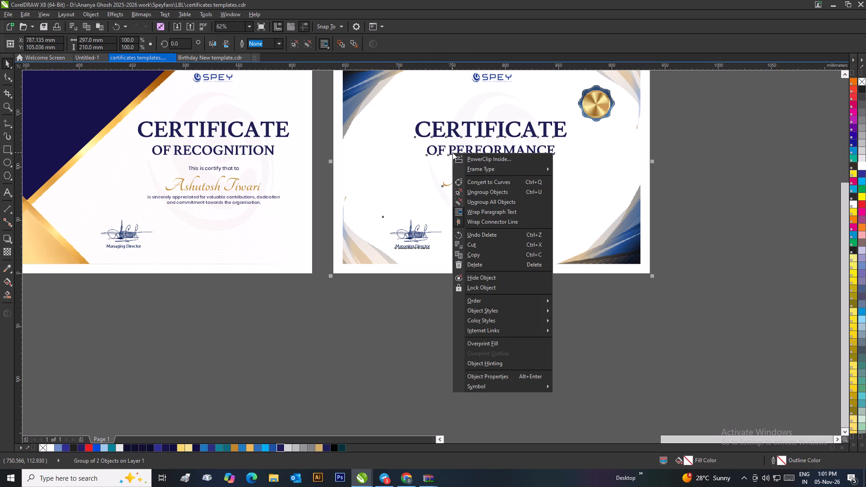
left_click(482, 198)
left_click(504, 308)
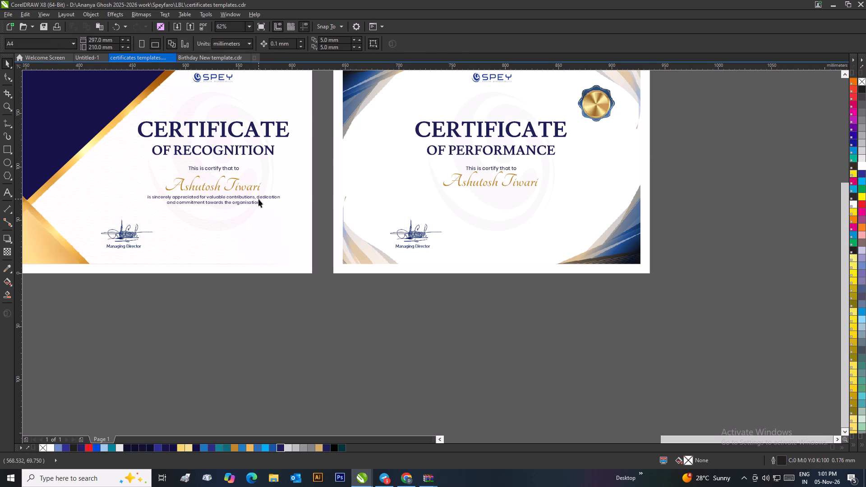
Duplicate the Certificate of Recognition's two-line wording below the recipient name on the Certificate of Performance, centred horizontally on the "OF PERFORMANCE" heading.
left_click(258, 199)
left_click_drag(248, 199, 525, 200)
right_click(525, 200)
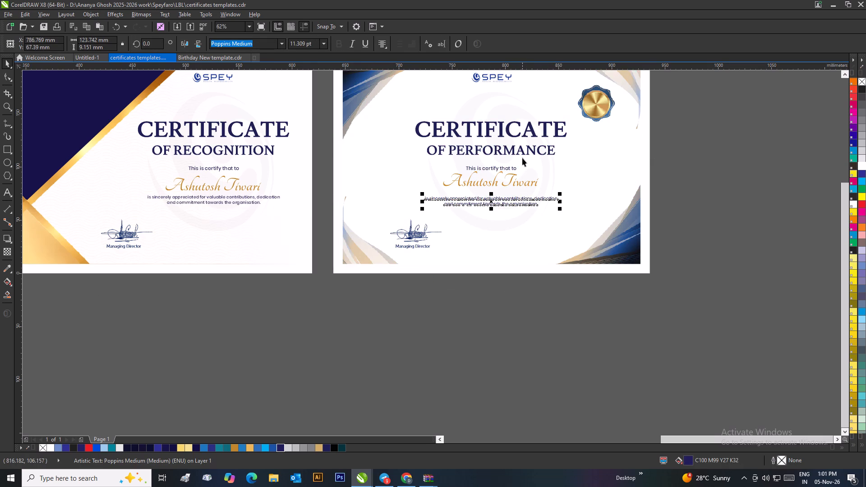
left_click(522, 153, "shift")
key("c")
left_click(539, 299)
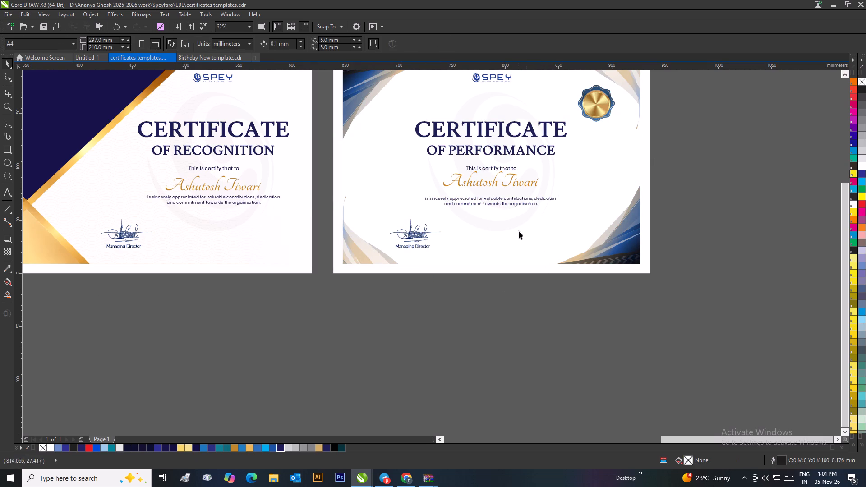
Align the top of the Certificate of Performance's duplicated wording with the top of the Certificate of Recognition's wording.
left_click(518, 203)
left_click(271, 197, "shift")
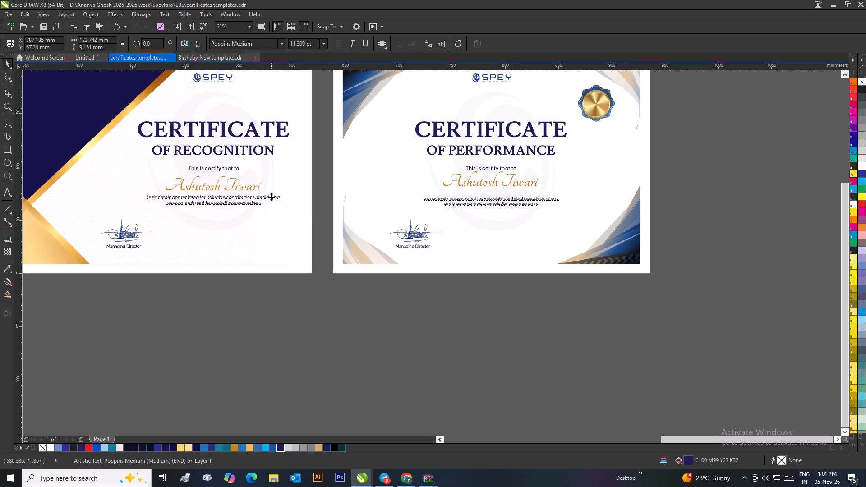
key("t")
left_click(441, 326)
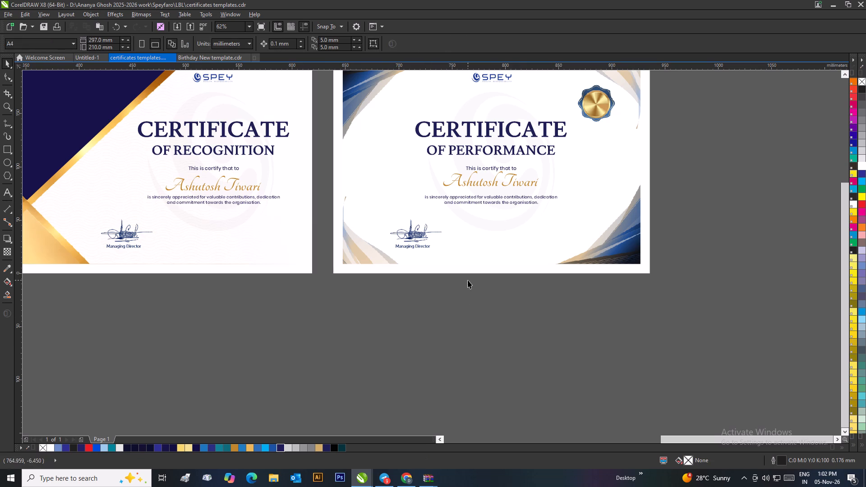
Switch to ChatGPT in Chrome and copy the Certificate of Performance sentence, "has demonstrated exceptional performance, consistent results and a commitment to achieving excellence.".
left_click(403, 480)
right_click(391, 374)
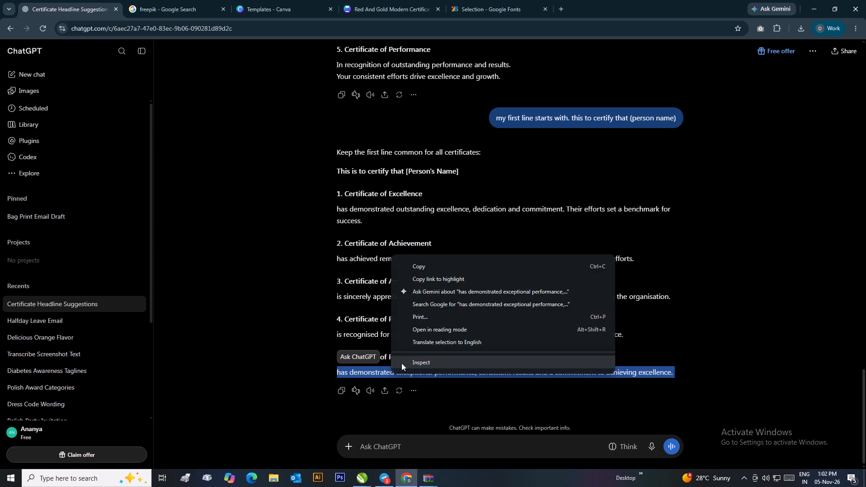
left_click(423, 271)
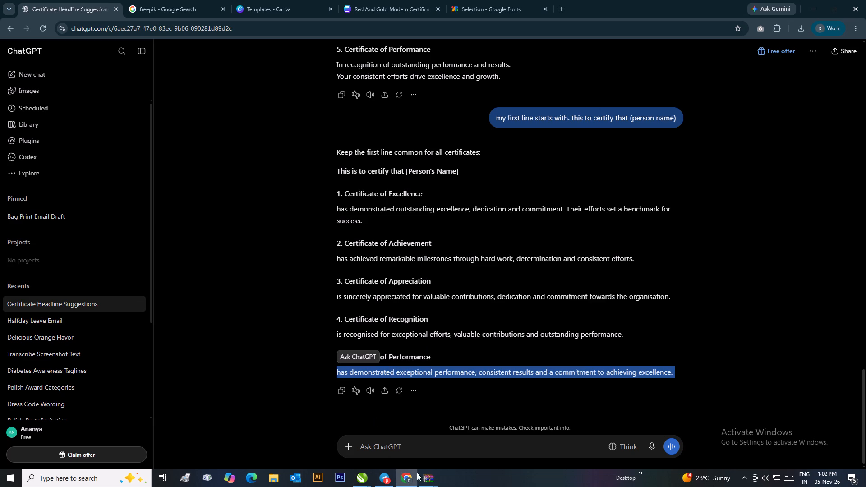
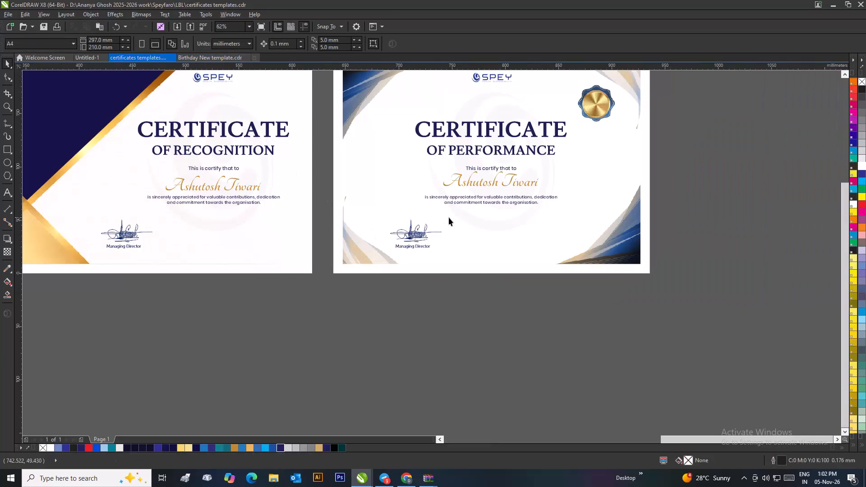
Replace the Certificate of Performance's duplicated wording with the copied sentence, "has demonstrated exceptional performance, consistent results and a commitment to achieving excellence.".
double_click(471, 203)
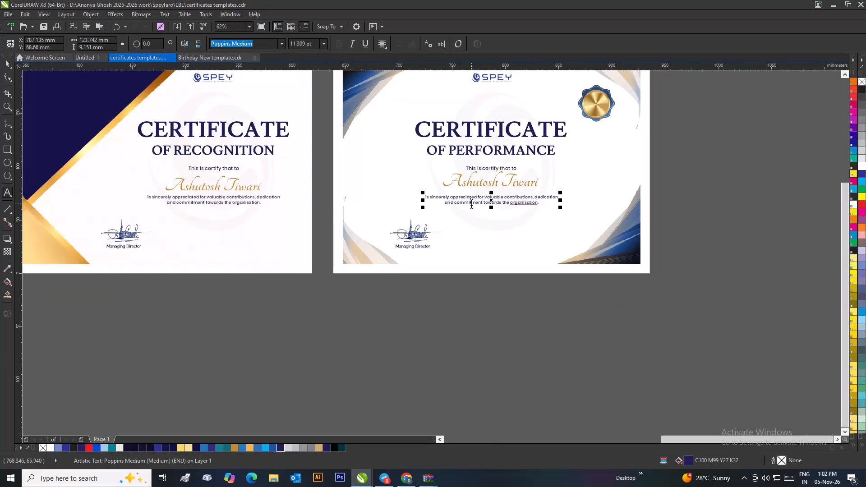
key("ctrl+a")
key("BackSpace")
key("ctrl+v")
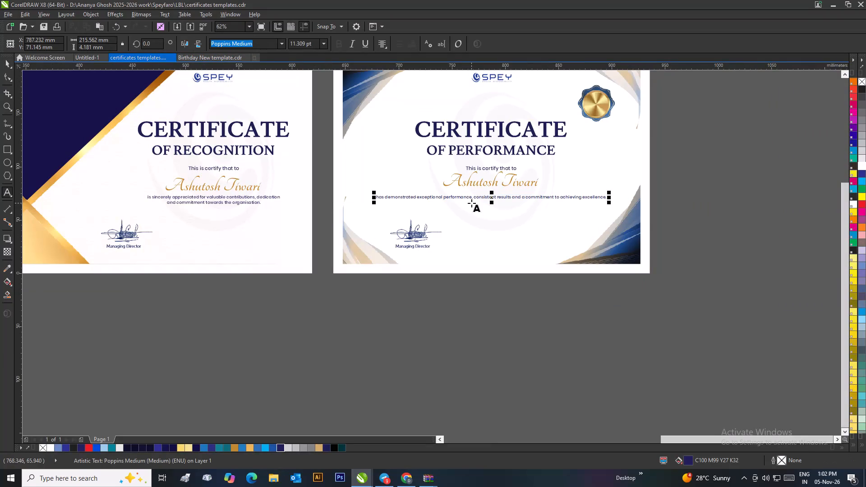
left_click(4, 60)
left_click(681, 185)
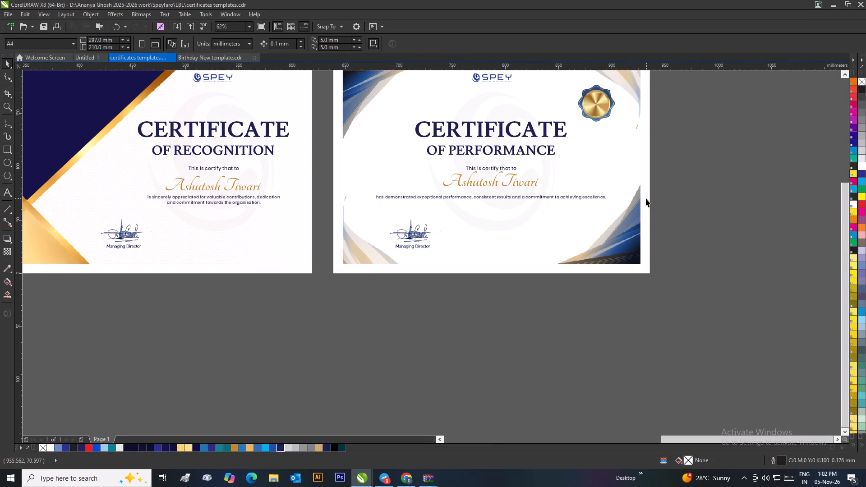
Break the Certificate of Performance sentence into two lines after "consistent results".
scroll(540, 192, "up", 1)
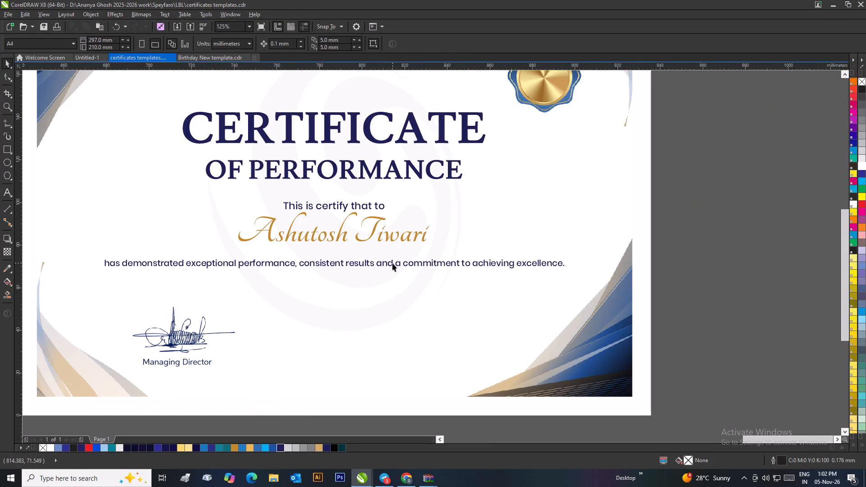
double_click(392, 263)
left_click(377, 265)
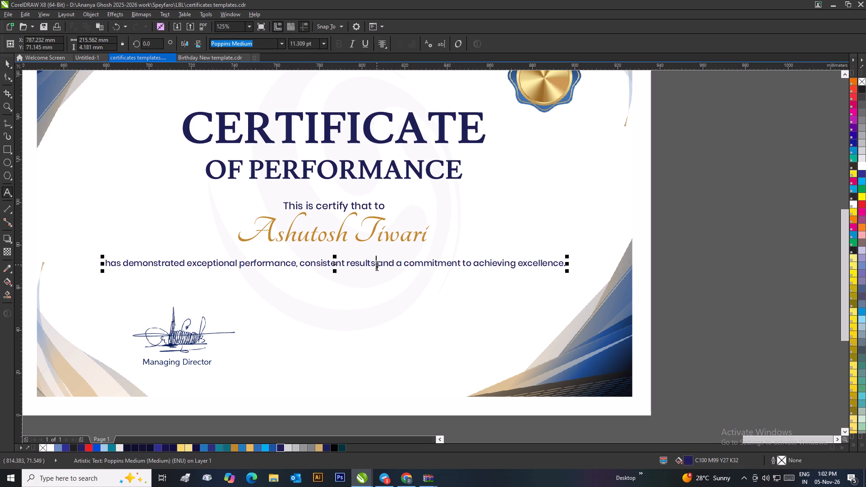
key("Return")
left_click(6, 65)
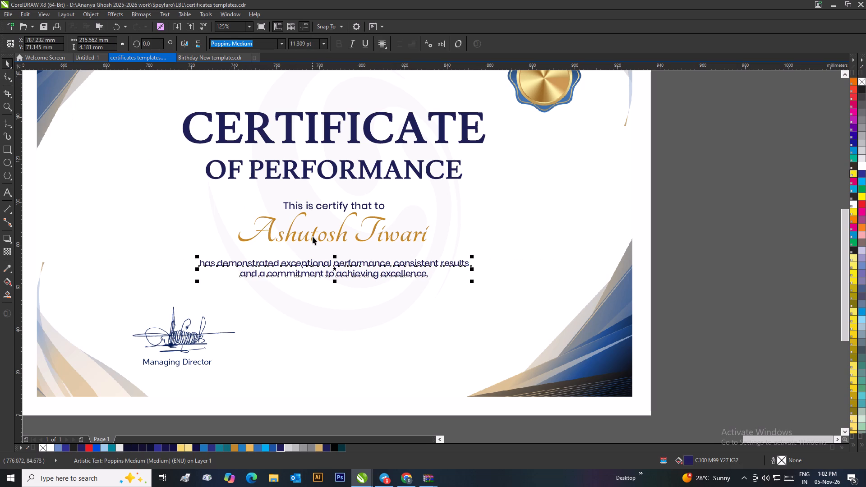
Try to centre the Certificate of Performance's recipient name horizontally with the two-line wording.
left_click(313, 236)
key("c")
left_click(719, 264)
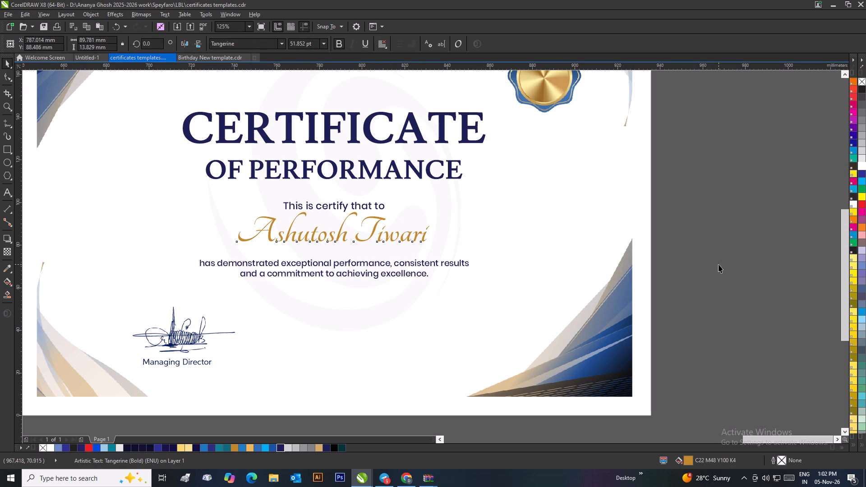
Align the top of the Certificate of Performance's recipient name with the top of the Certificate of Recognition's recipient name.
scroll(570, 262, "down", 2)
left_click(368, 246)
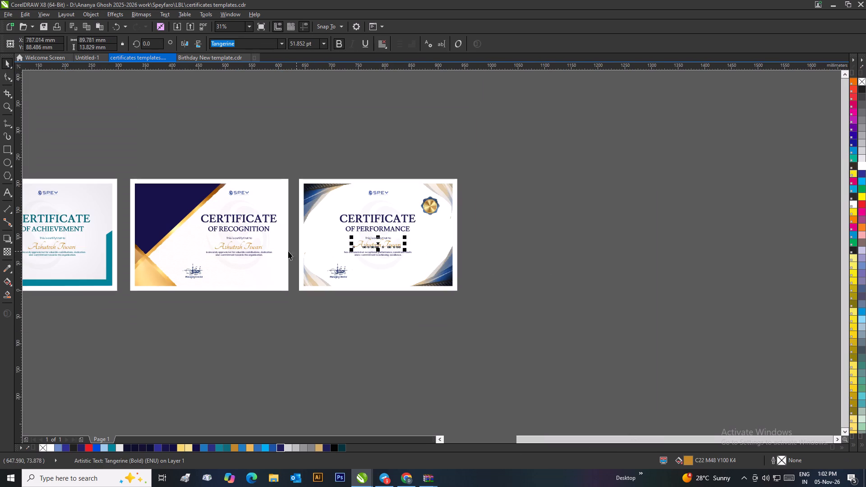
left_click(258, 247, "shift")
key("t")
left_click(562, 265)
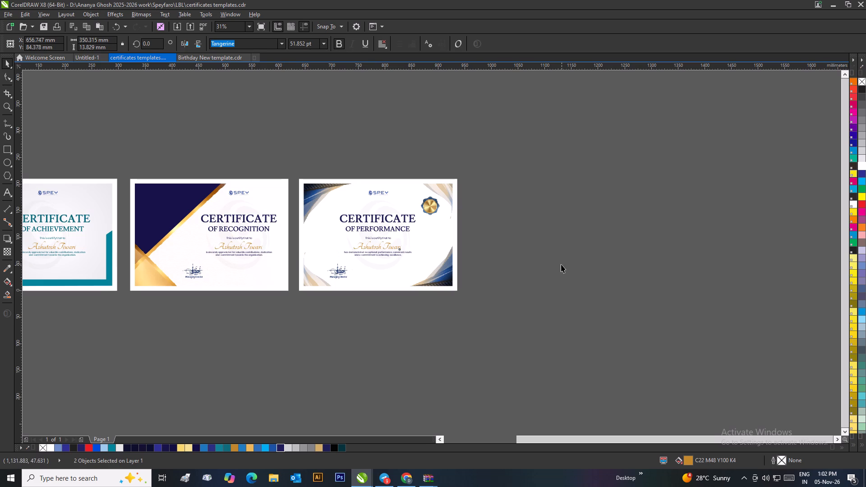
scroll(395, 246, "up", 1)
left_click(599, 236)
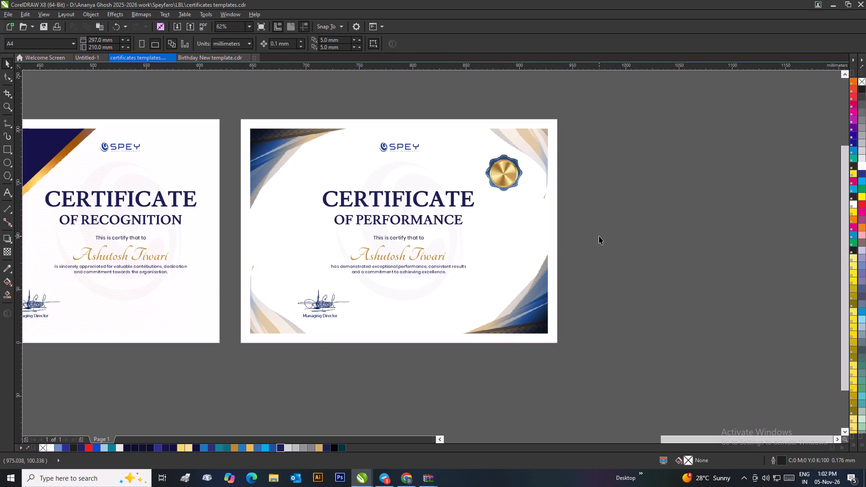
Use Save As to save the drawing over "certificates templates" in the LBL folder as a version 18.0 CDR file.
scroll(600, 236, "down", 2)
scroll(225, 244, "up", 1)
scroll(423, 258, "down", 2)
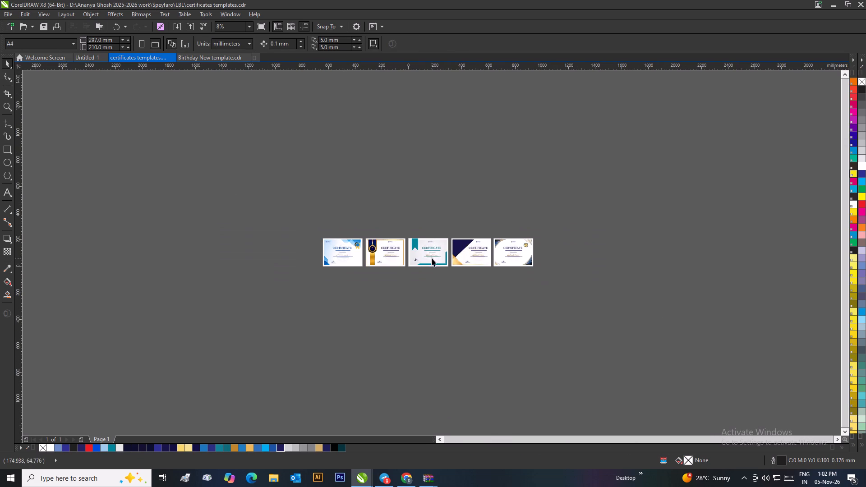
scroll(416, 269, "up", 1)
left_click(5, 13)
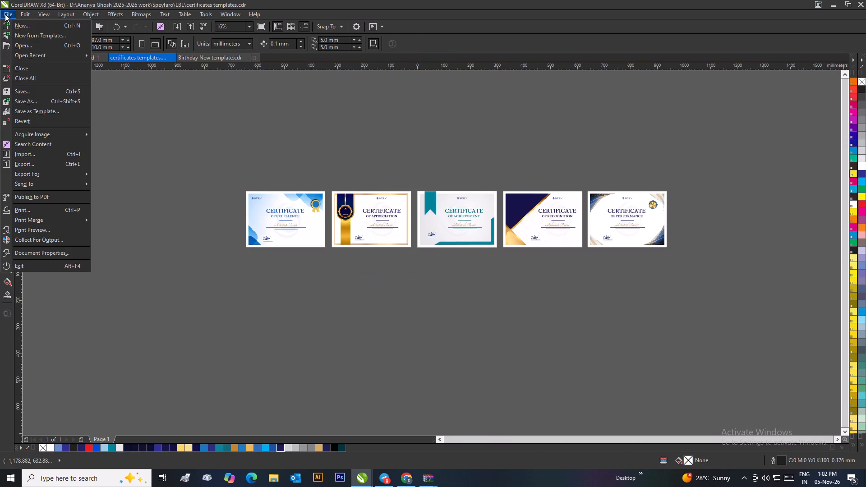
left_click(22, 100)
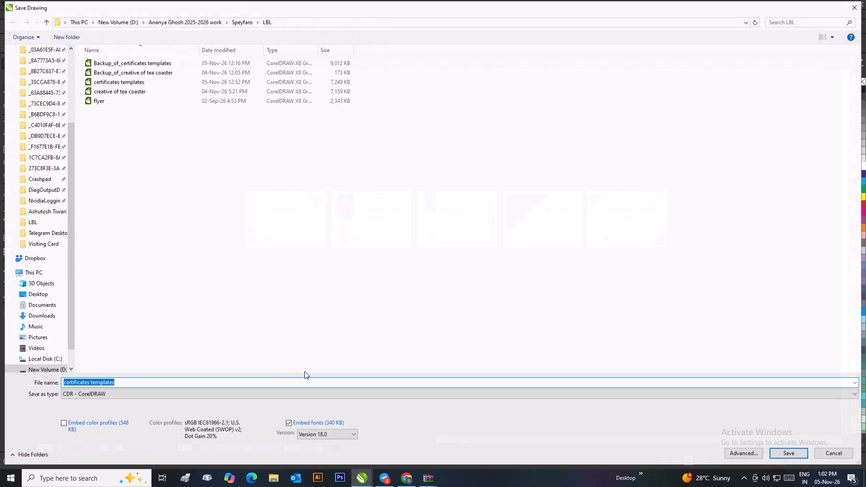
left_click(64, 384)
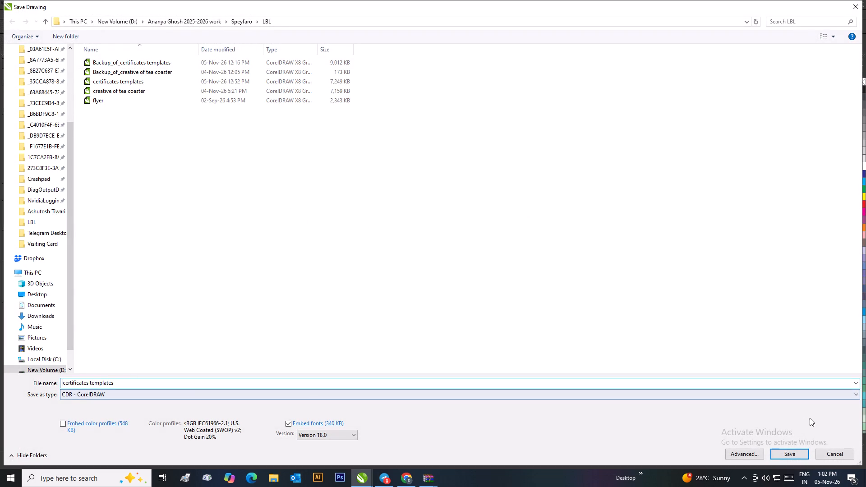
left_click(785, 452)
left_click(455, 235)
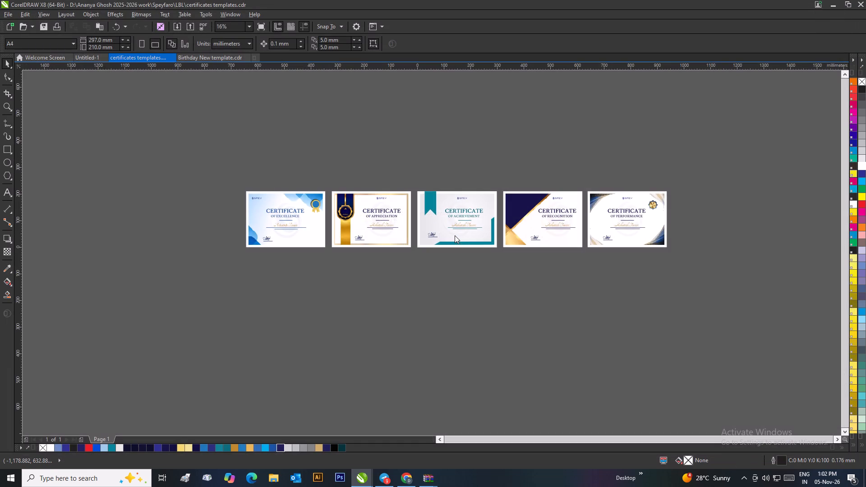
Use Save As once more to save the drawing over the same "certificates templates" CDR file in the LBL folder.
left_click(330, 146)
left_click(5, 15)
left_click(23, 102)
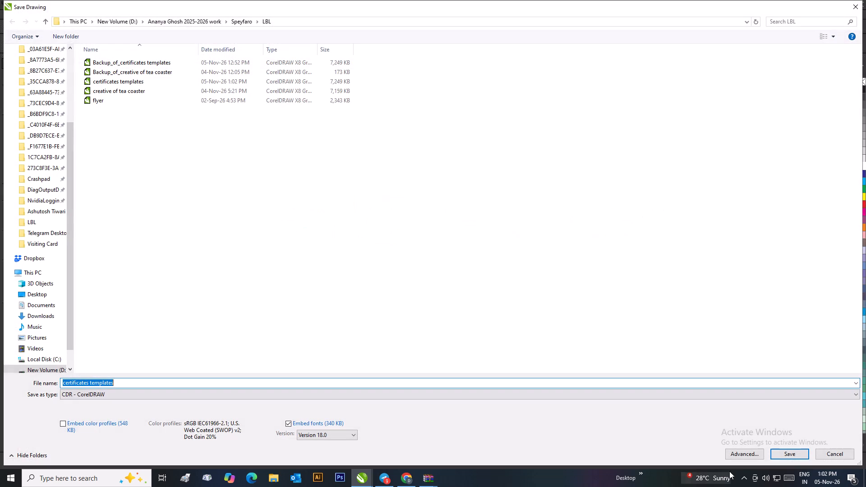
left_click(778, 453)
left_click(449, 237)
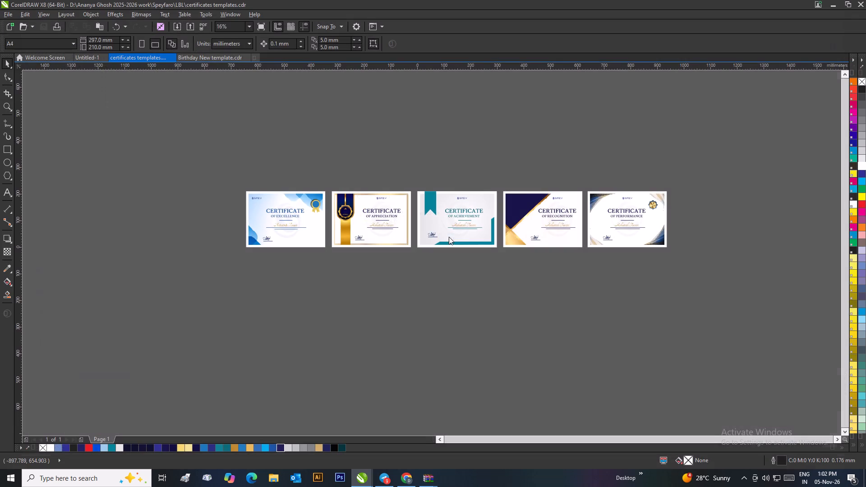
left_click_drag(323, 122, 315, 119)
Close the Birthday New template.cdr document.
left_click(198, 57)
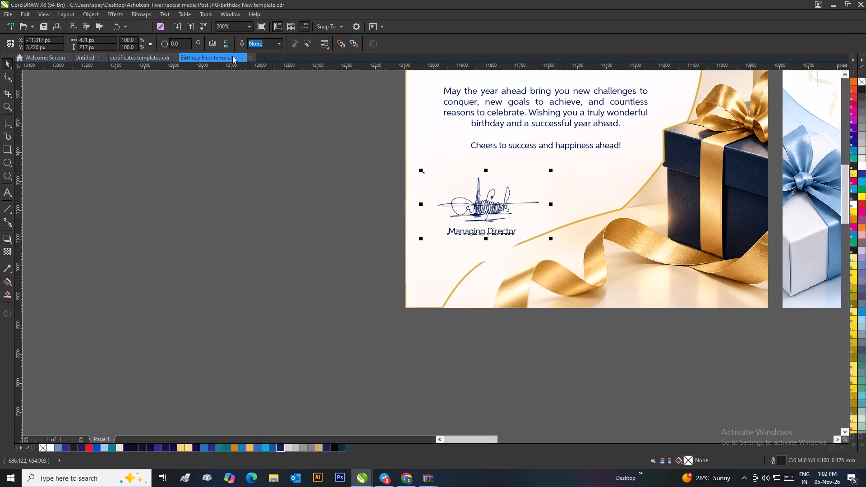
left_click(241, 56)
left_click(442, 253)
left_click(437, 257)
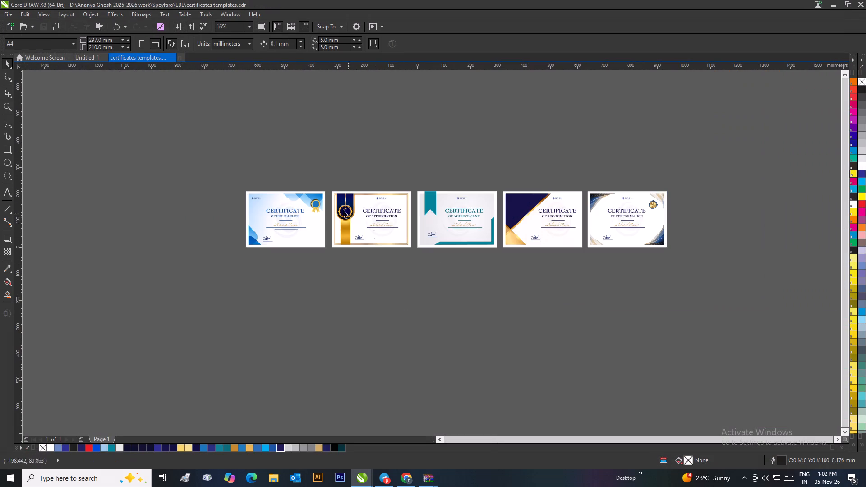
Review the wording and layout of the five SPEY certificates side by side.
left_click_drag(360, 143, 363, 147)
scroll(419, 212, "up", 1)
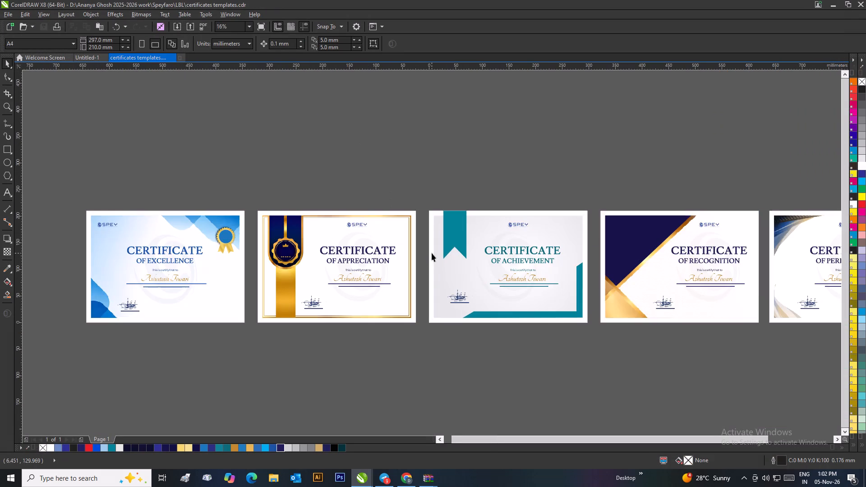
scroll(432, 253, "down", 1)
scroll(405, 271, "up", 1)
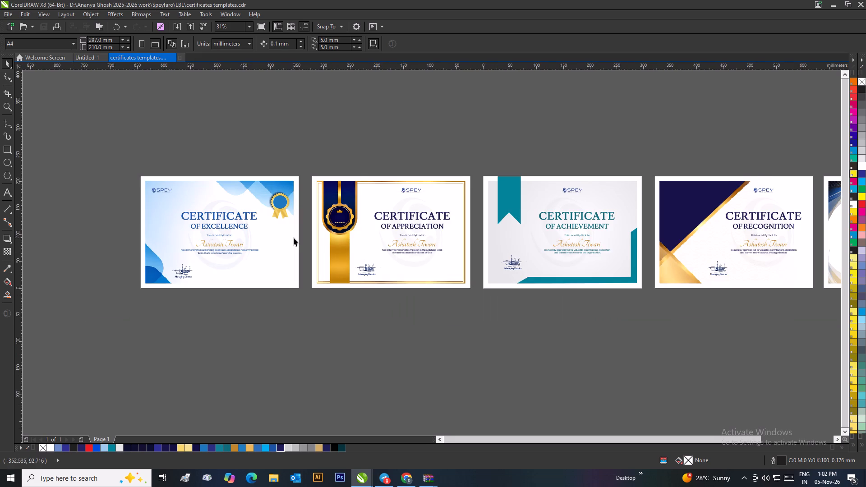
scroll(294, 238, "up", 1)
scroll(435, 252, "down", 3)
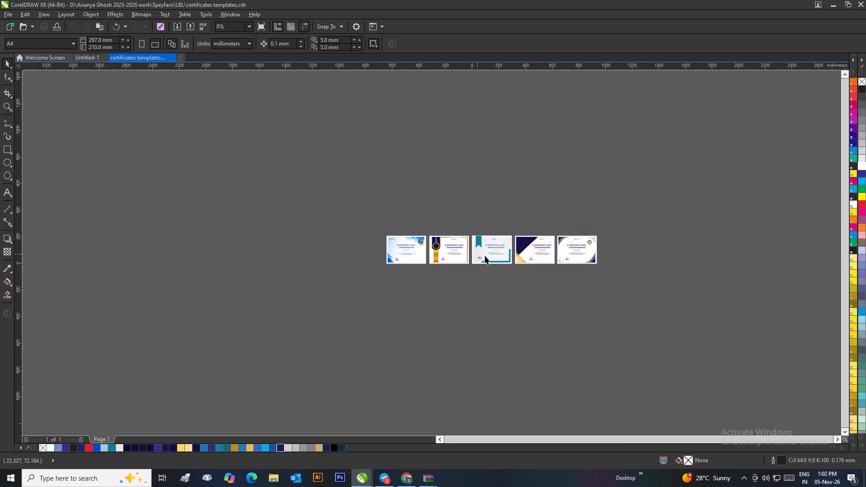
scroll(486, 256, "up", 1)
Close the certificates templates.cdr and Untitled-1 documents.
left_click(170, 57)
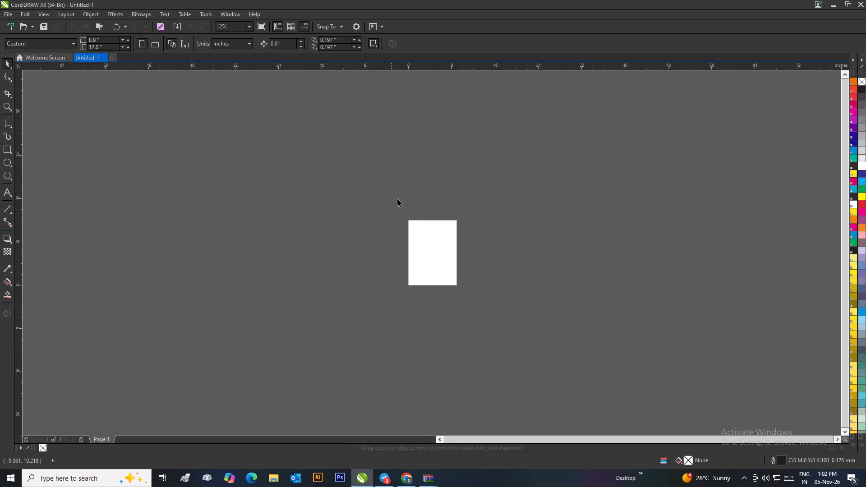
double_click(104, 55)
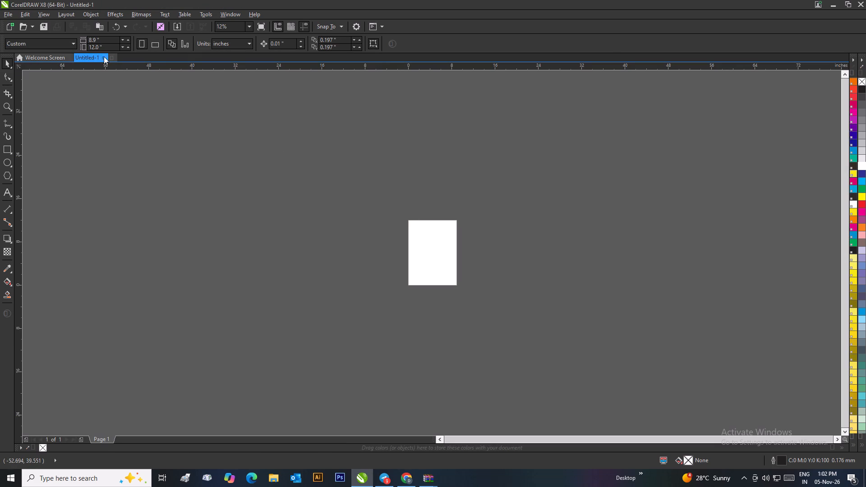
left_click(435, 265)
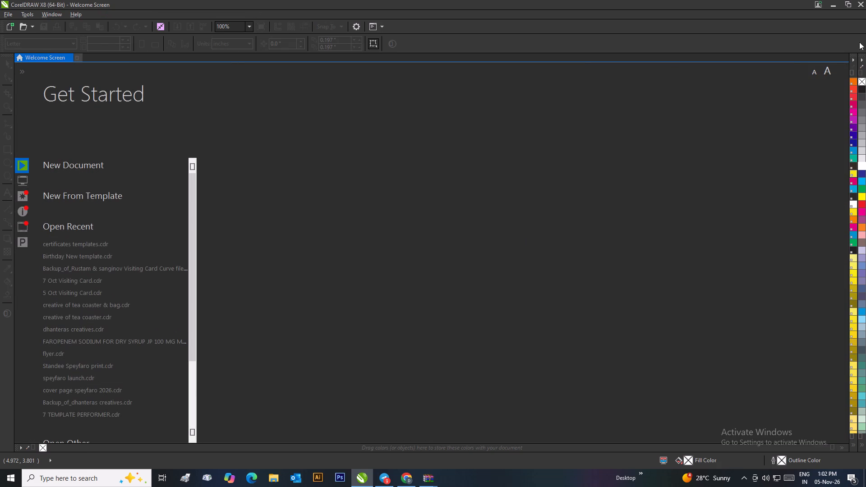
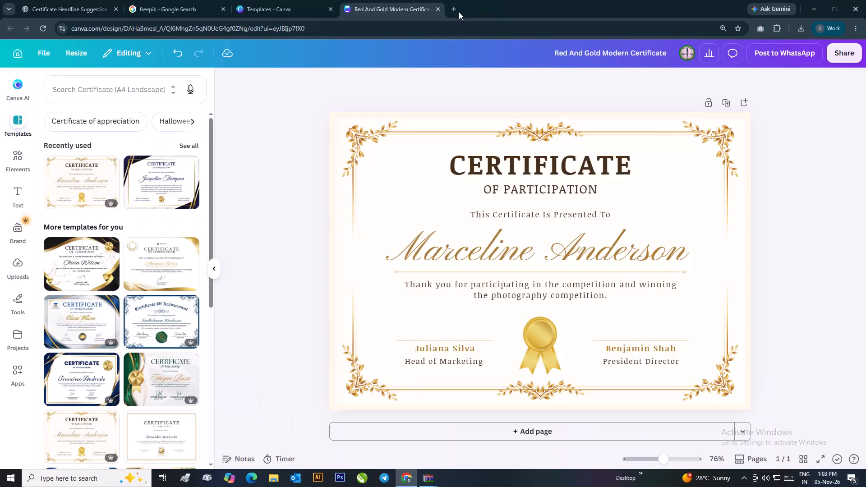
Close the Canva certificate, Canva templates, freepik search and ChatGPT tabs in Chrome.
left_click(440, 7)
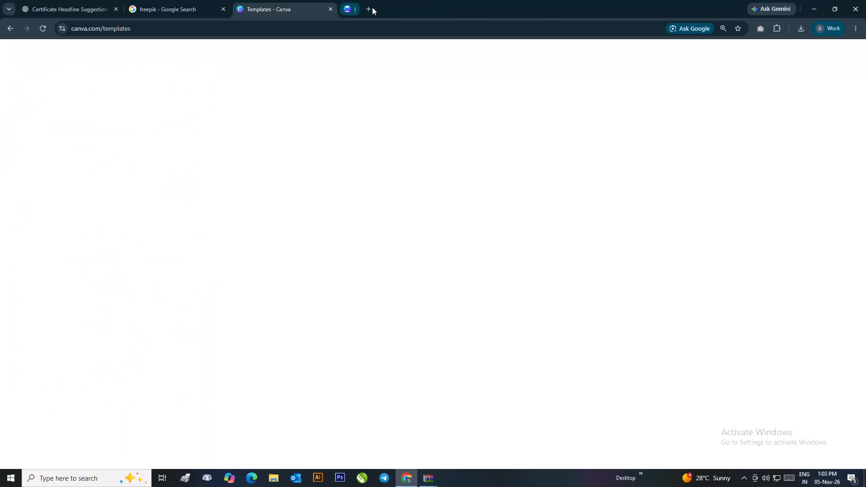
left_click(333, 5)
left_click(223, 11)
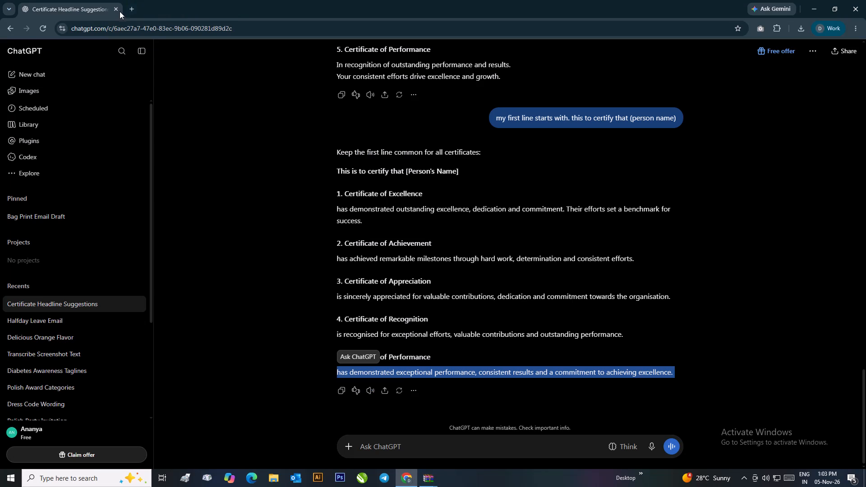
left_click(118, 9)
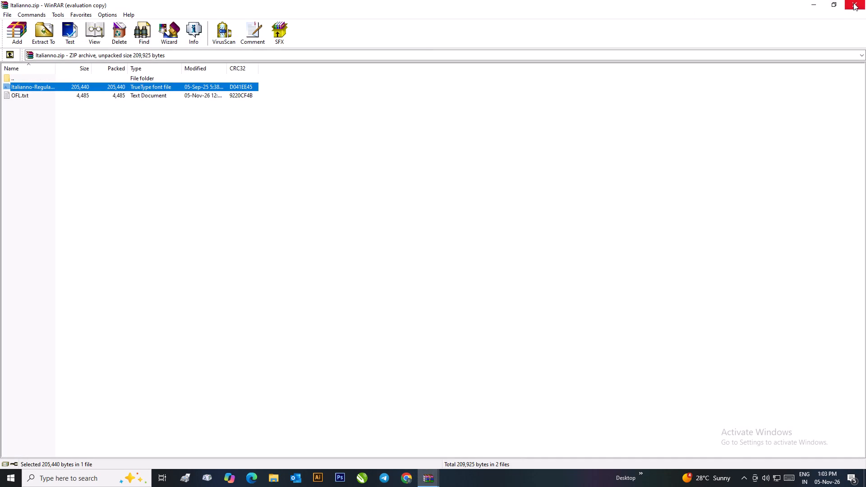
Close the open WinRAR font archive windows, including Italianno.zip, Great_Vibes (1).zip and Niconne.zip.
left_click(853, 3)
left_click(862, 0)
right_click(848, 8)
triple_click(849, 8)
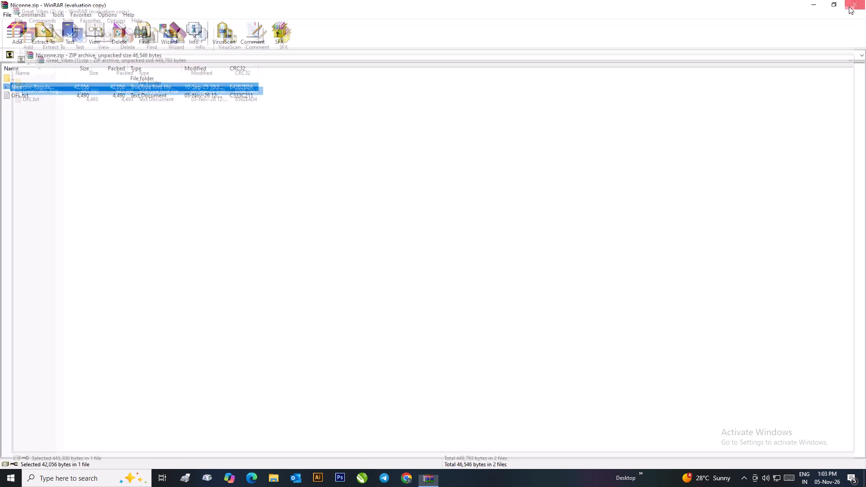
left_click(849, 6)
Refresh the Windows desktop.
right_click(696, 49)
left_click(726, 72)
right_click(726, 72)
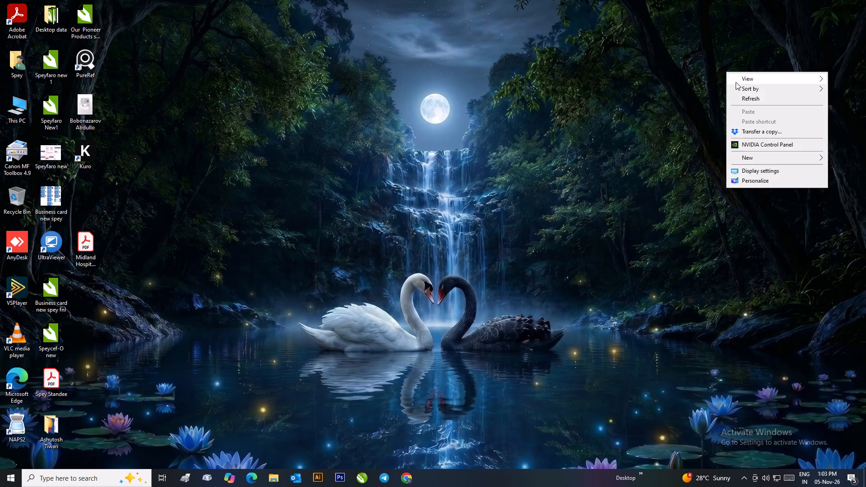
left_click(745, 96)
Bring up the Shut Down Windows dialog from the desktop.
key("alt+F4")
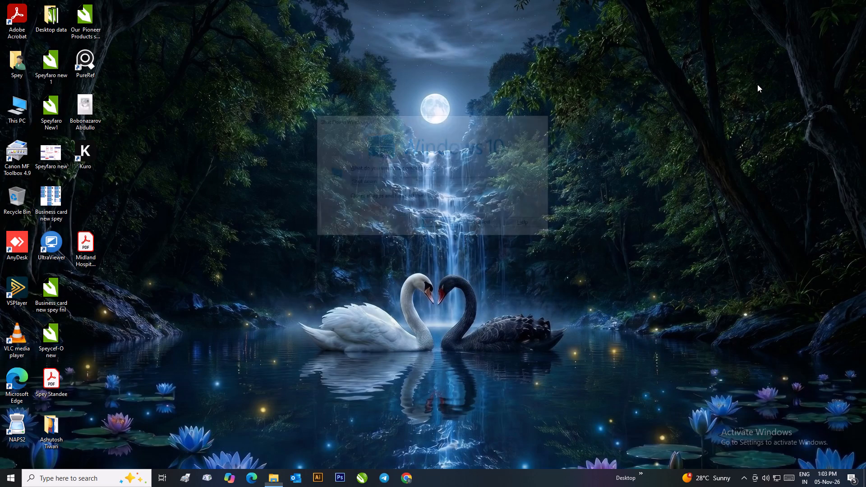